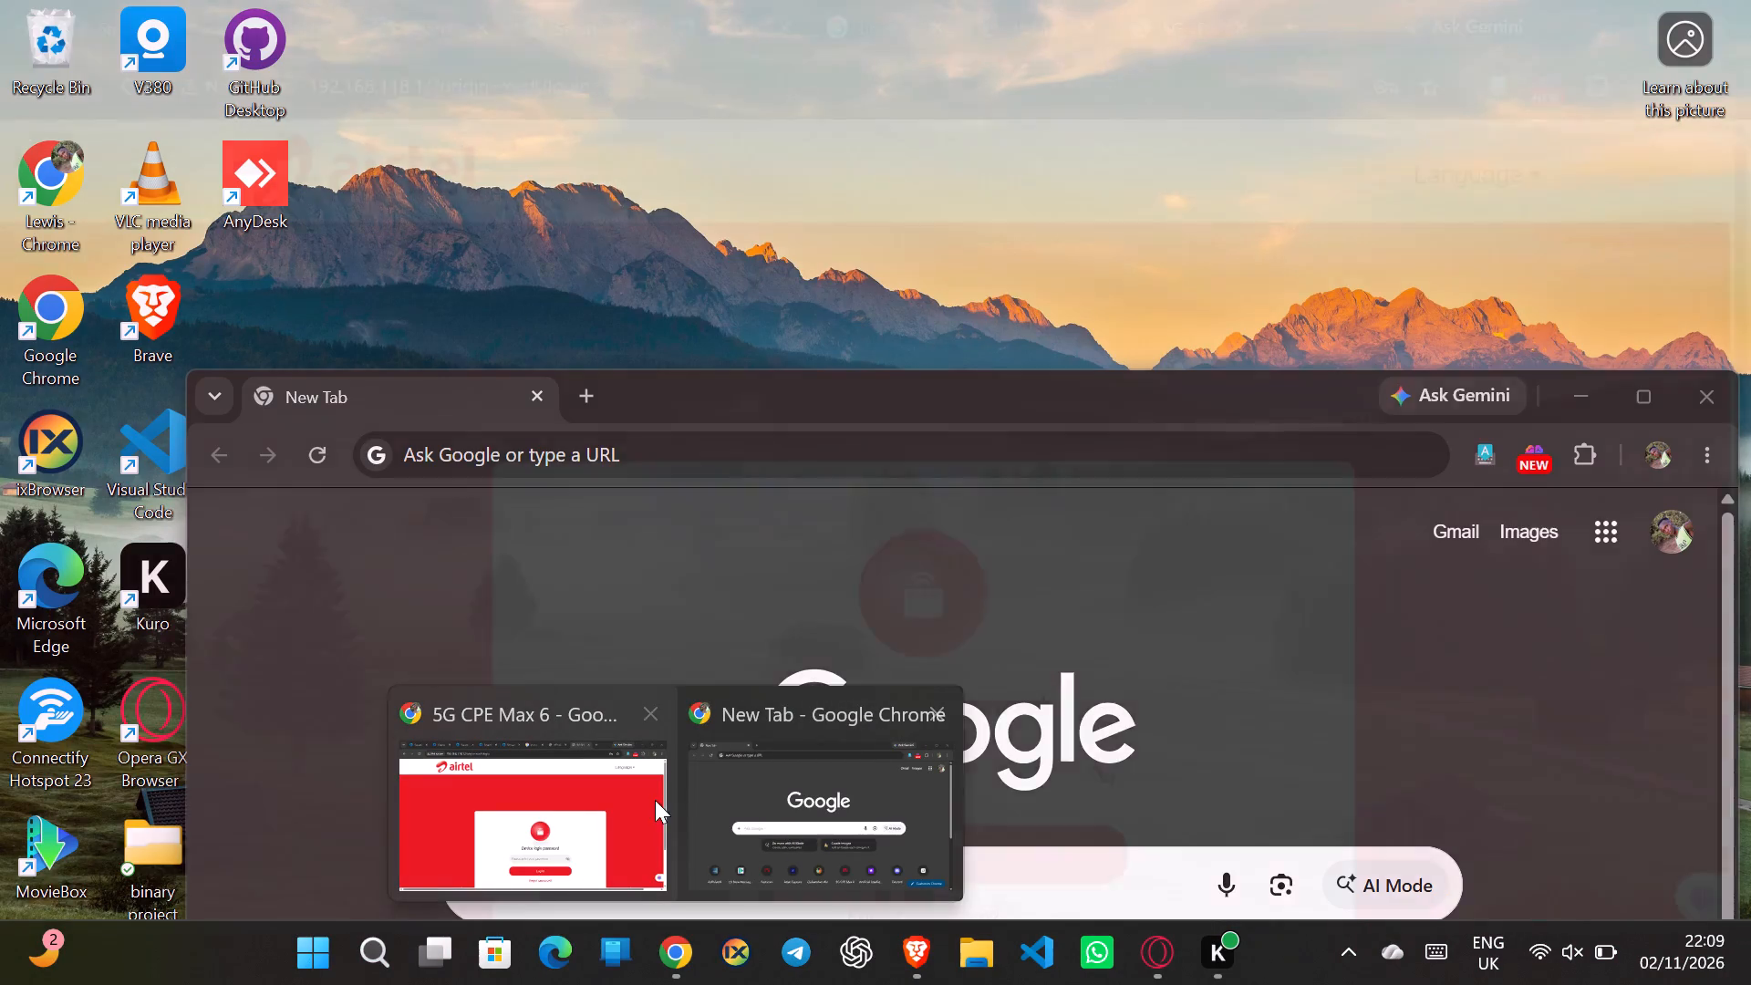
Switch to the browser's SmartDraw home page and acknowledge the authentication failure dialog to refresh it.
click(736, 804)
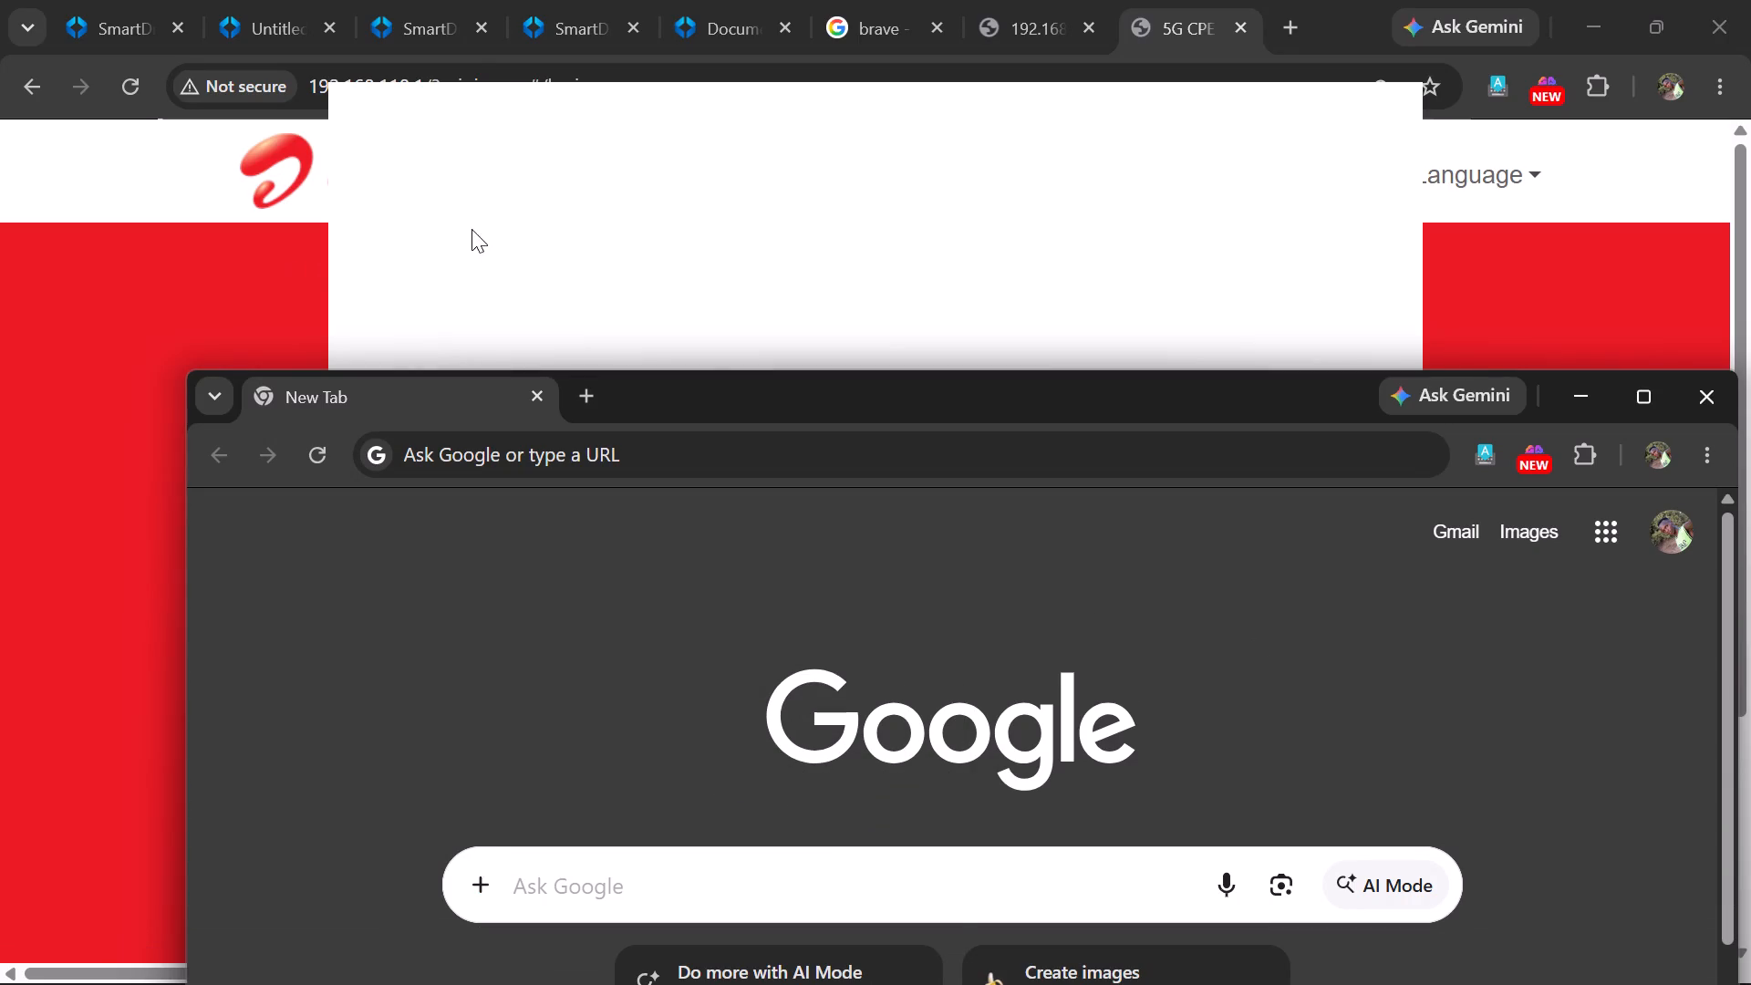
click(546, 30)
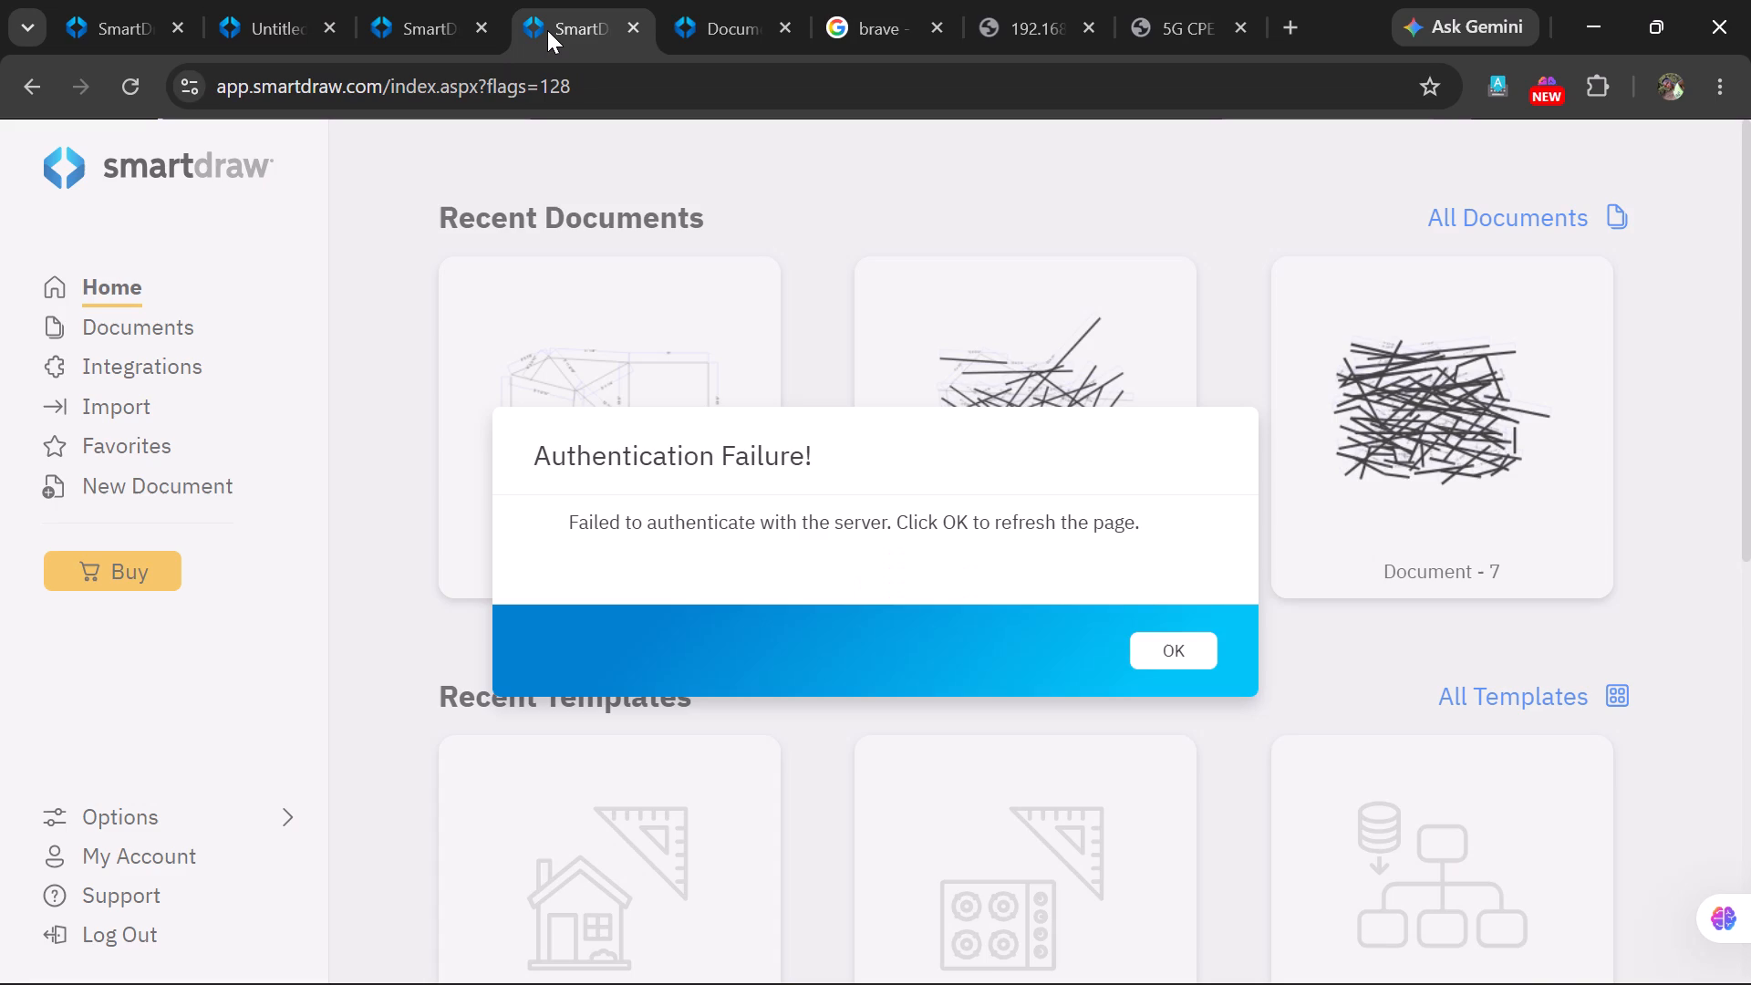
click(1163, 639)
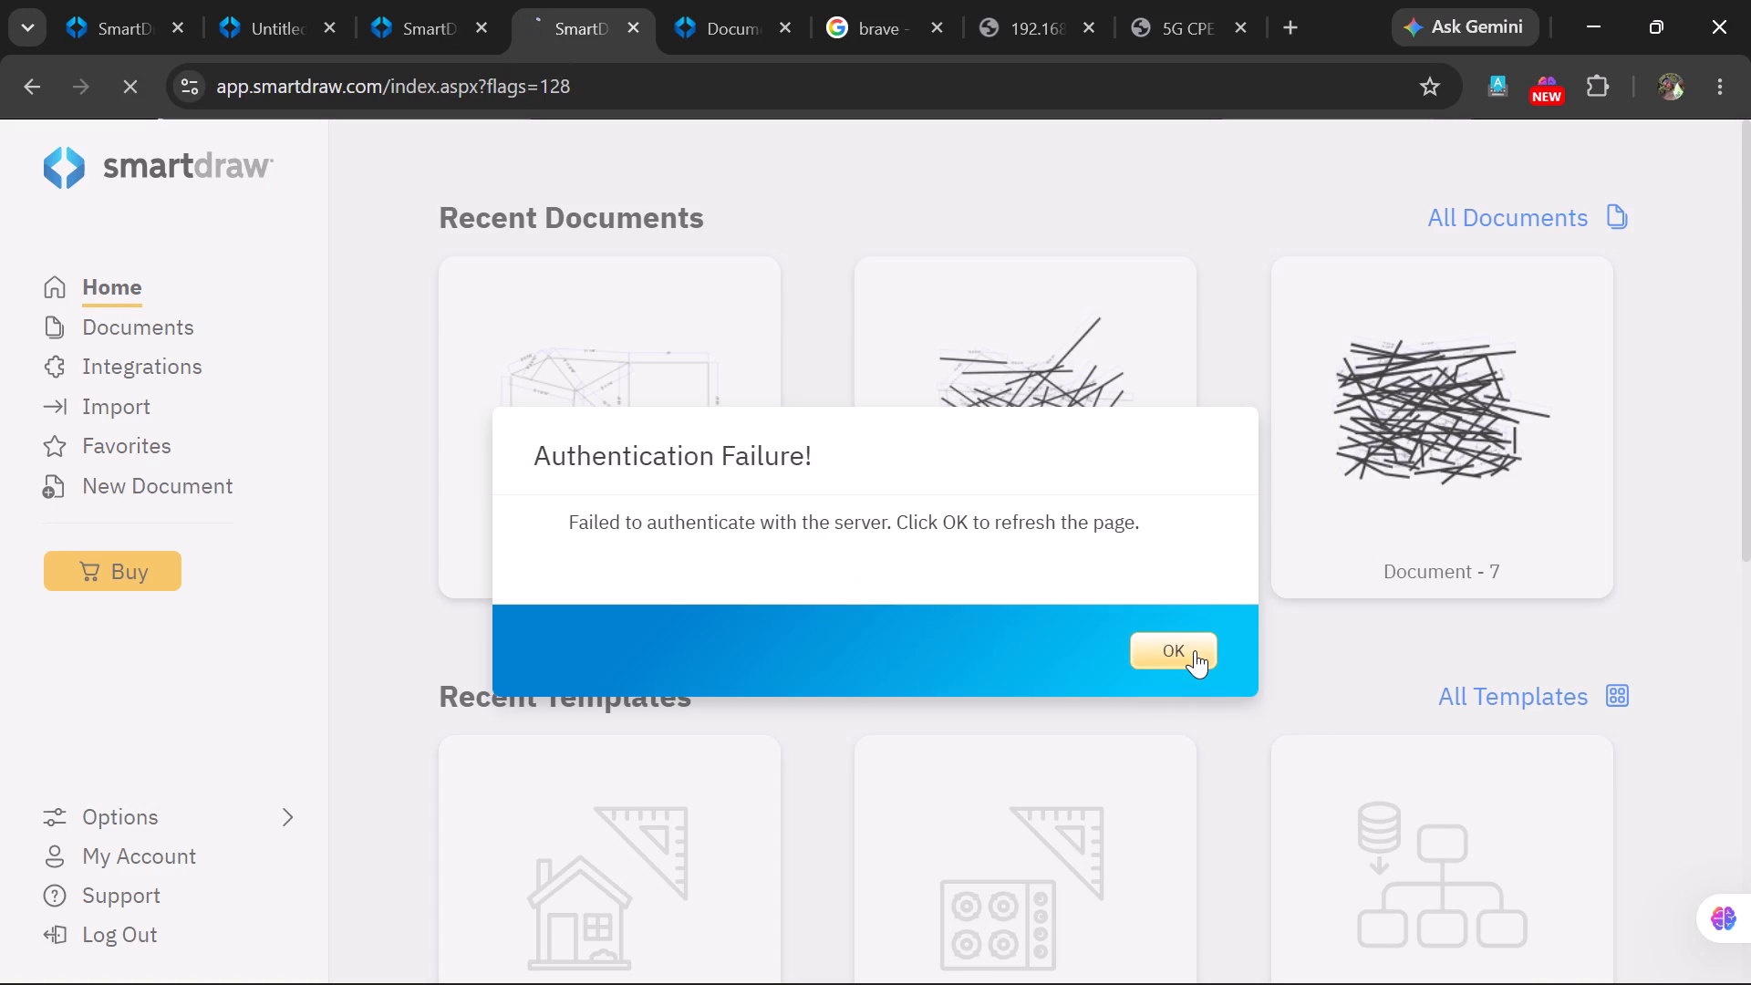
click(1195, 649)
double_click(1195, 649)
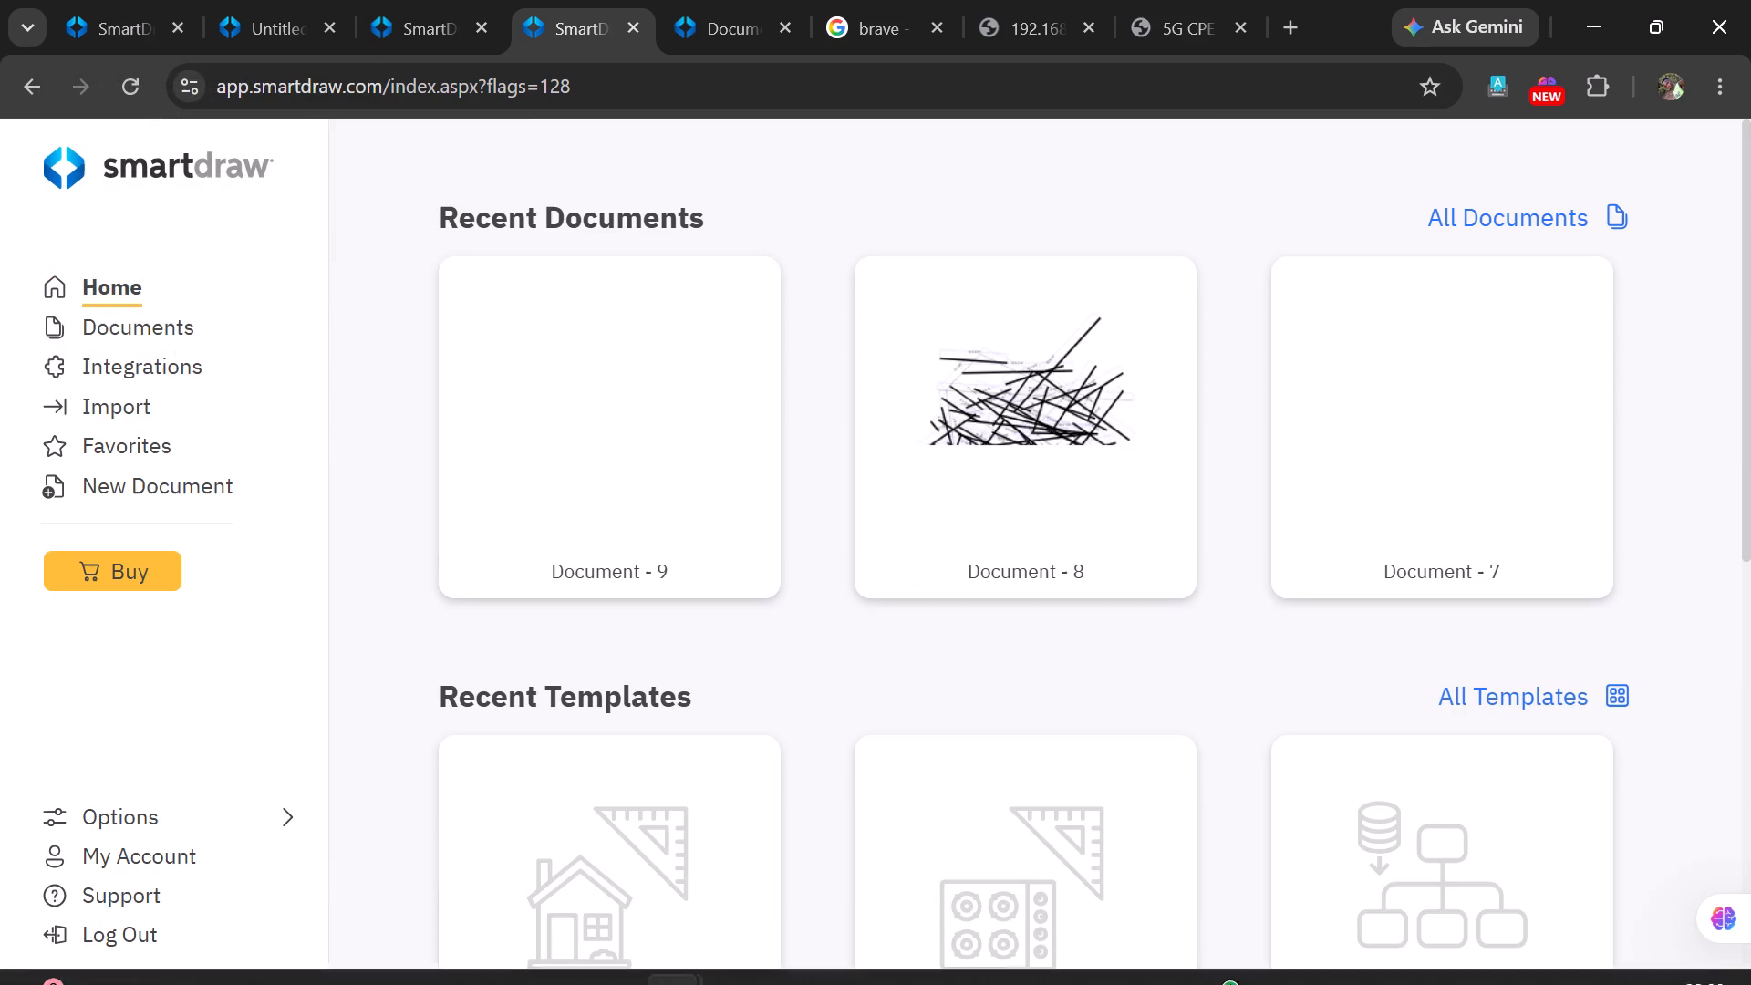
Start a new document from the Residential Floor Plan template under Recent Templates.
scroll(547, 738, down, 3)
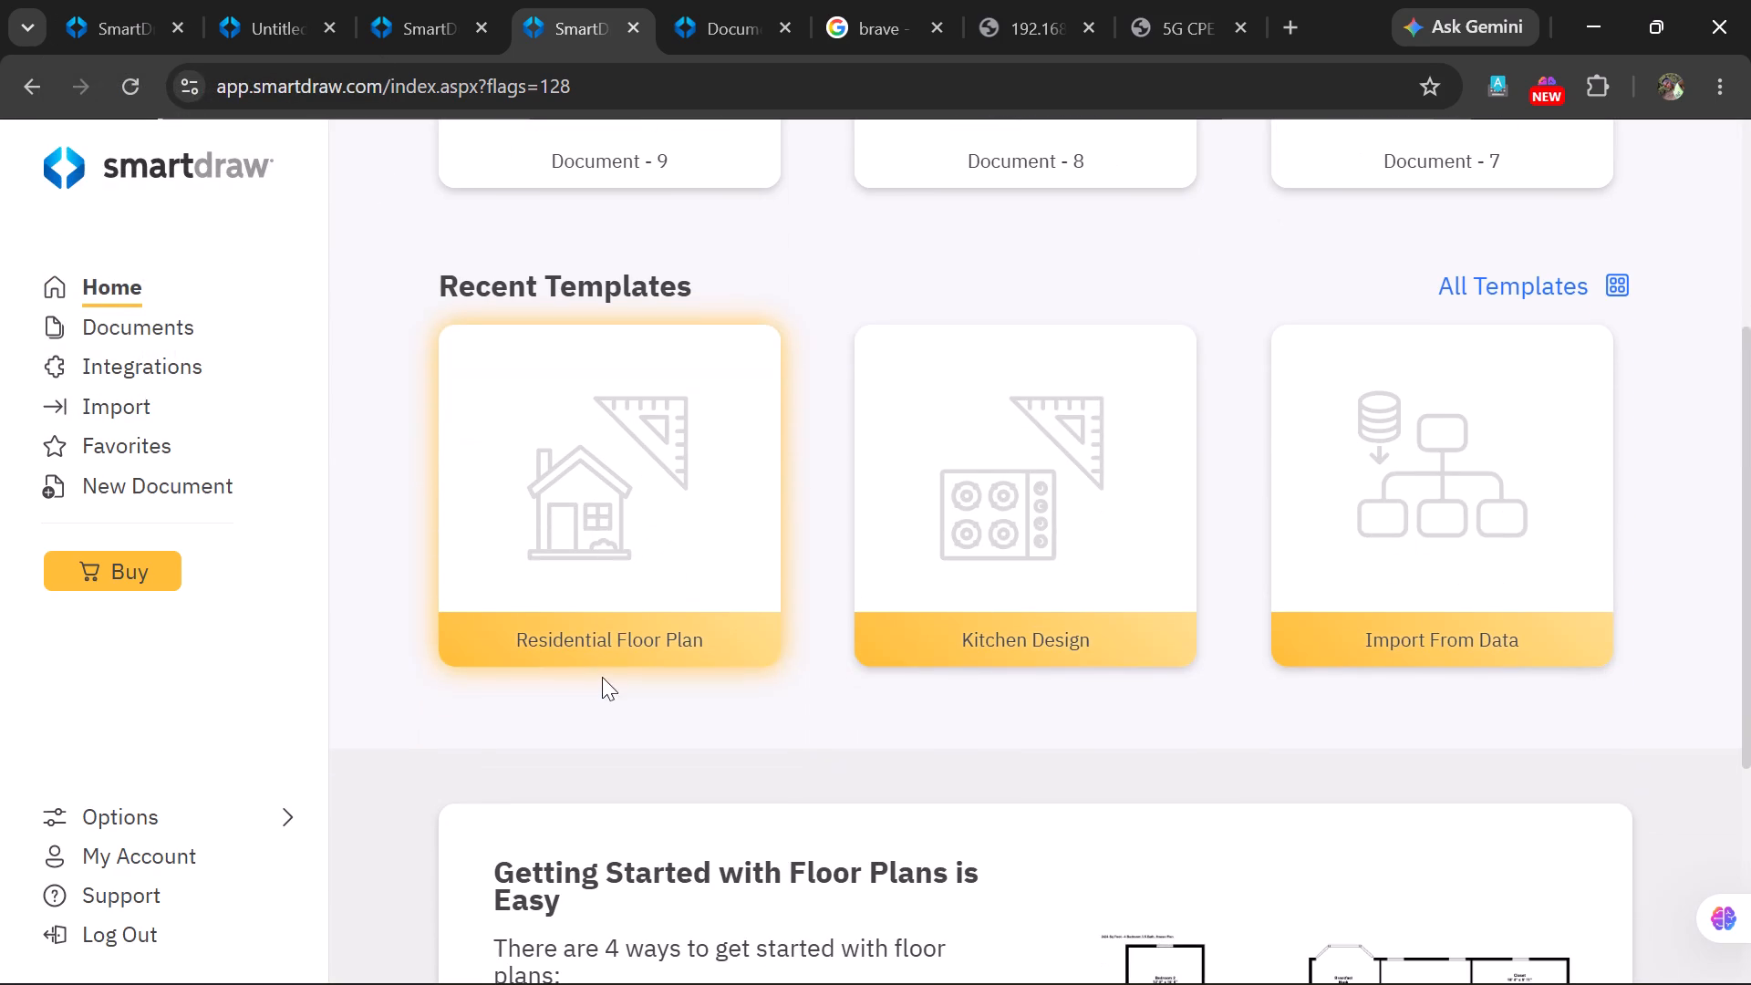
scroll(643, 557, up, 1)
click(644, 556)
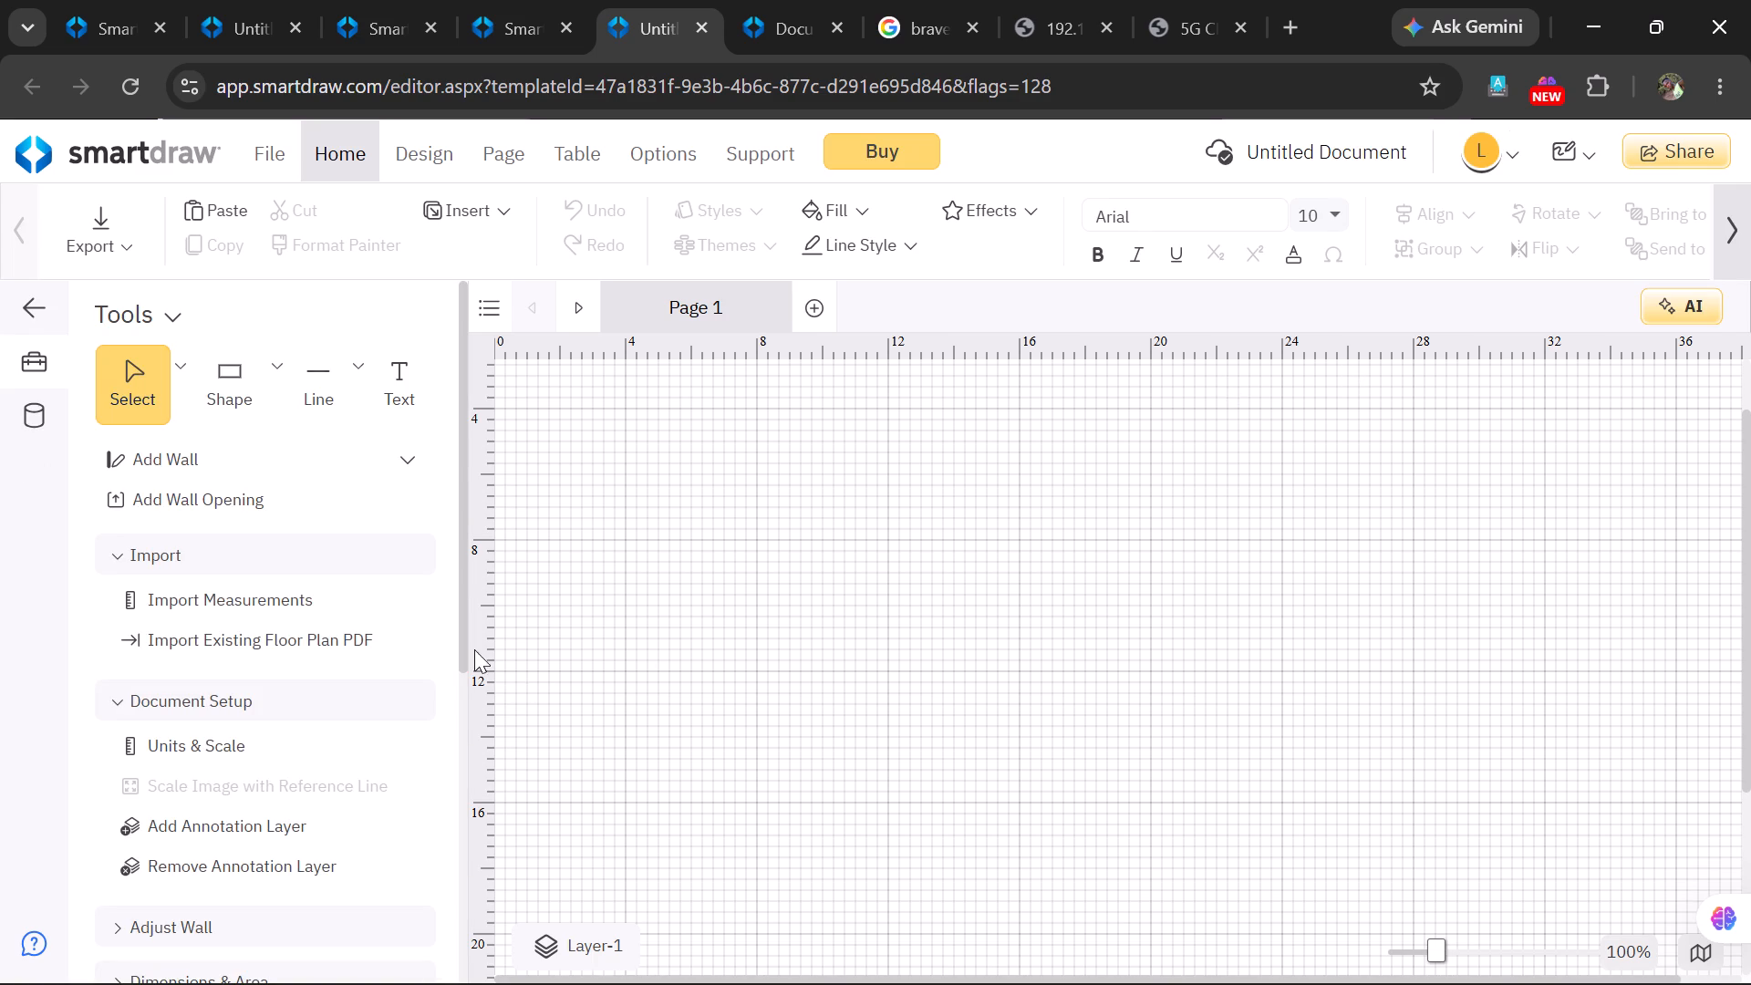
Draw a straight line about 24' 4" long, sloping gently down to the right from the page's upper-left area.
click(362, 362)
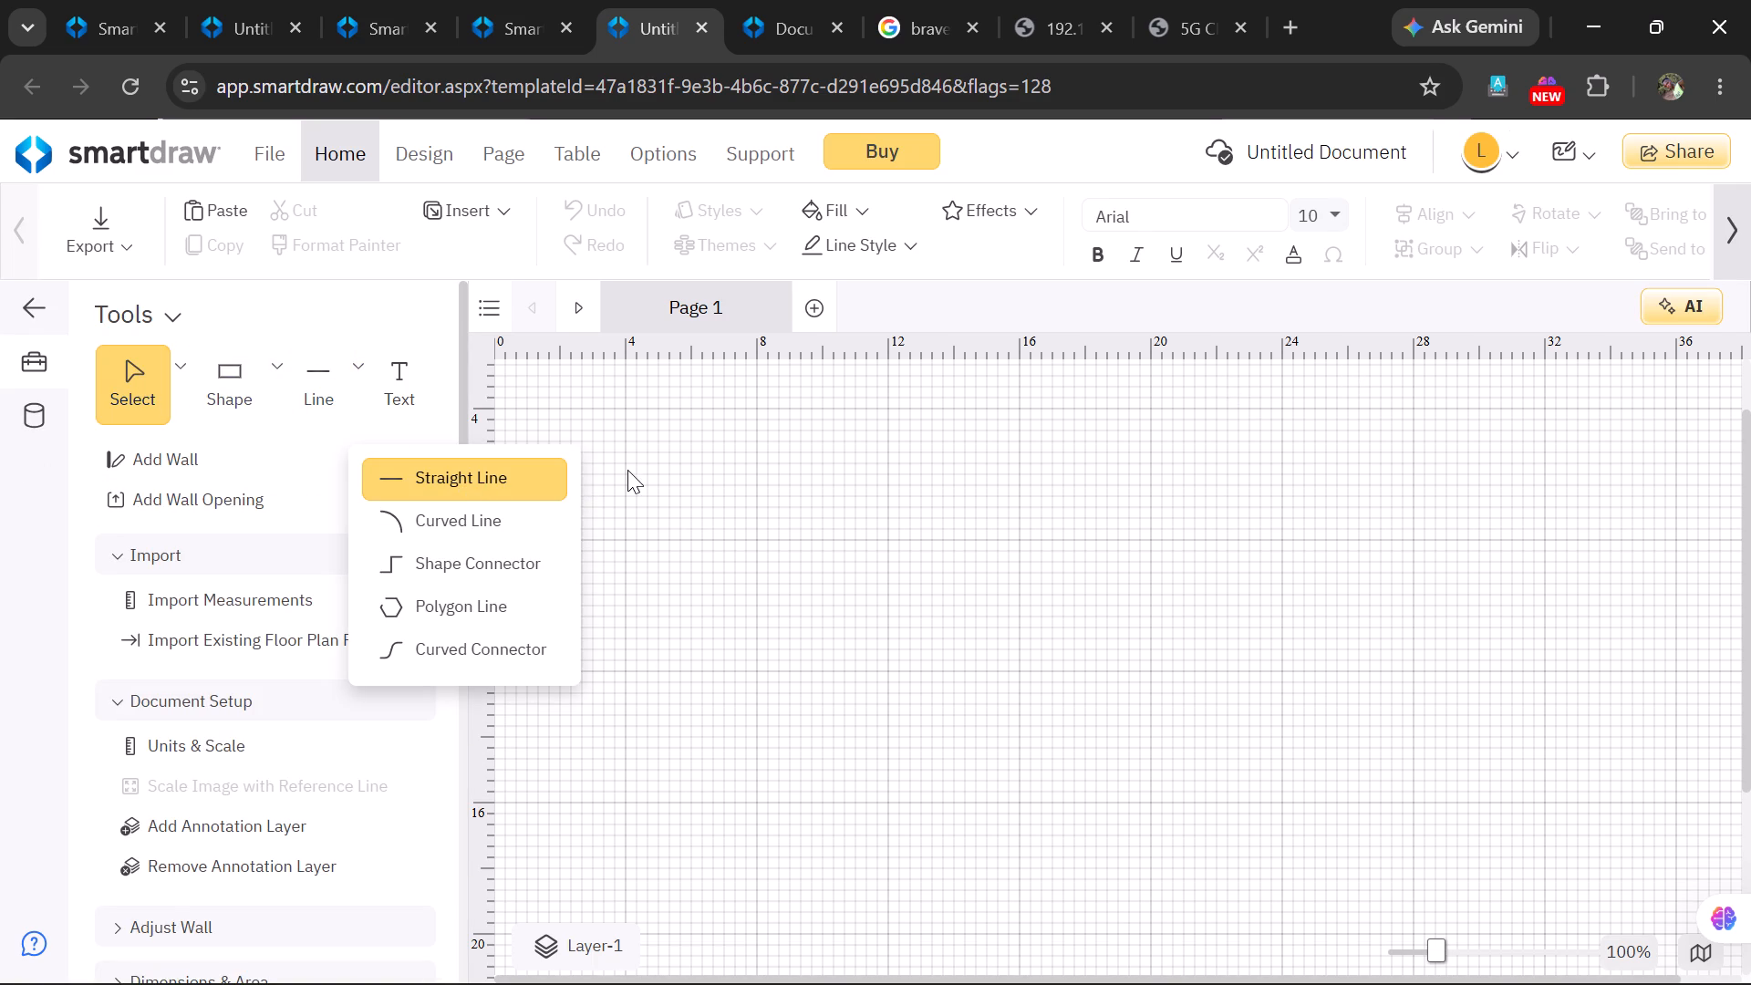
drag(629, 470, 1217, 632)
click(349, 395)
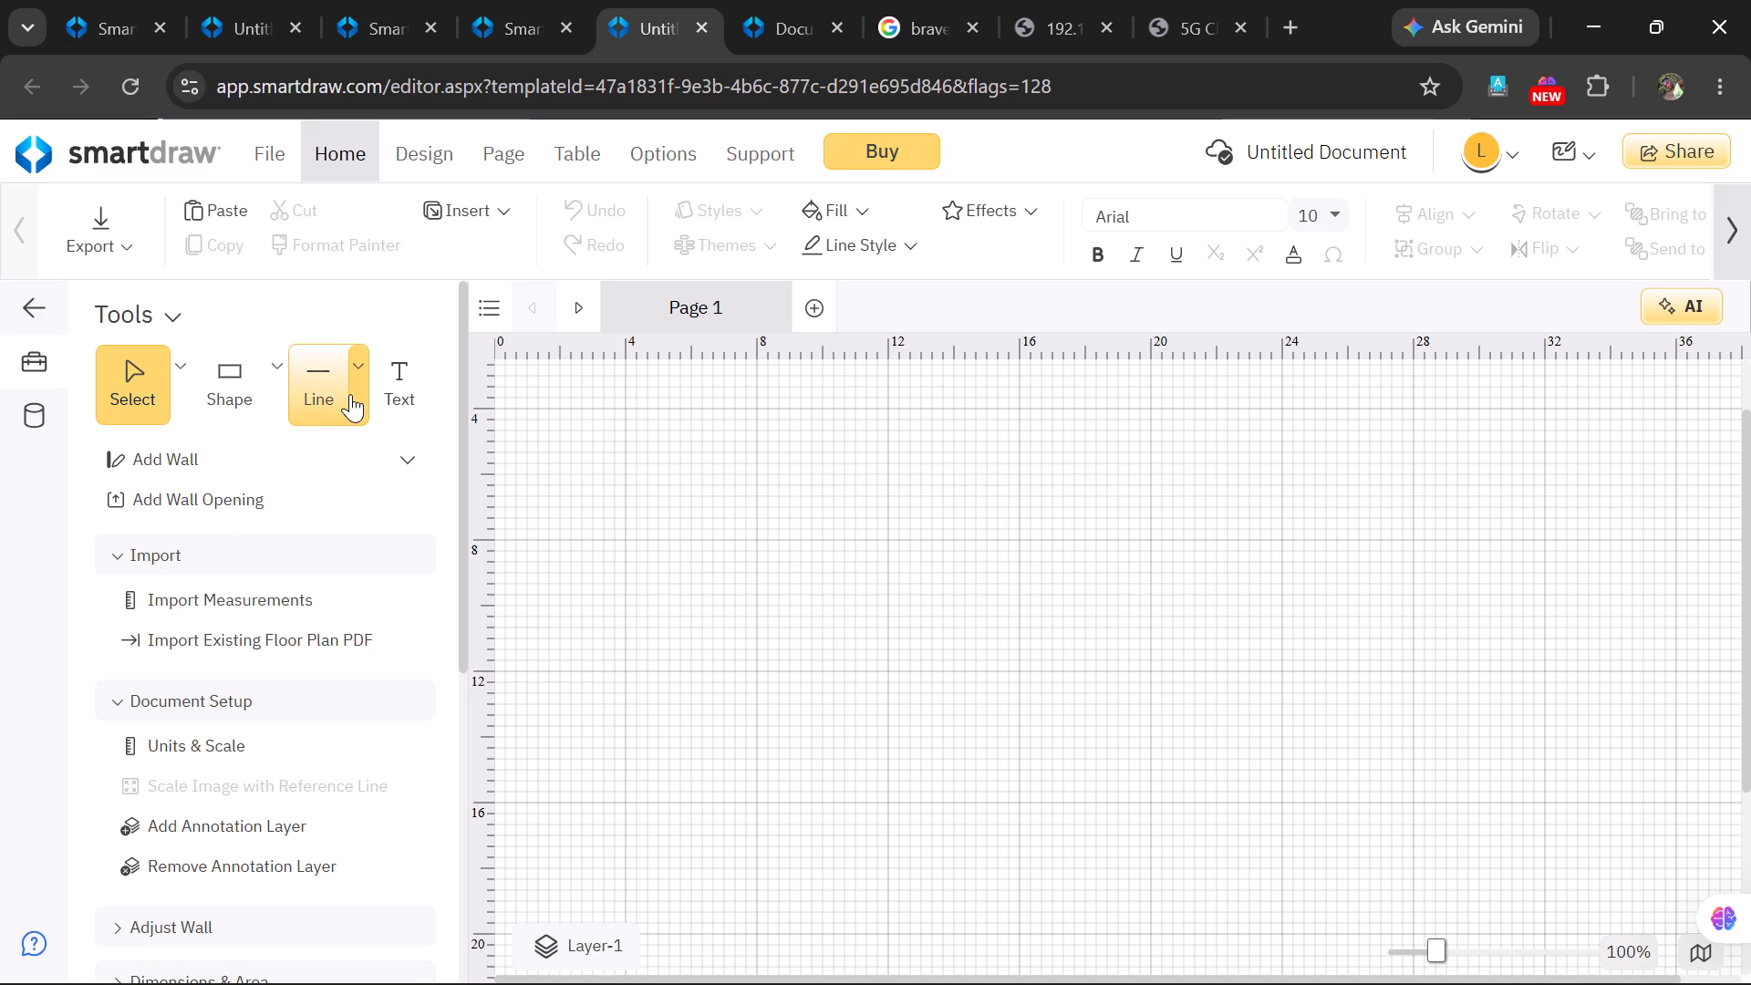
click(523, 487)
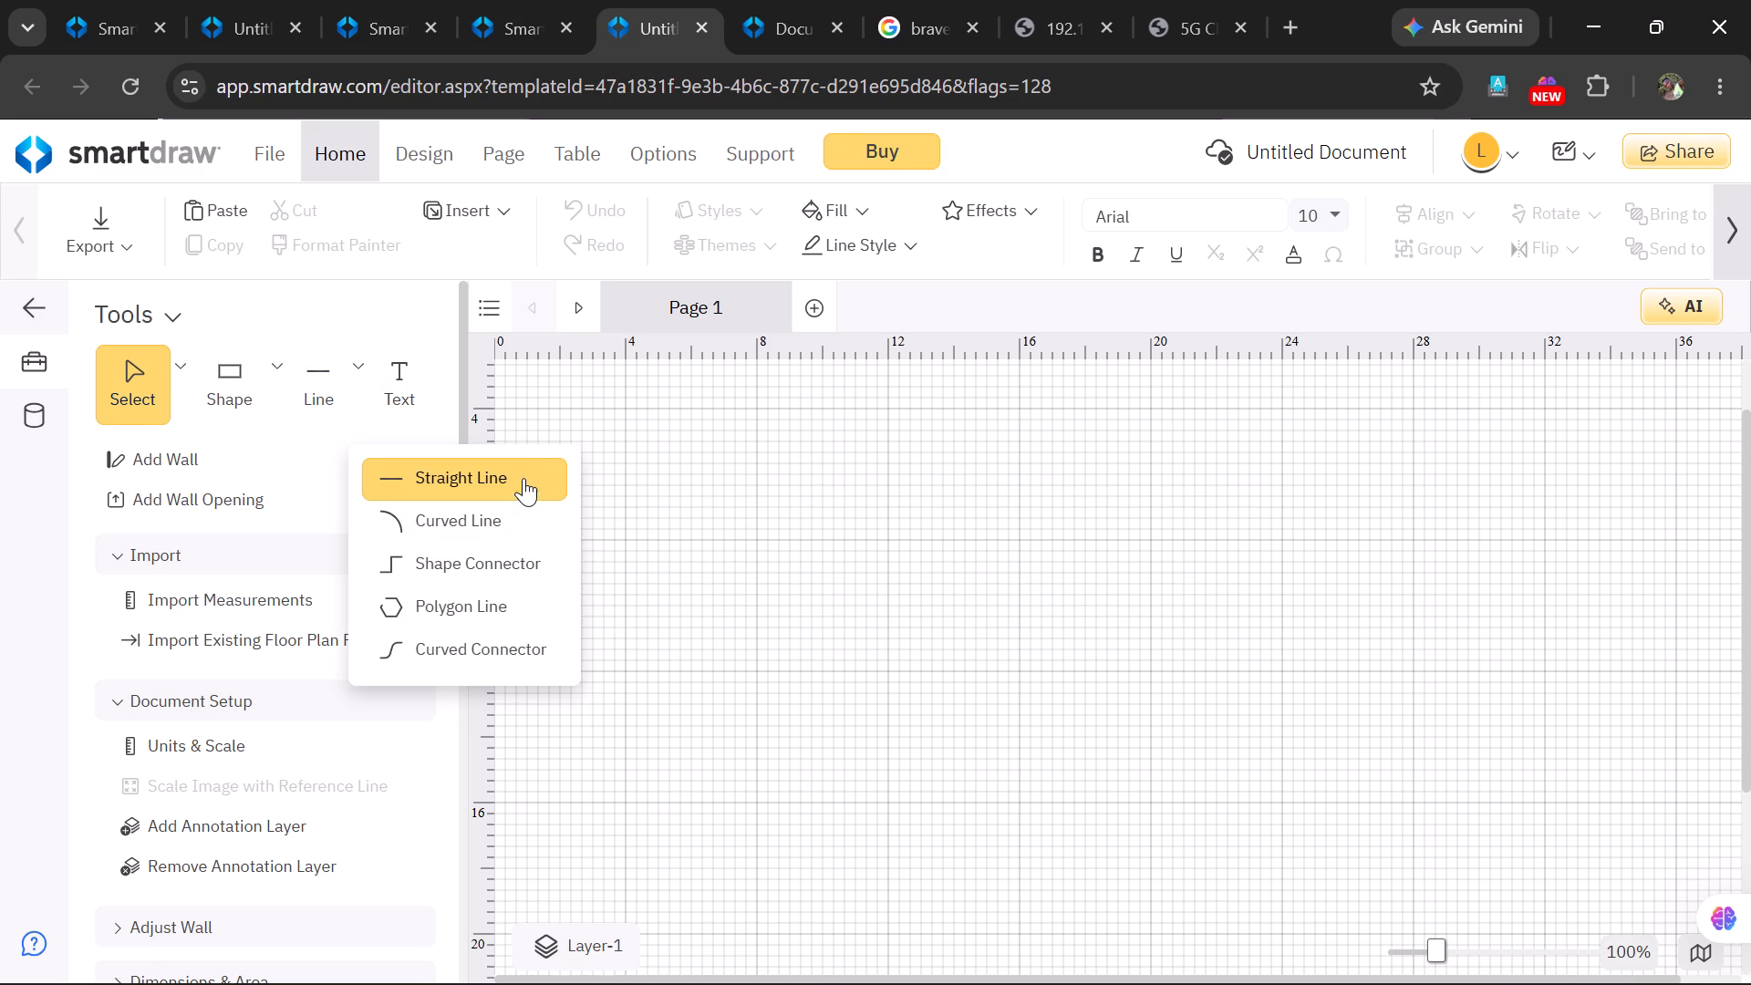
drag(600, 463, 1245, 615)
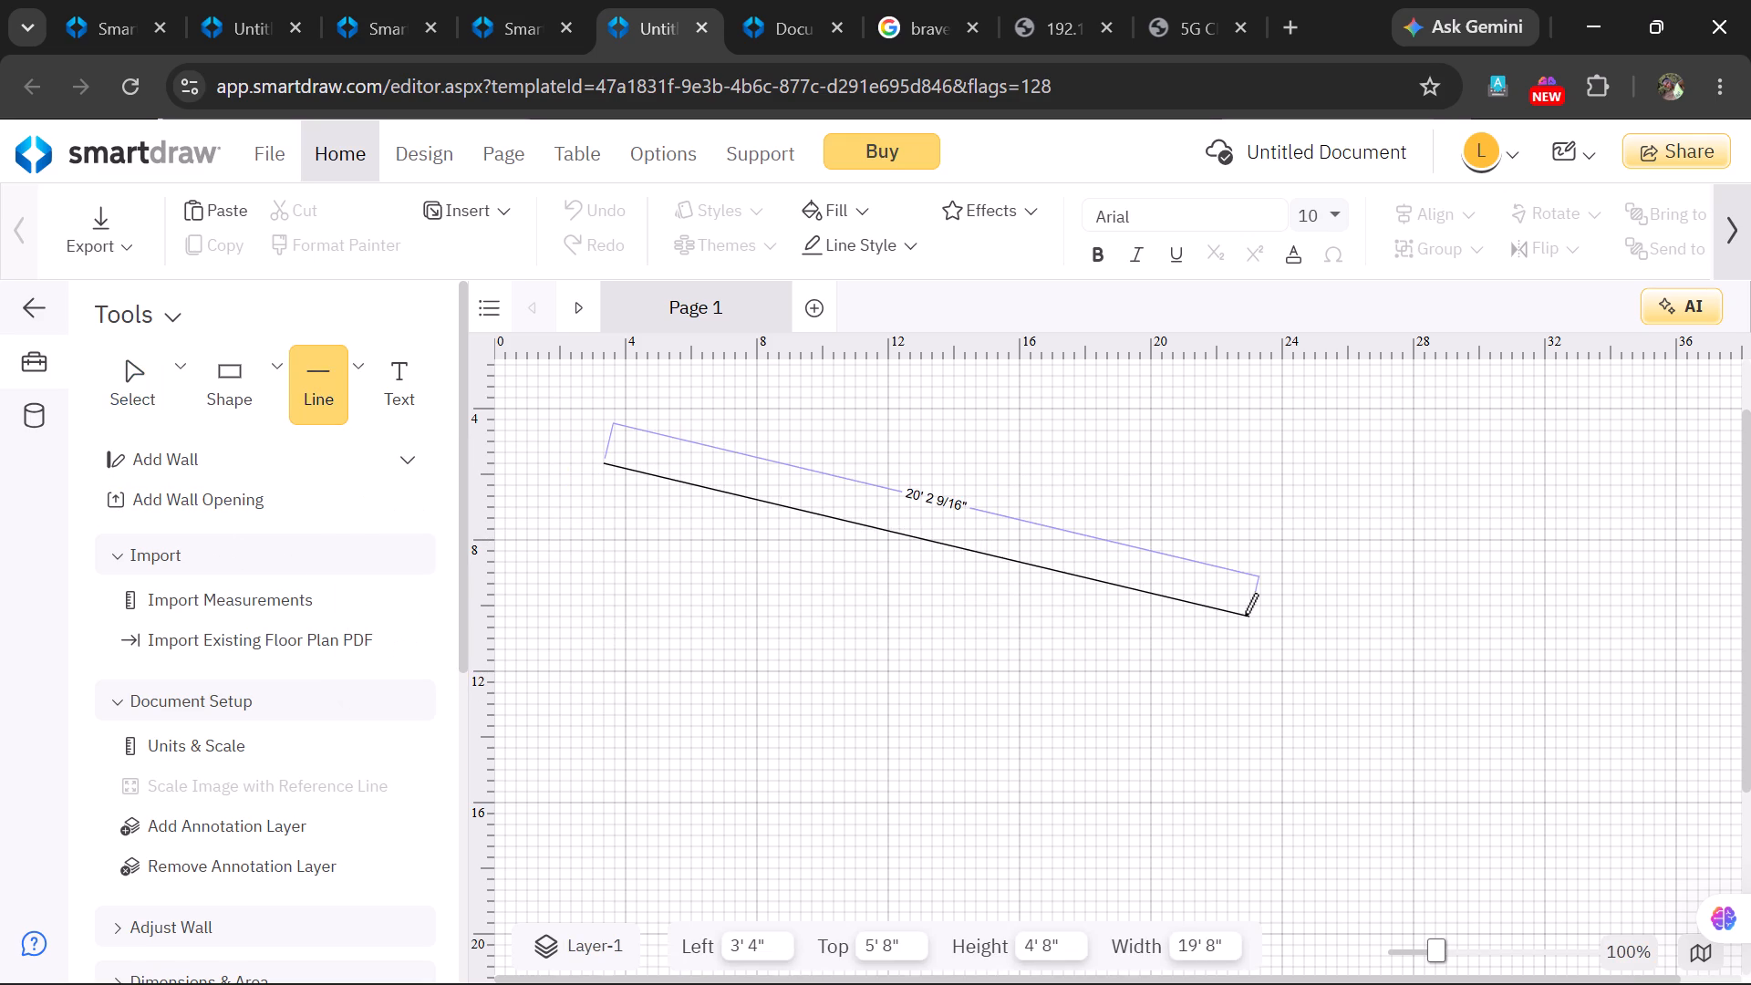
drag(1245, 615, 1394, 592)
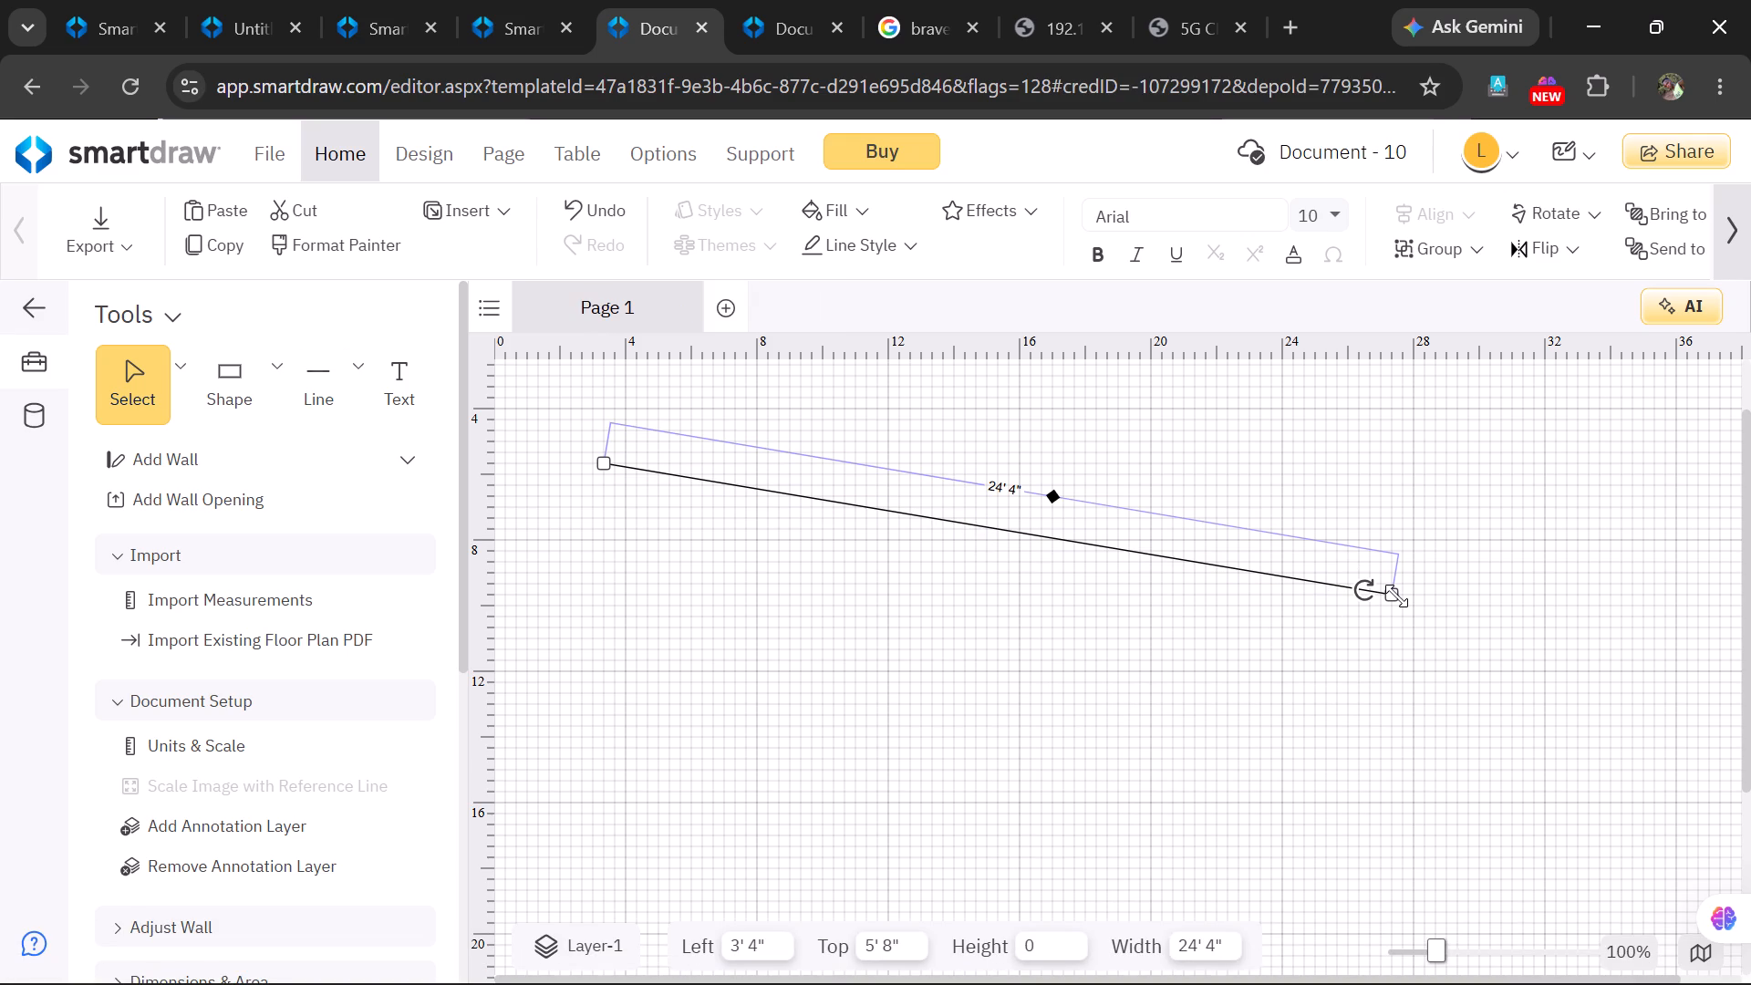
Stretch the line's lower-right end further down and right so it is about 31' 10" long.
drag(1396, 596, 1600, 779)
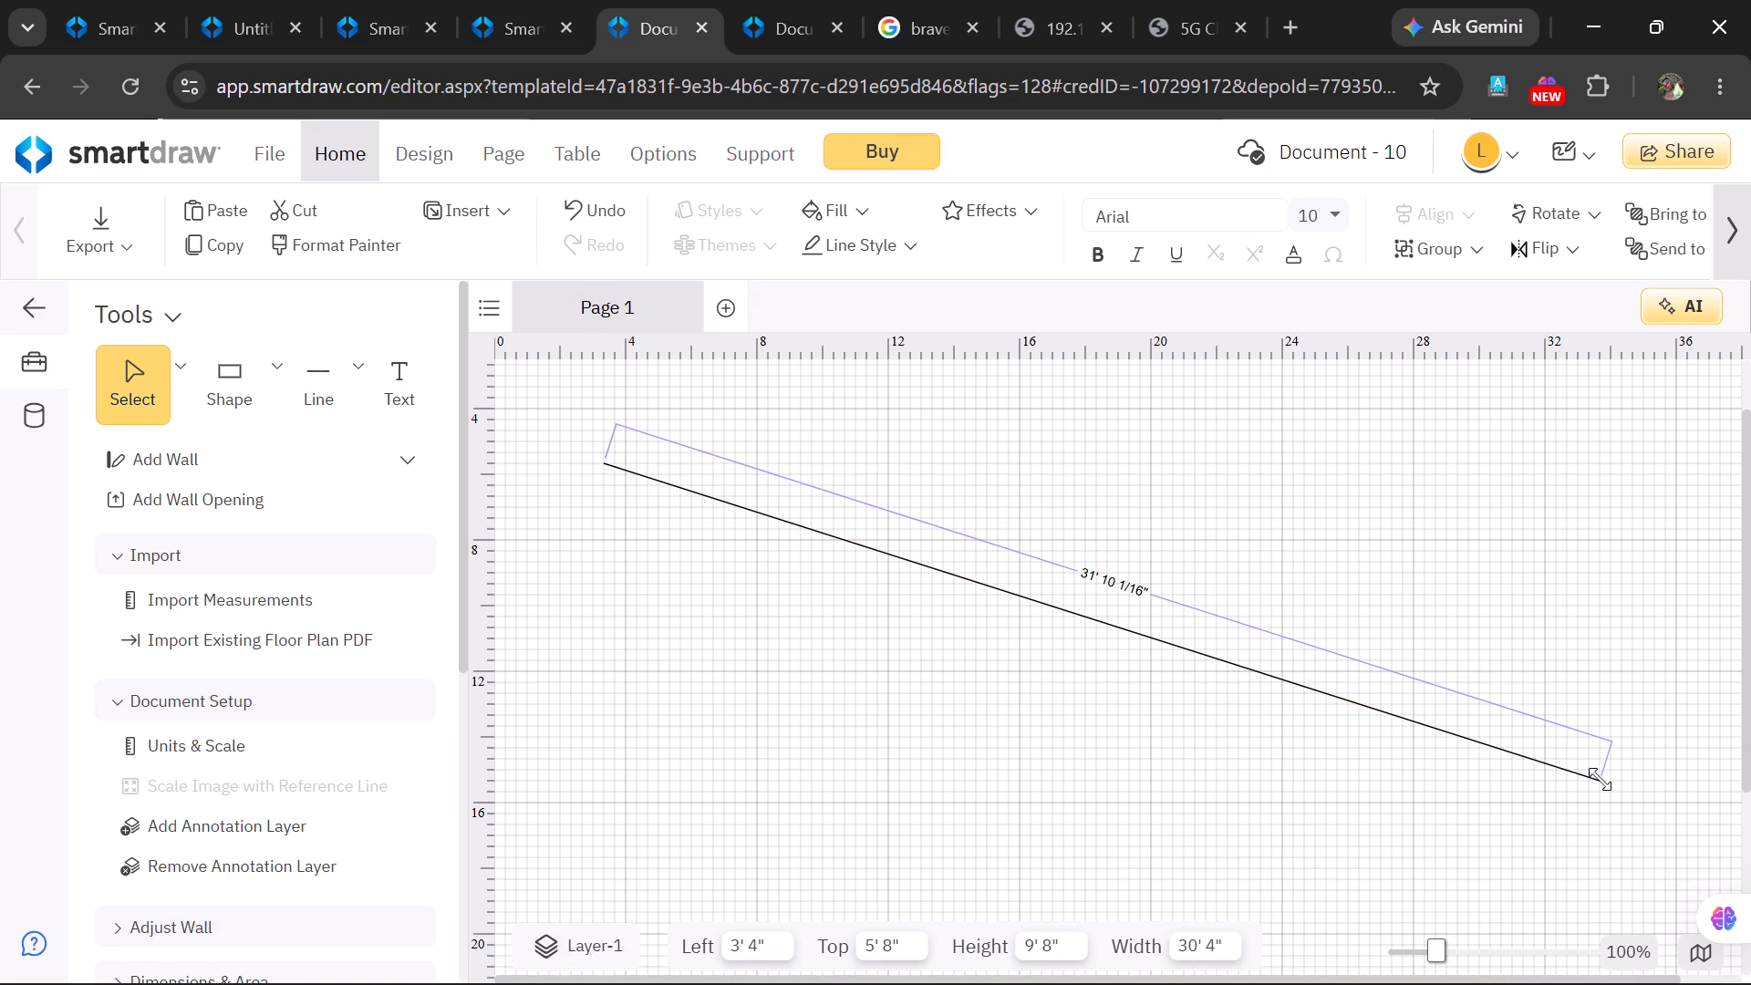
drag(1600, 779, 1602, 783)
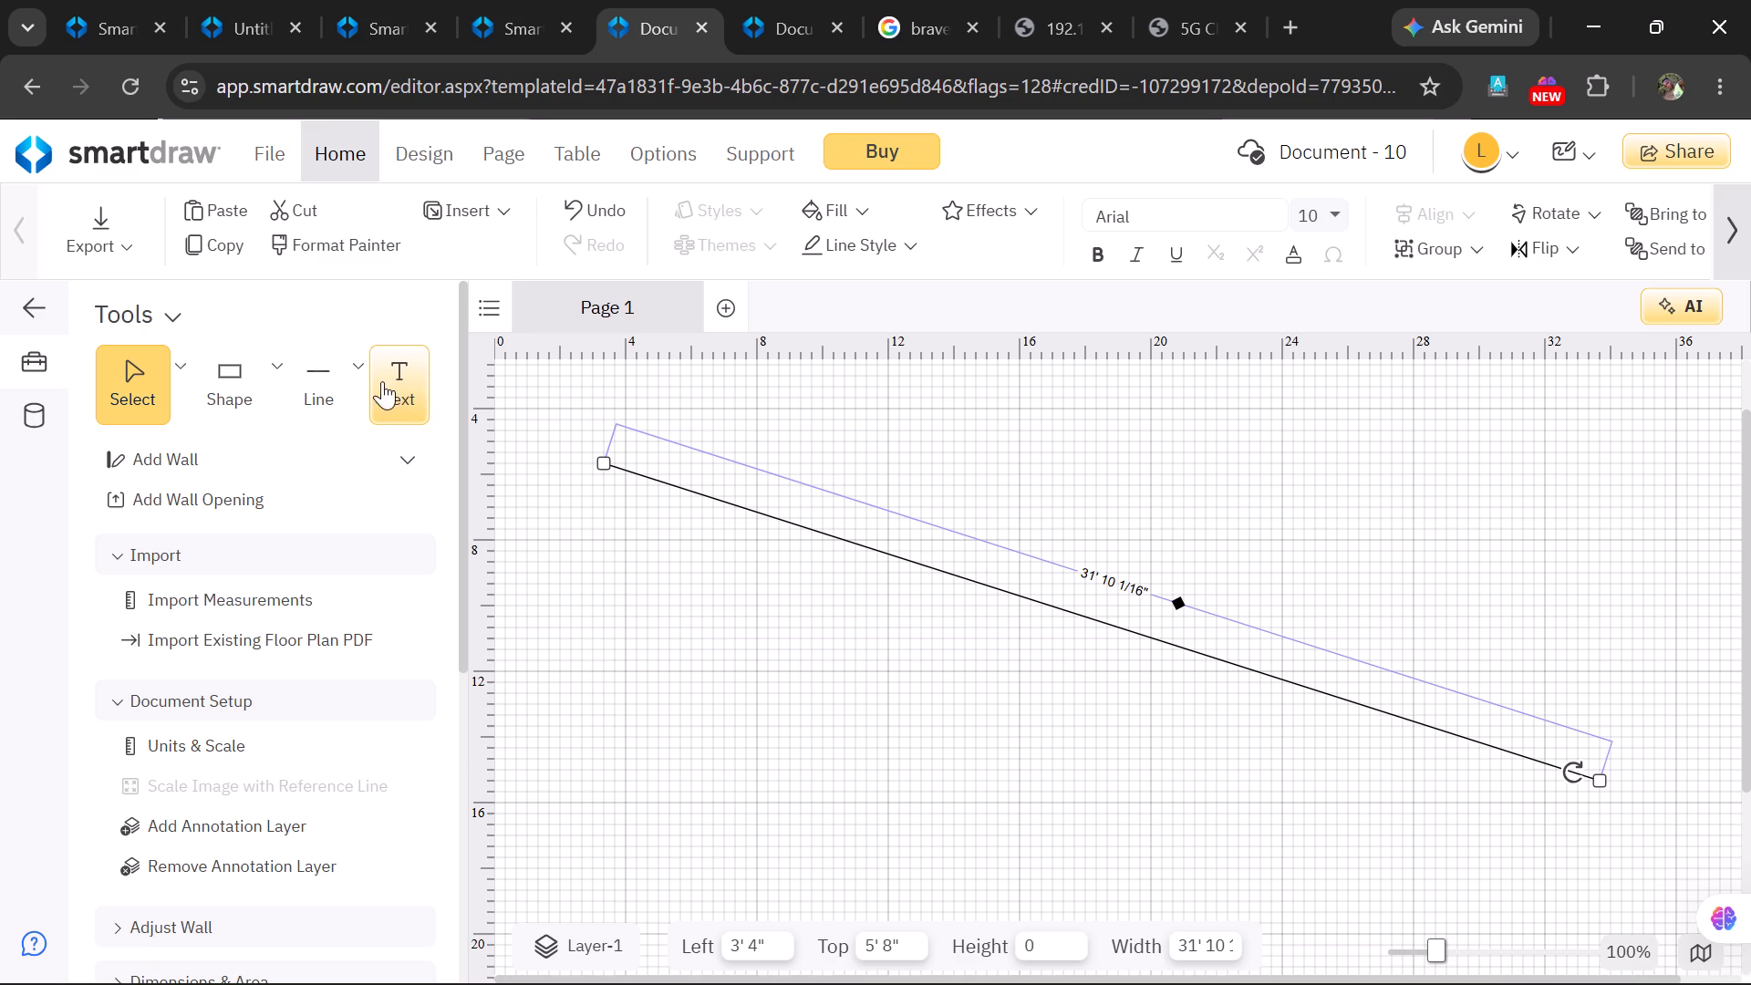
Draw a second straight line about 33' 4" long, rising from lower left to upper right across the first line.
click(360, 373)
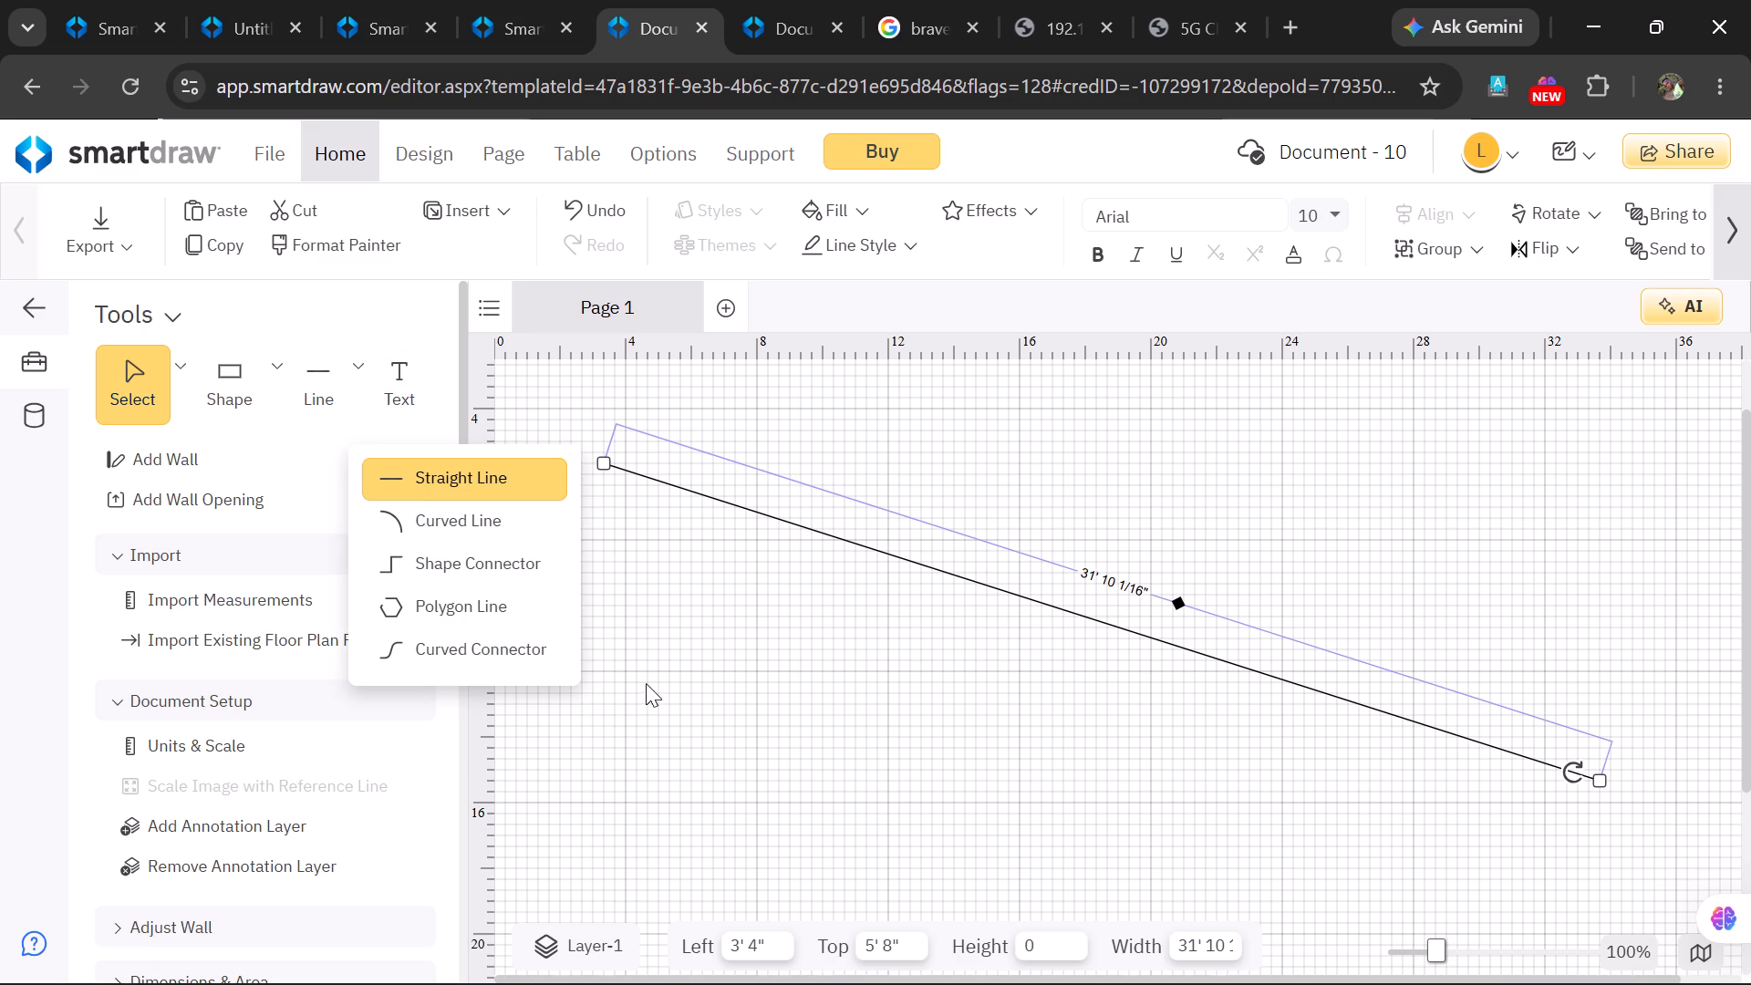
click(615, 721)
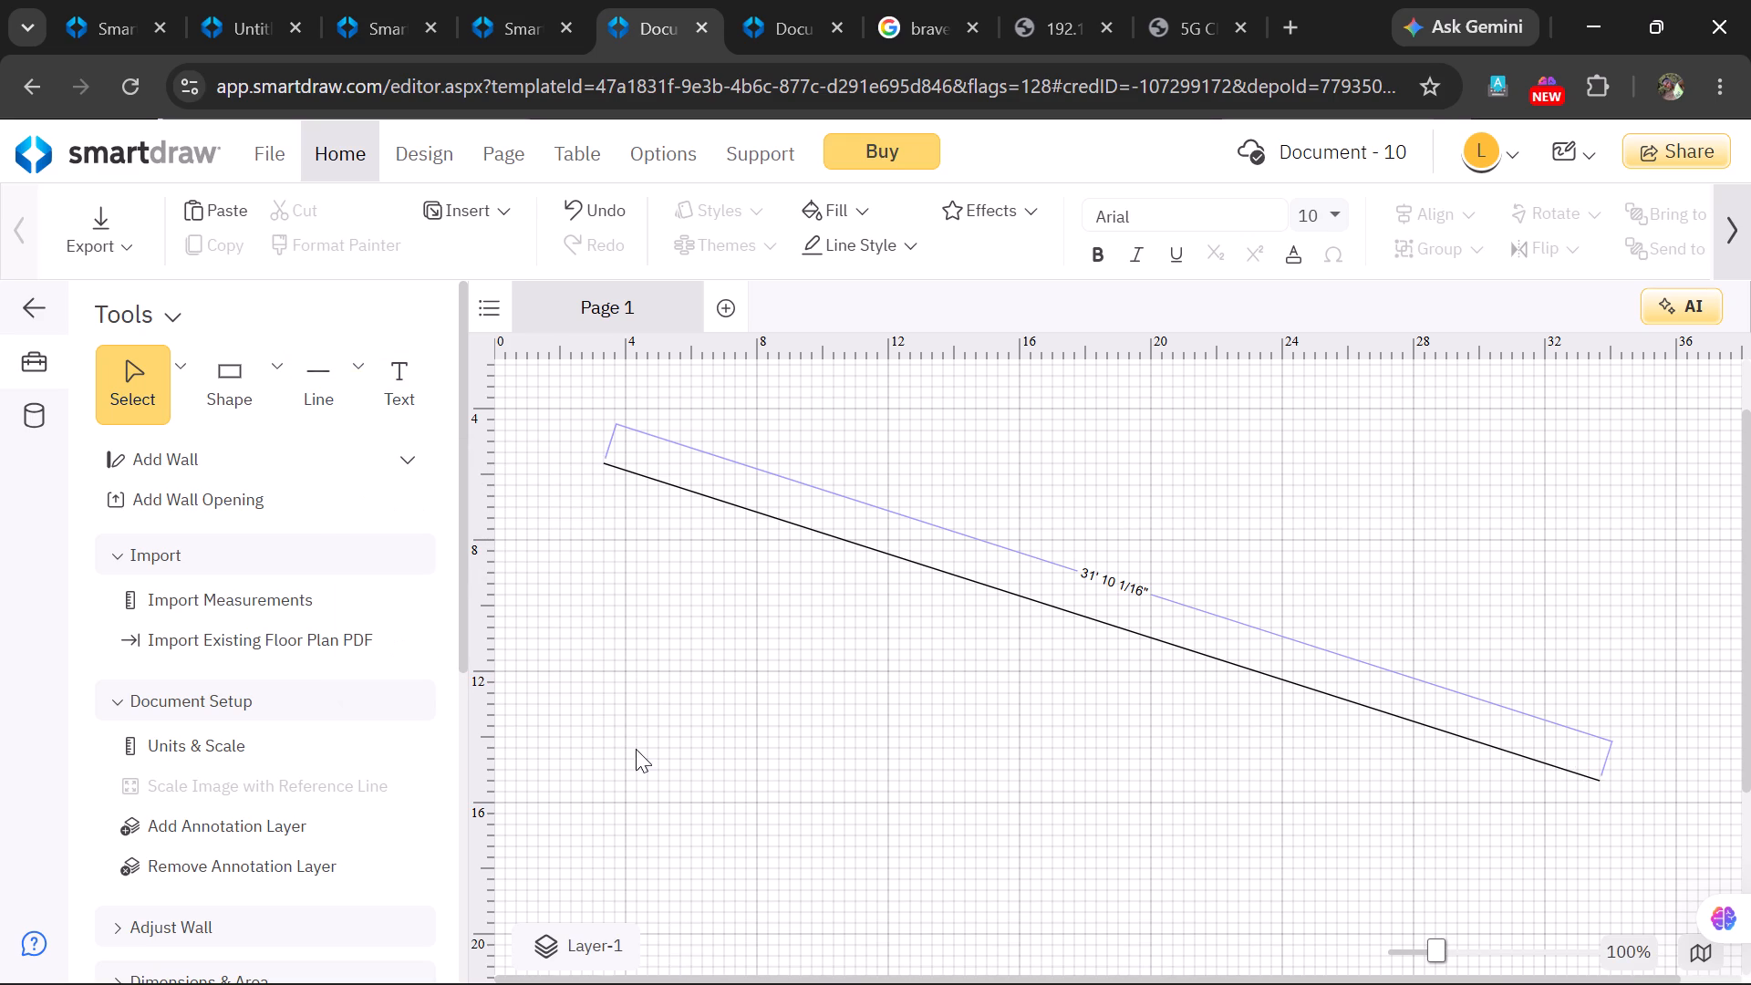
click(357, 374)
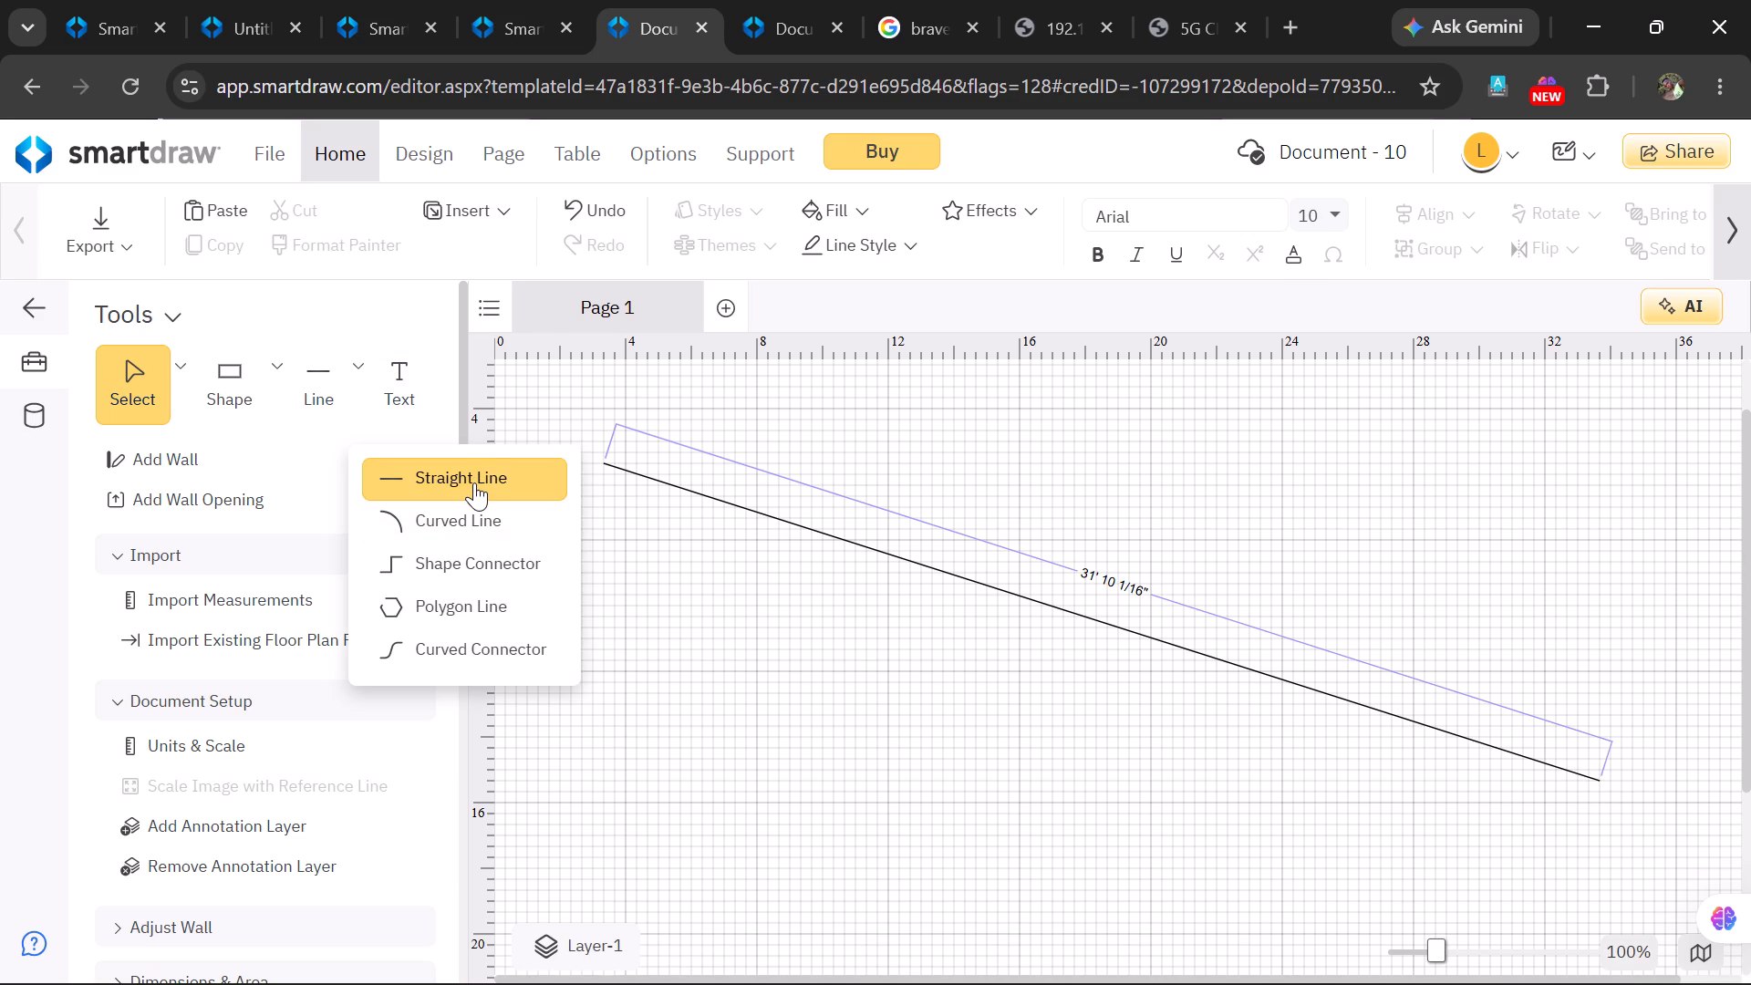
click(474, 482)
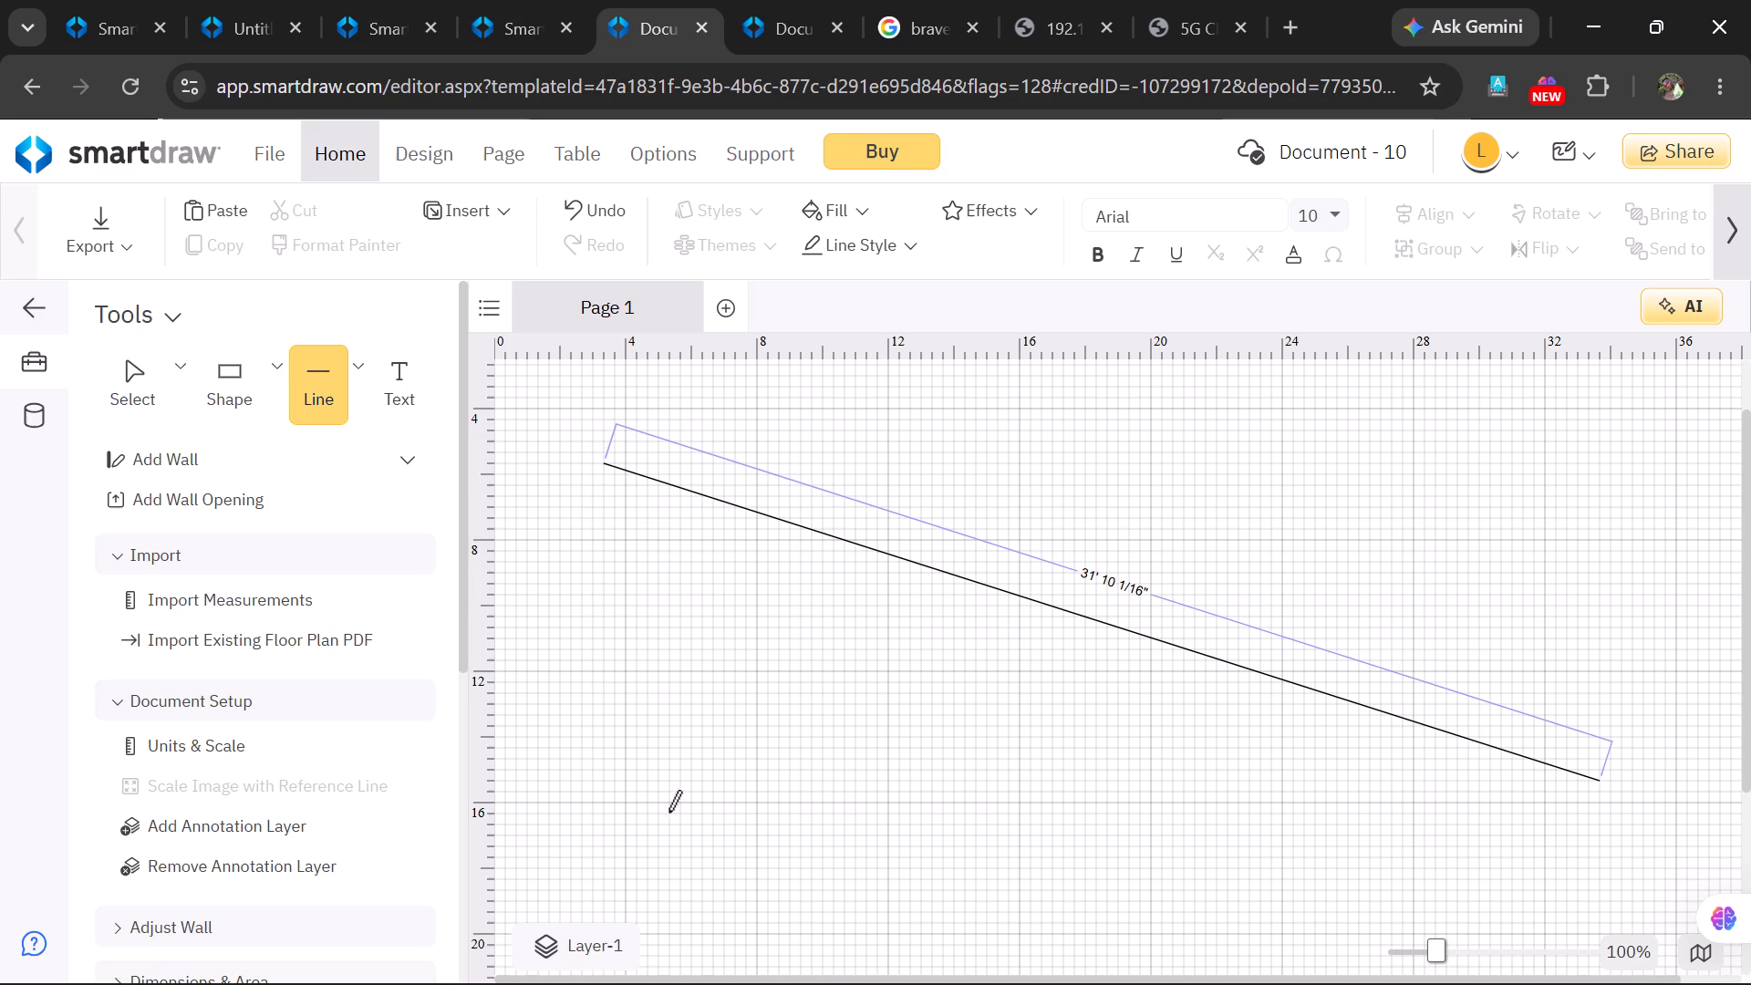
drag(570, 800, 793, 700)
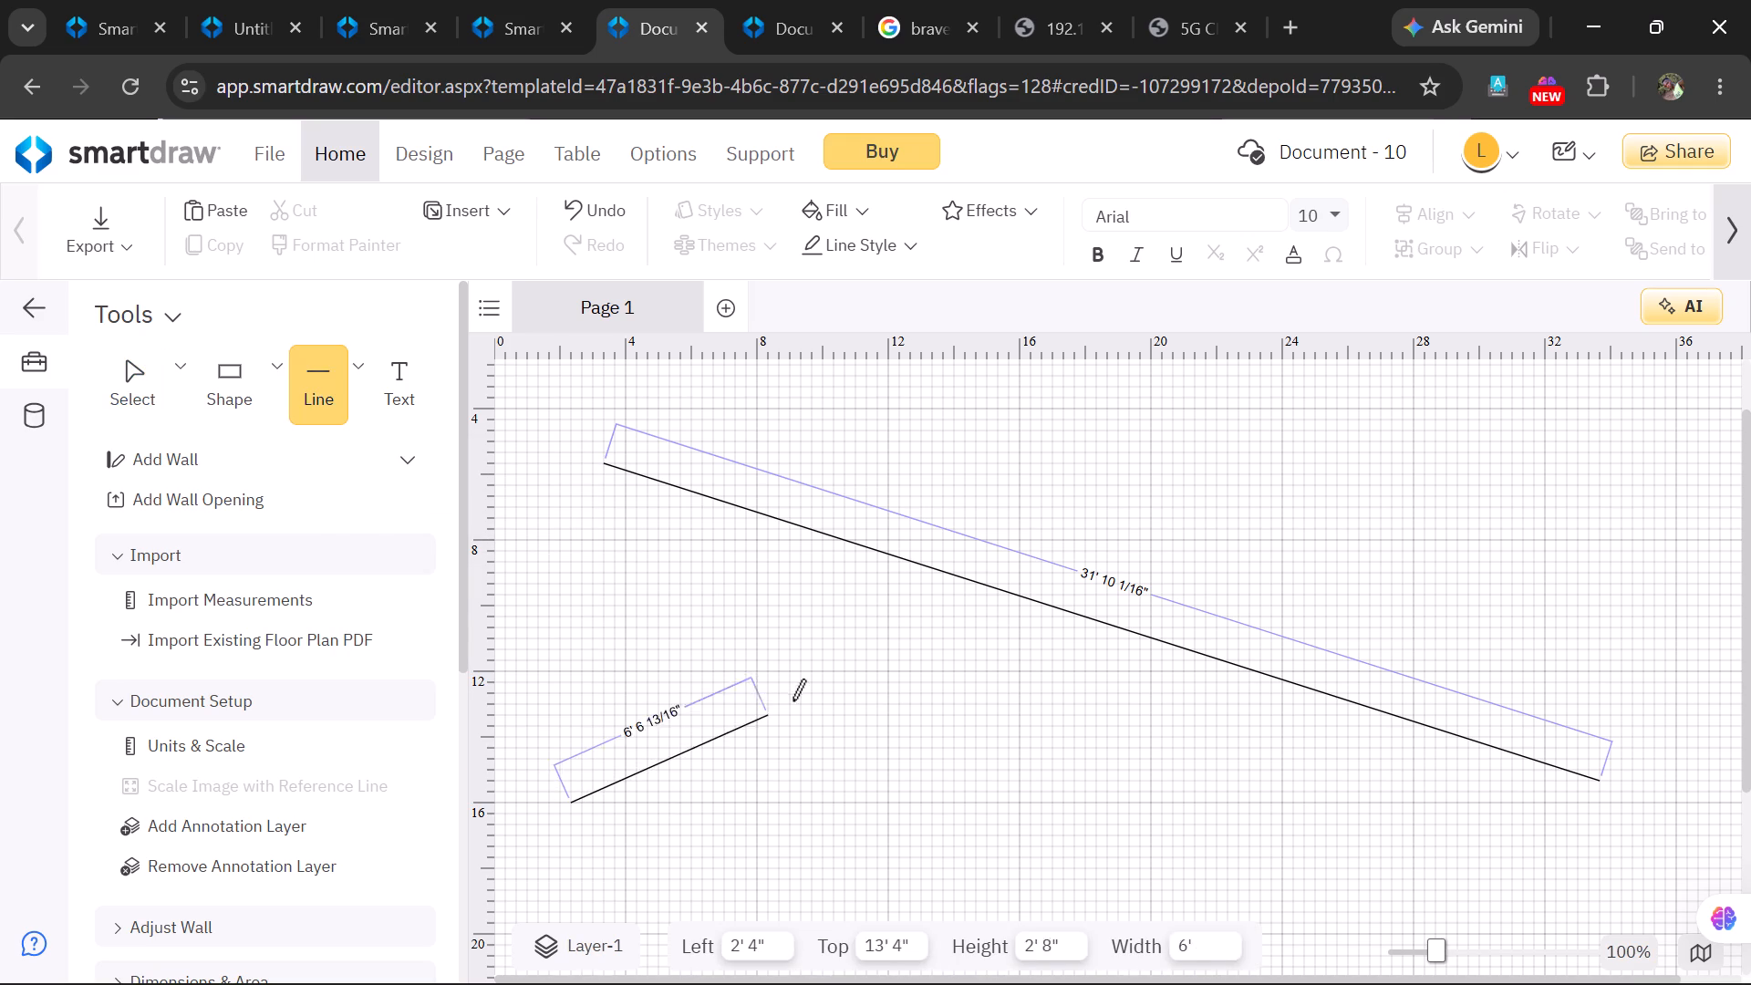
drag(793, 700, 1539, 446)
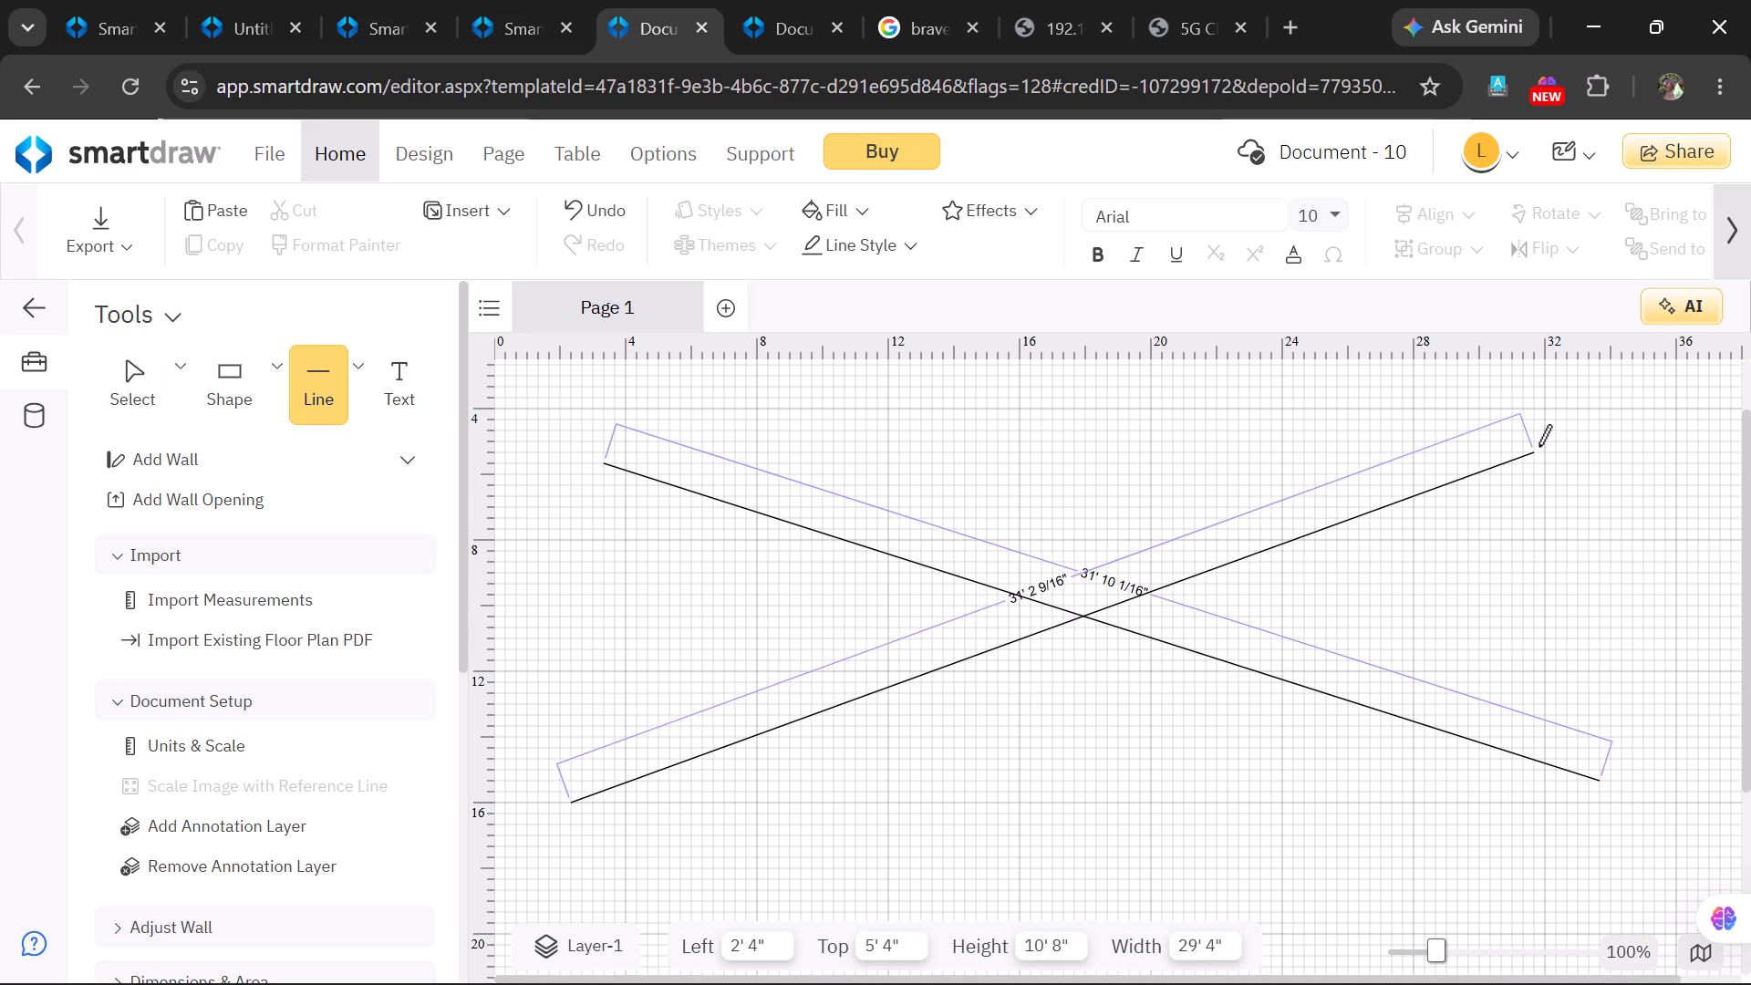
drag(1539, 446, 1568, 438)
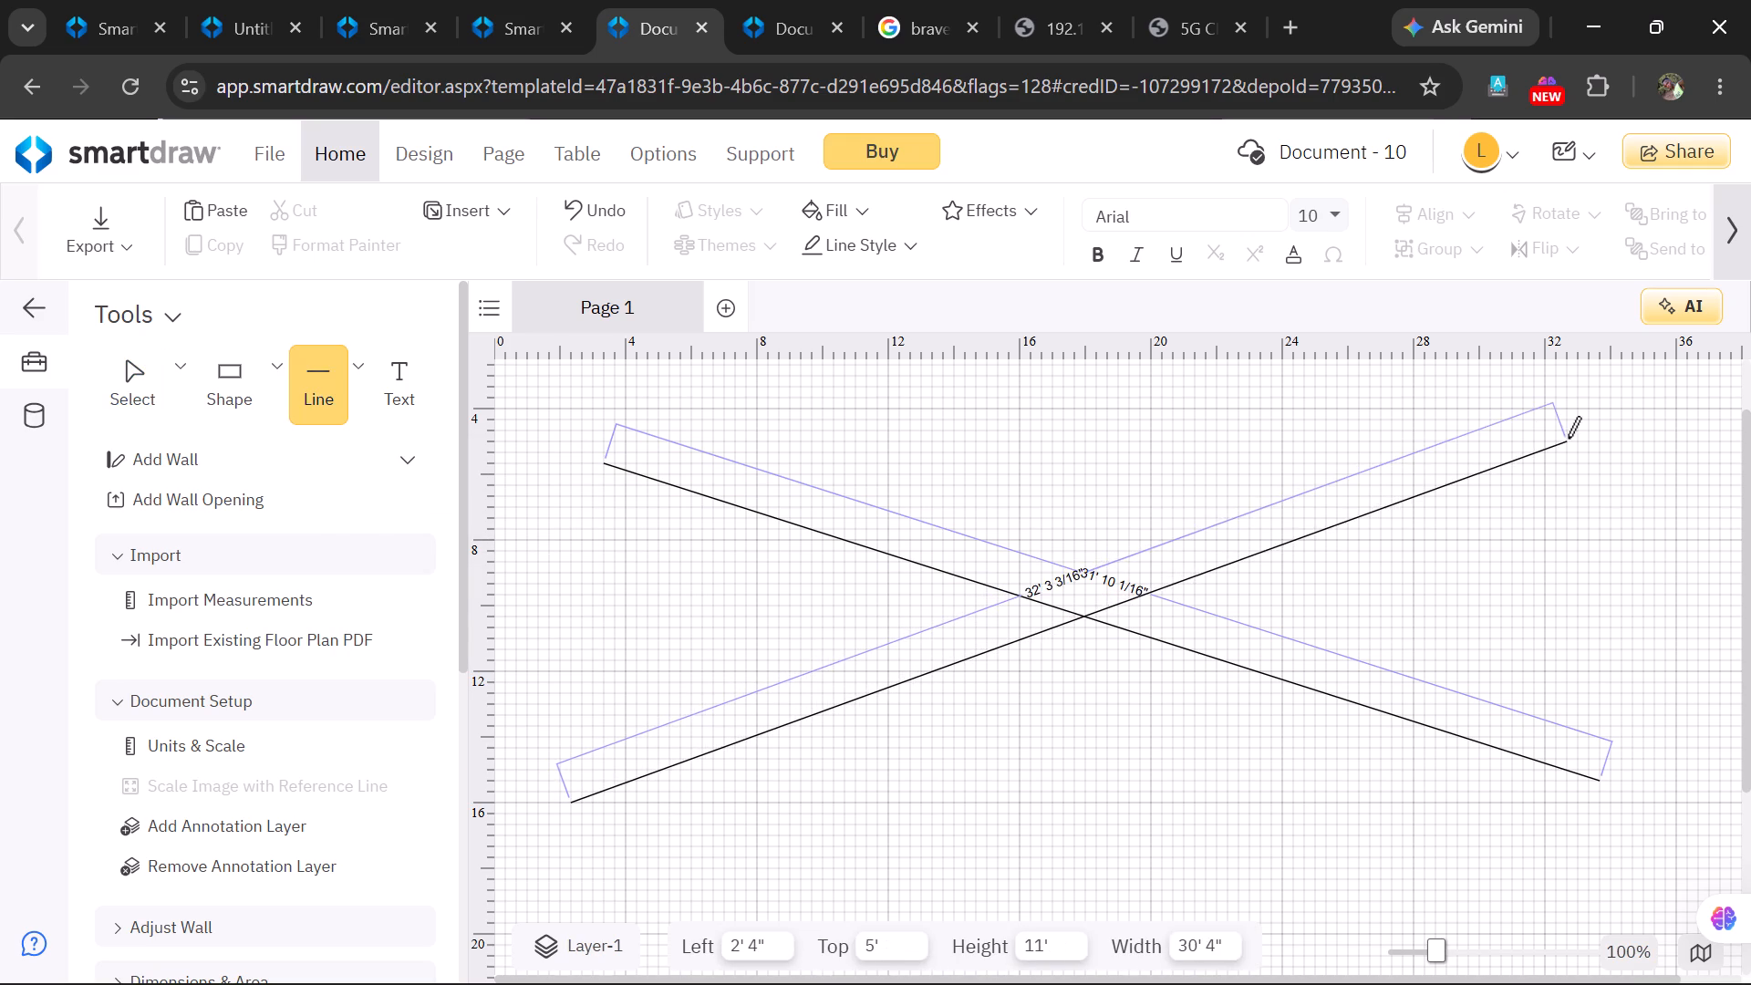
drag(1568, 438, 1604, 427)
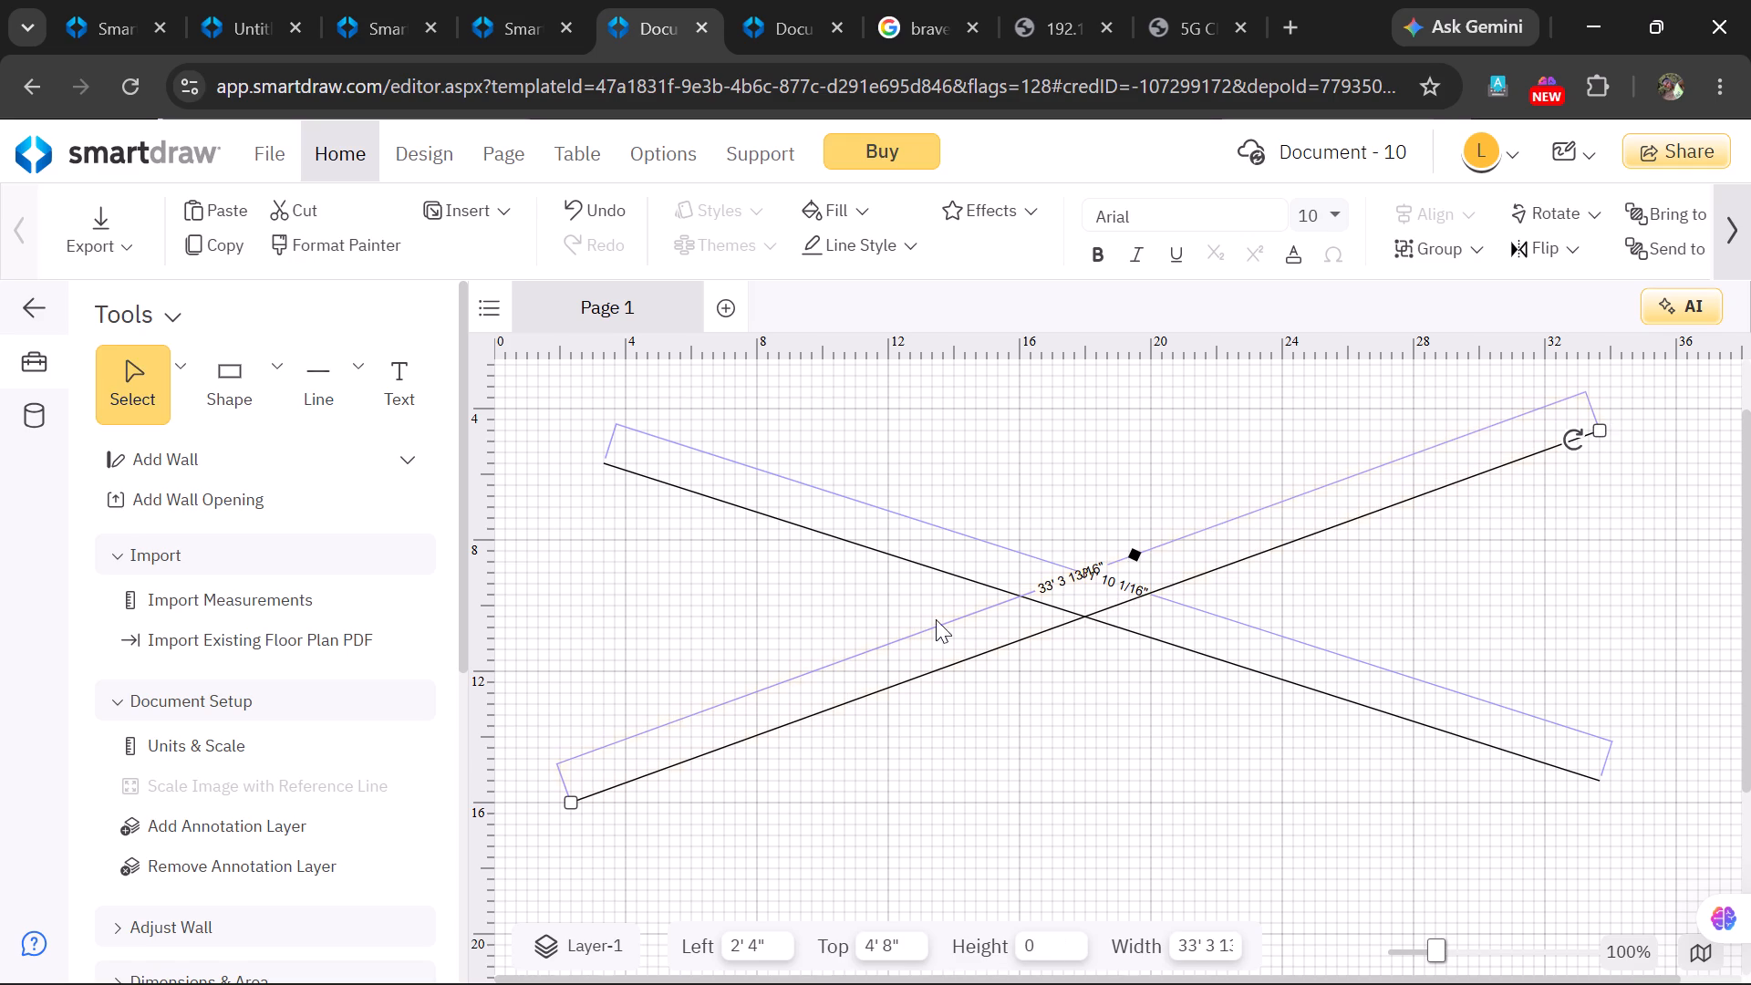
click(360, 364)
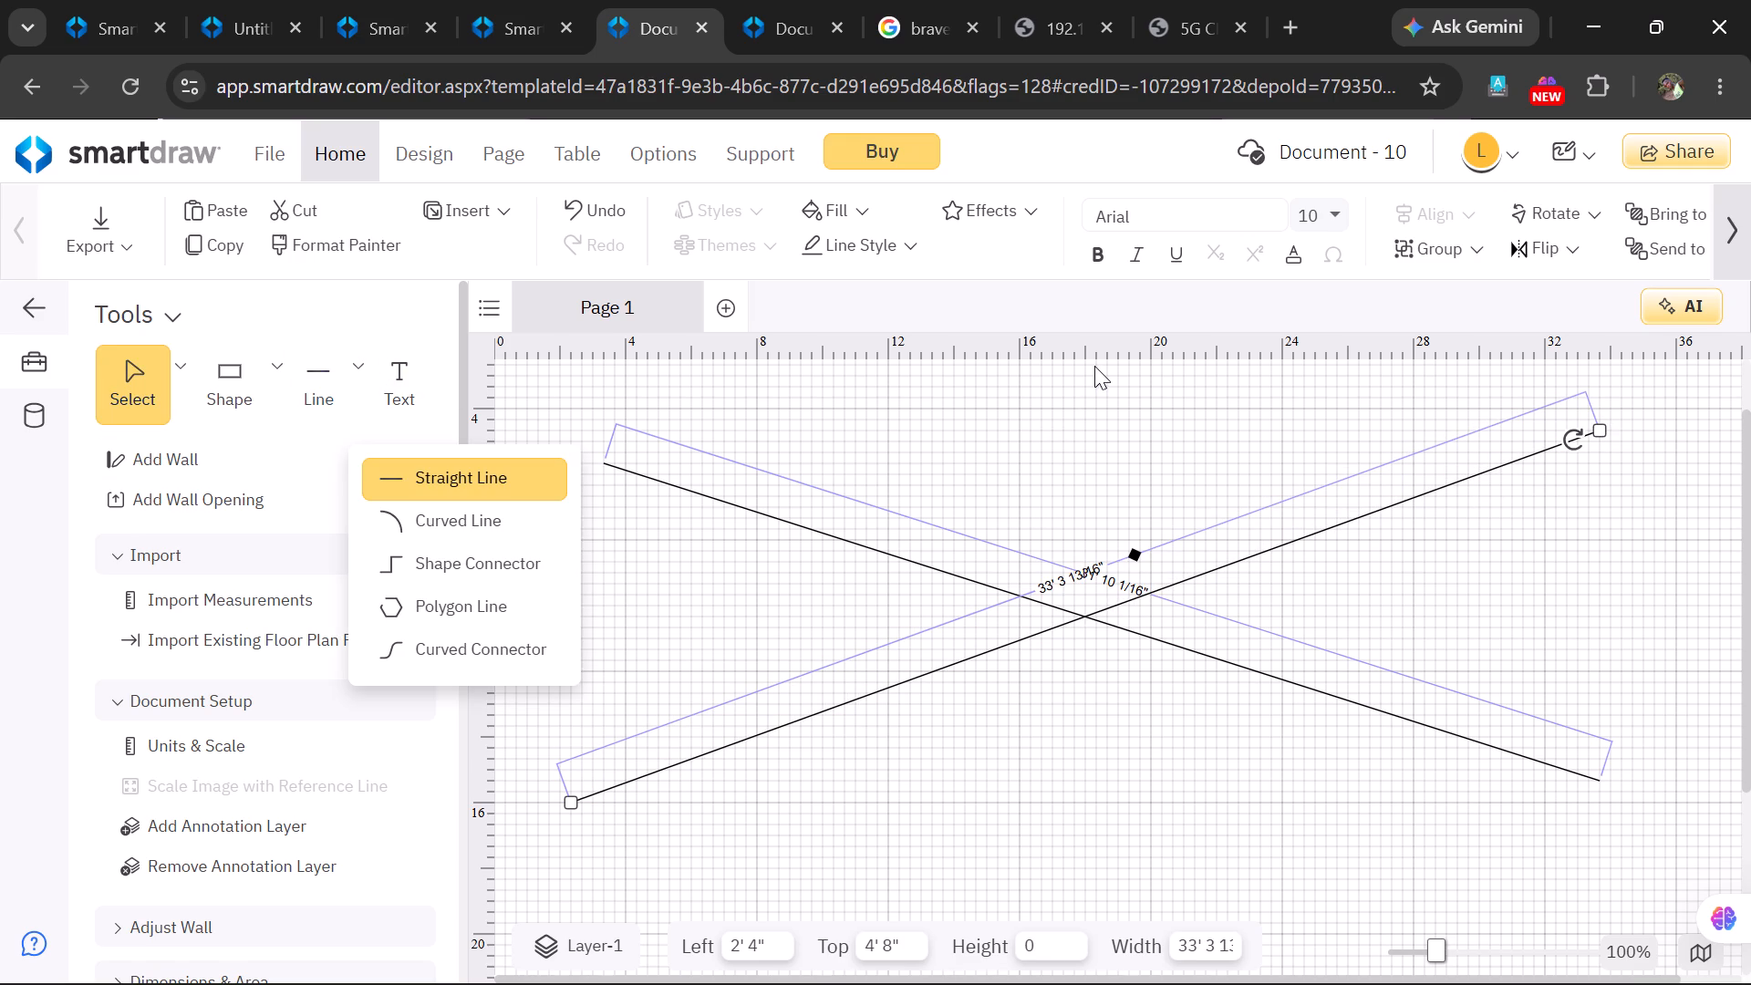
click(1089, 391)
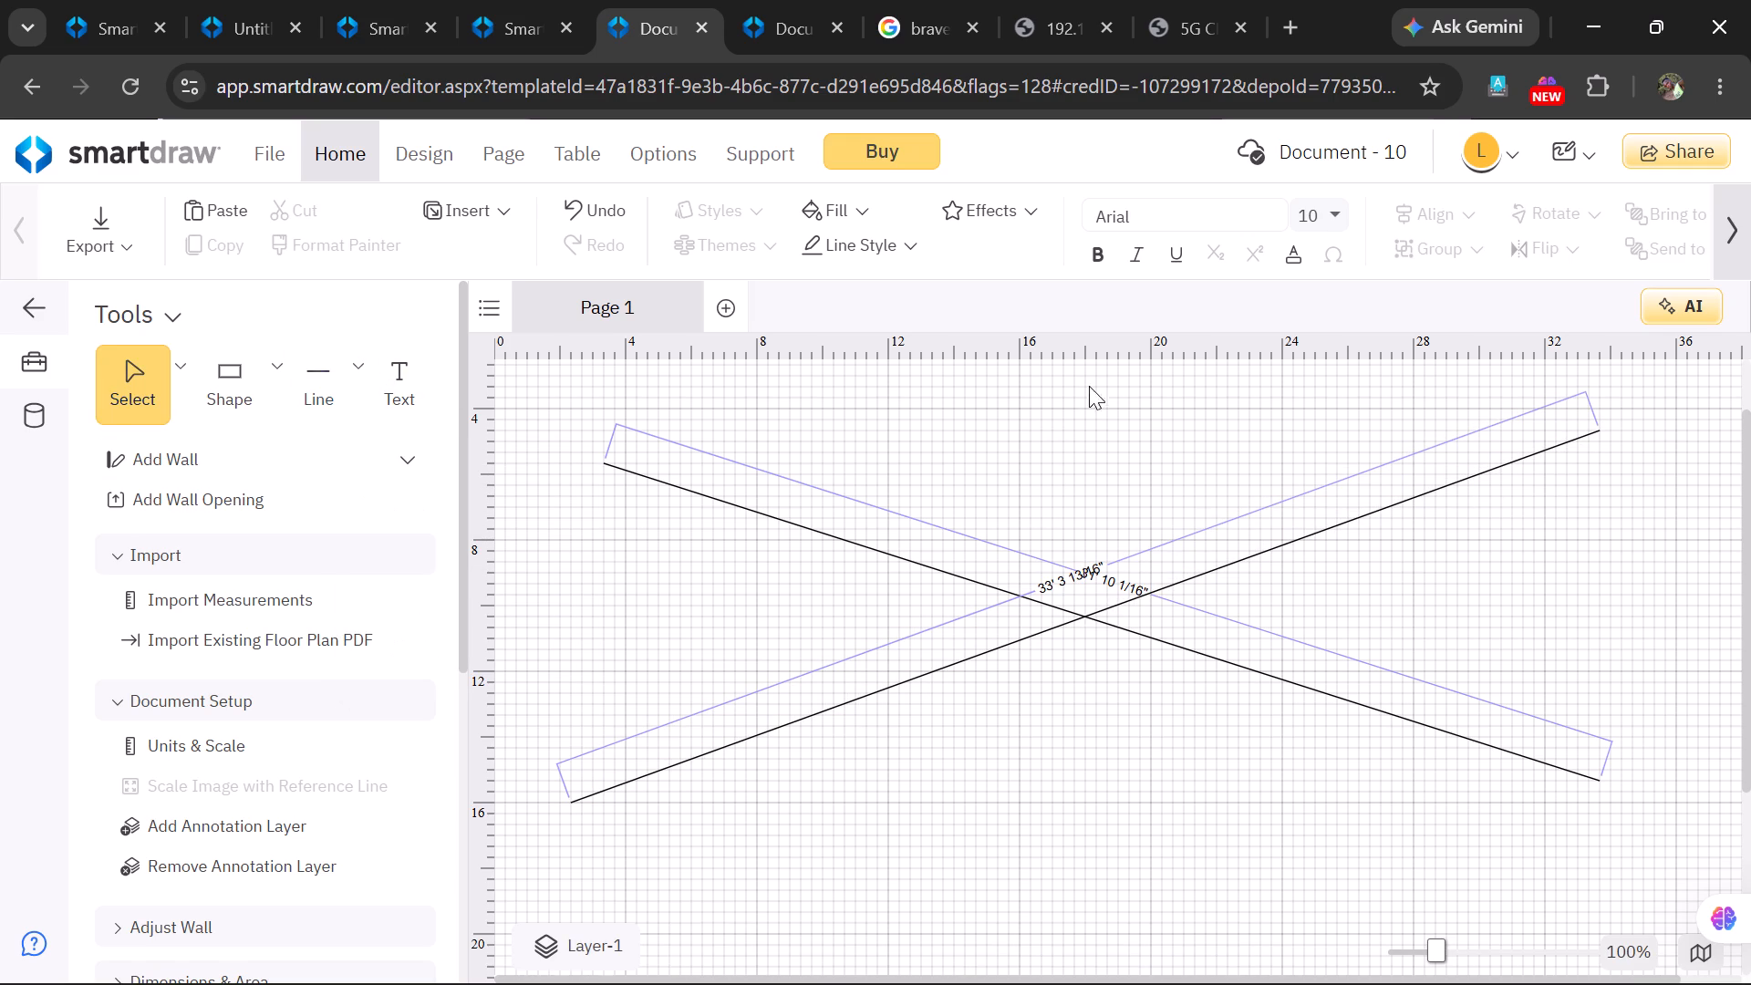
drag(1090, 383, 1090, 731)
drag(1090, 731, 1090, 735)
Draw a steep straight line about 15' 9" long, running down through the crossing of the two long lines.
click(363, 391)
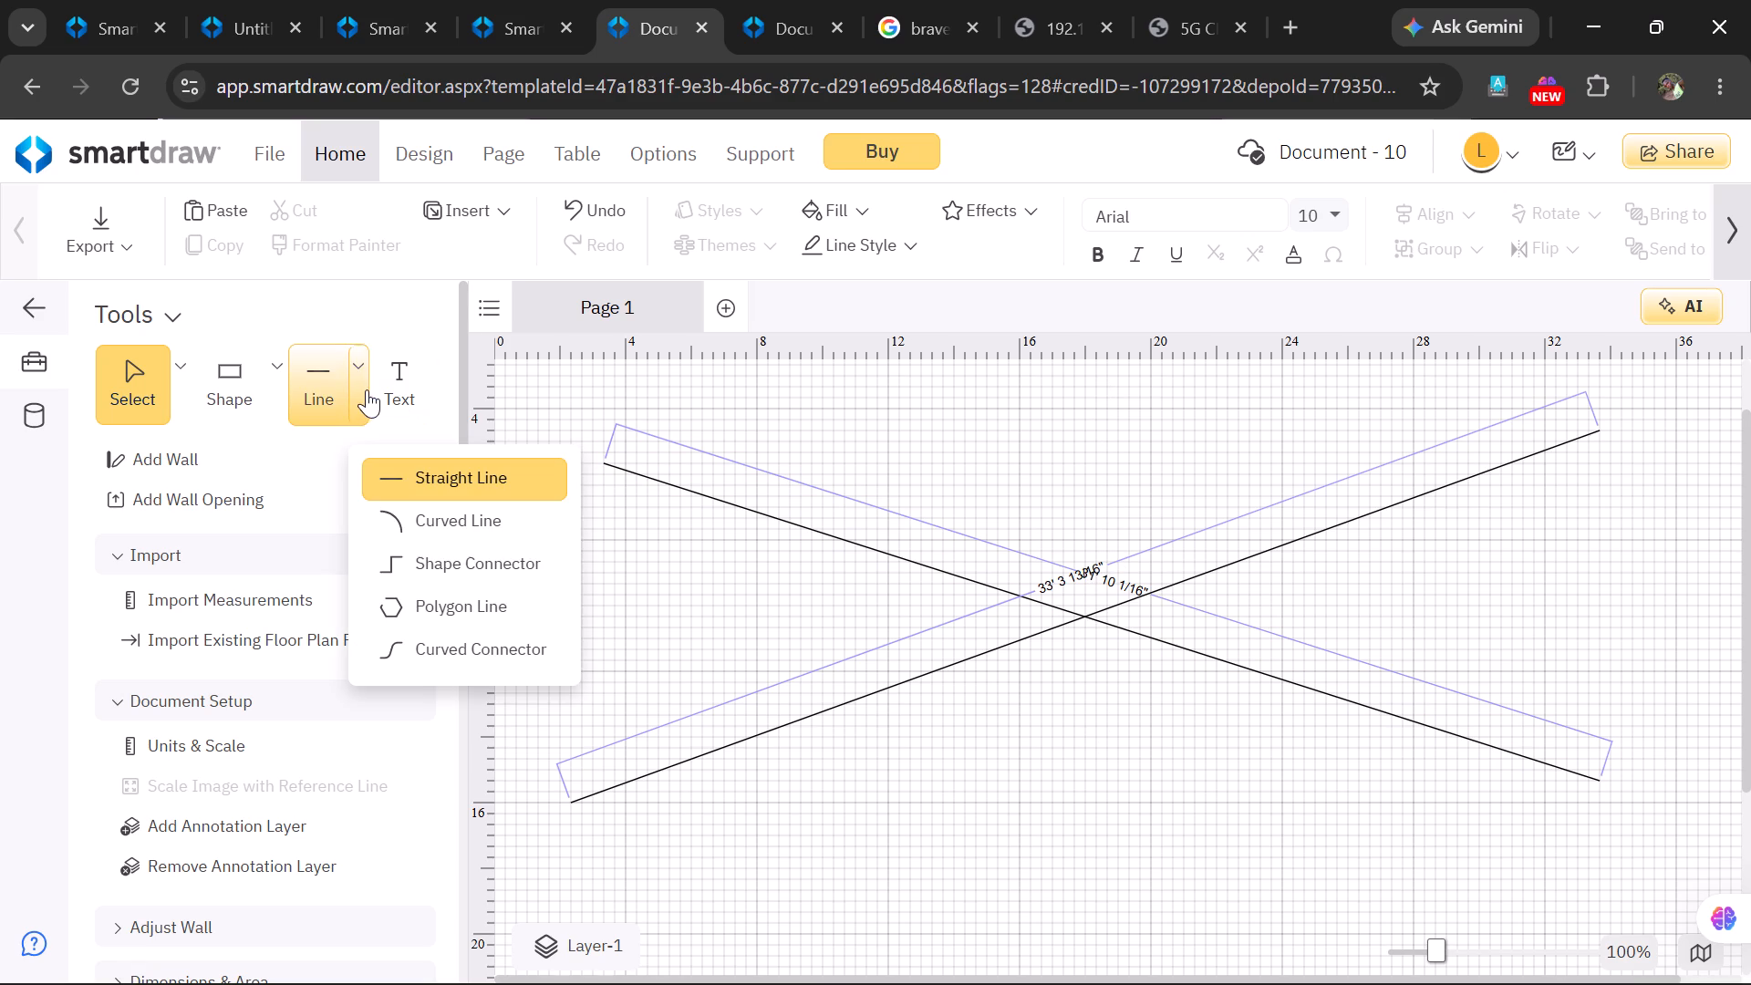
click(504, 481)
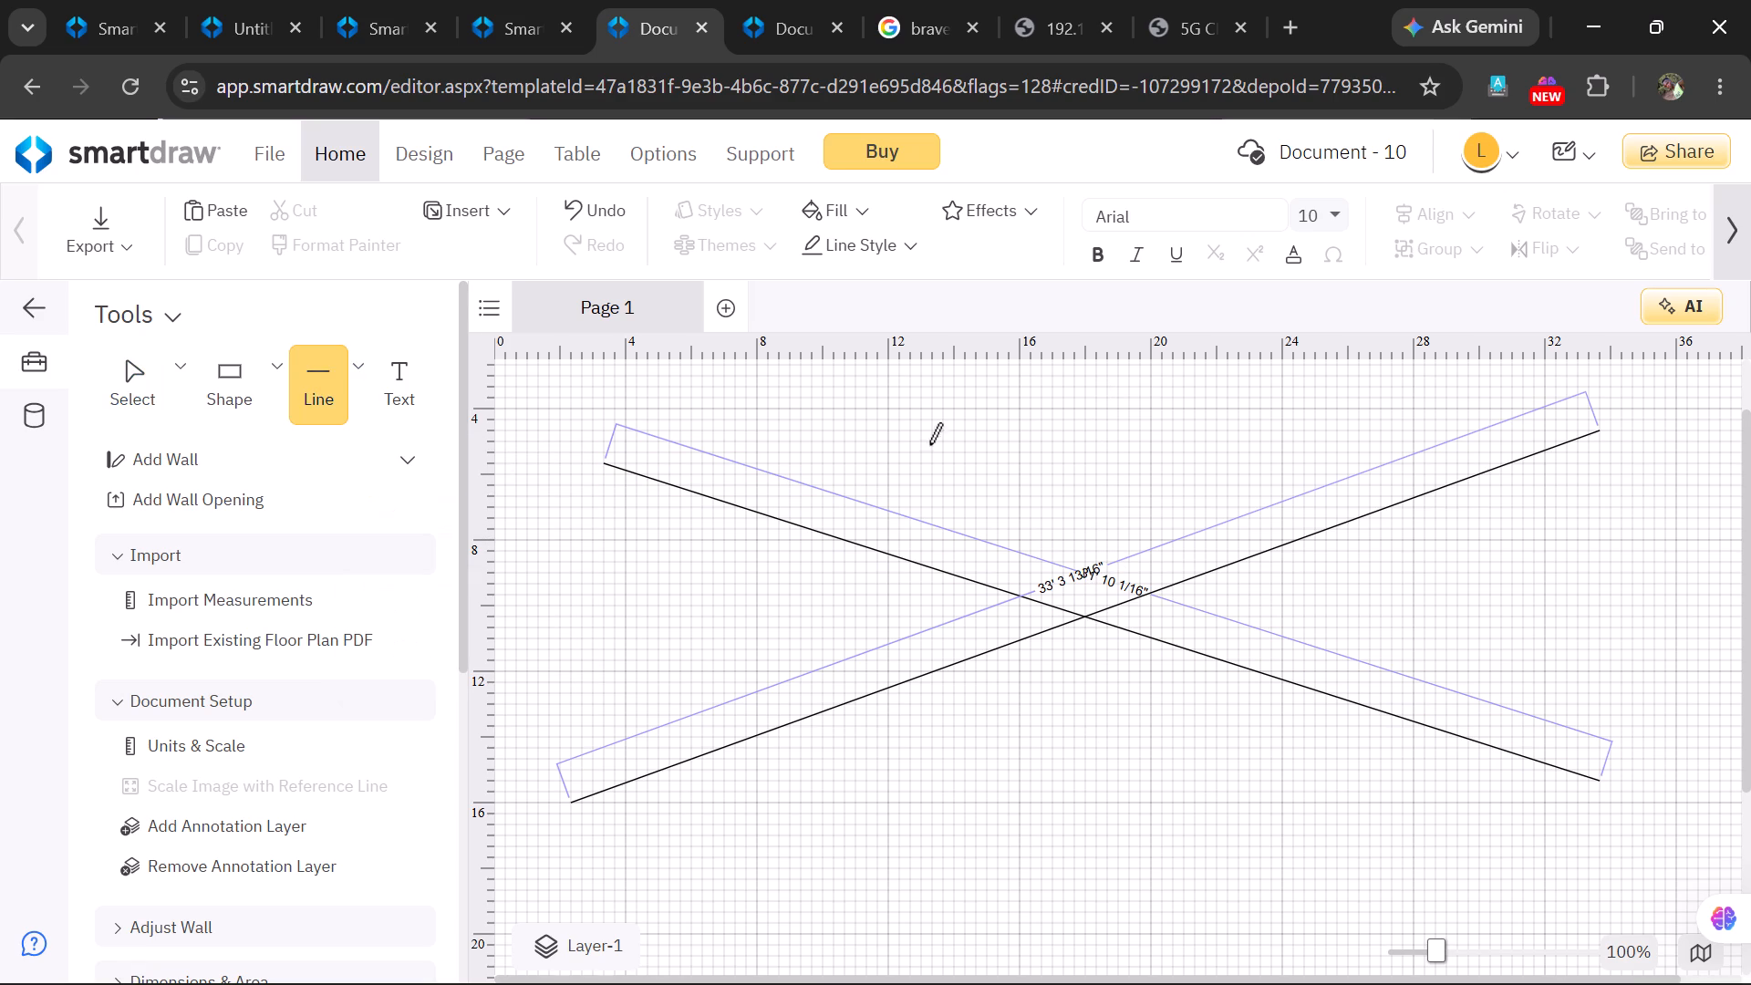
drag(1056, 389, 1114, 599)
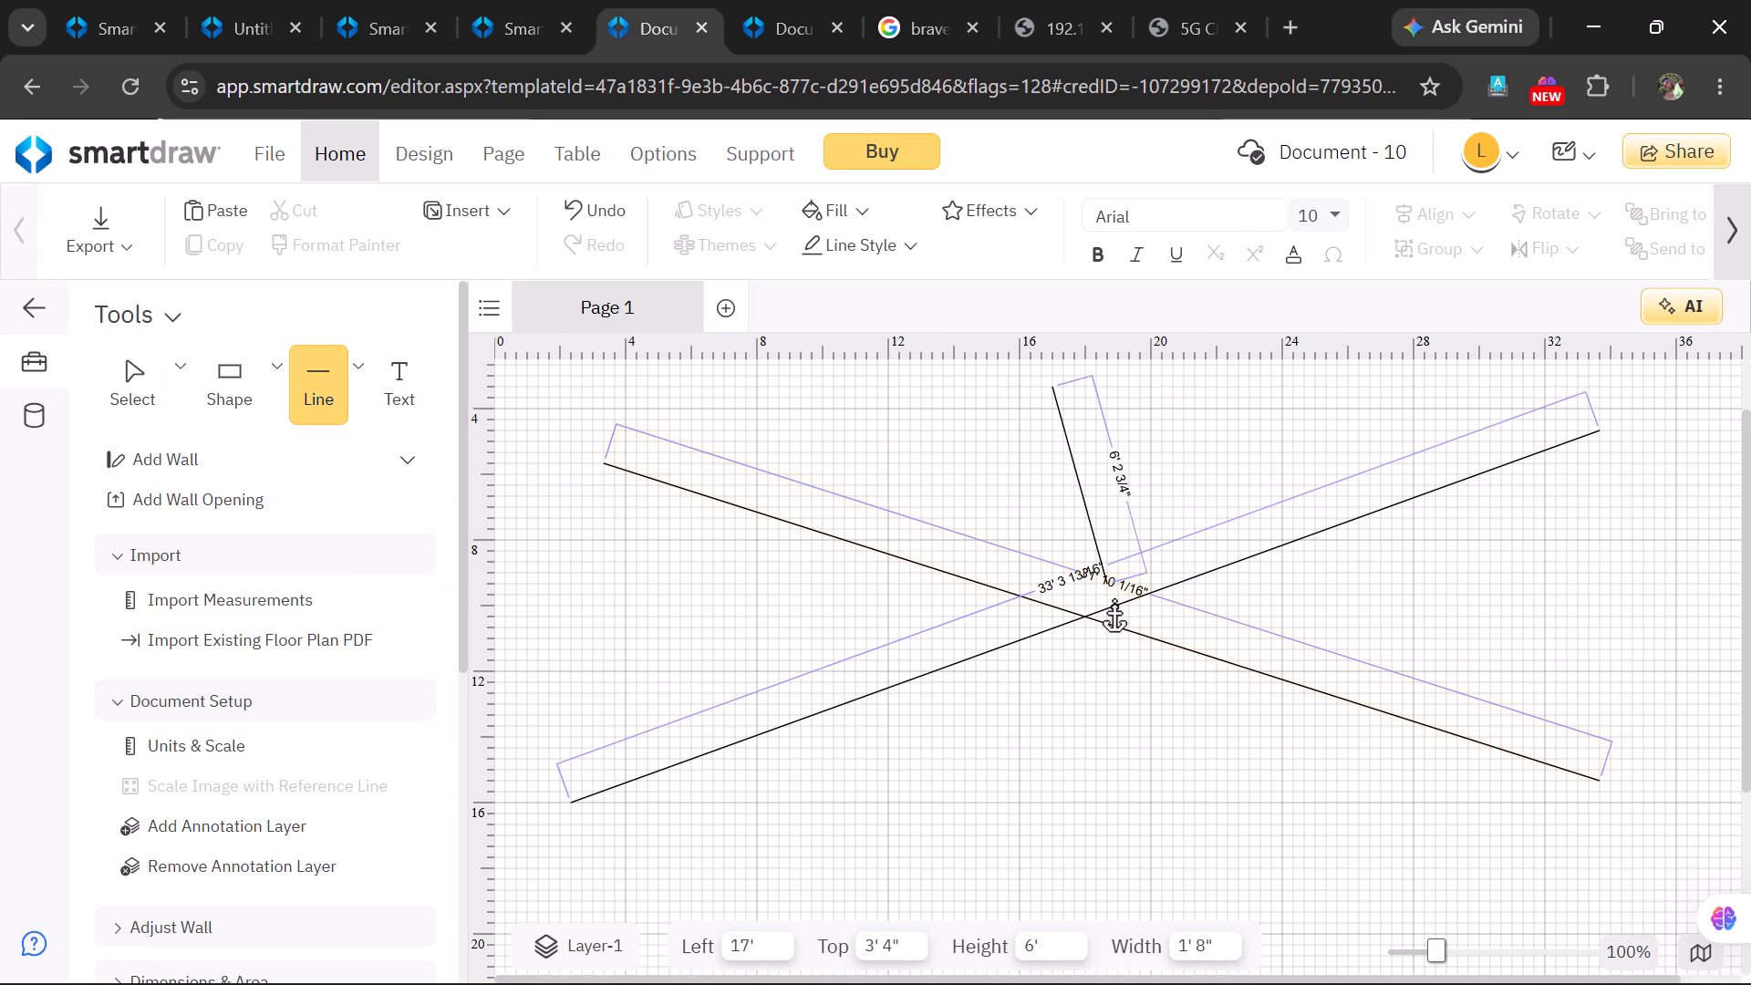
drag(1114, 599, 1114, 830)
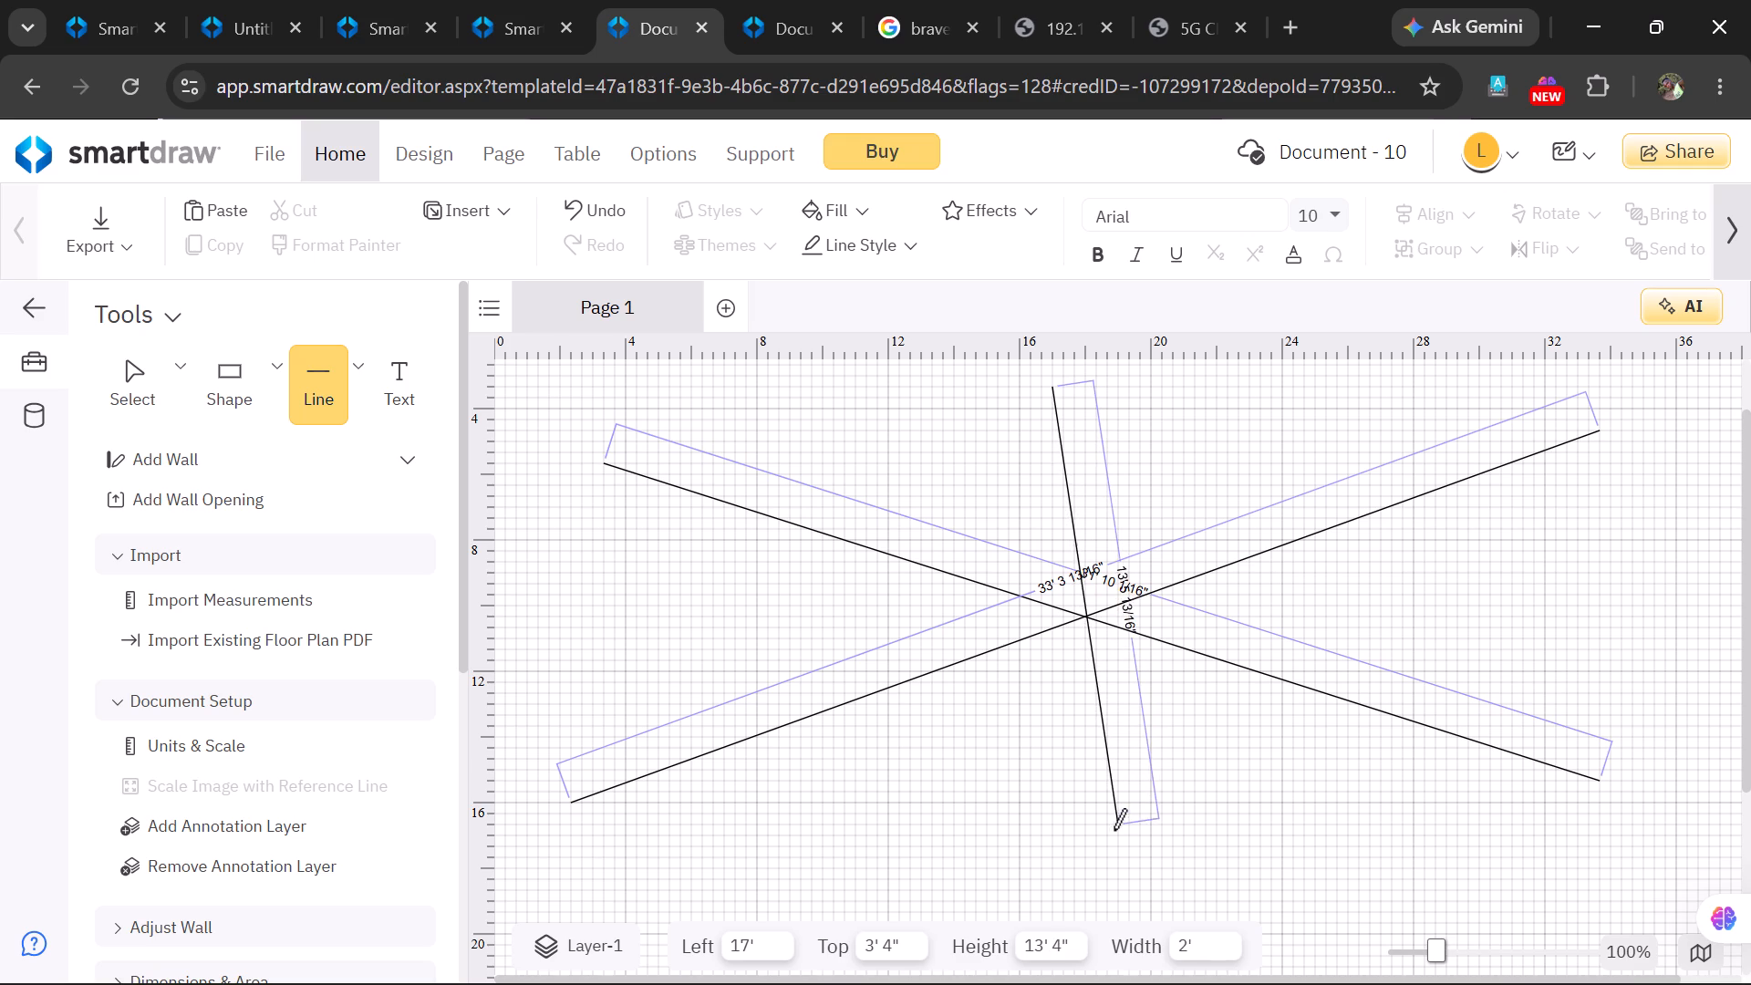
drag(1114, 830, 1120, 900)
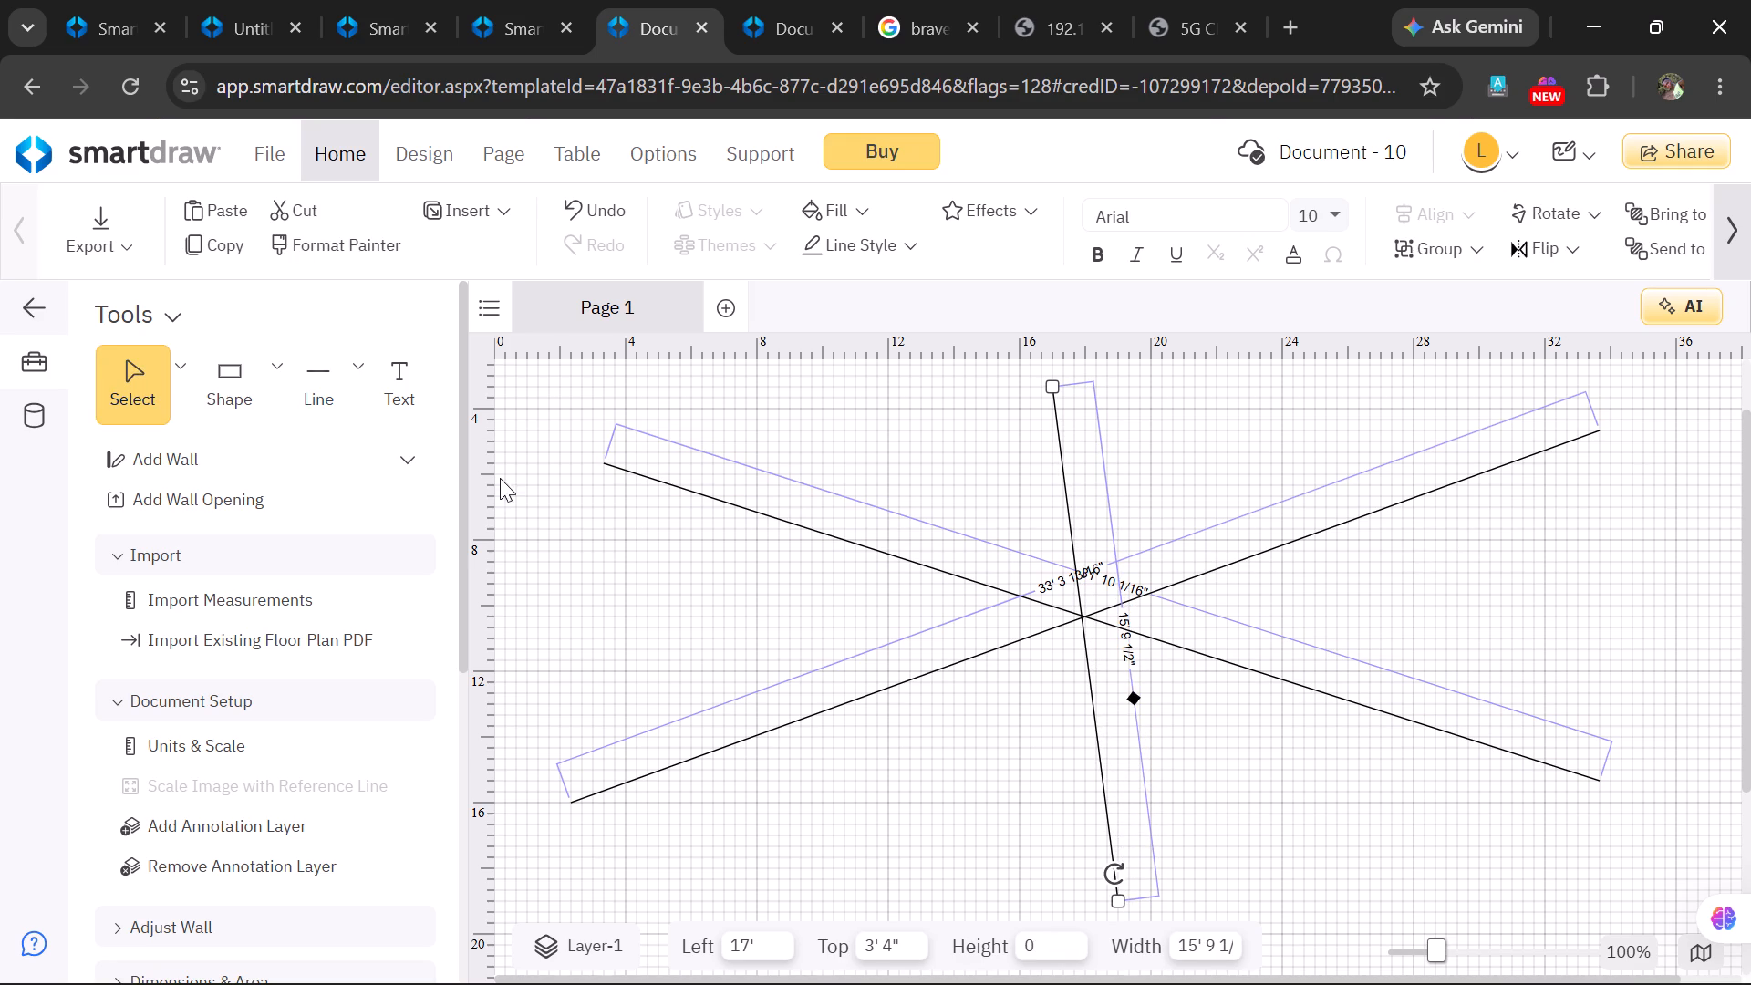
Draw a straight line about 20' 4" long from the steep line's top end to the first line's lower-right end.
click(356, 389)
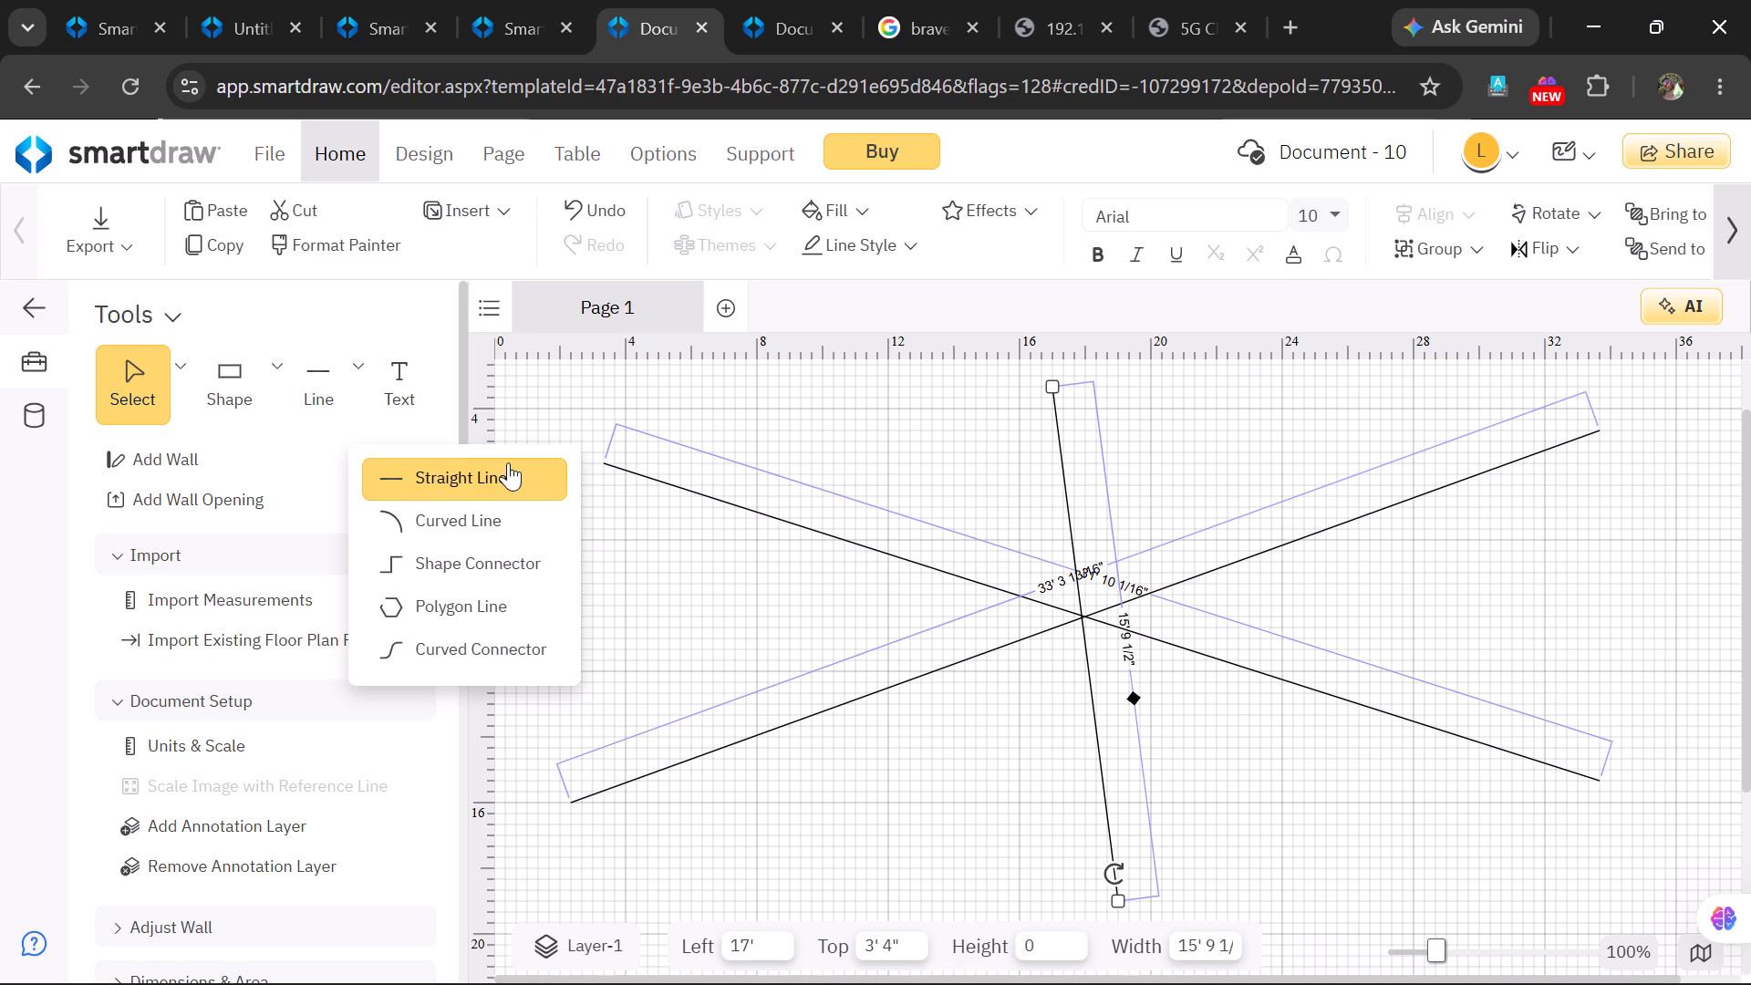
click(509, 476)
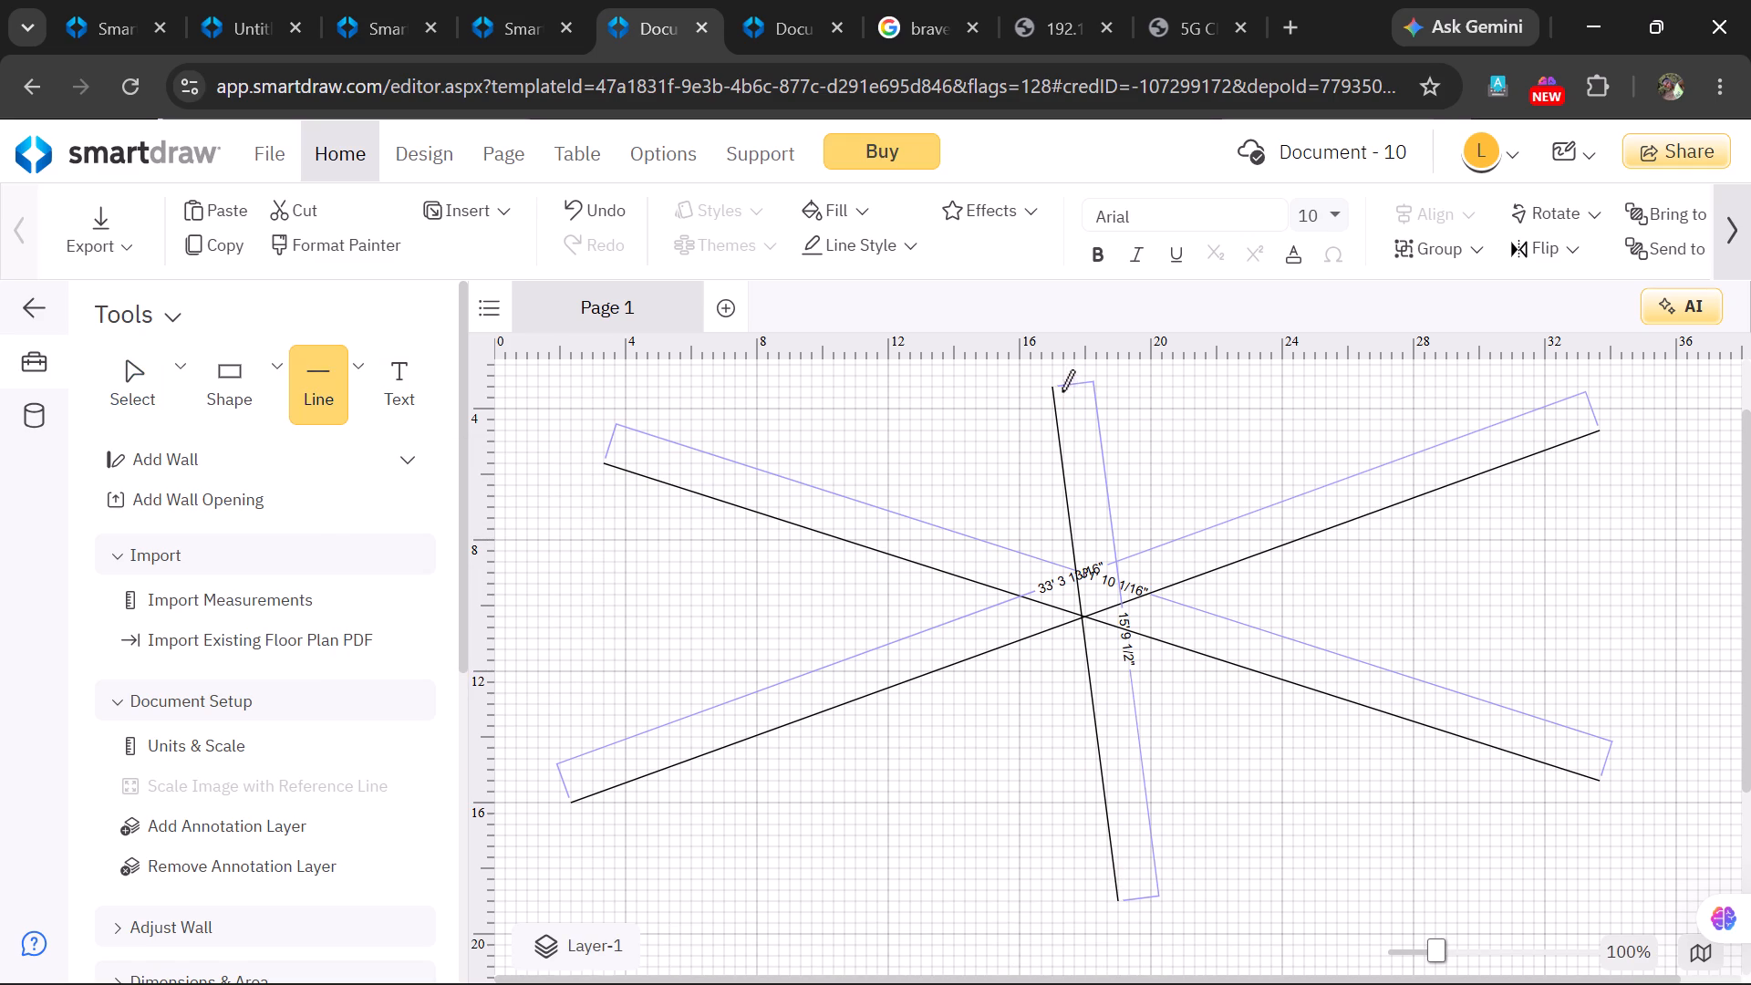
drag(1051, 389, 1467, 669)
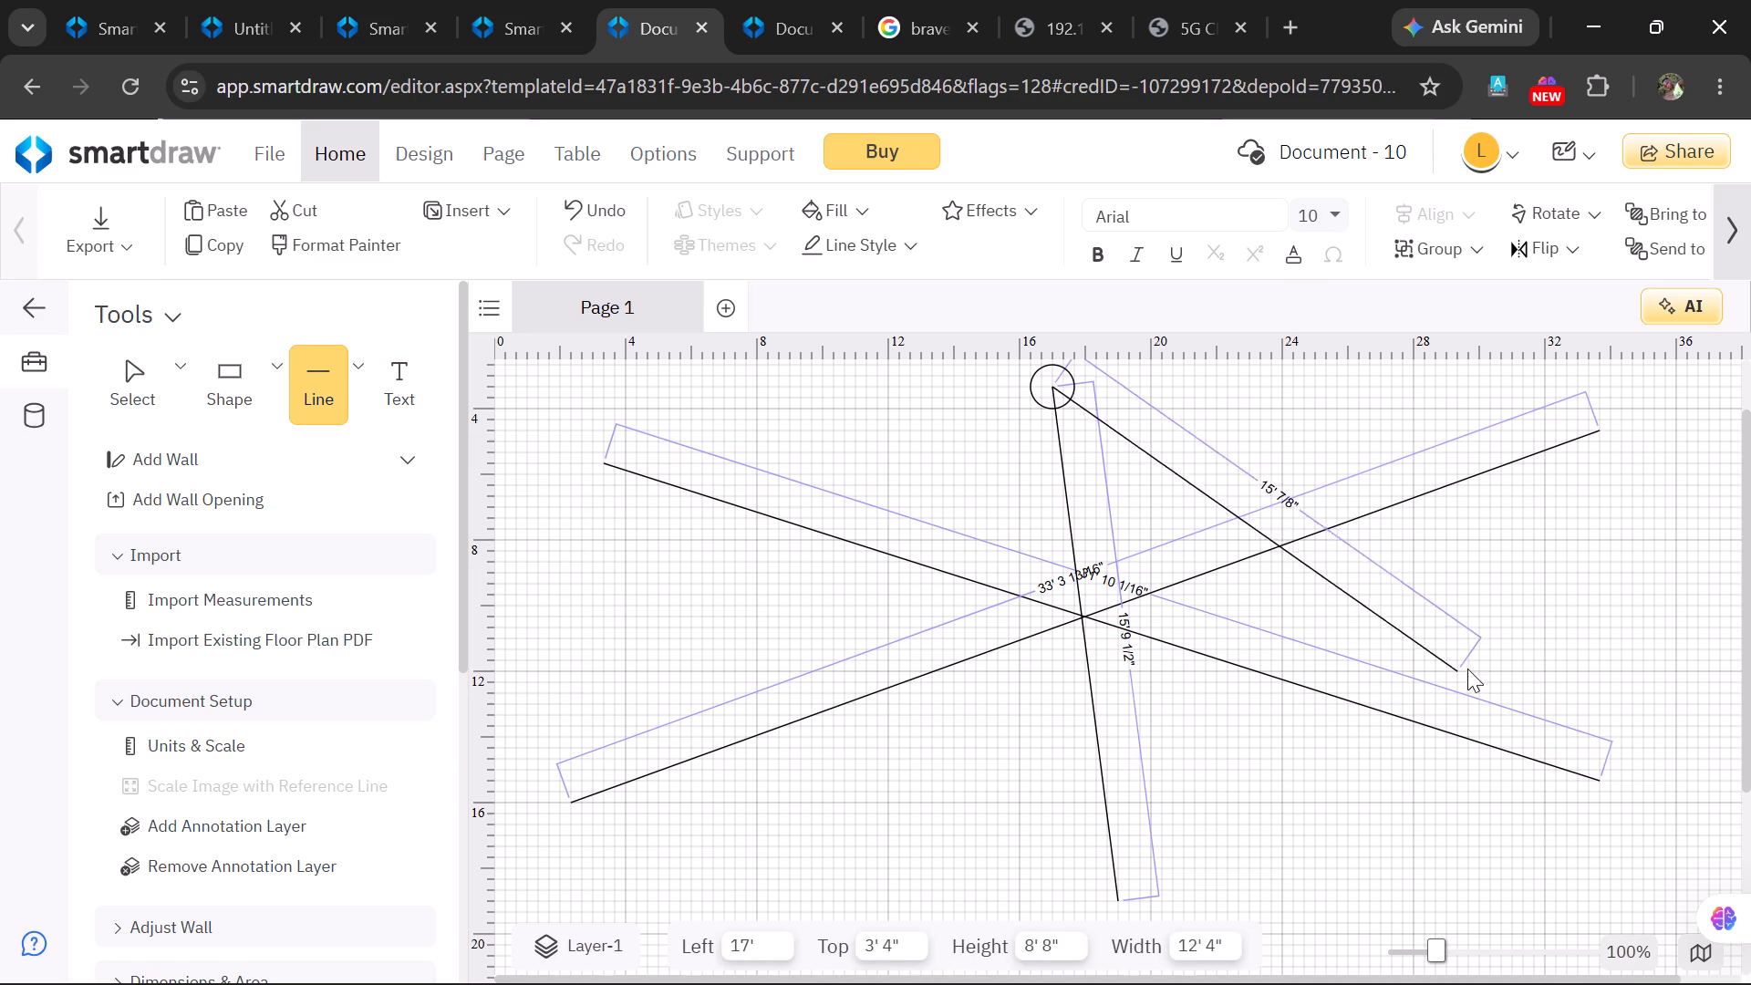
drag(1467, 669, 1594, 768)
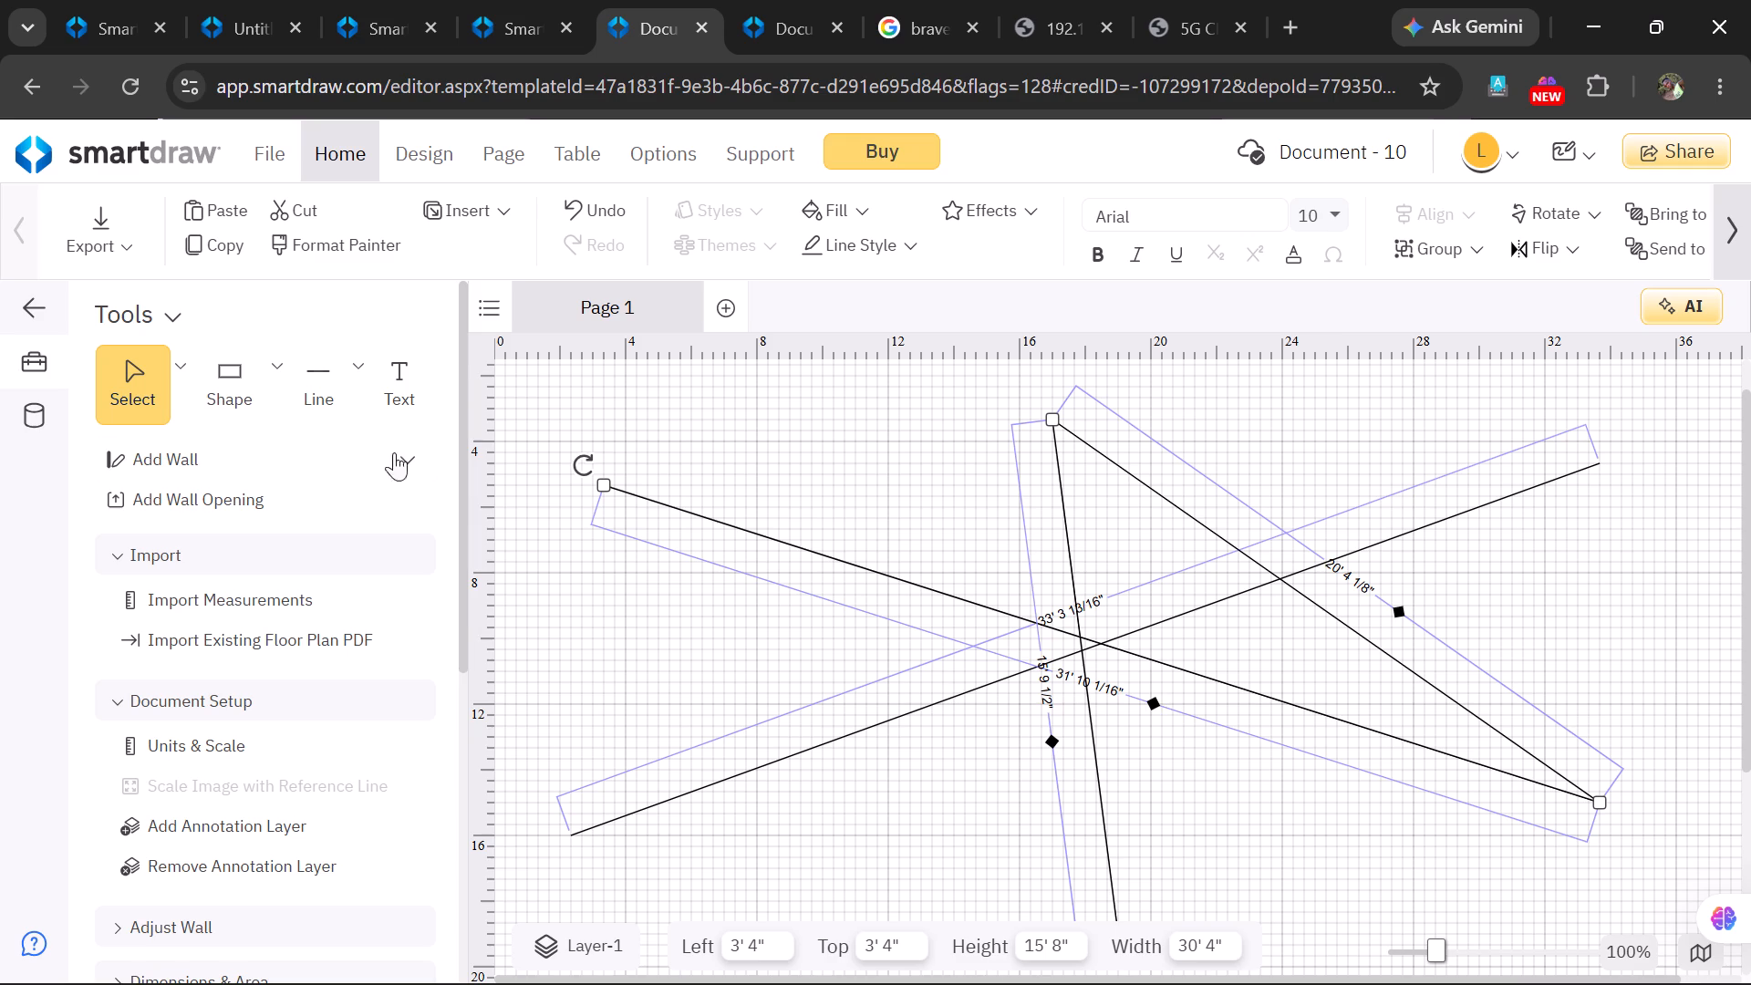
Stretch the first line's upper-left end outward so the line is about 32' 8" long.
click(363, 383)
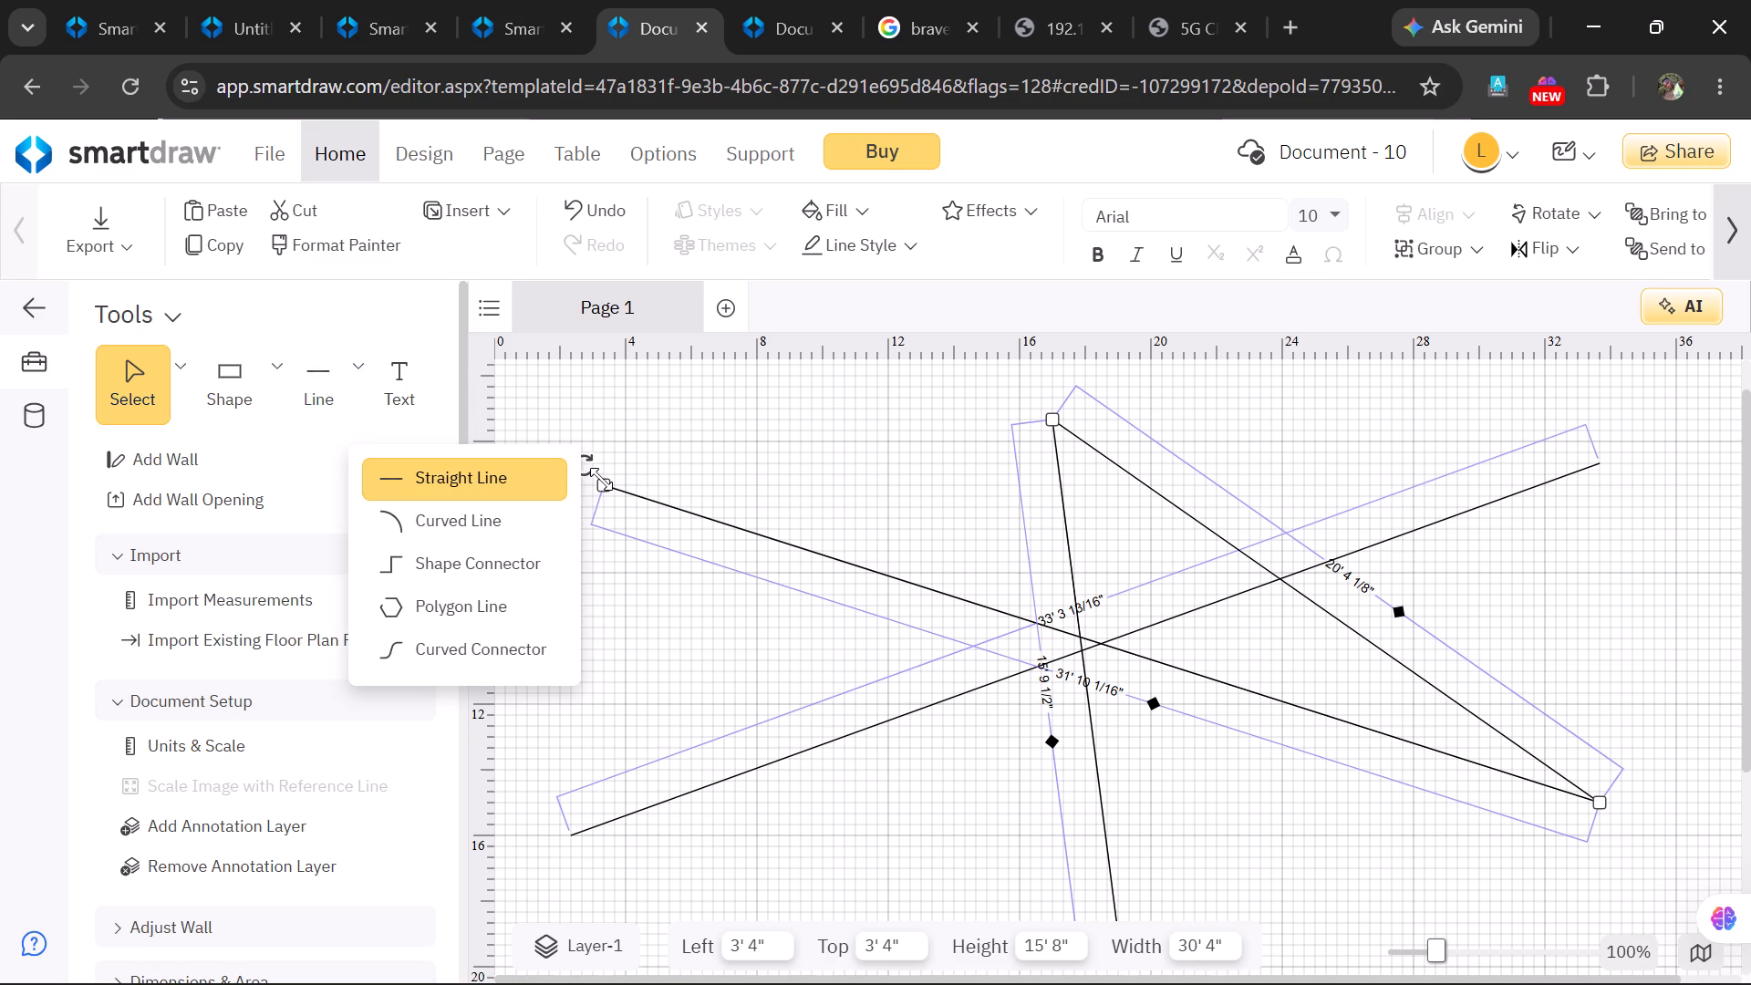
drag(602, 479, 592, 458)
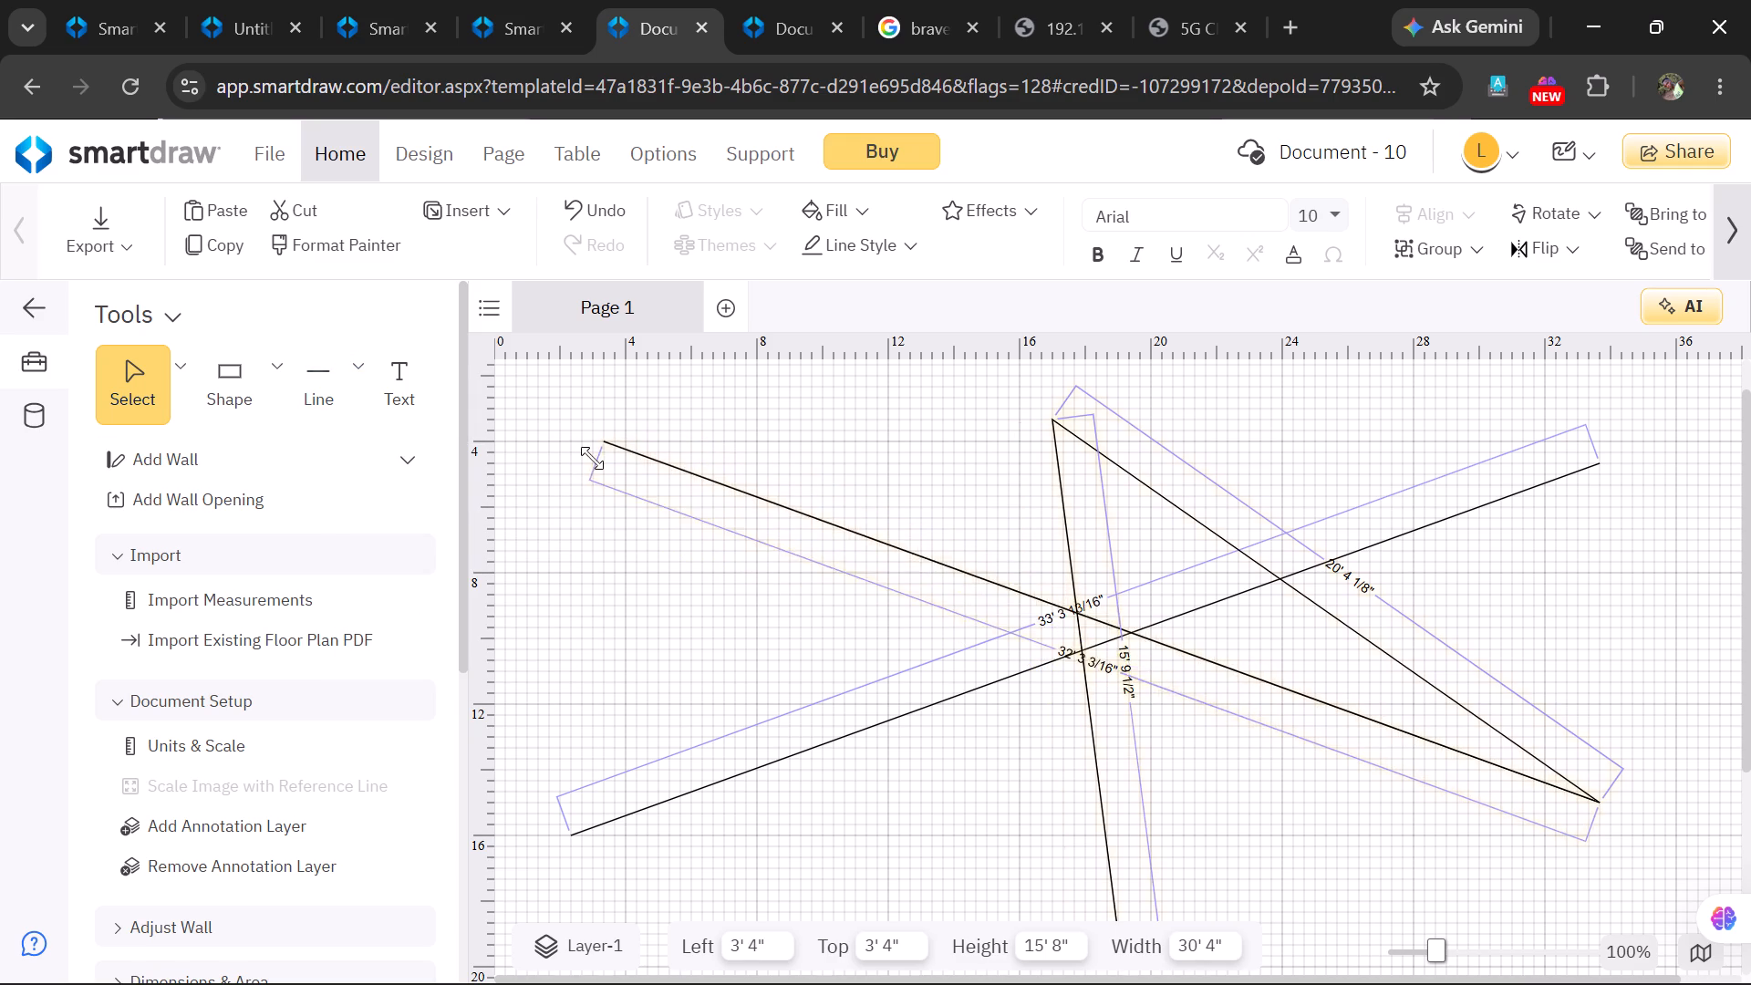
drag(592, 458, 585, 465)
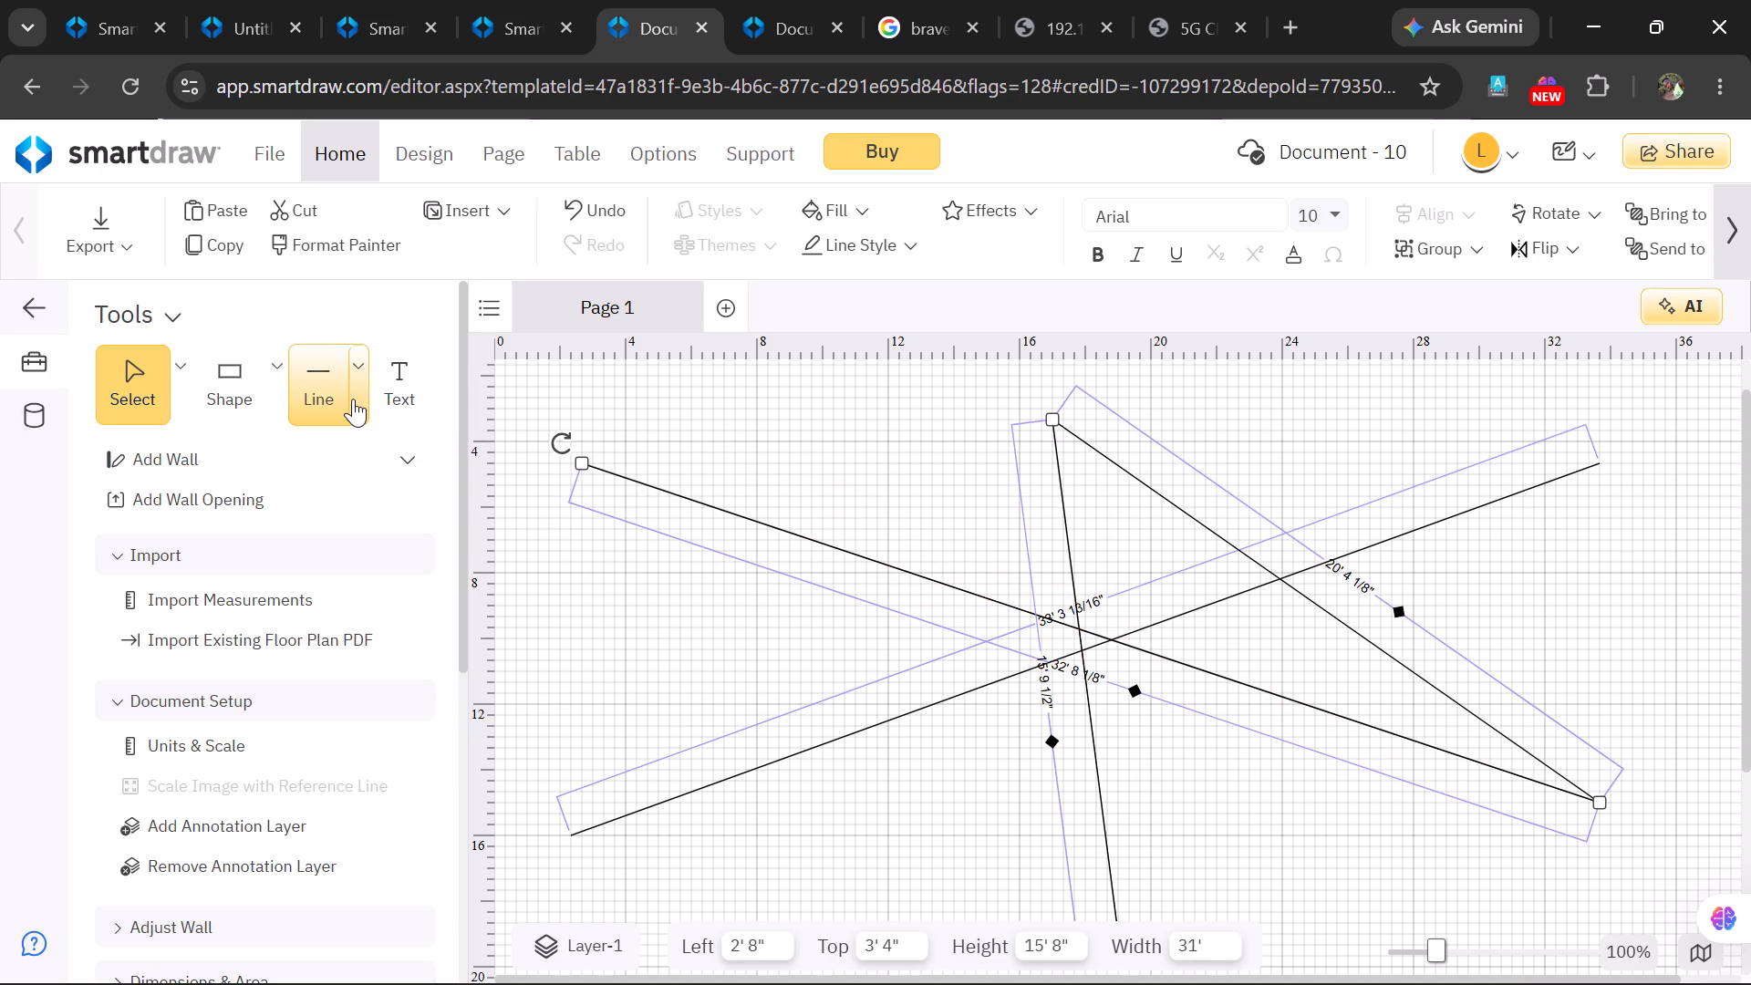
Draw a straight line about 19' 11" long from near the second line's upper-right end to the steep line's bottom end.
click(353, 399)
click(442, 483)
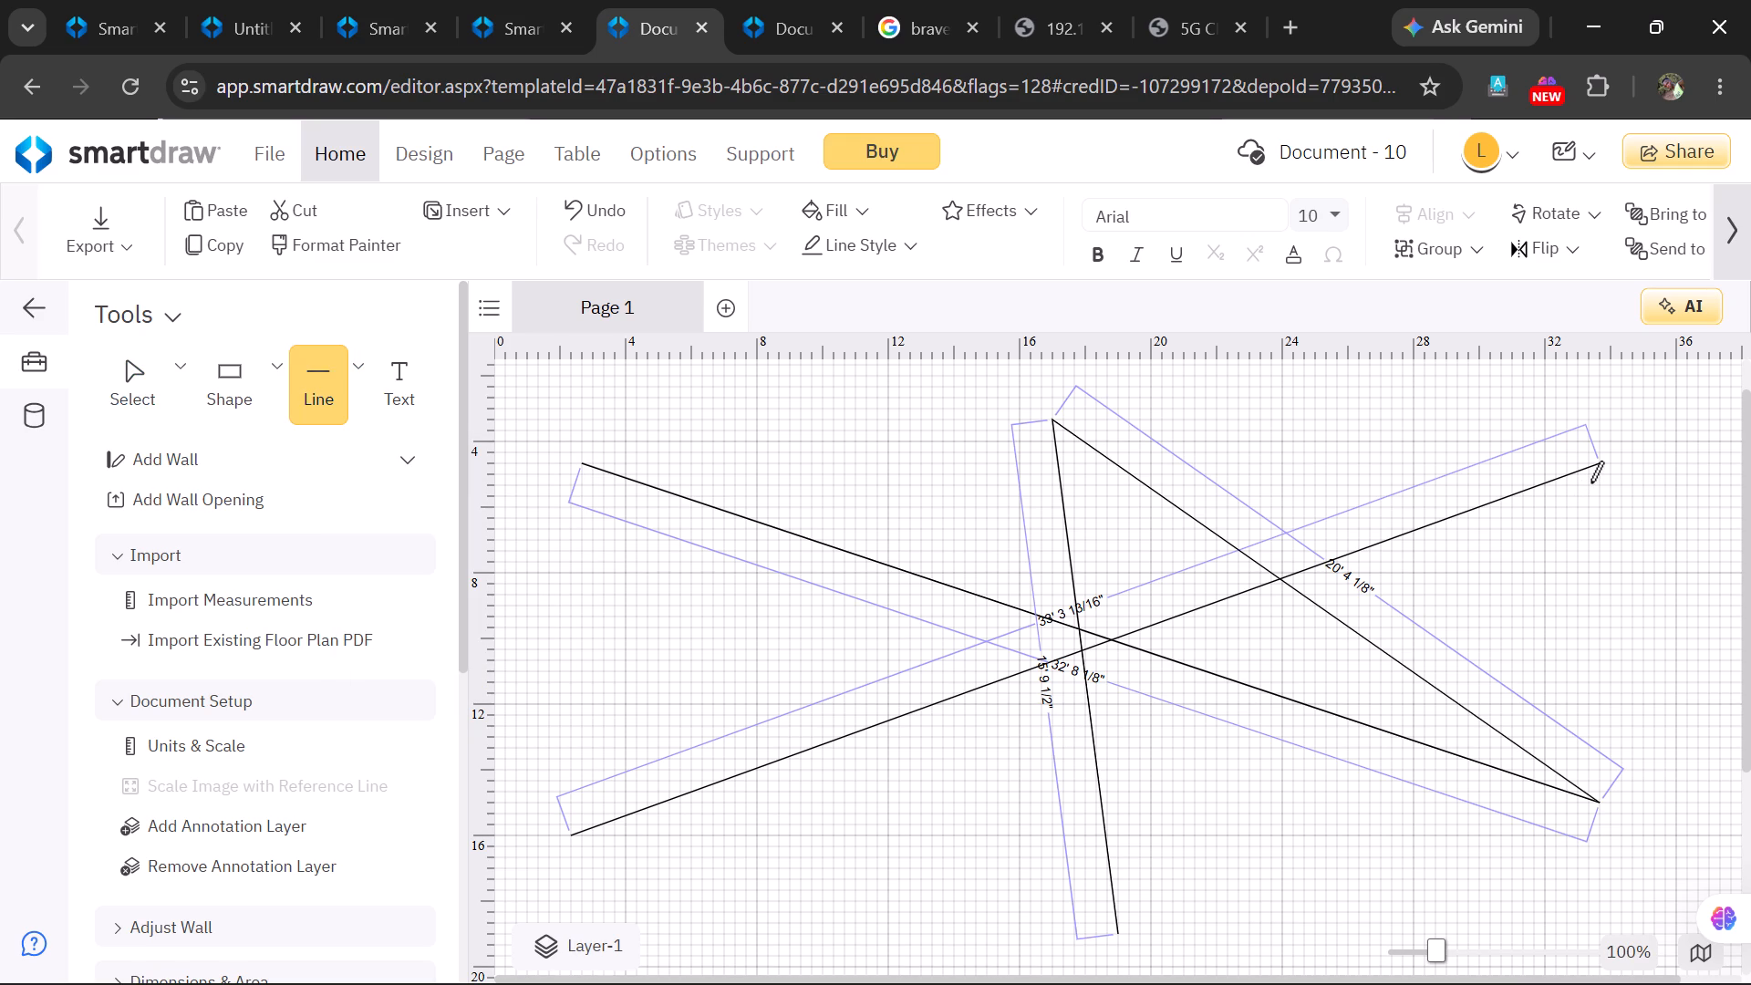
drag(1590, 482, 1327, 781)
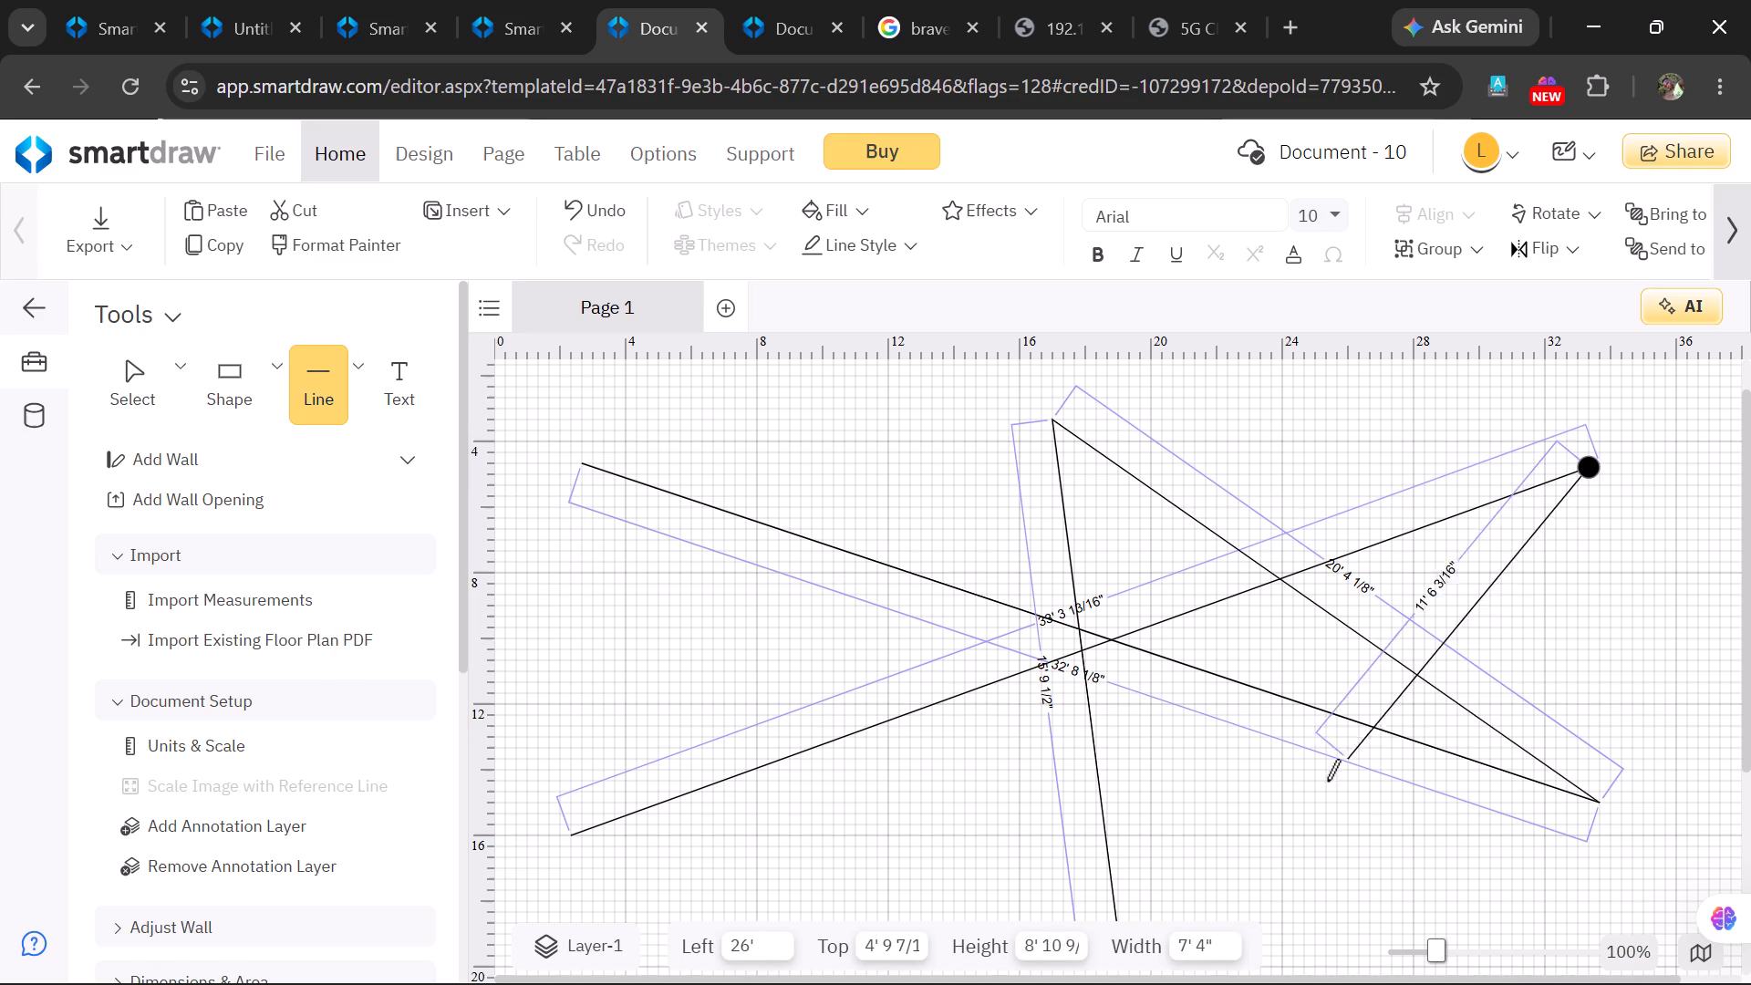
drag(1327, 781, 1131, 956)
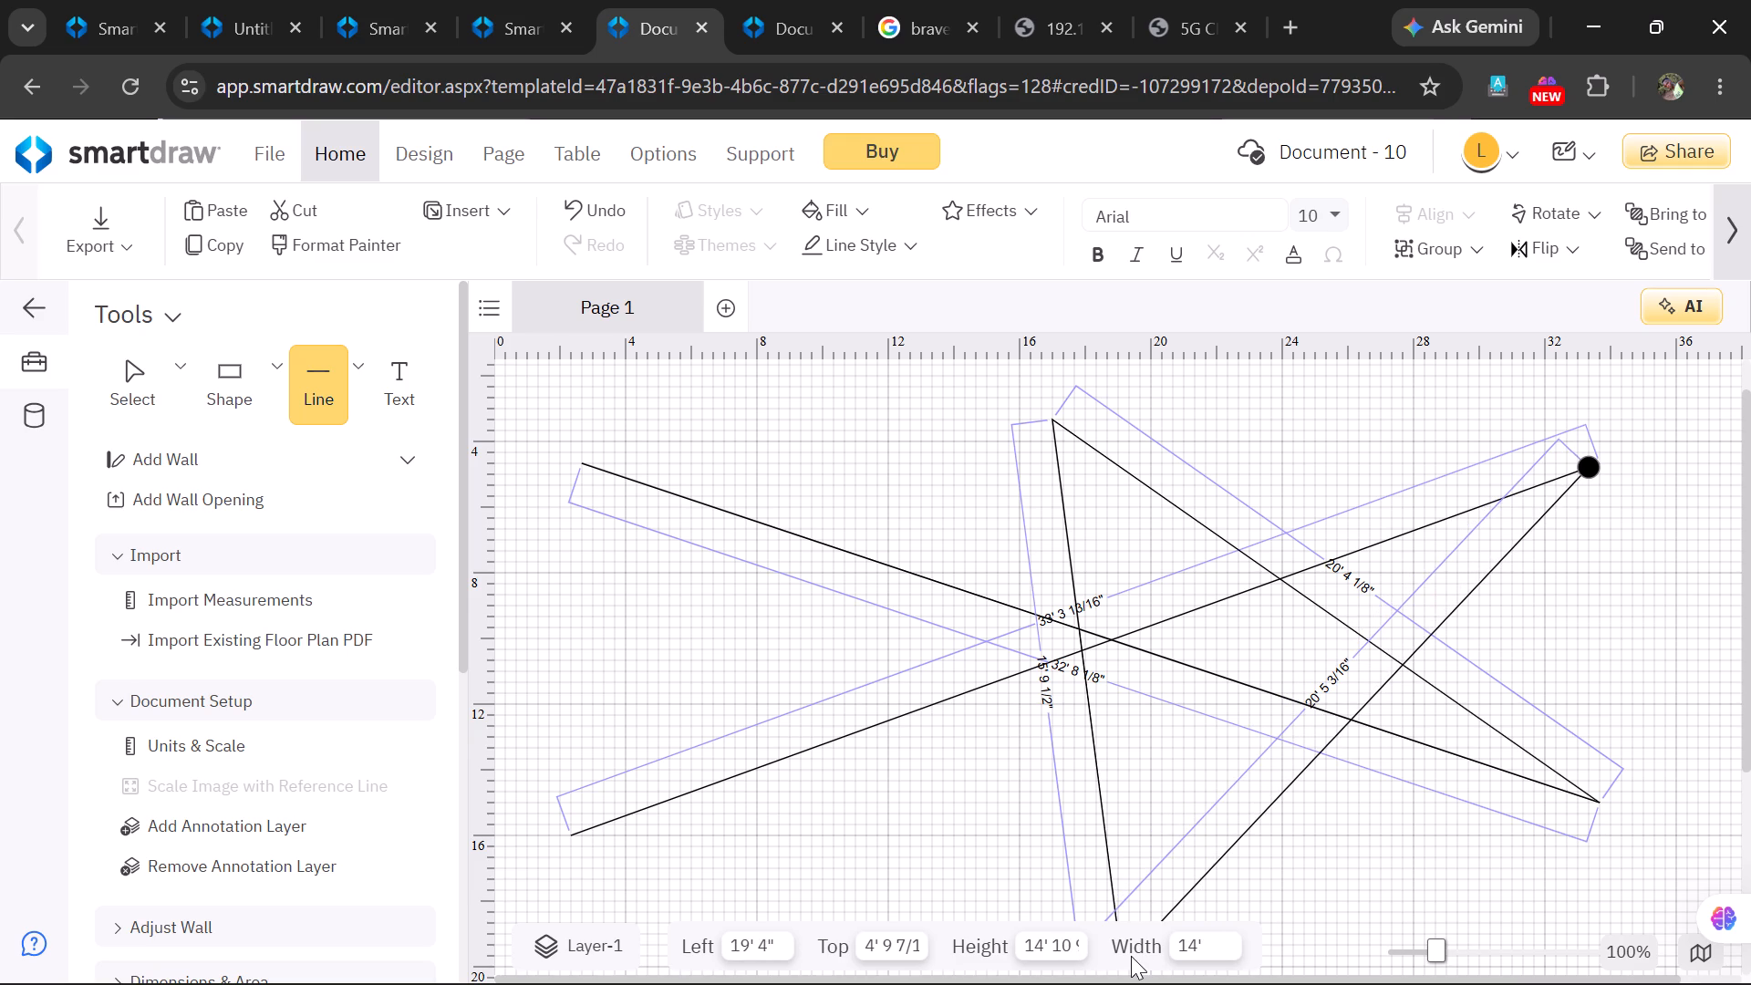
drag(1131, 956, 1133, 937)
scroll(1136, 947, down, 4)
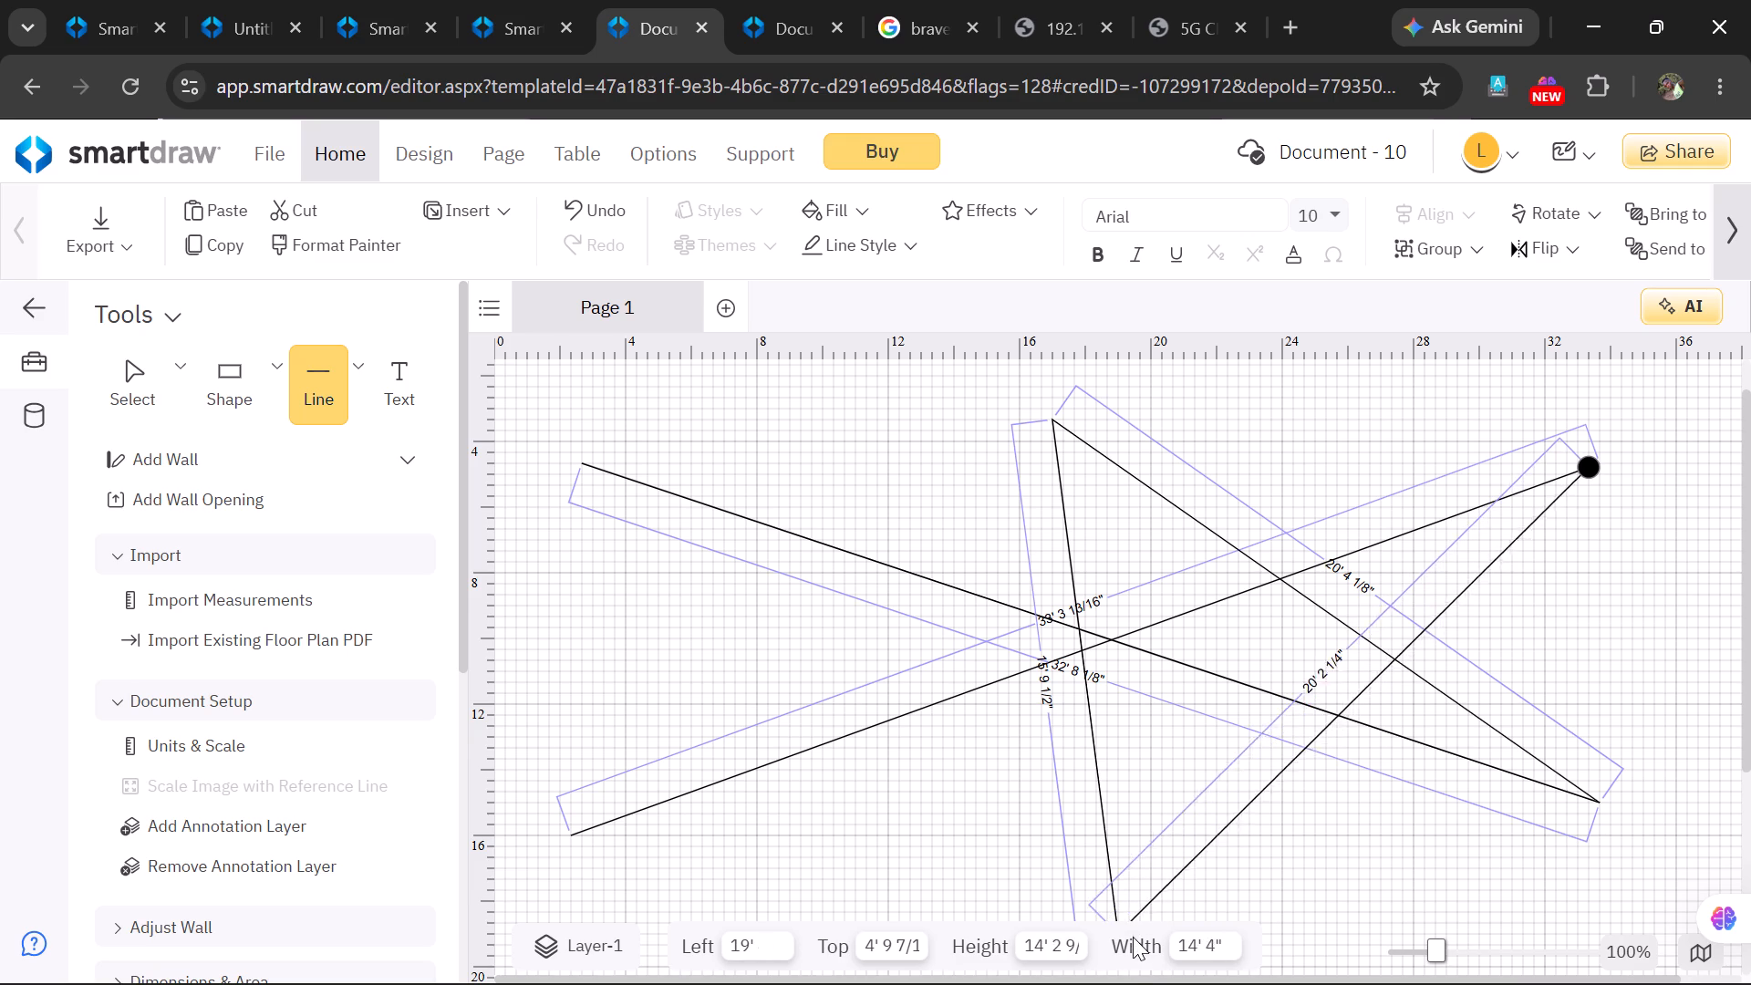
drag(1133, 937, 1128, 935)
scroll(1131, 940, down, 19)
drag(1128, 935, 1124, 936)
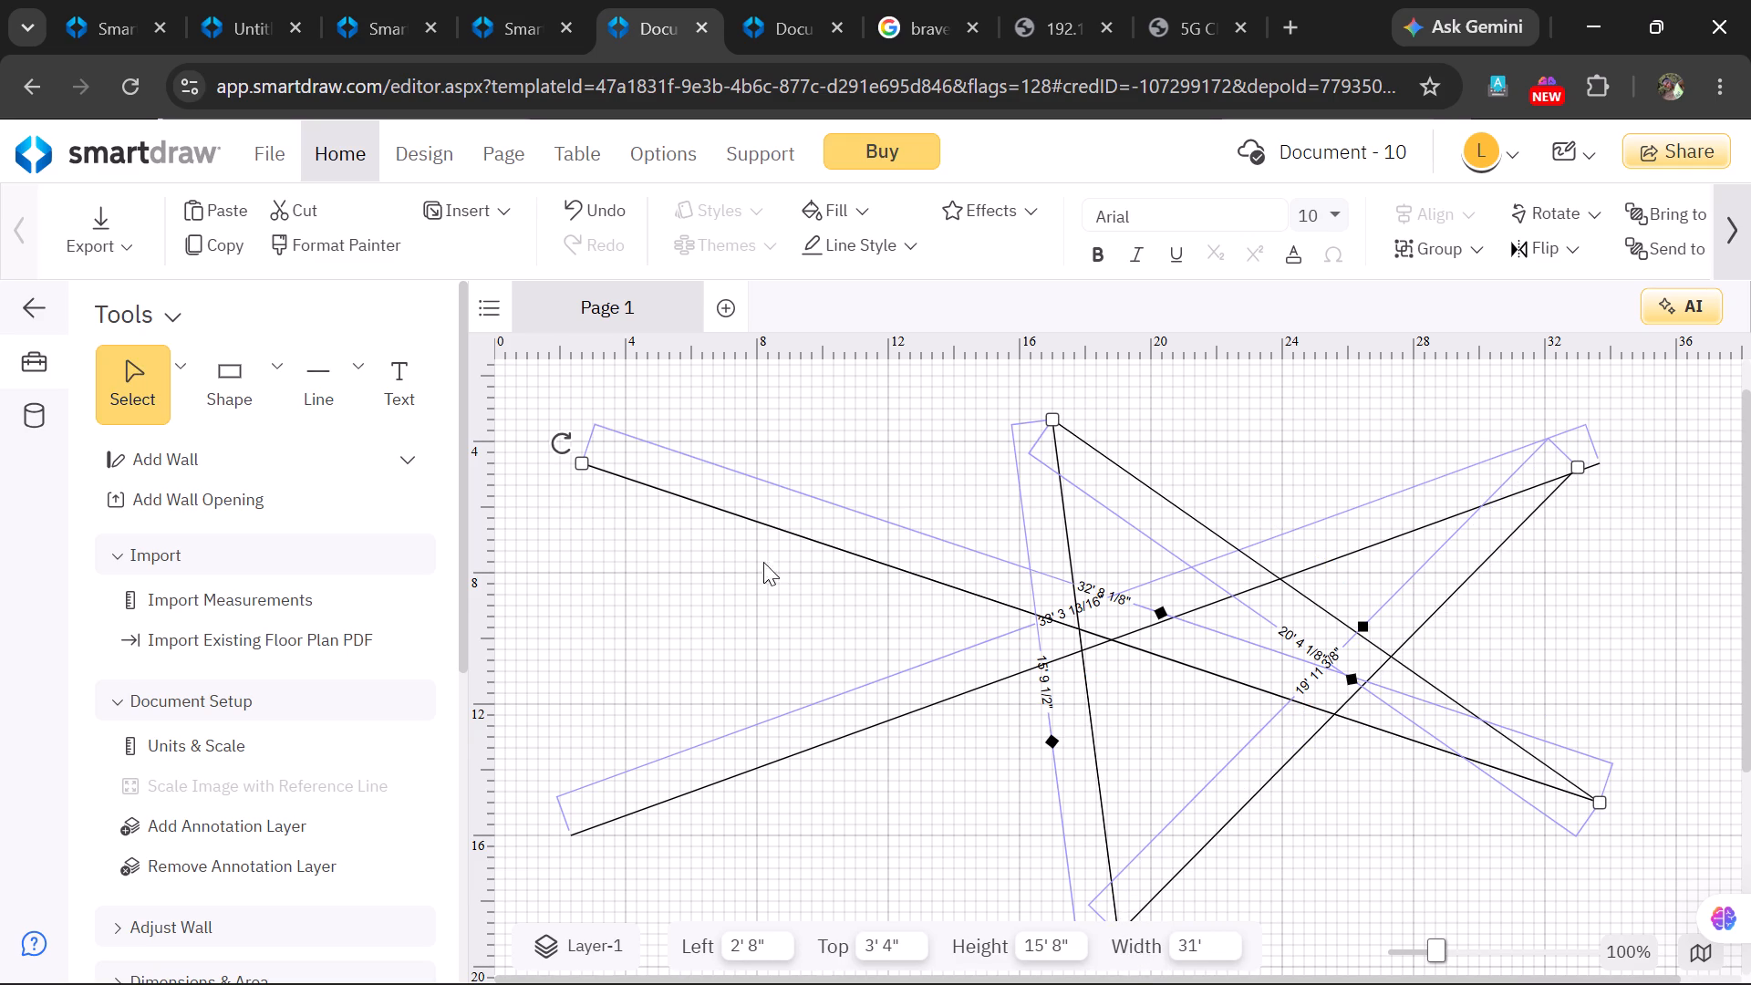
Draw a straight line about 19' 8" long from the steep line's top end to the second line's lower-left end.
scroll(1560, 696, down, 3)
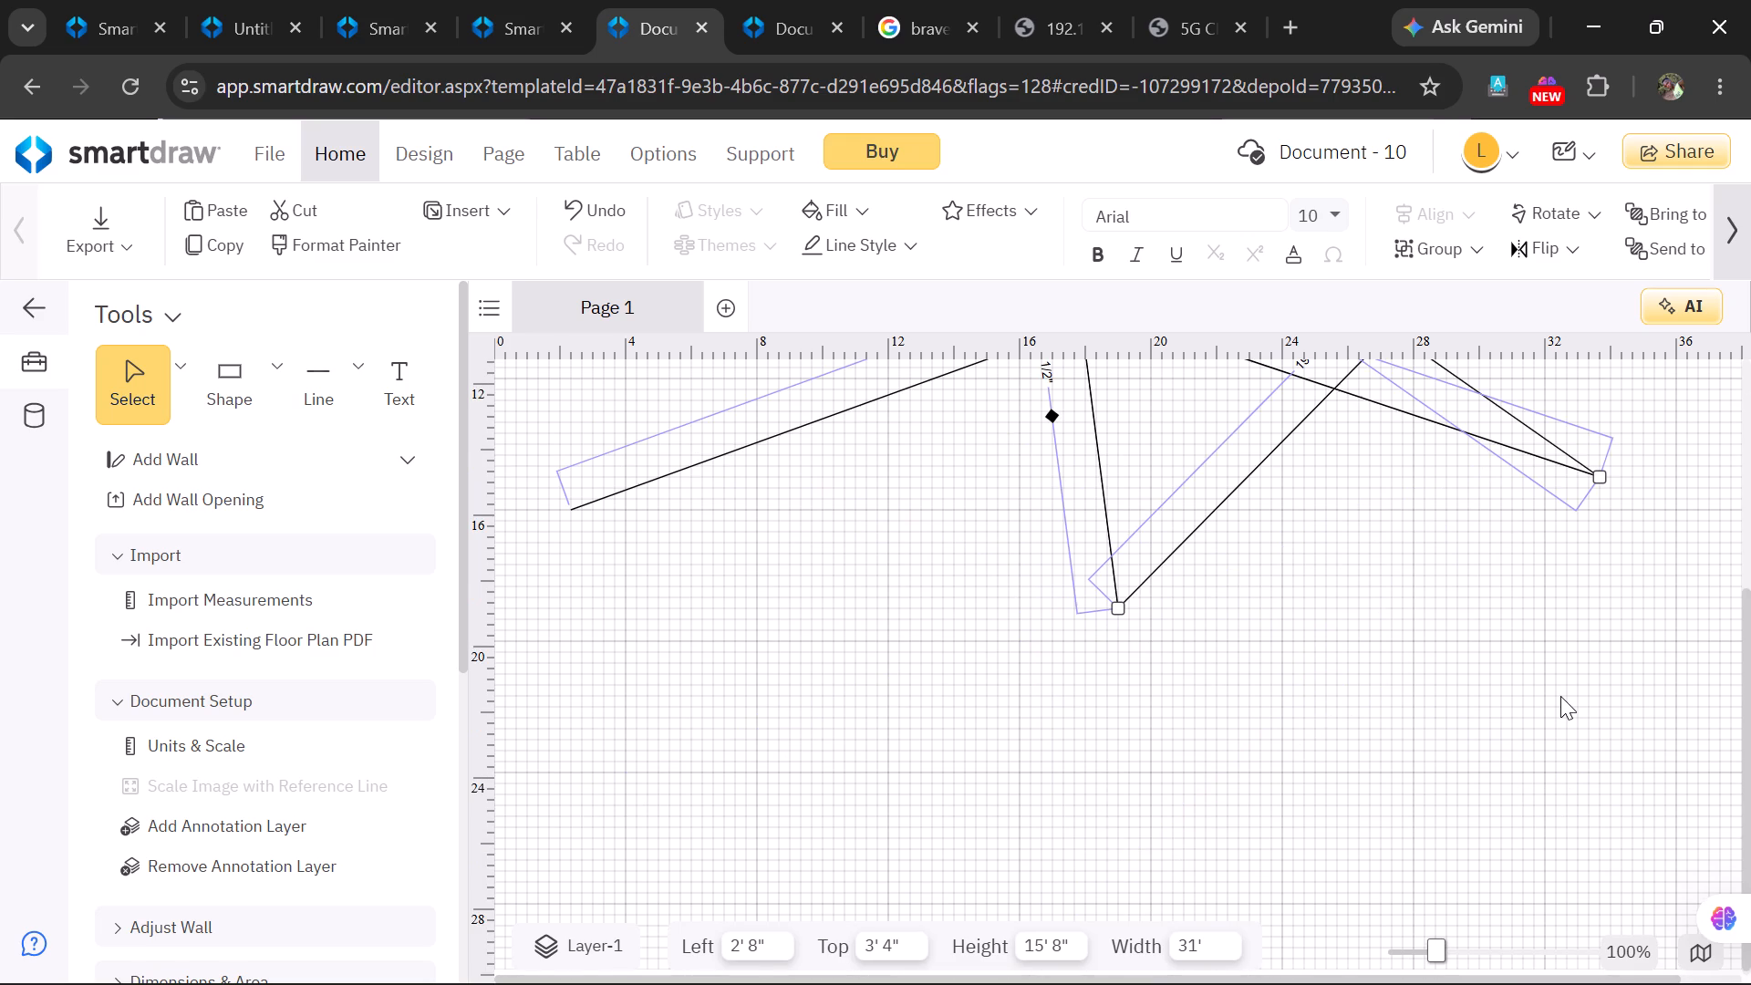
scroll(1560, 696, up, 3)
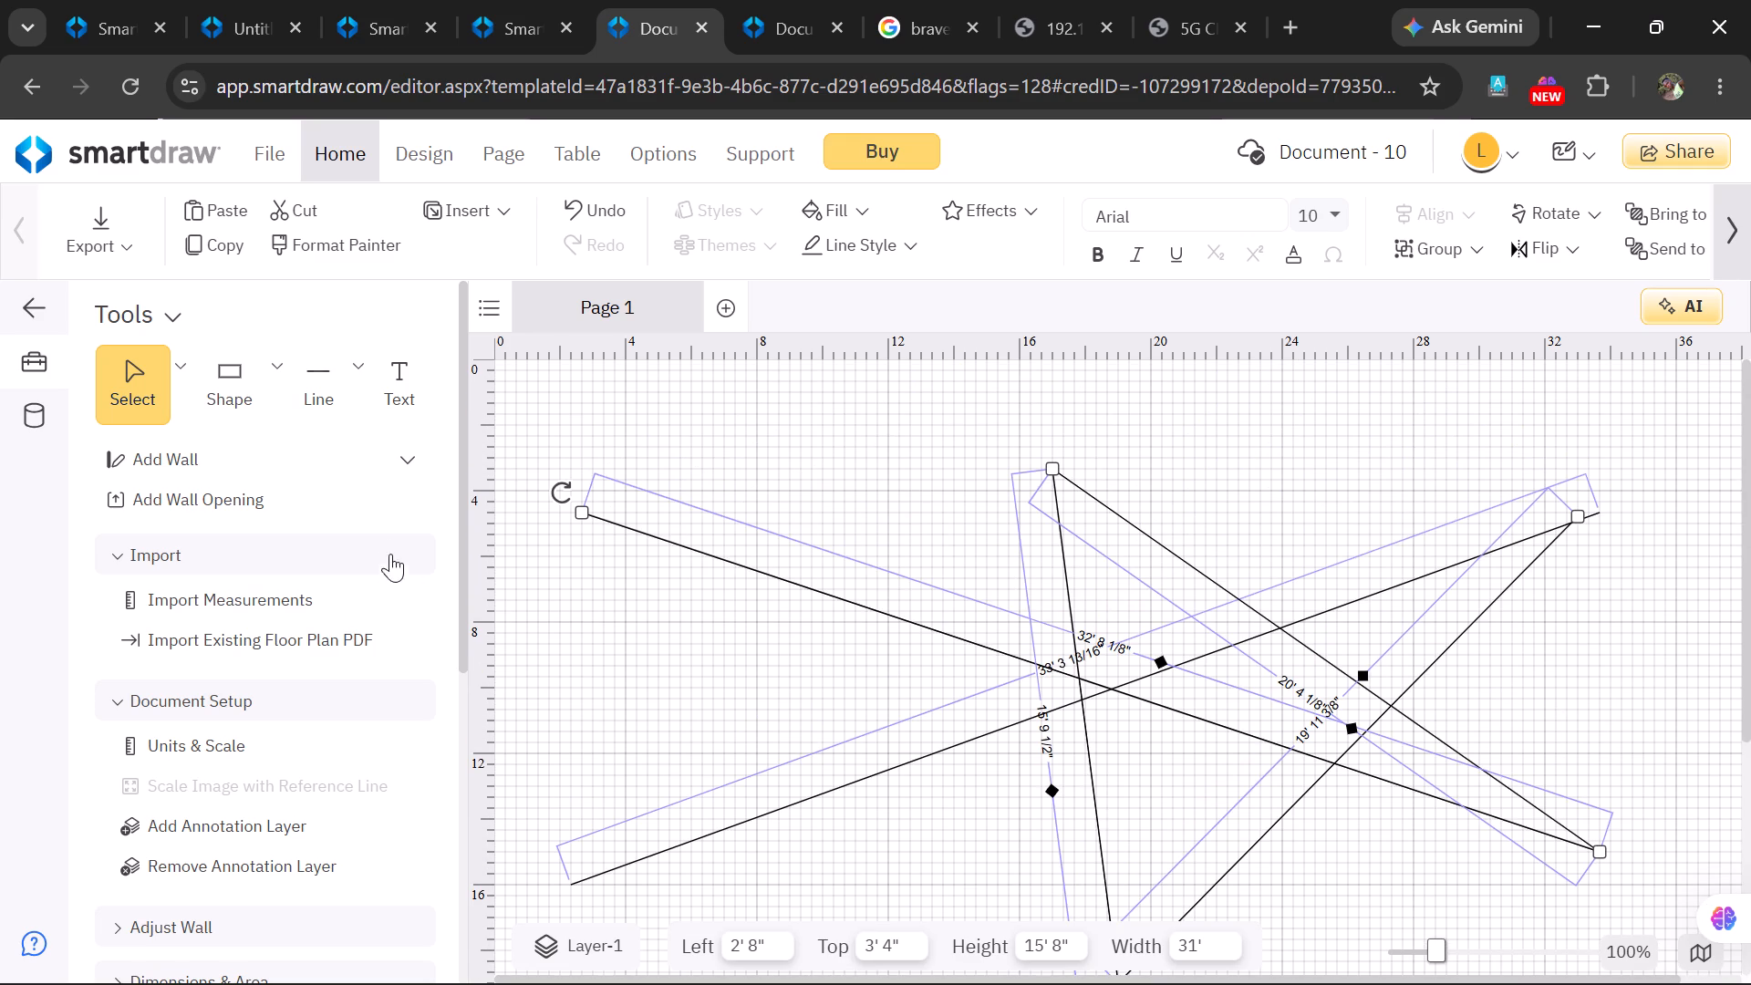
click(357, 378)
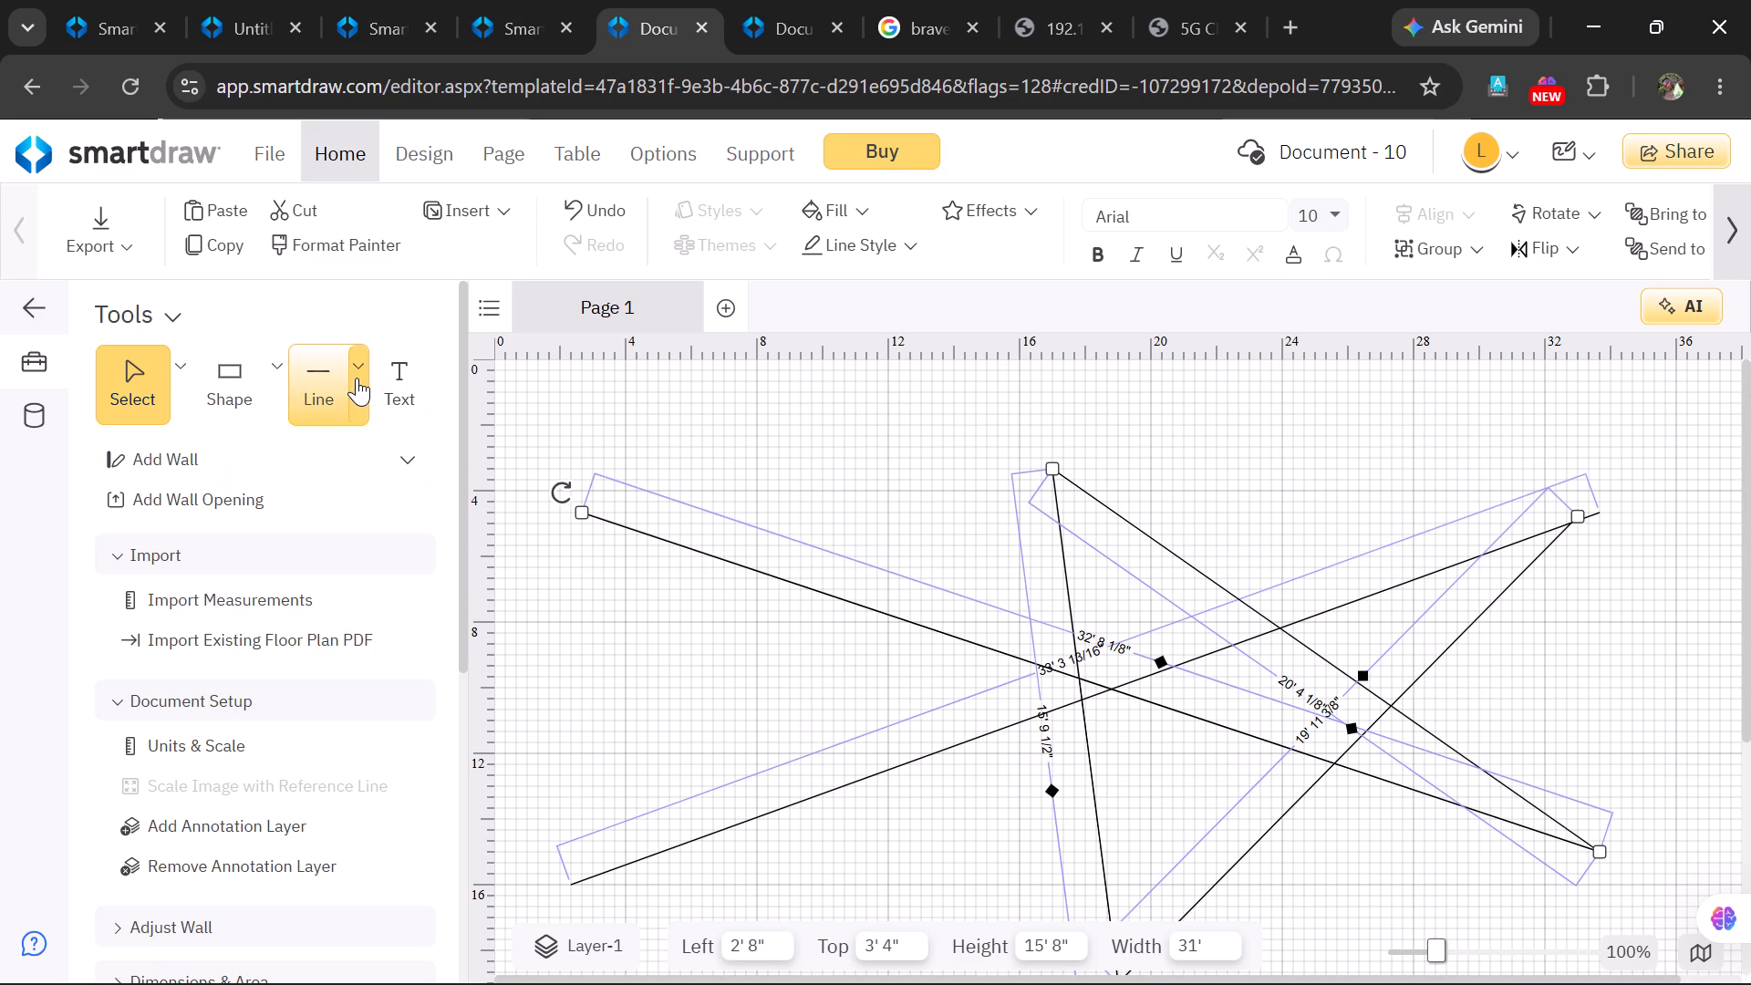
click(456, 482)
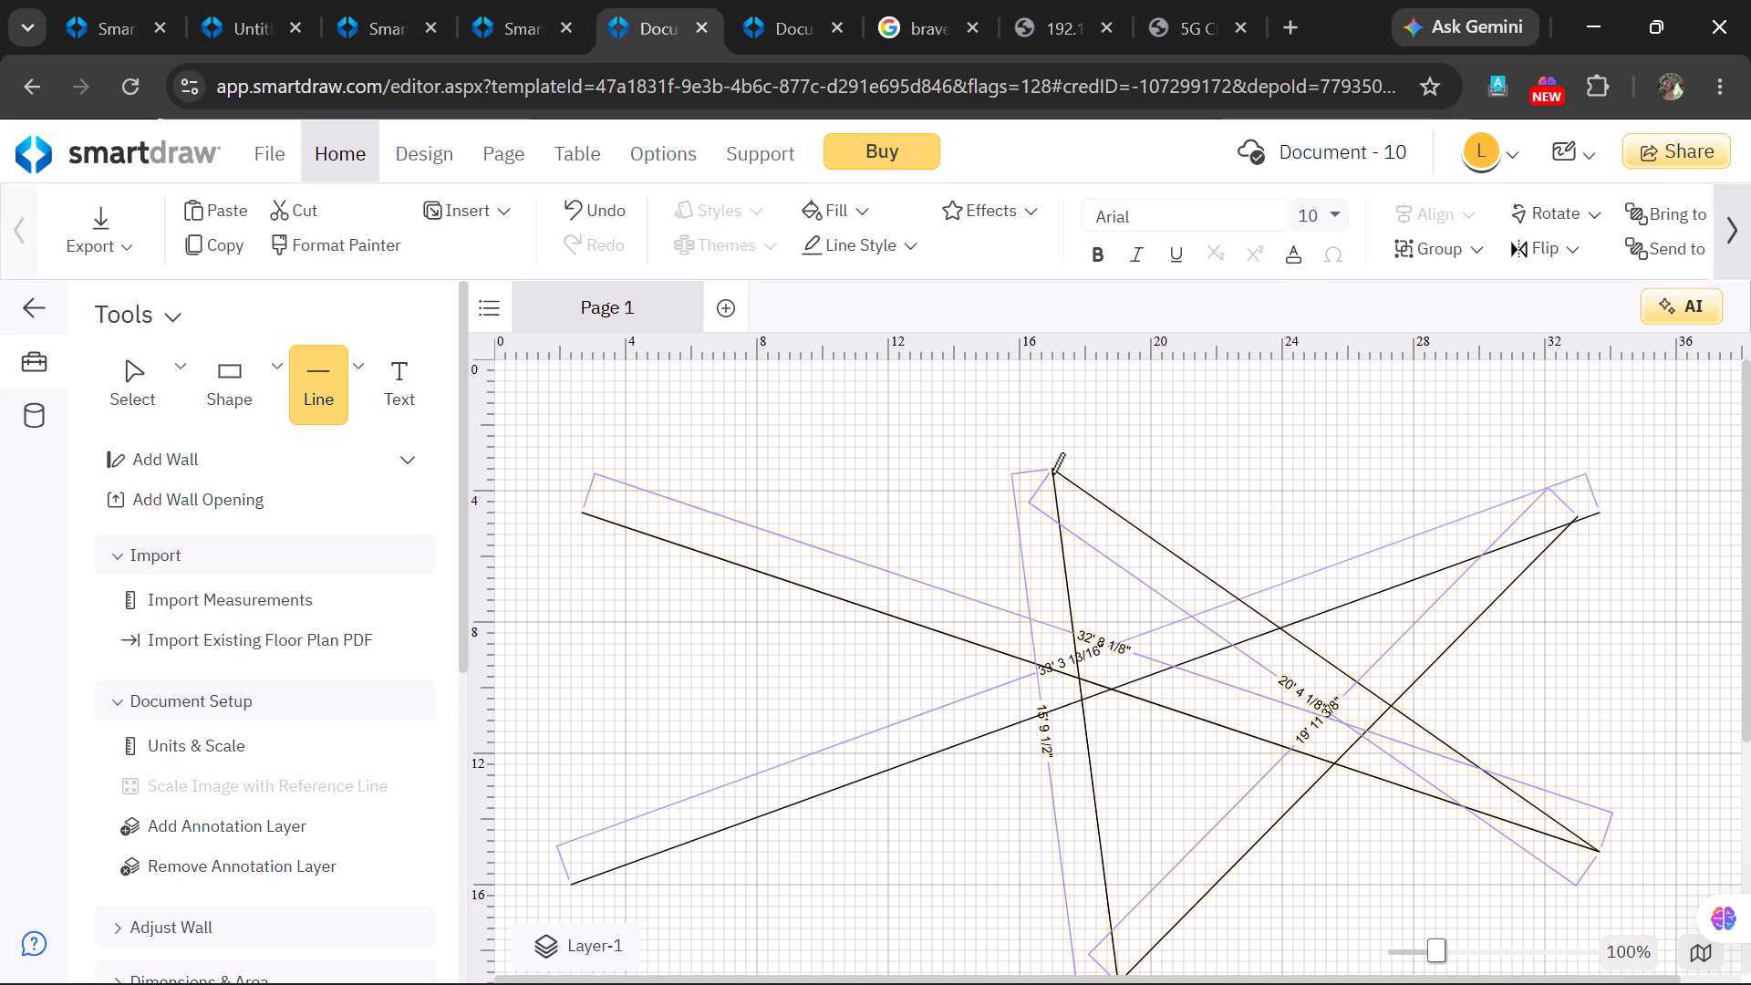
drag(1052, 474, 743, 663)
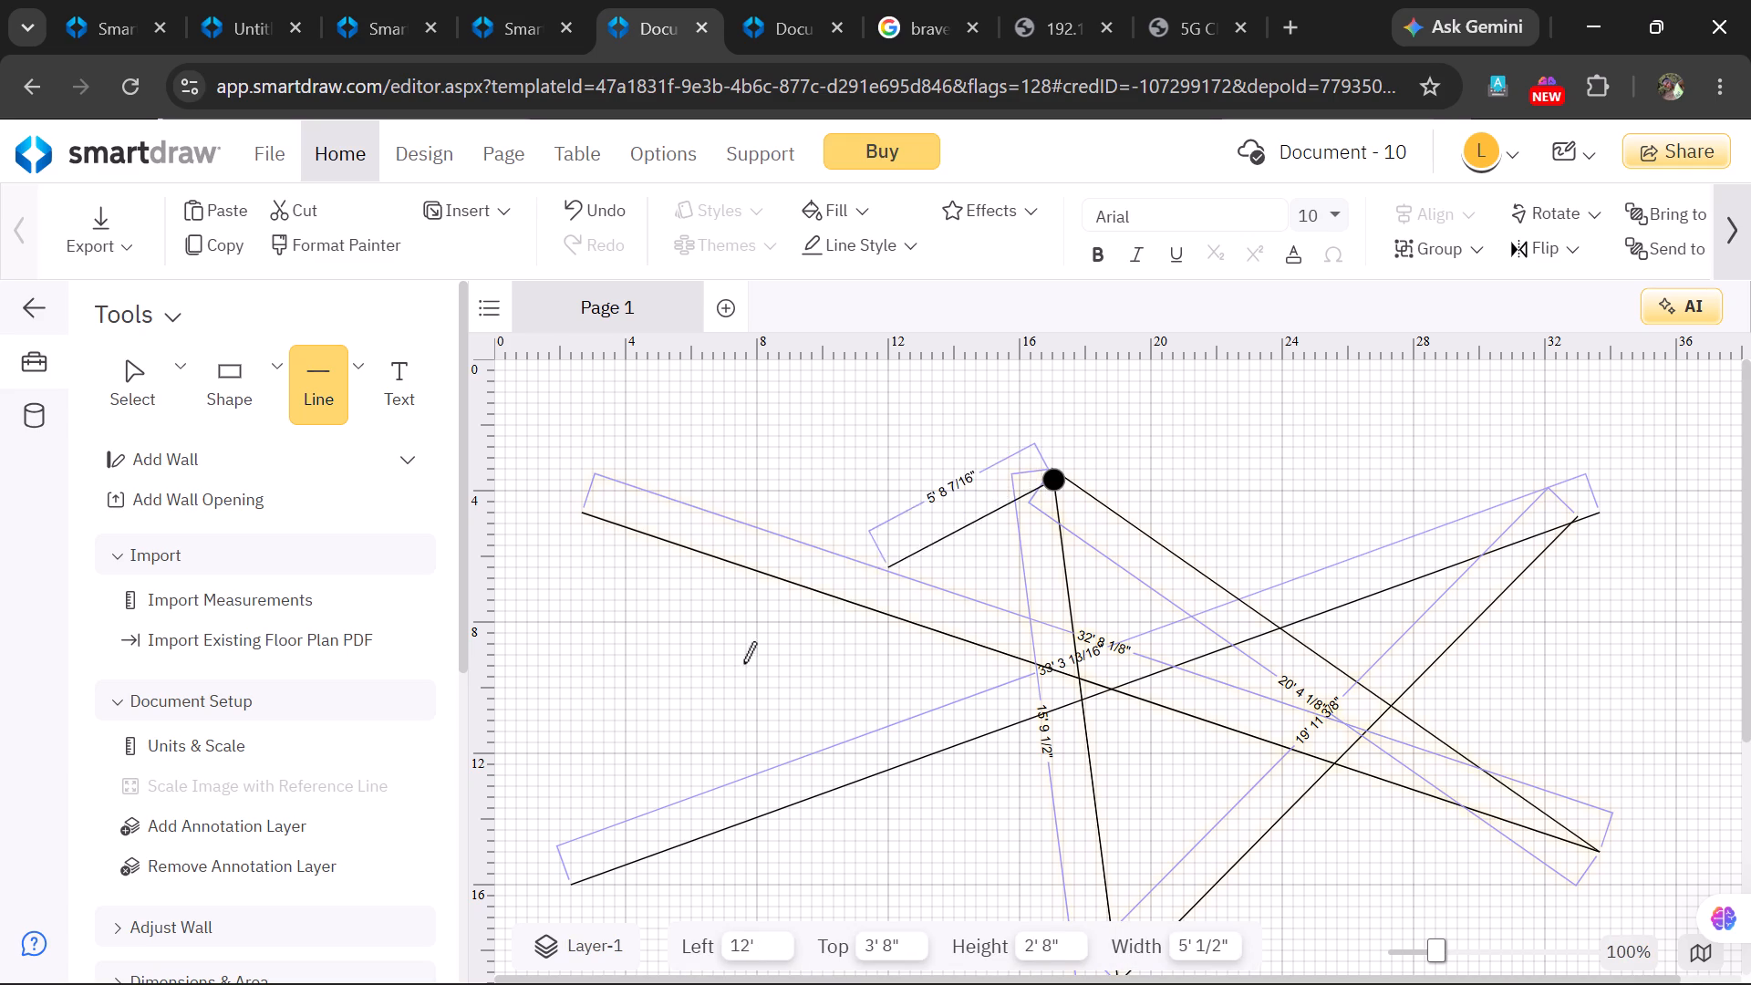
drag(743, 663, 559, 897)
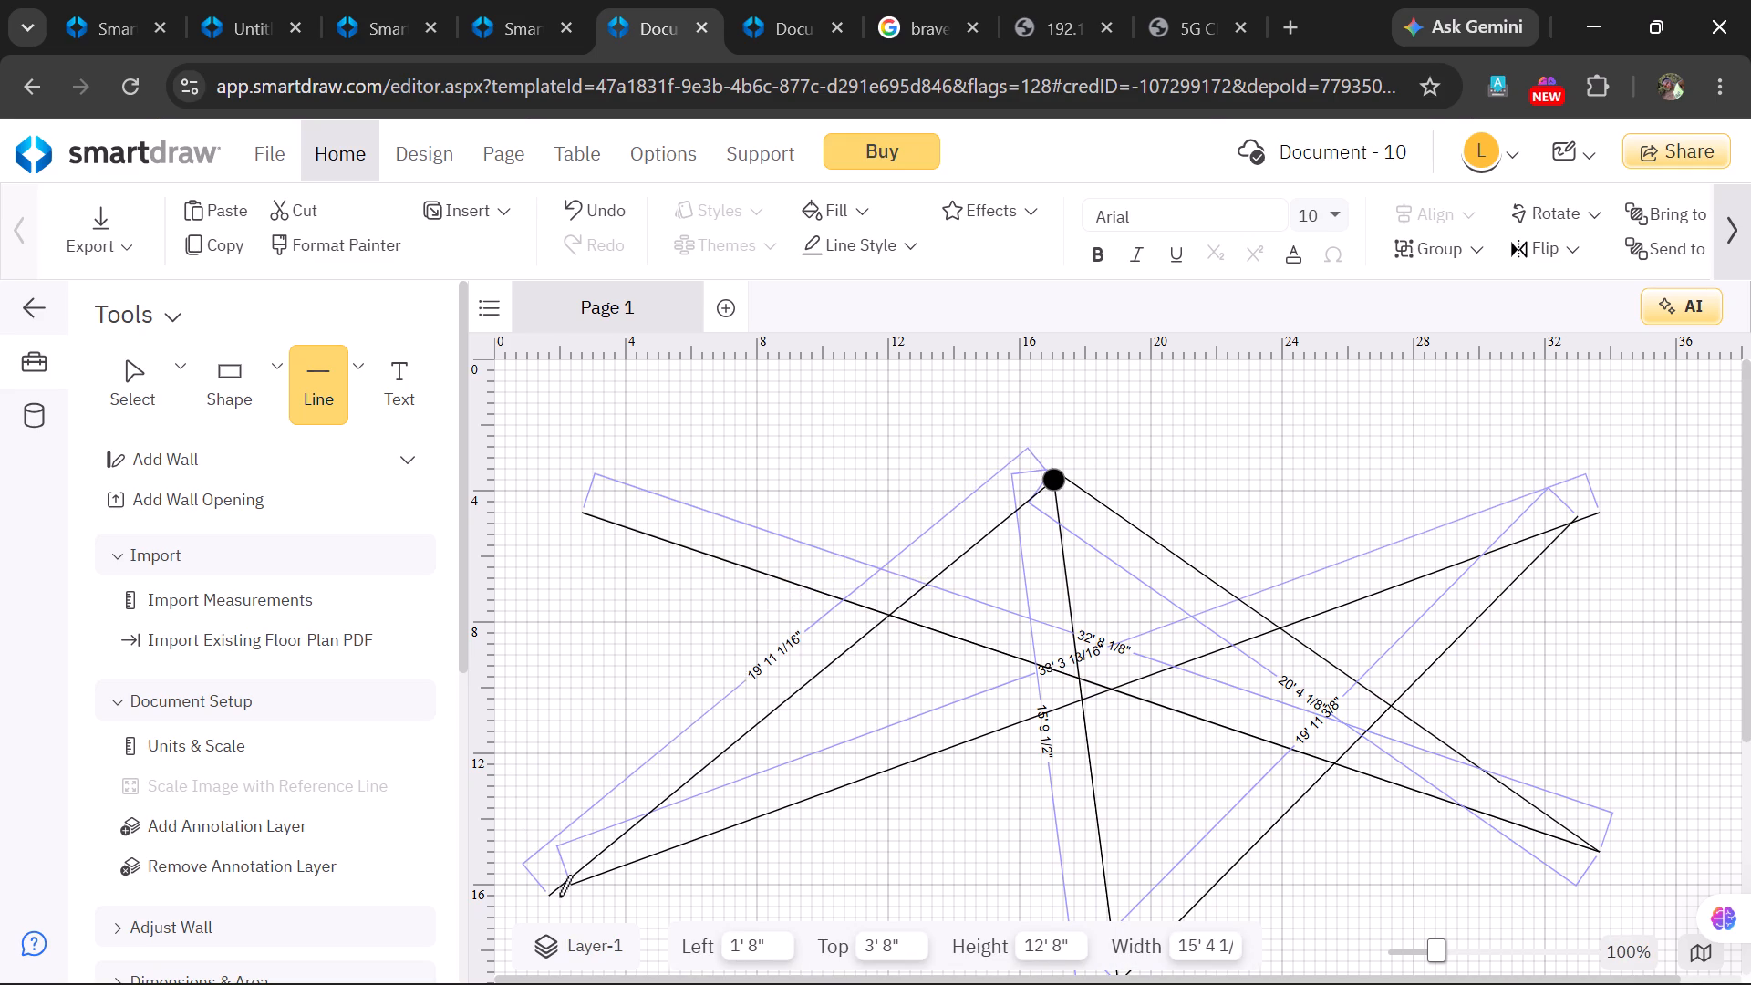
drag(559, 897, 563, 897)
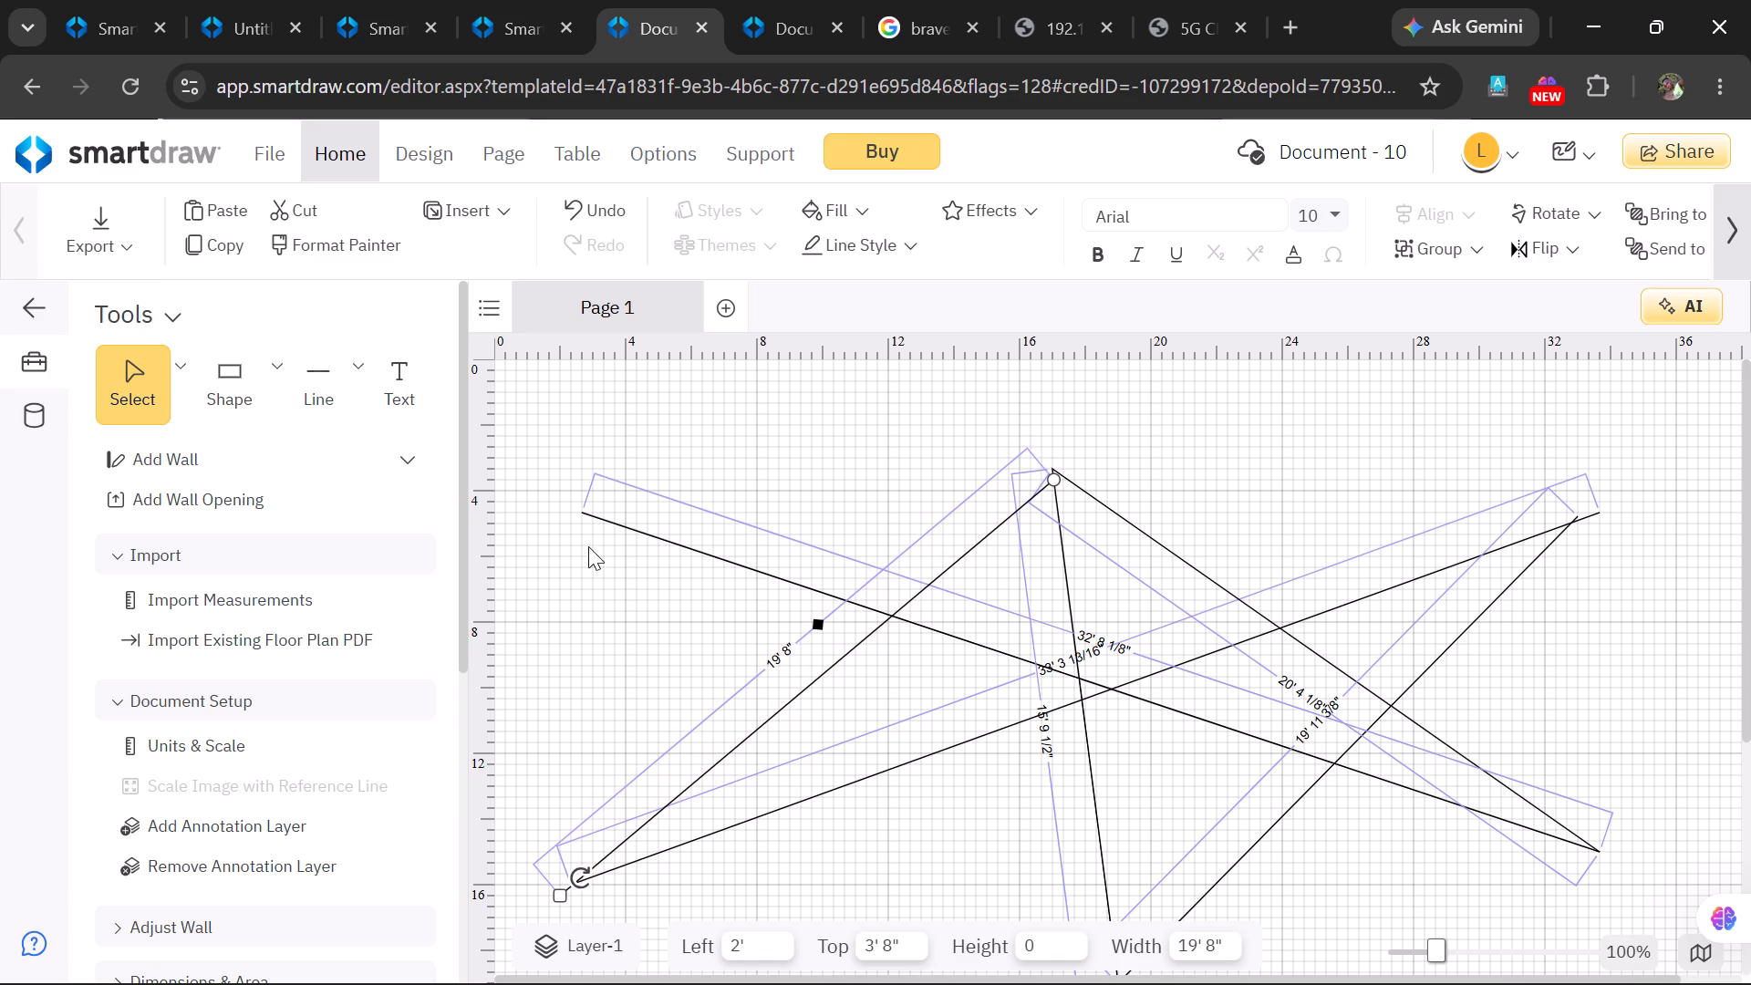
Draw a straight line about 21' 9" long from the first line's upper-left end to the steep line's bottom end.
click(360, 382)
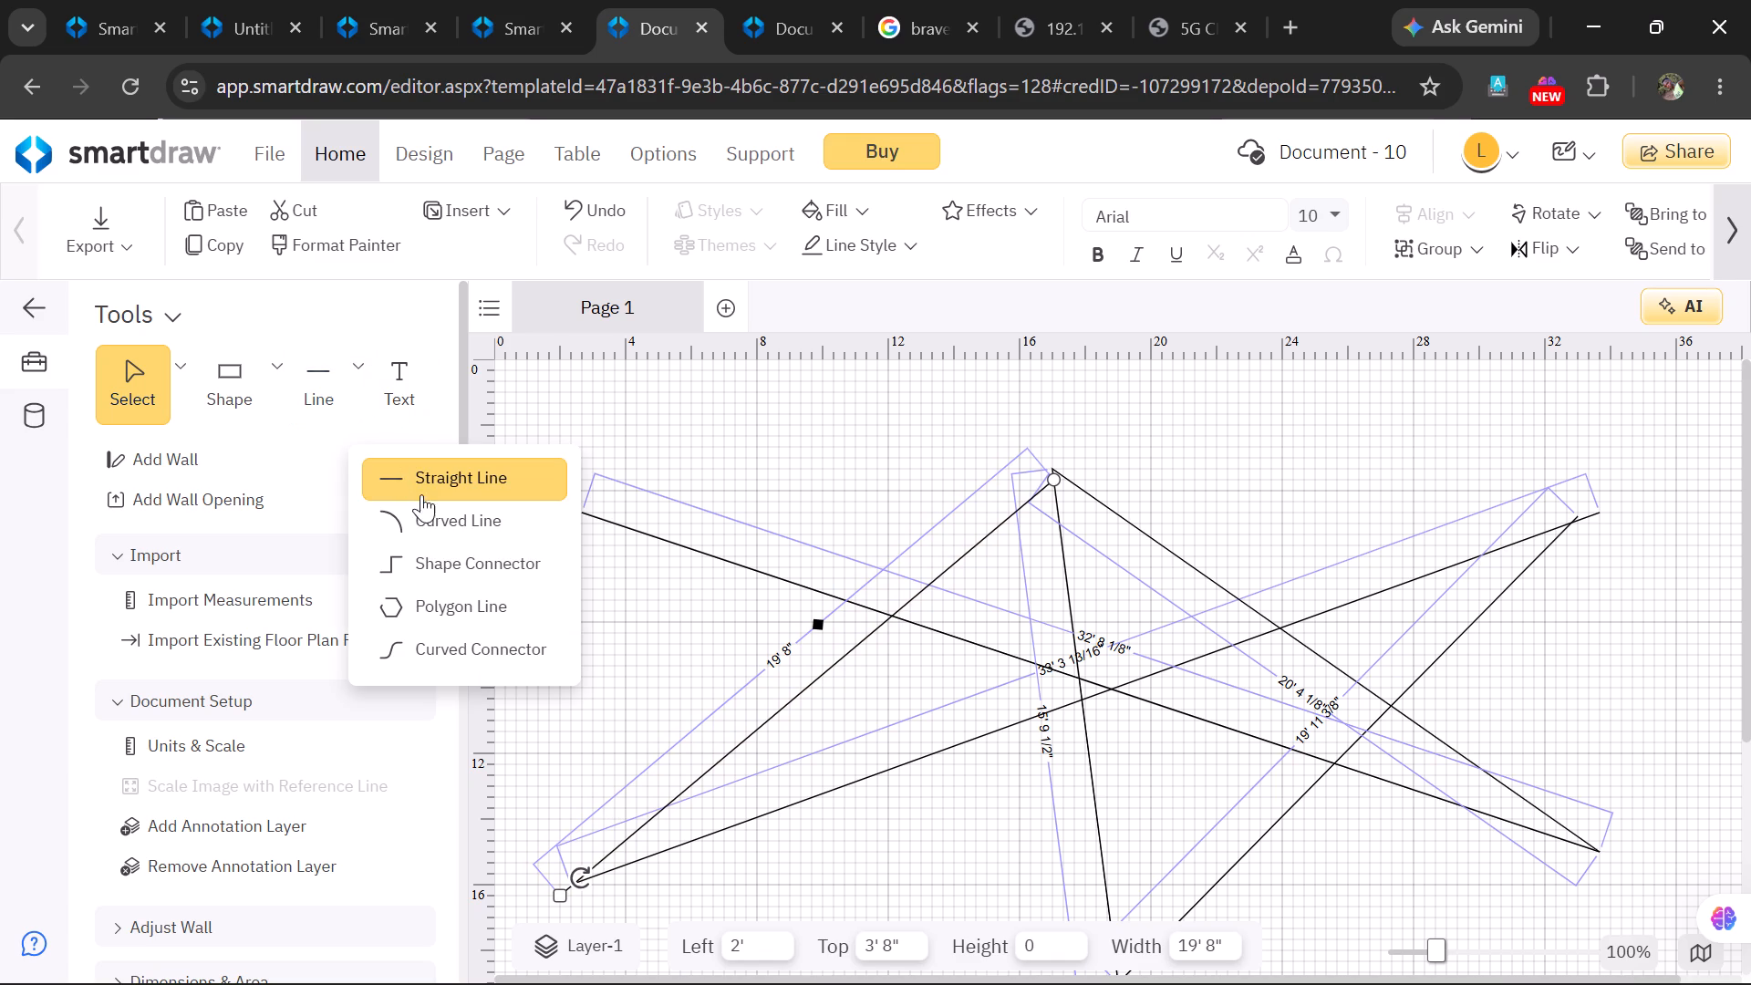
click(432, 479)
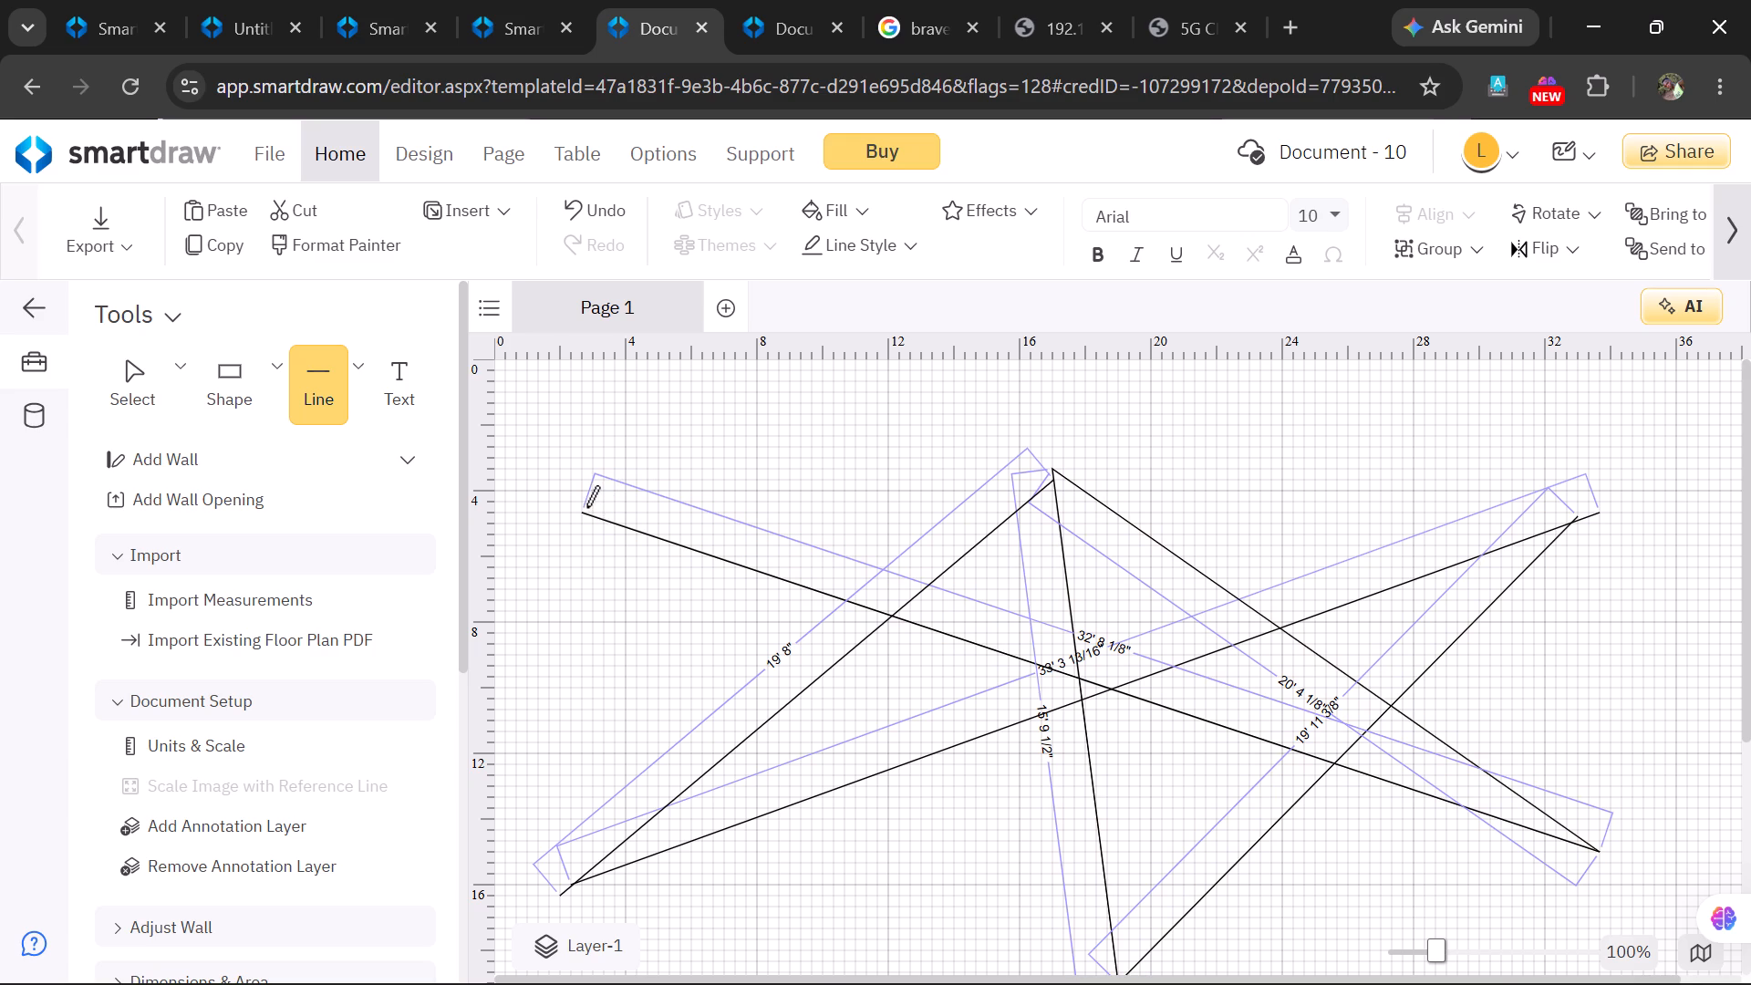
drag(577, 514, 809, 650)
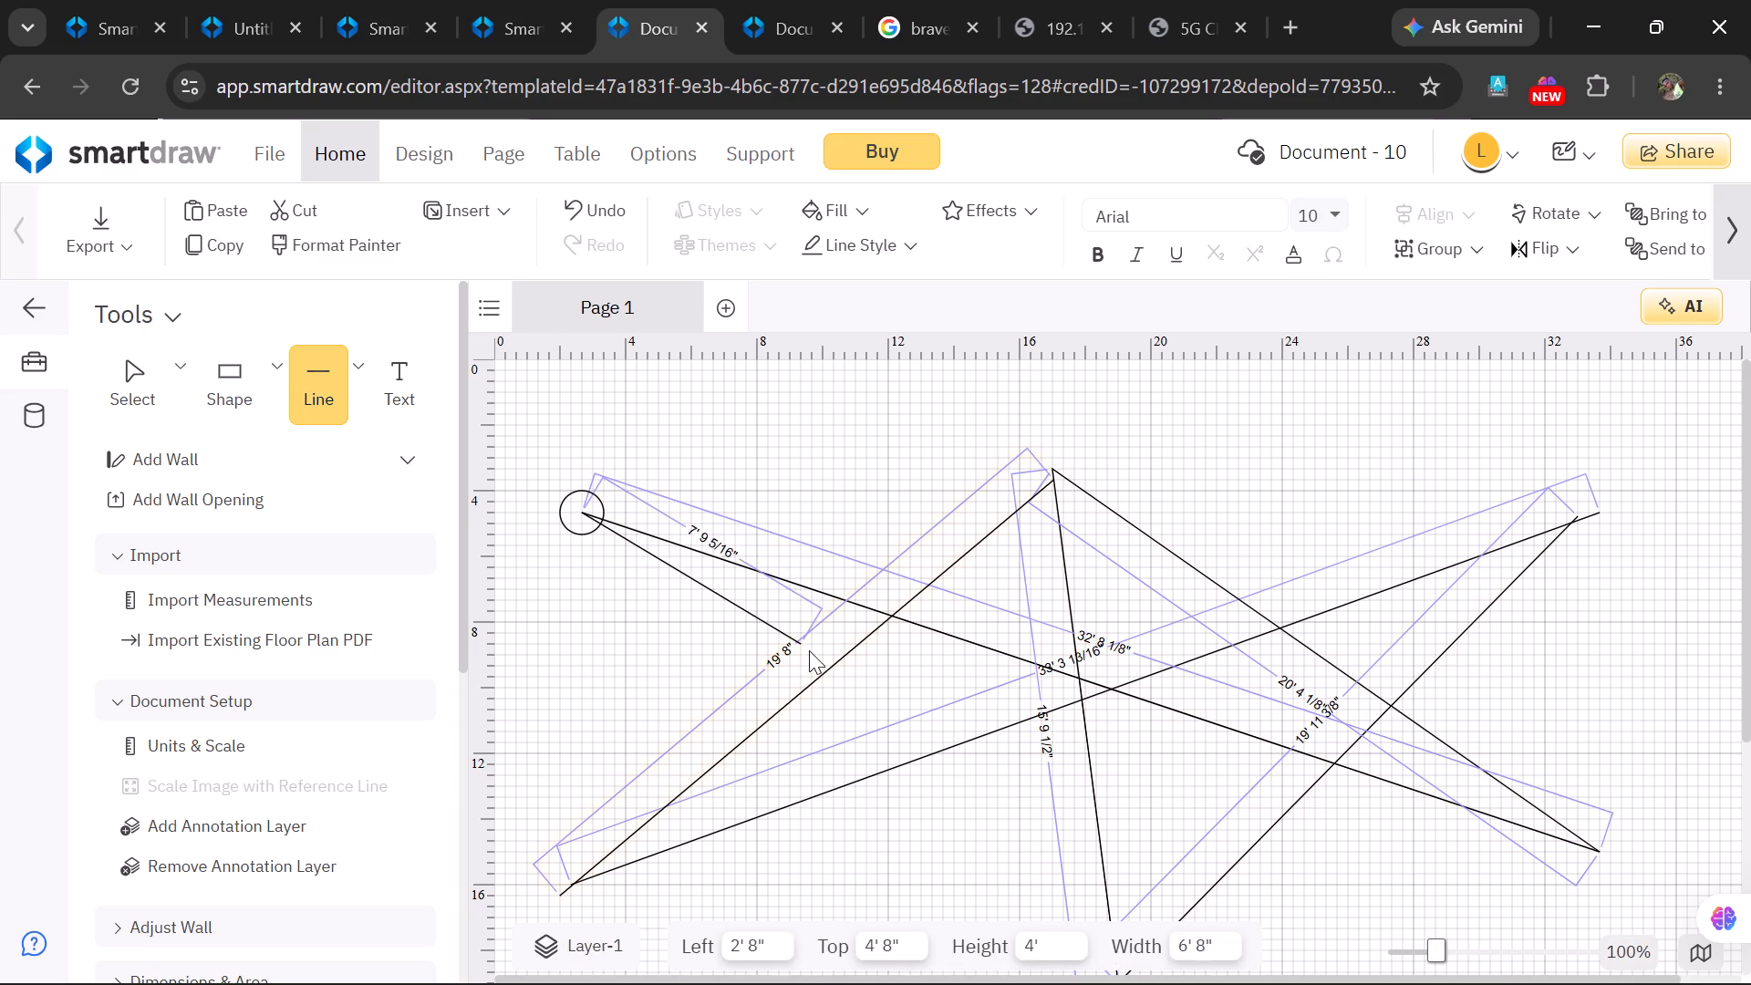
drag(809, 650, 1342, 937)
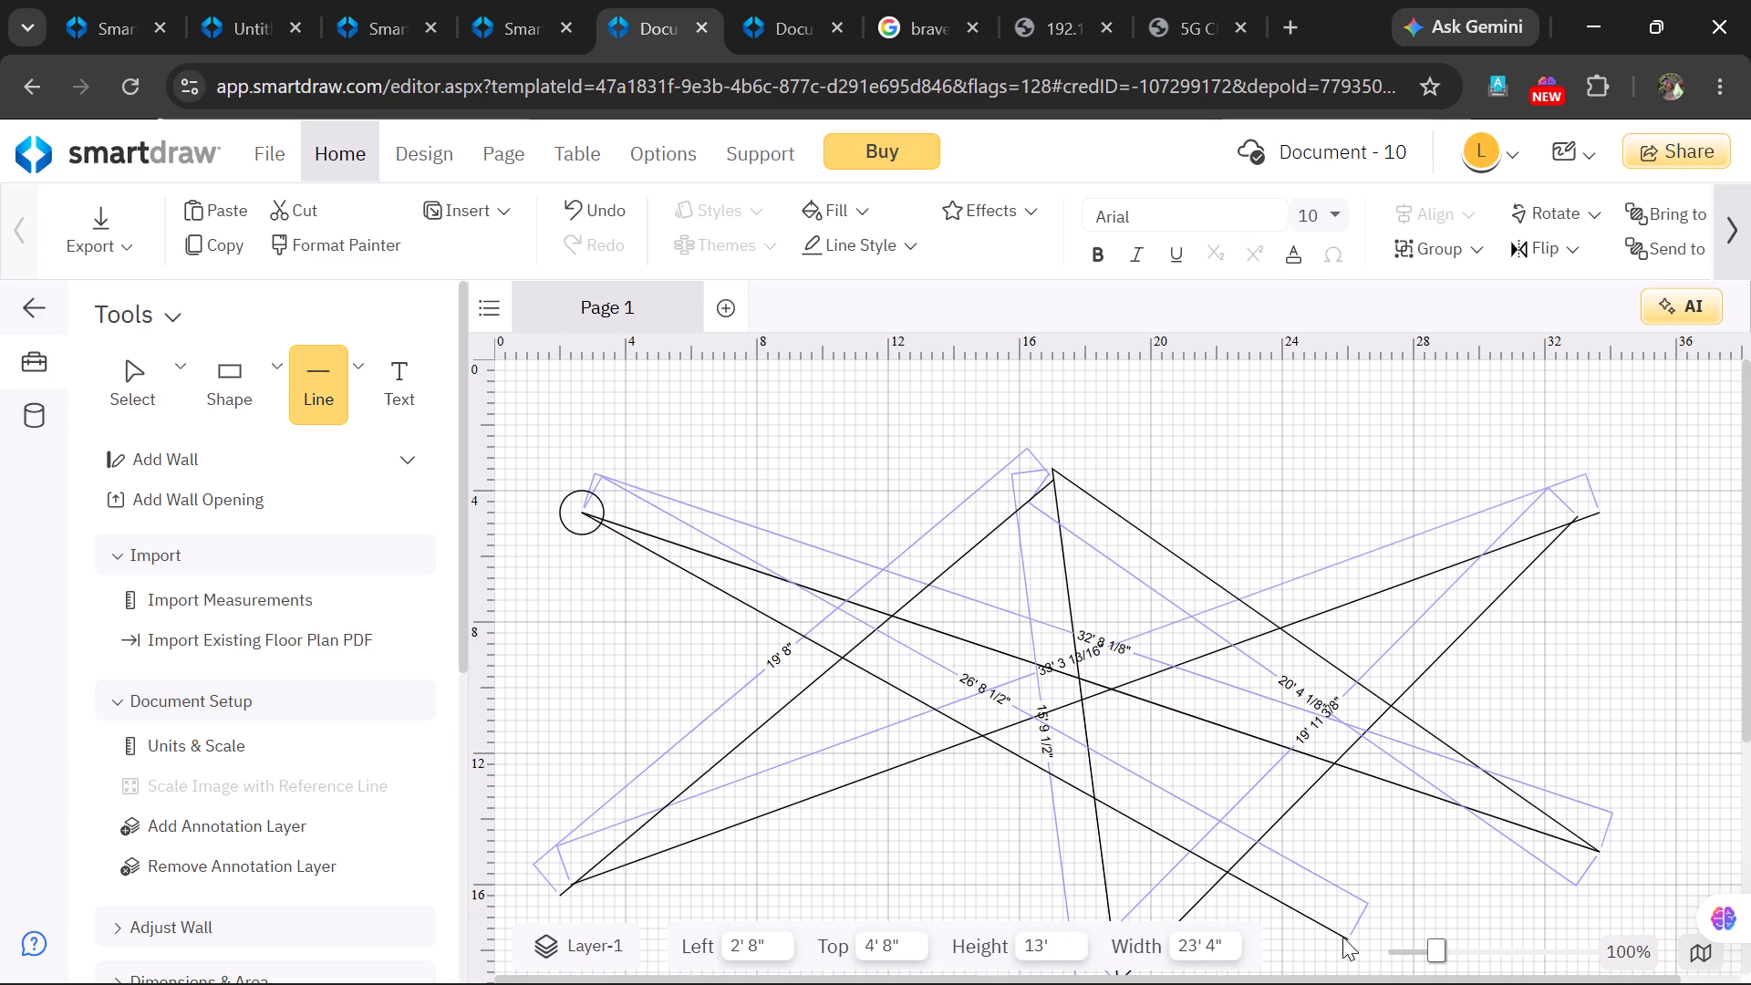
drag(1342, 937, 1091, 743)
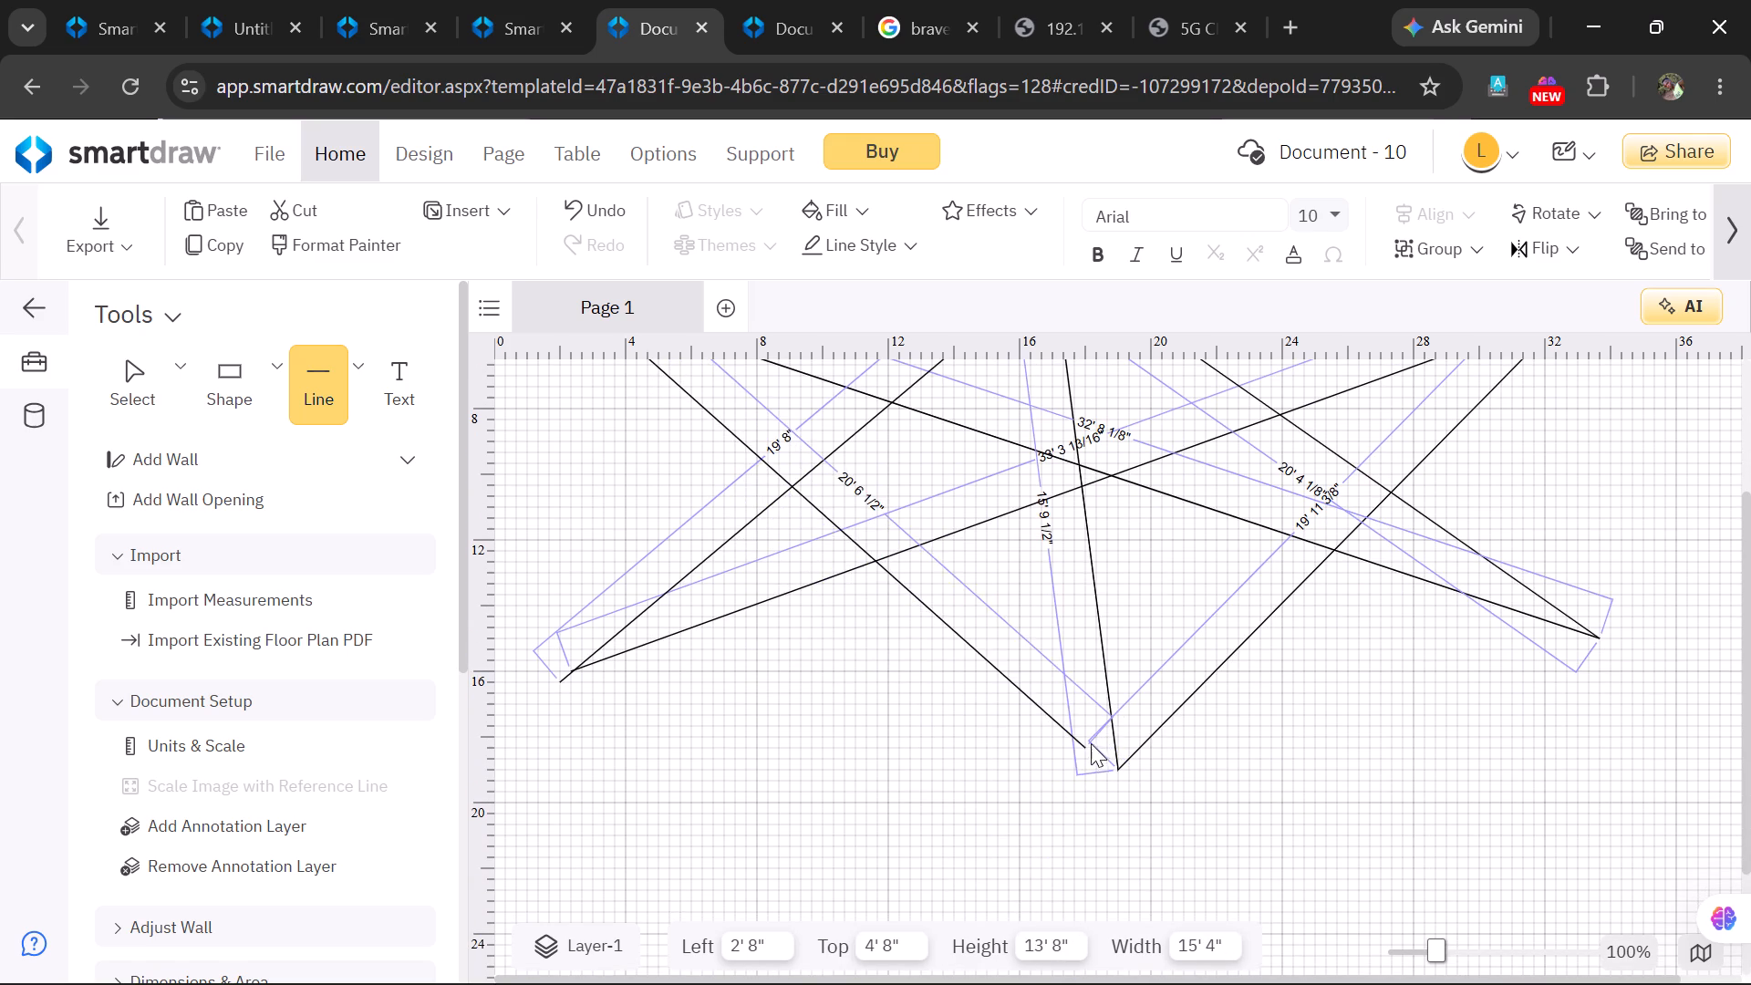
drag(1091, 743, 1120, 772)
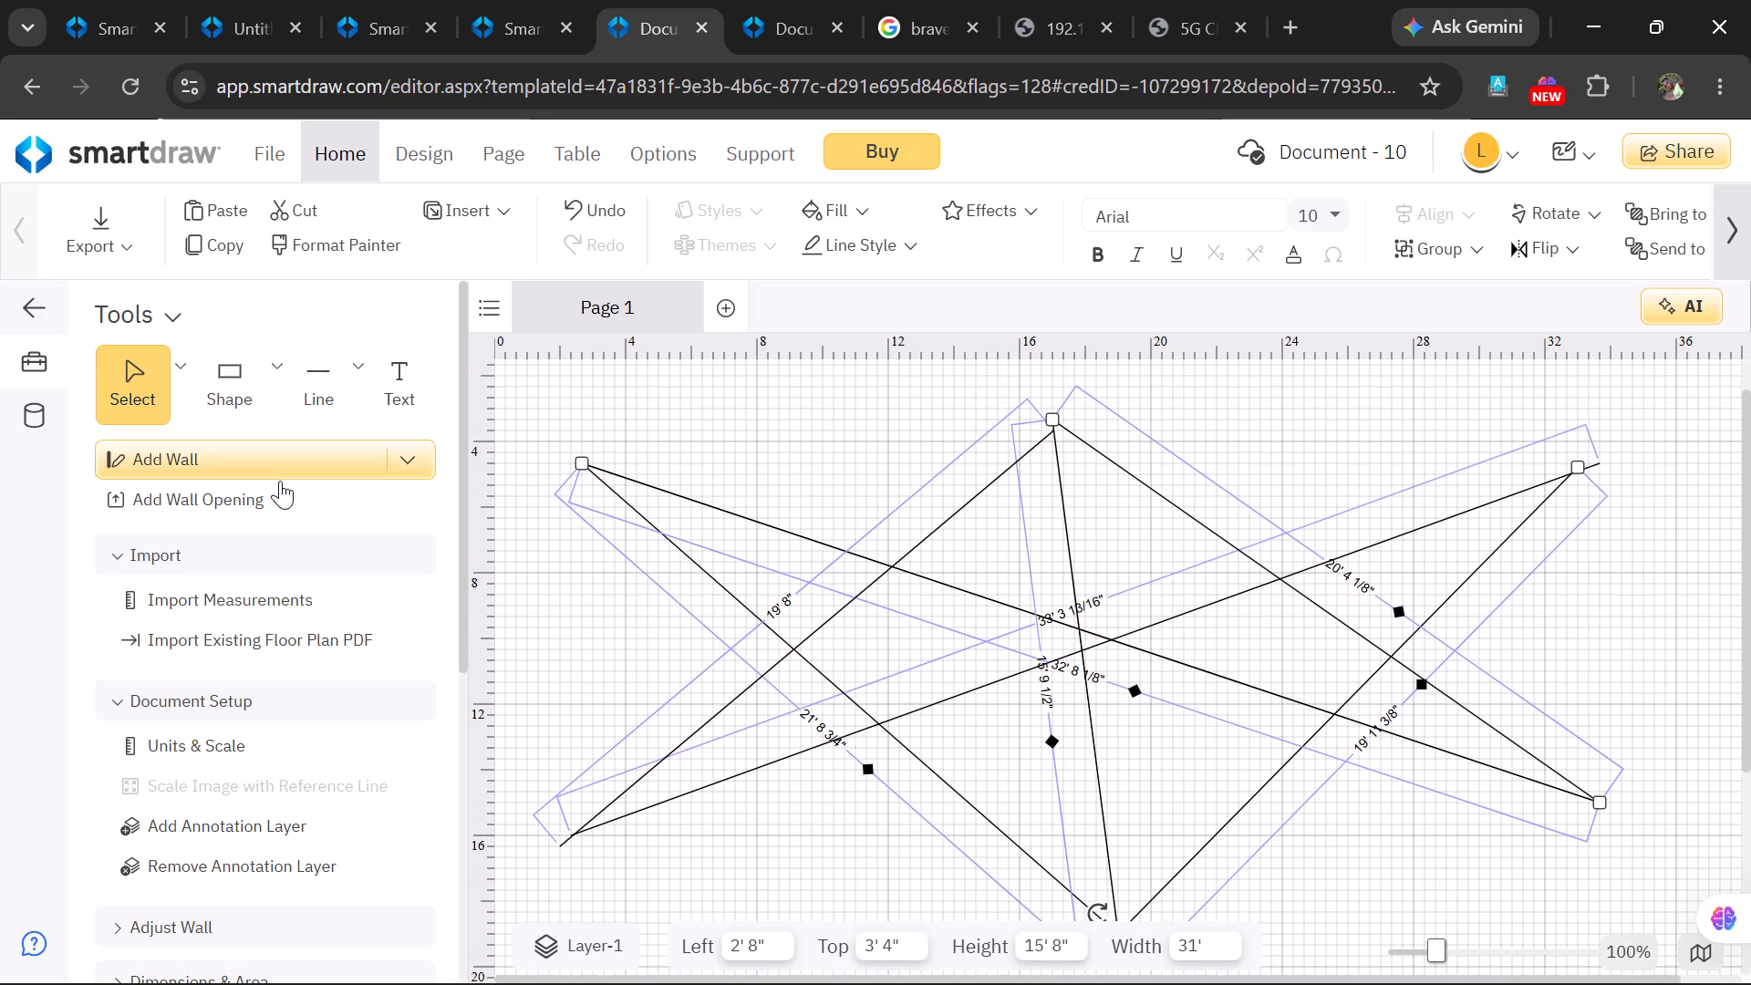
Draw a nearly horizontal straight line about 16' long from the steep line's top end to near the second line's upper-right end.
click(360, 378)
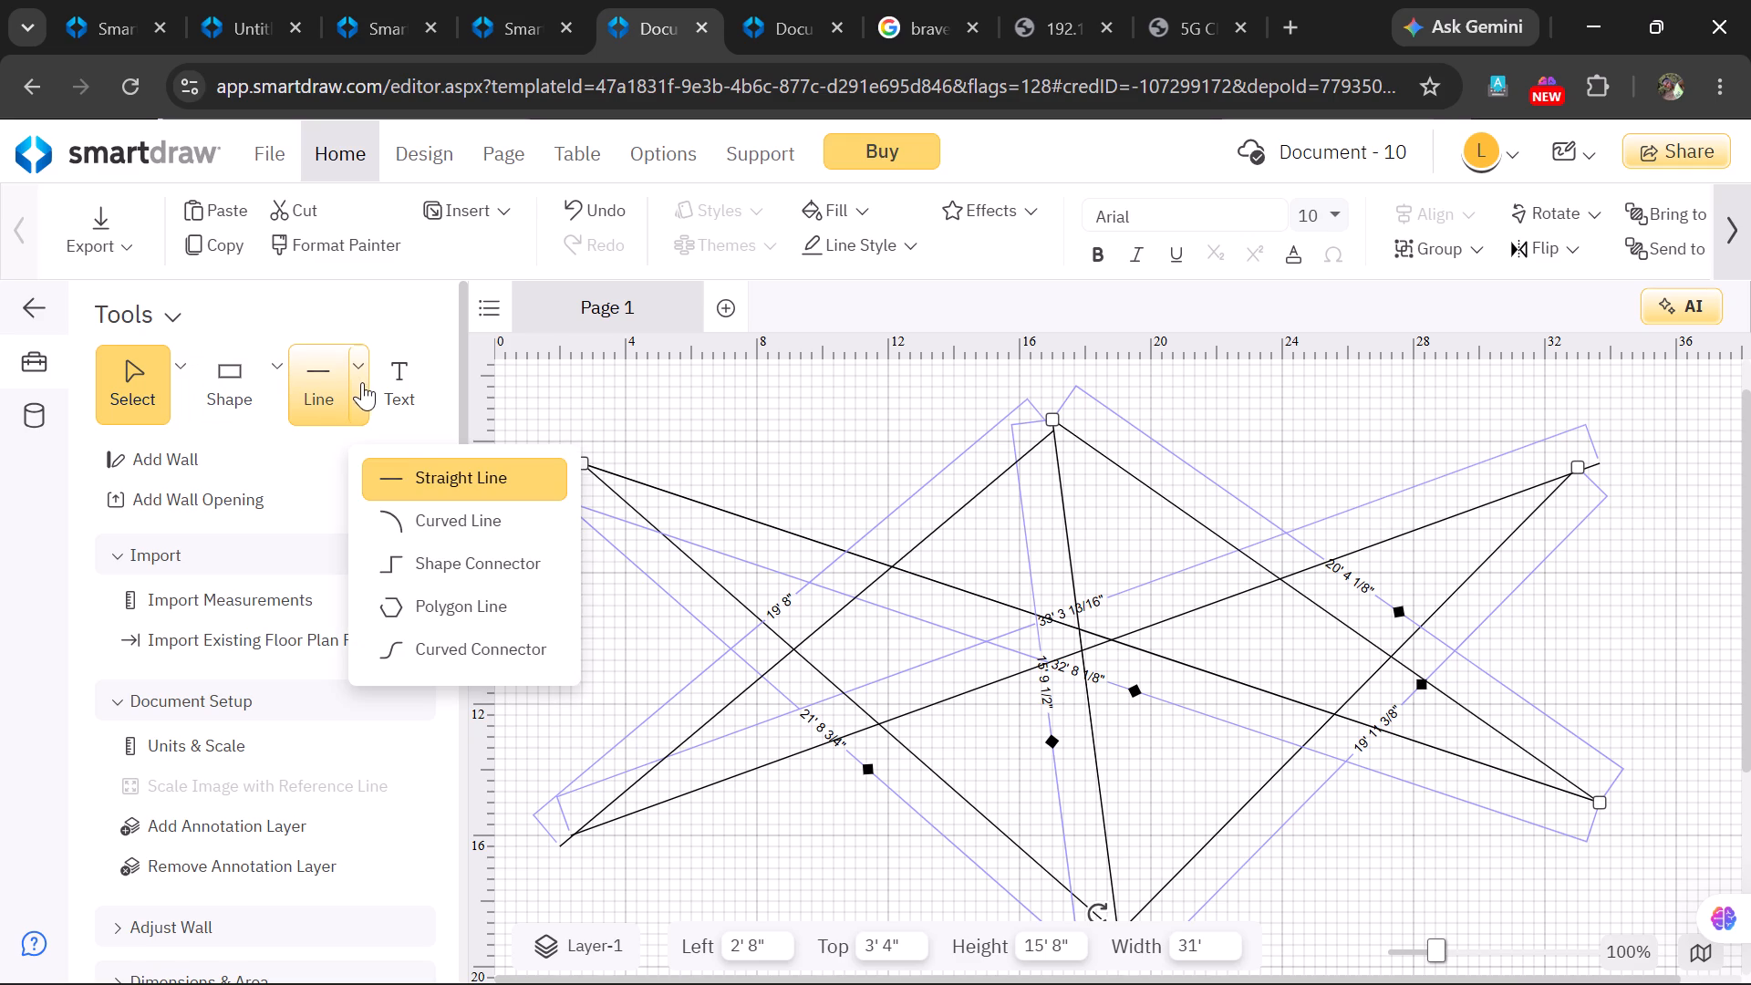
click(428, 461)
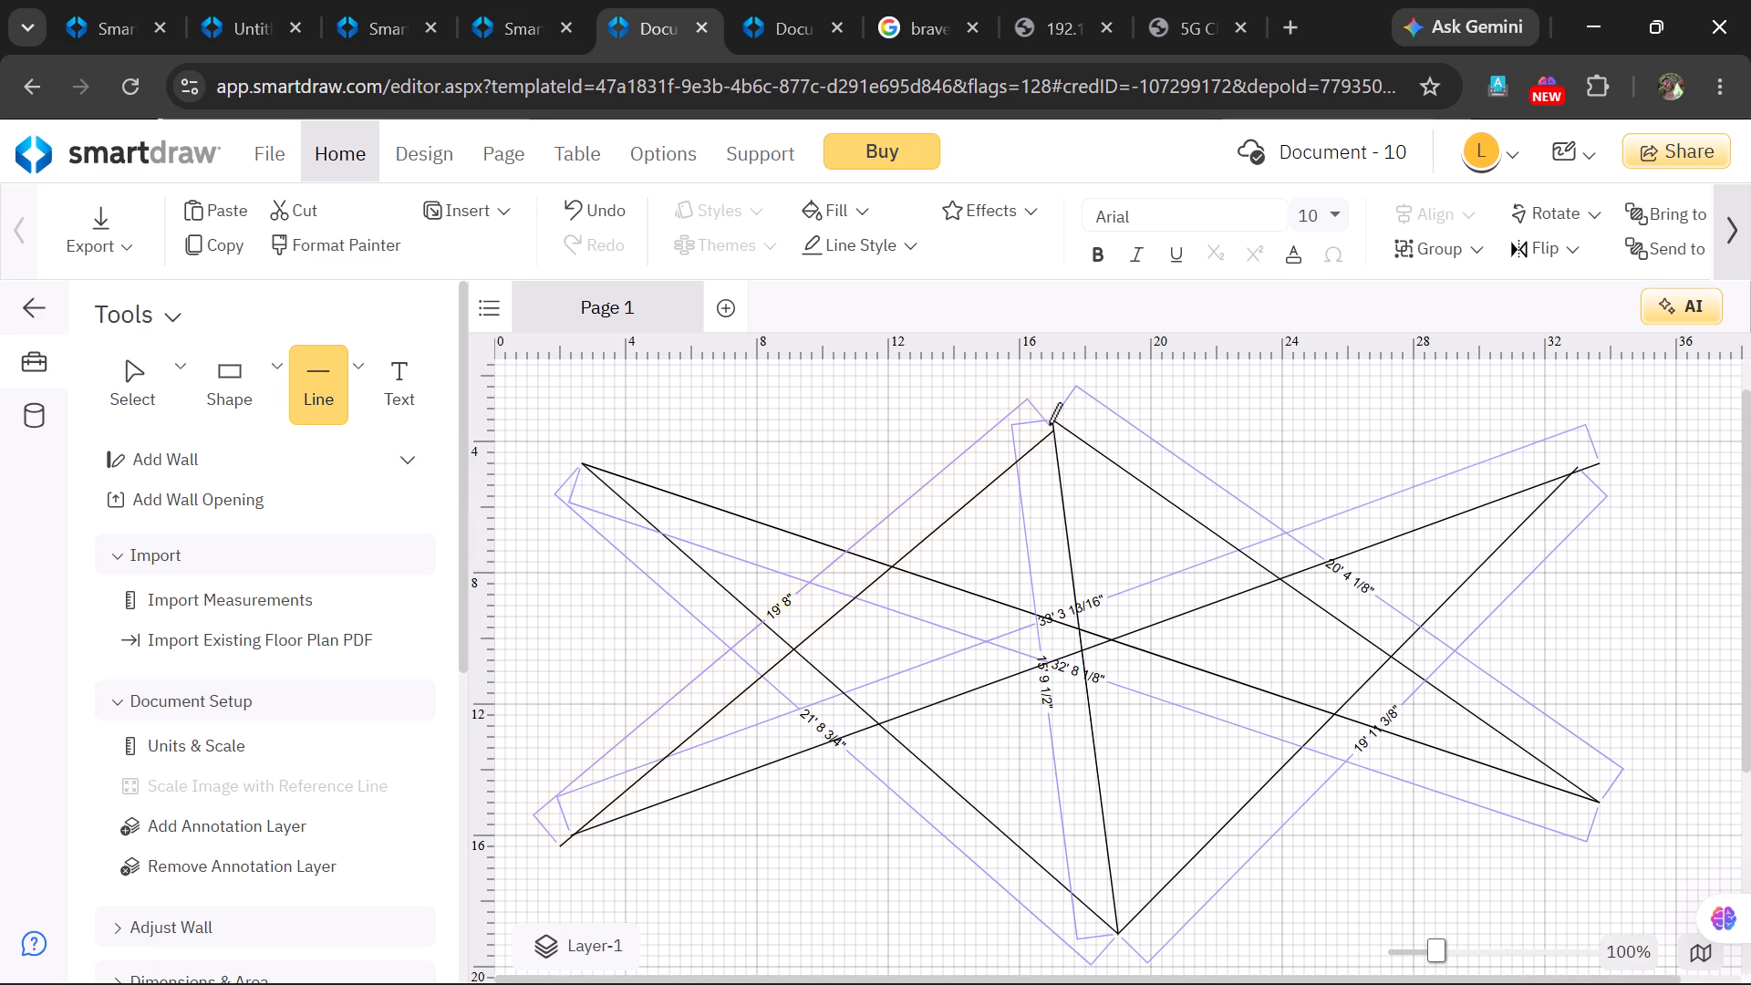
drag(1049, 420, 1575, 465)
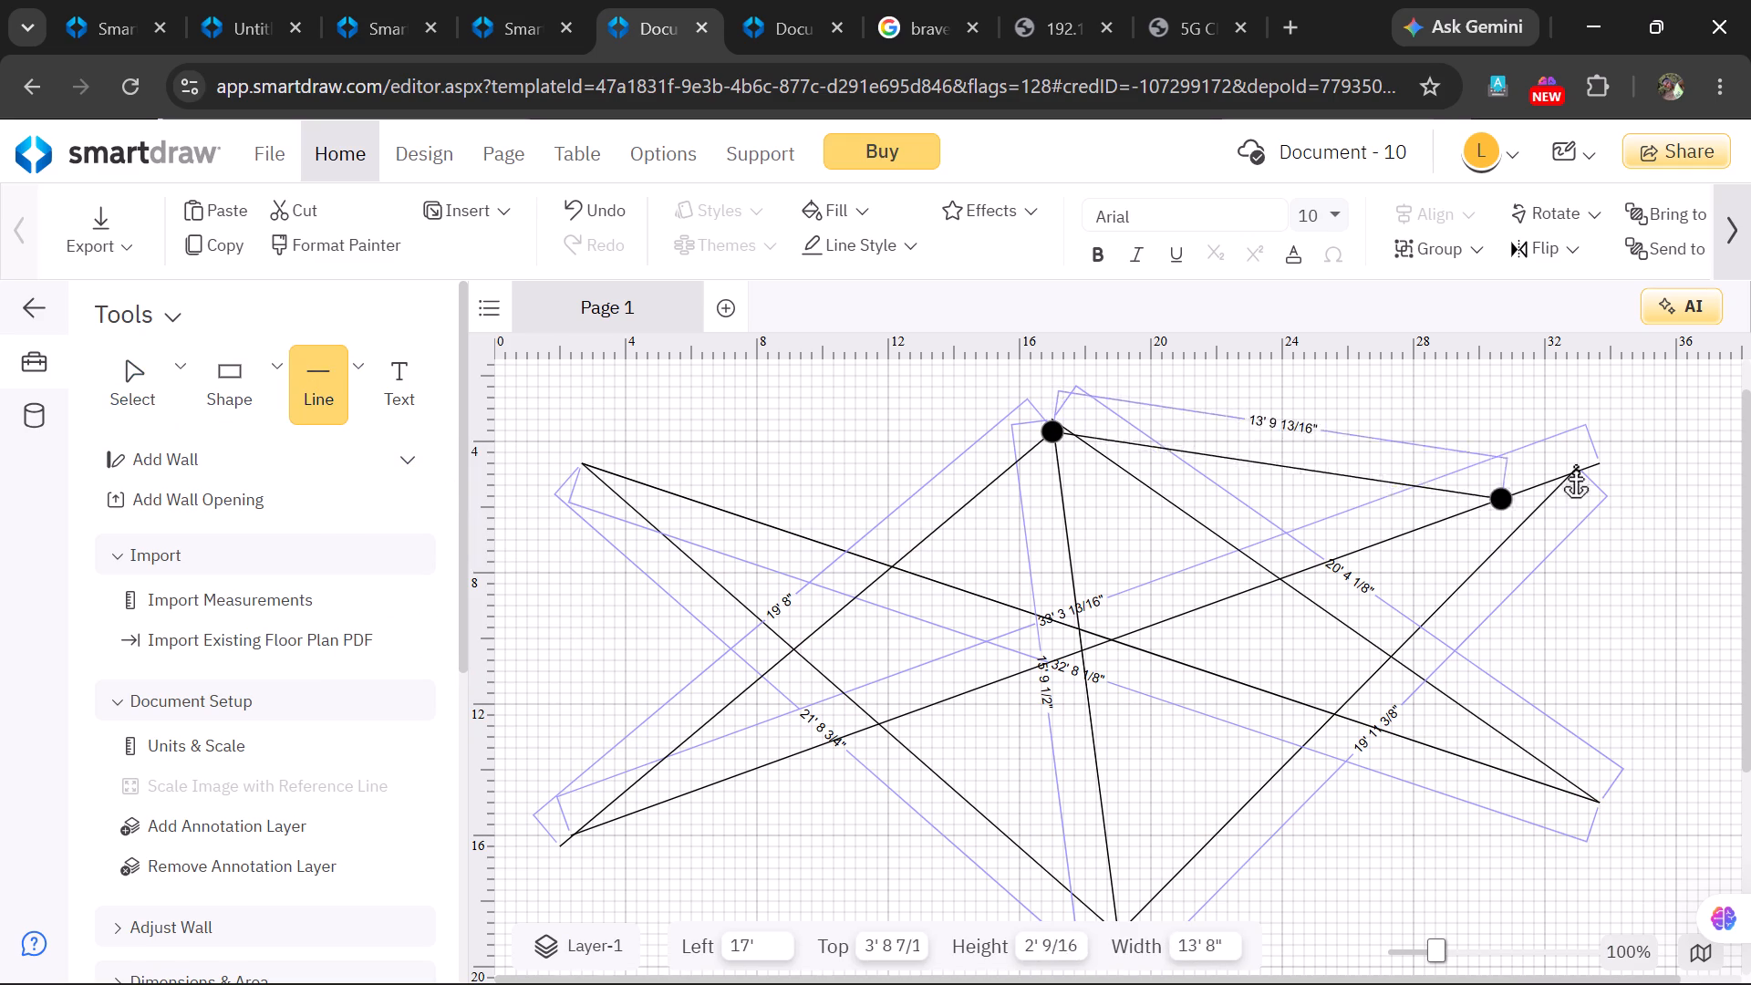
drag(1575, 465, 1582, 464)
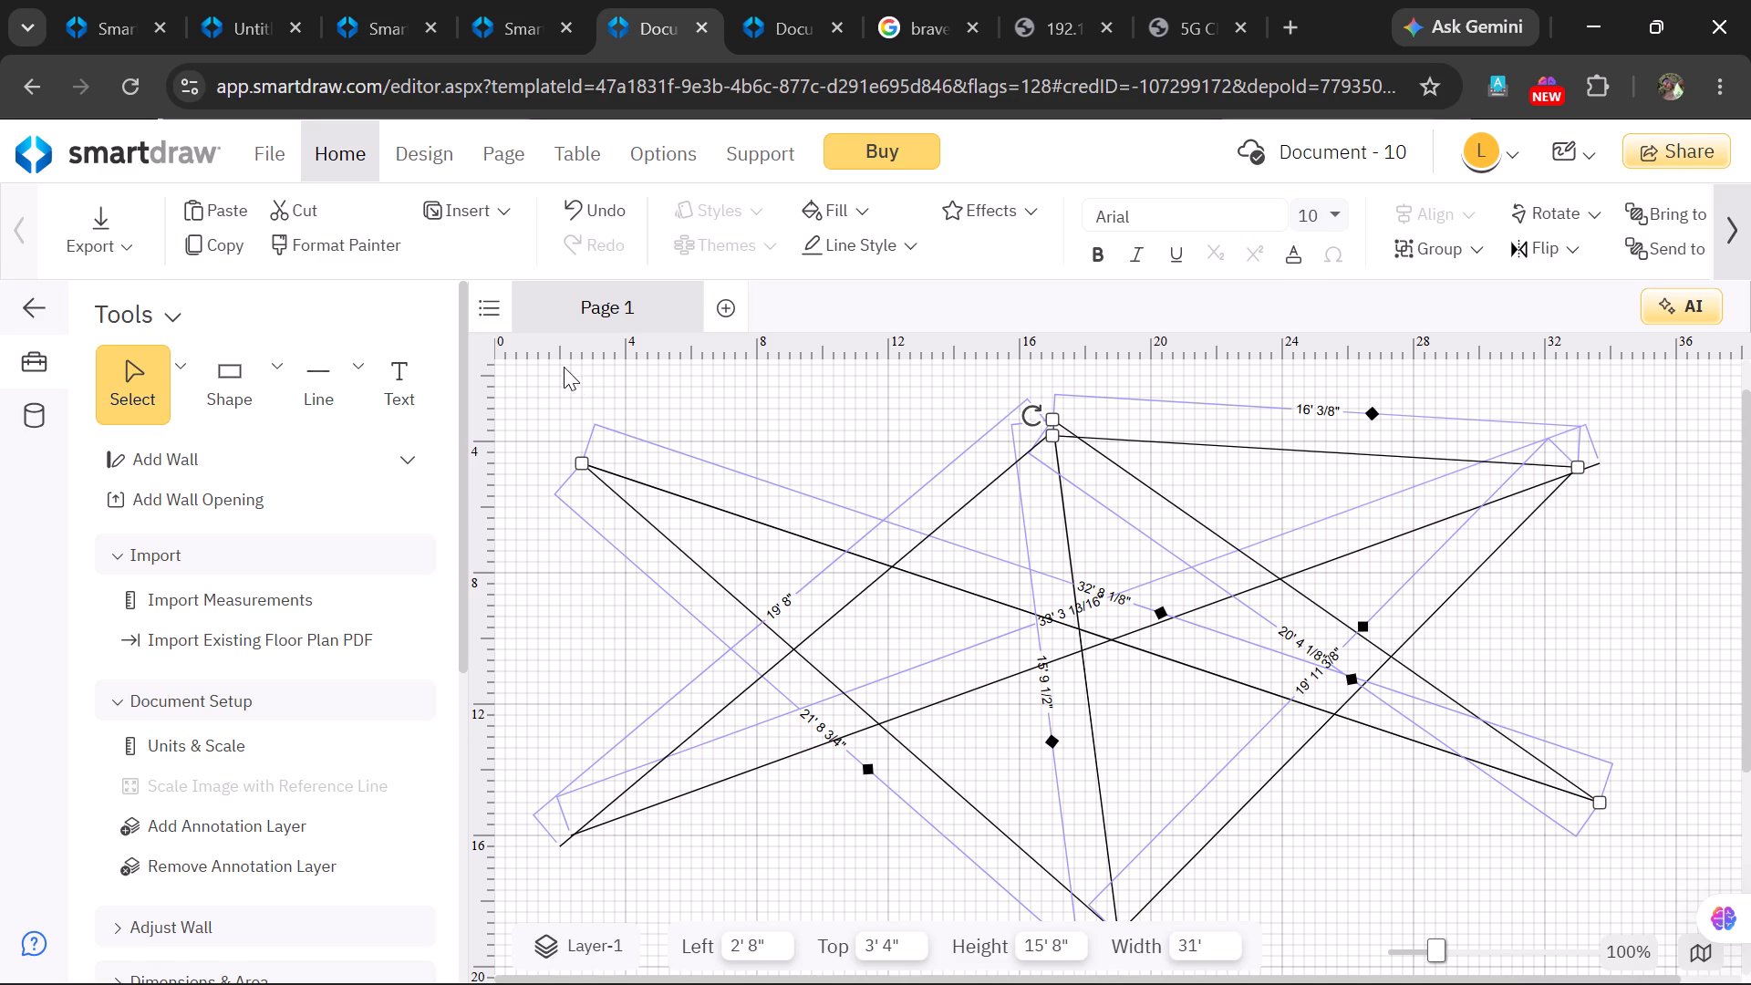
Draw a nearly horizontal straight line about 14' 4" long from the first line's upper-left end to the steep line's top end.
click(366, 358)
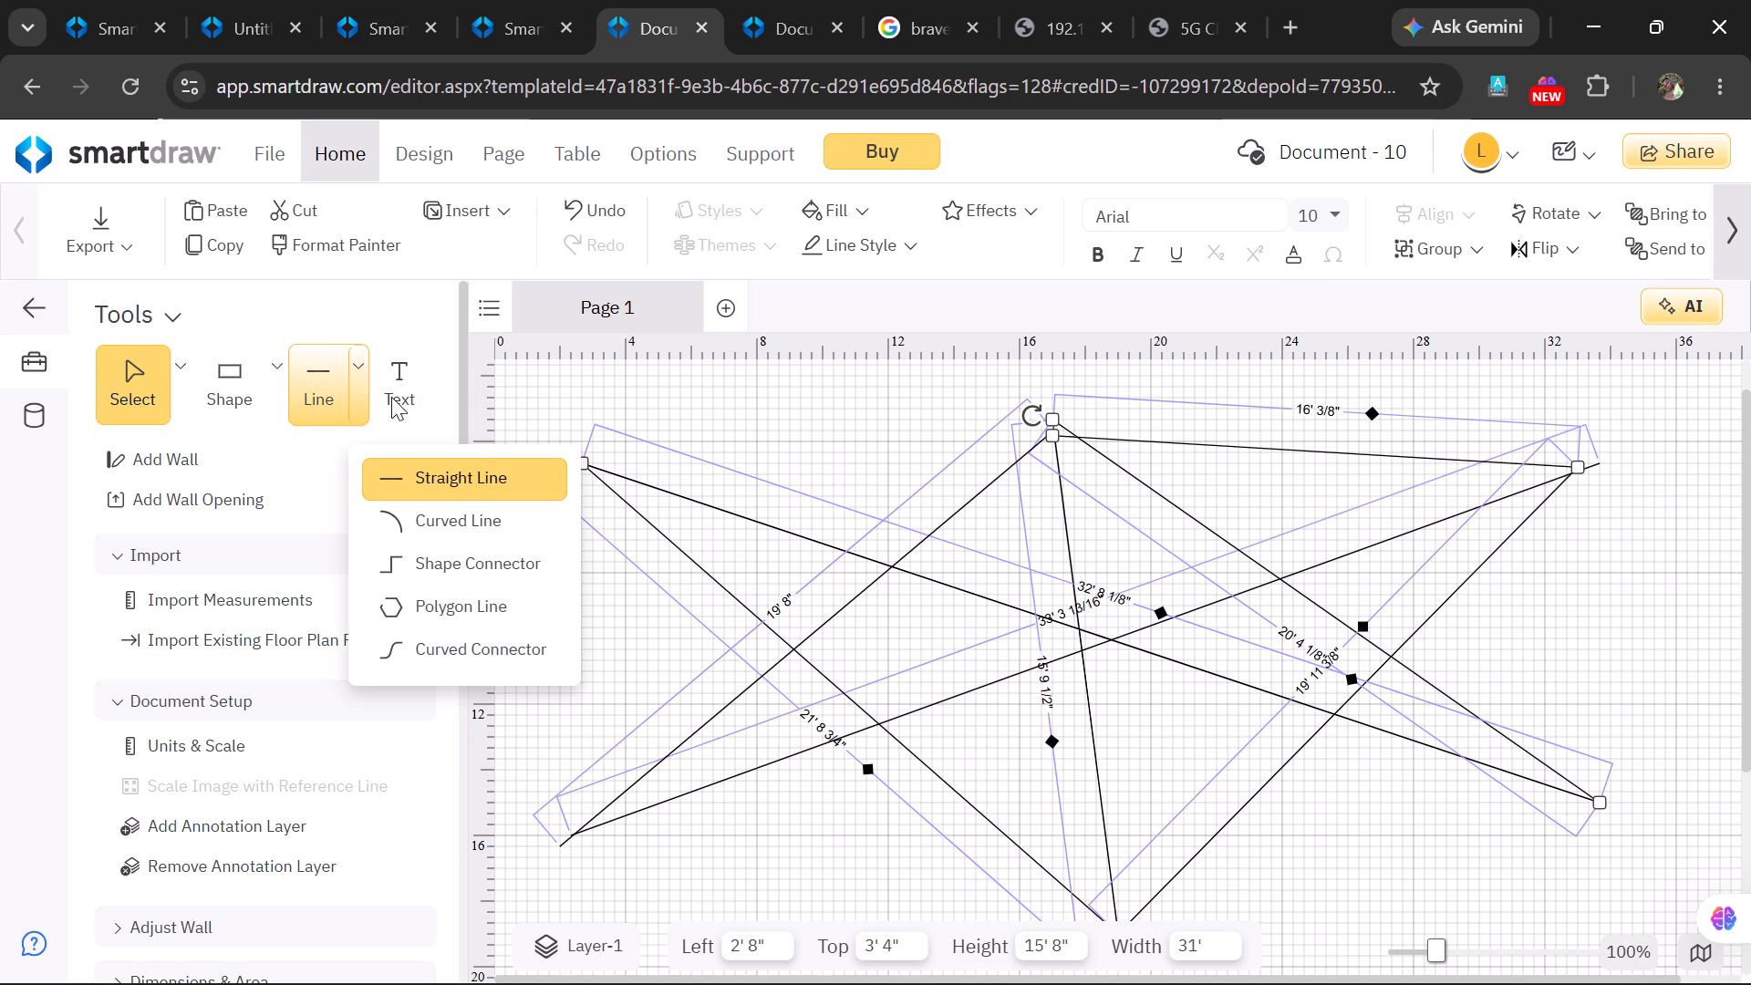
click(479, 463)
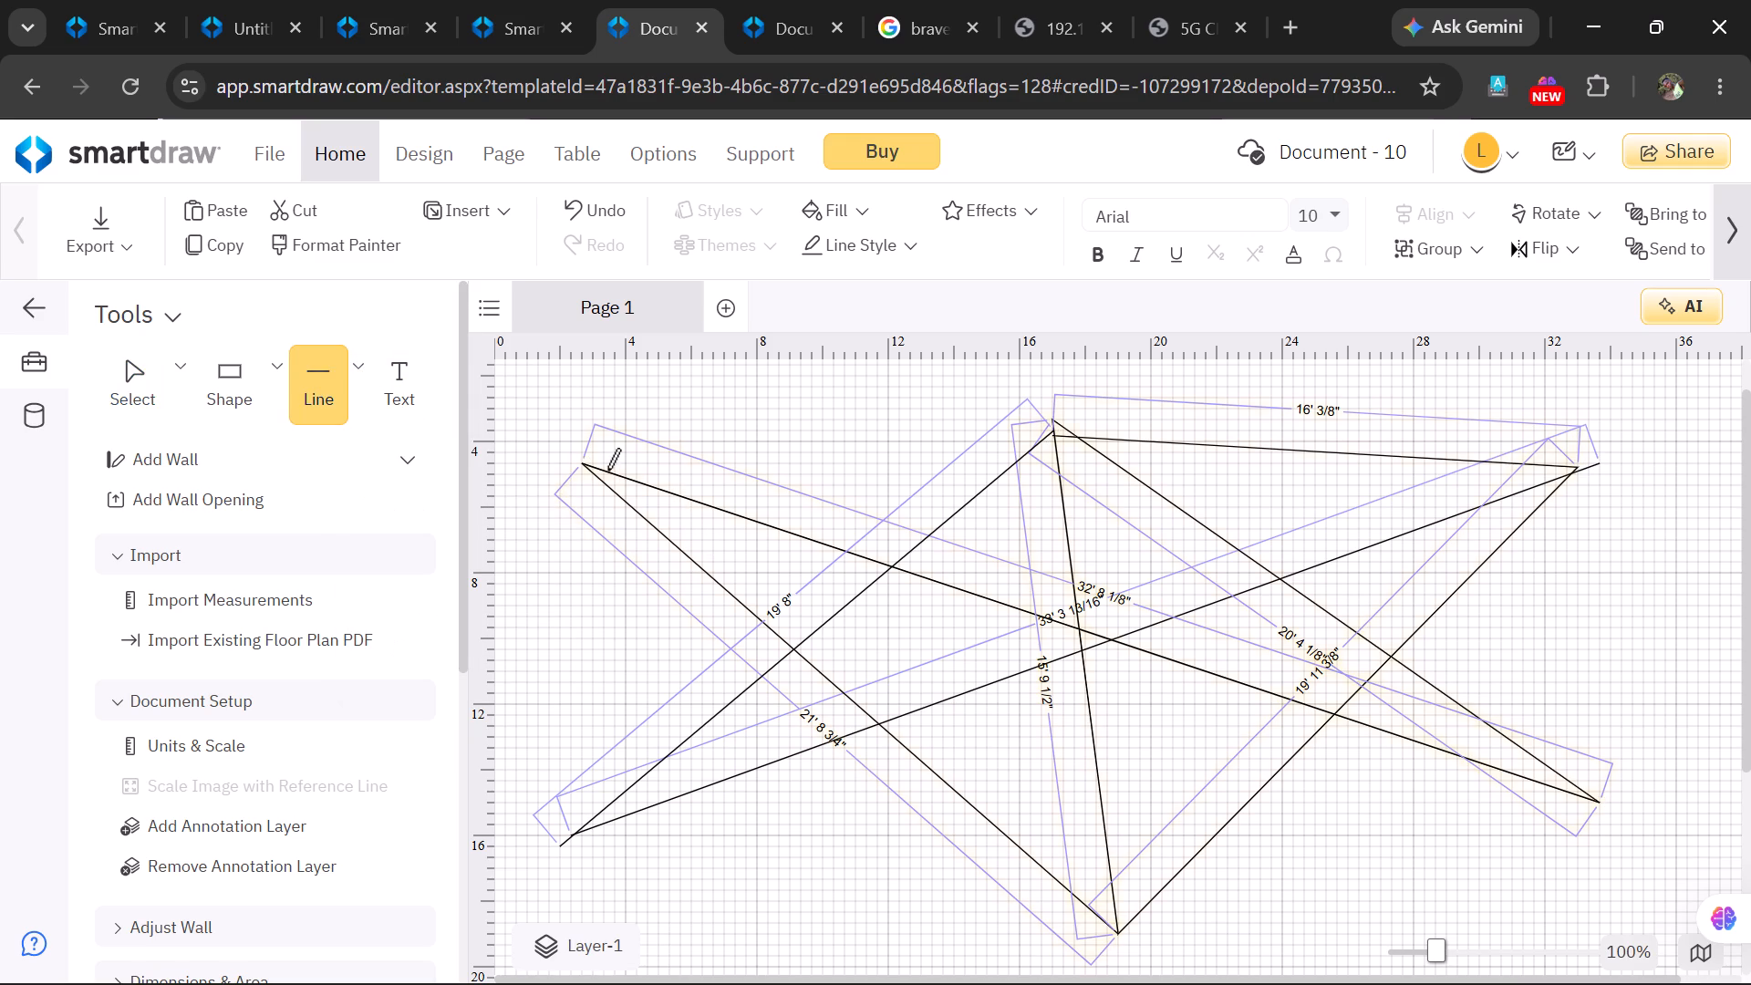
drag(585, 462, 885, 445)
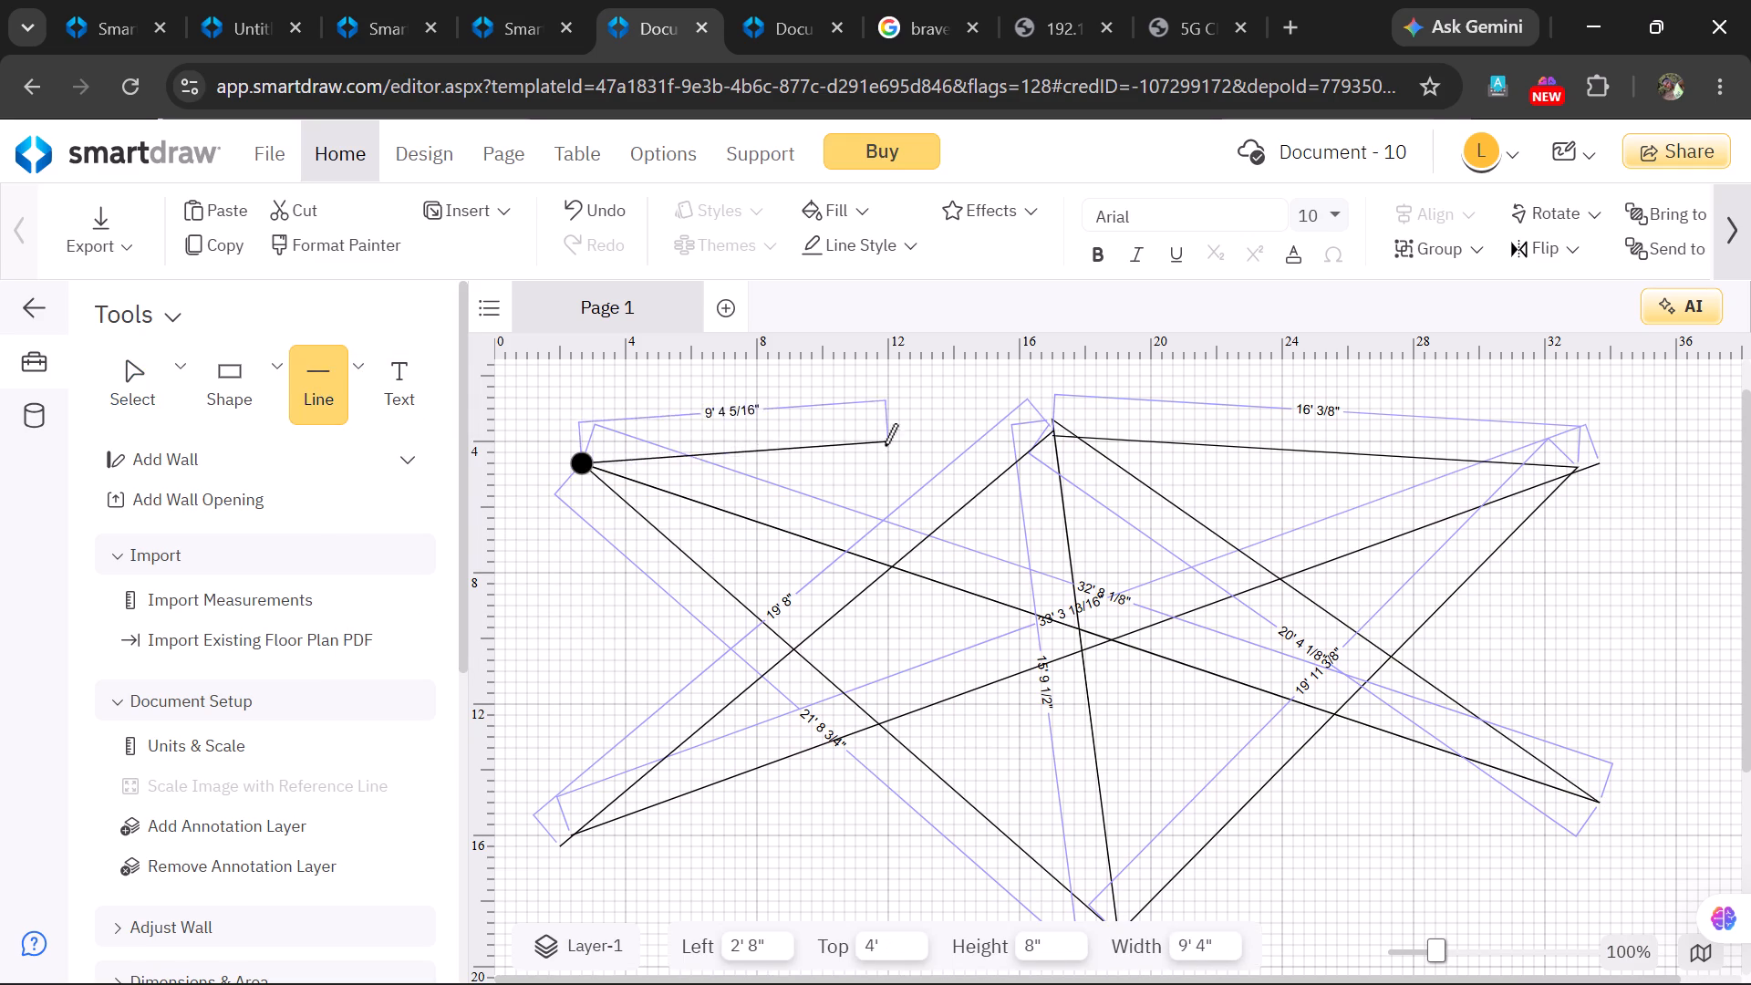
drag(885, 445, 1048, 421)
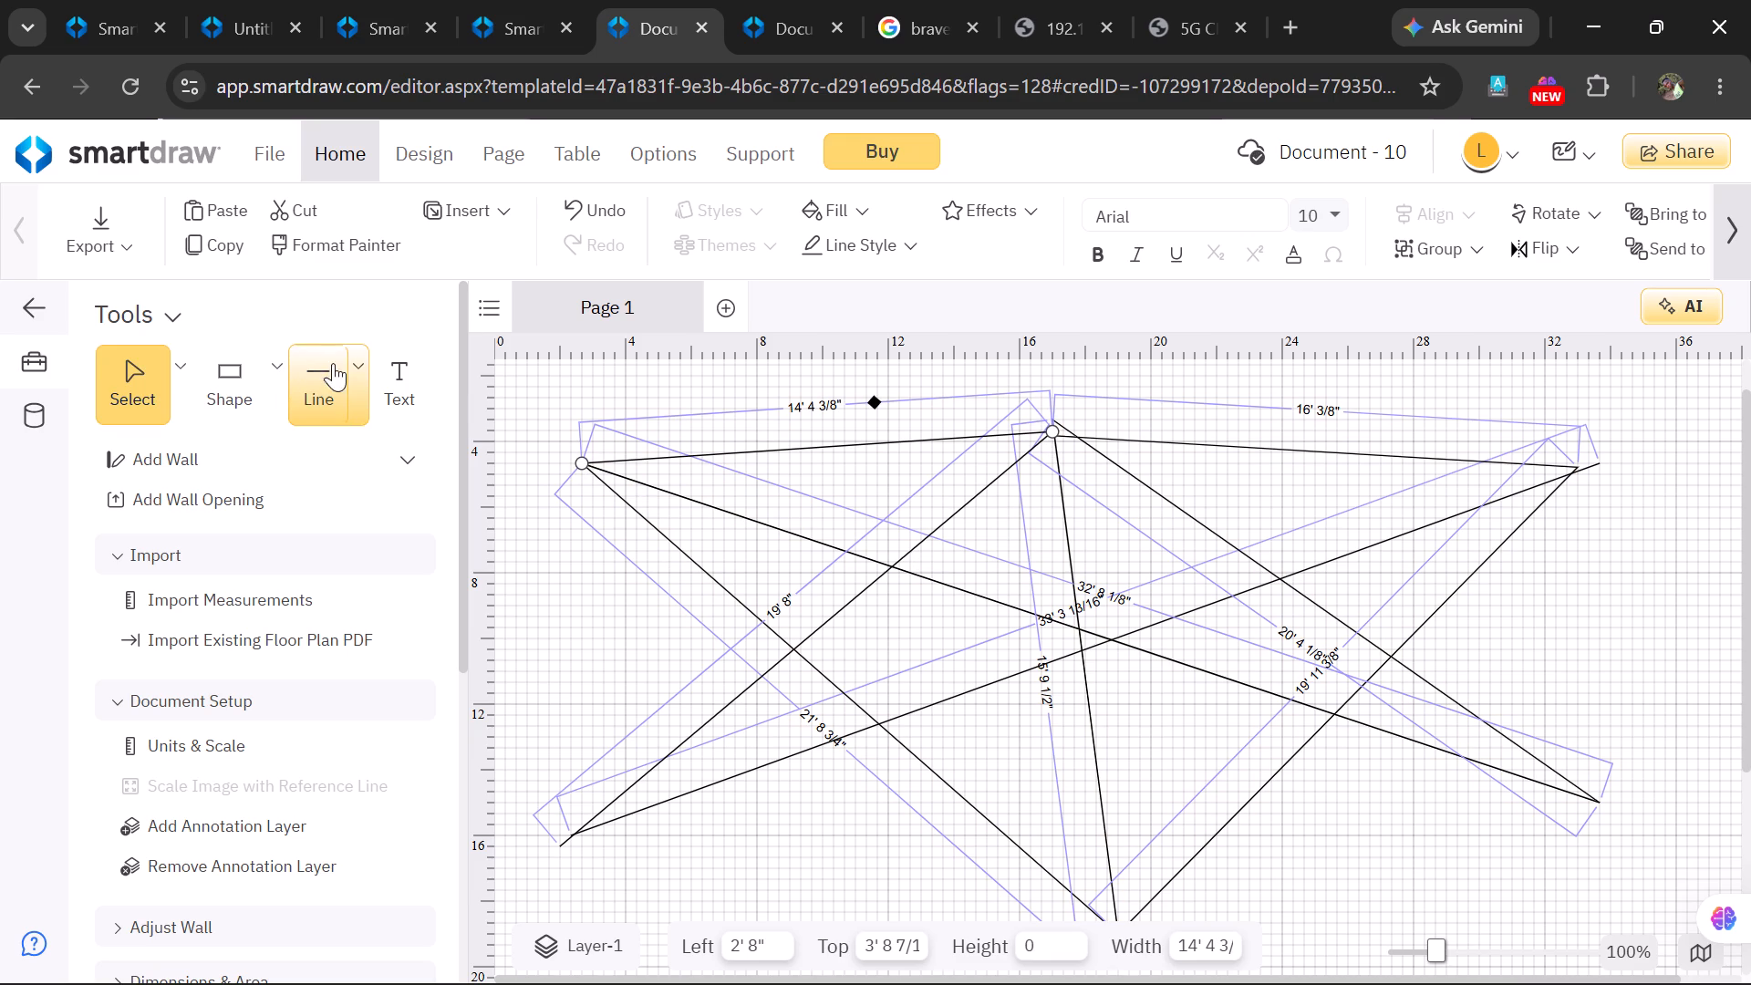
Draw a nearly vertical straight line about 11' 2" long from the first line's upper-left end to the second line's lower-left end.
click(363, 372)
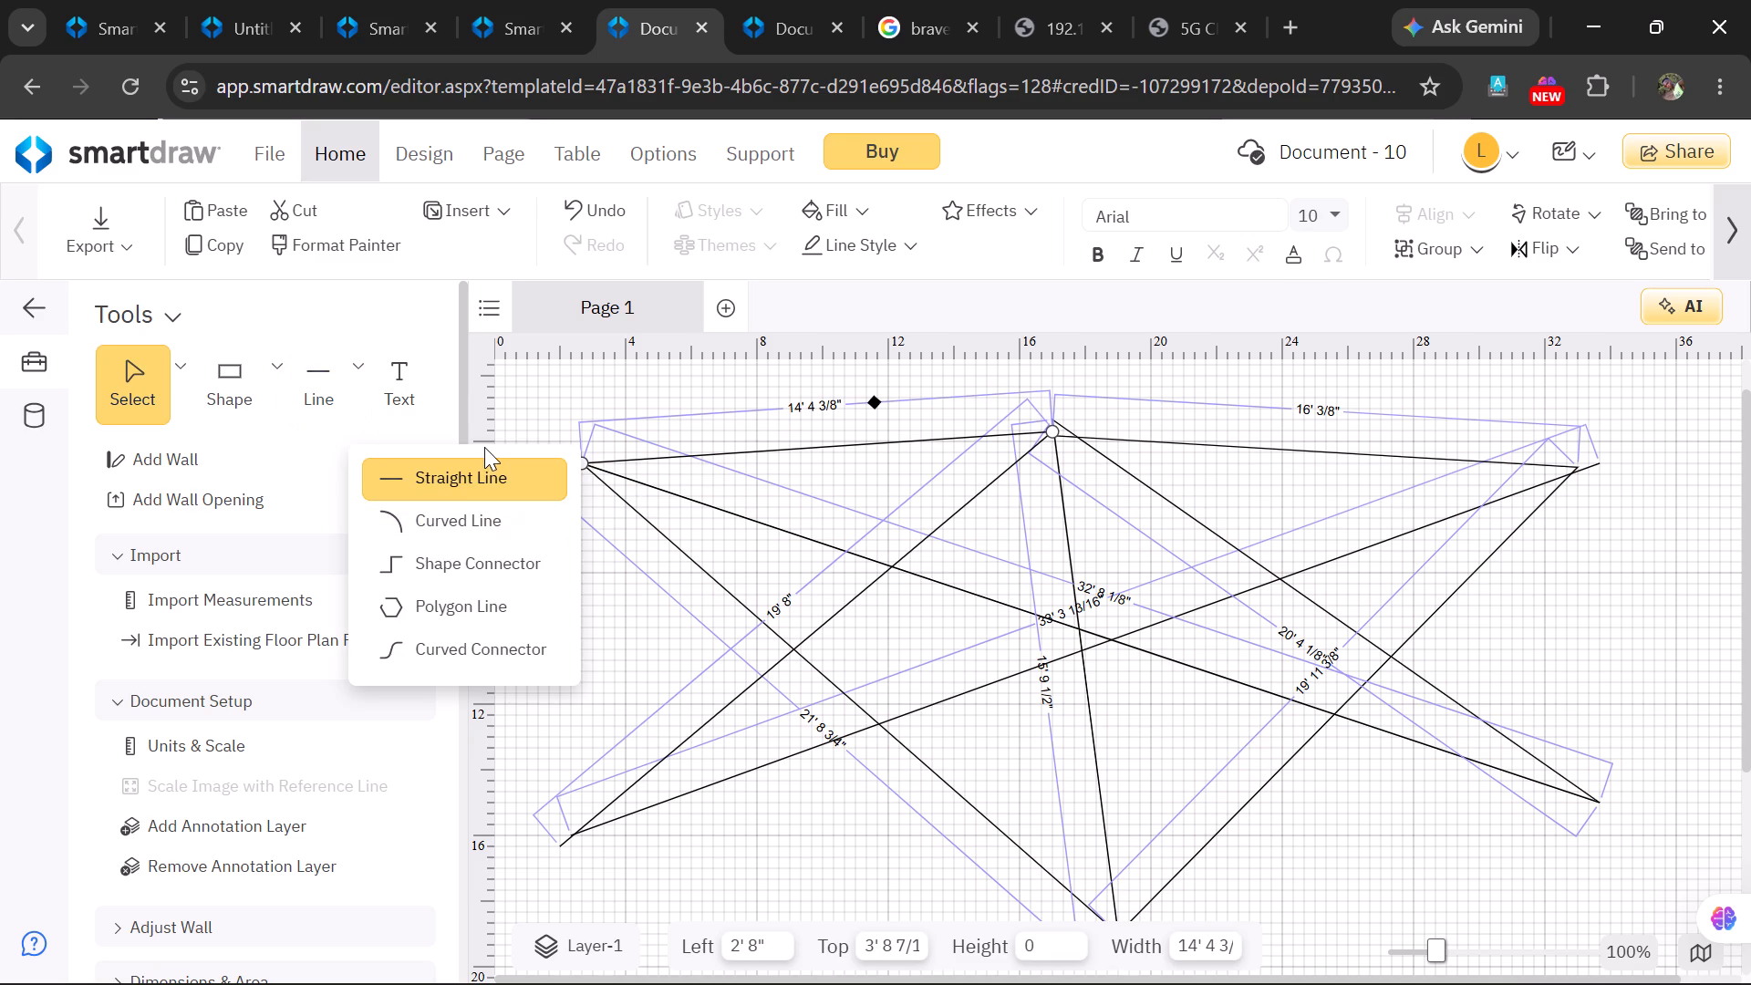
click(481, 468)
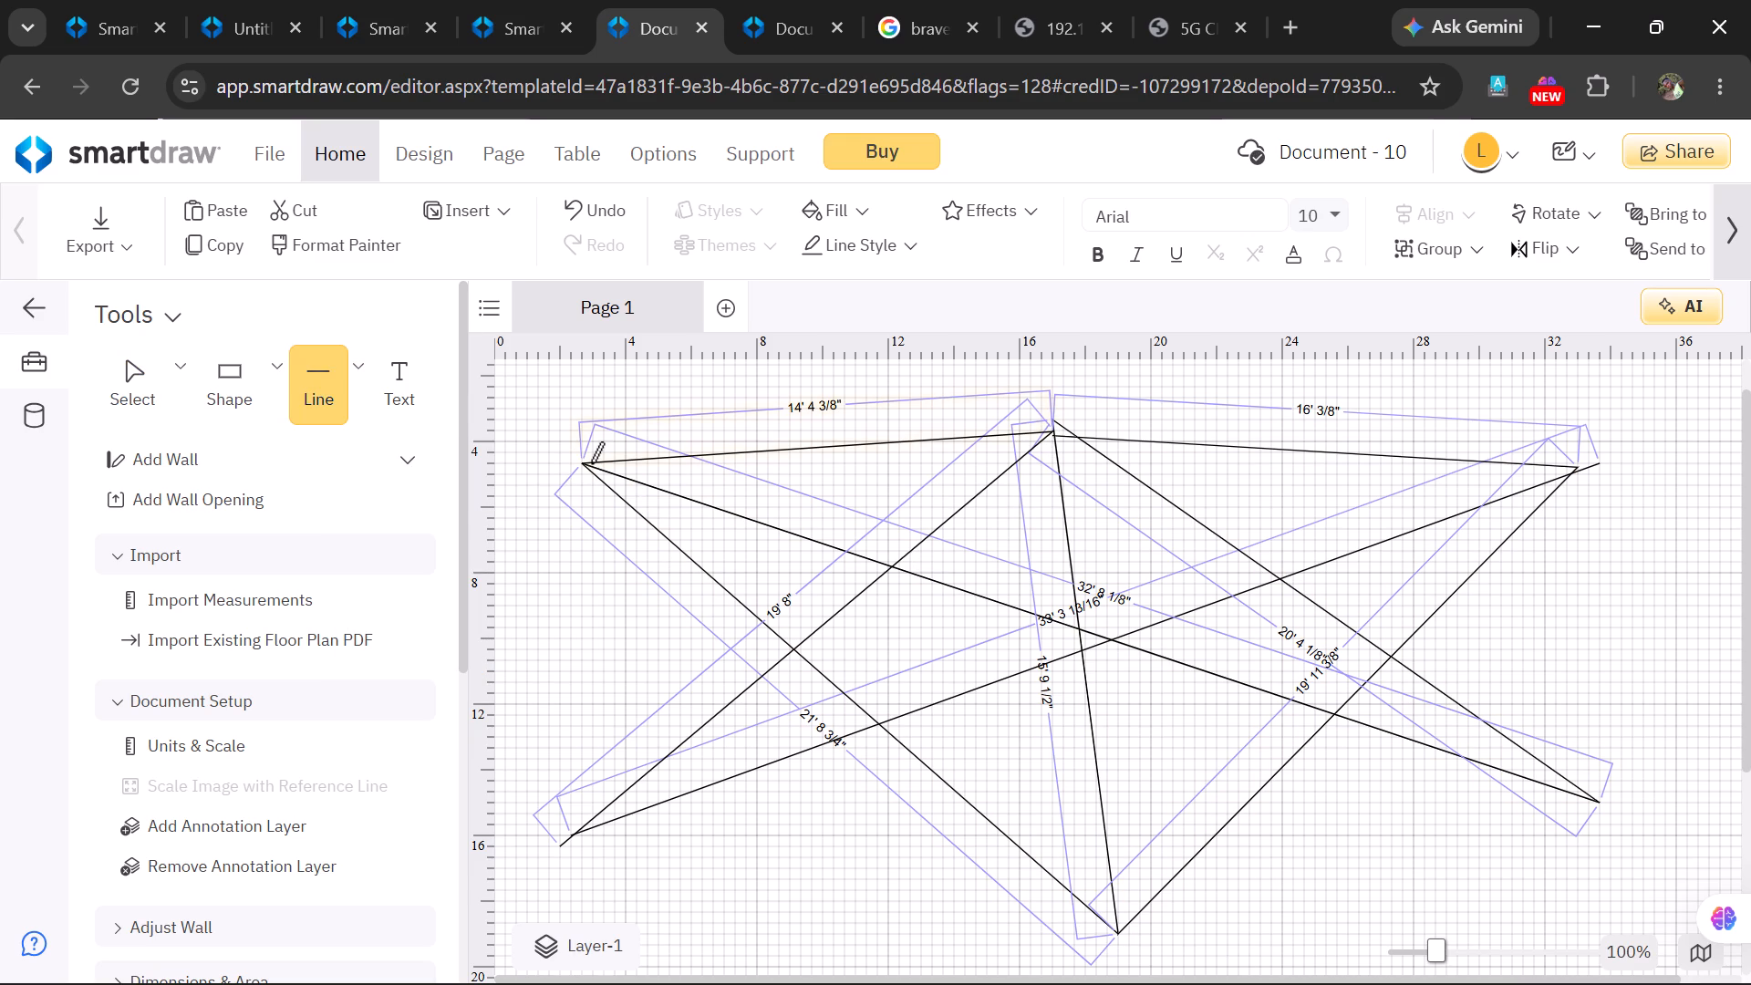
drag(591, 463, 559, 636)
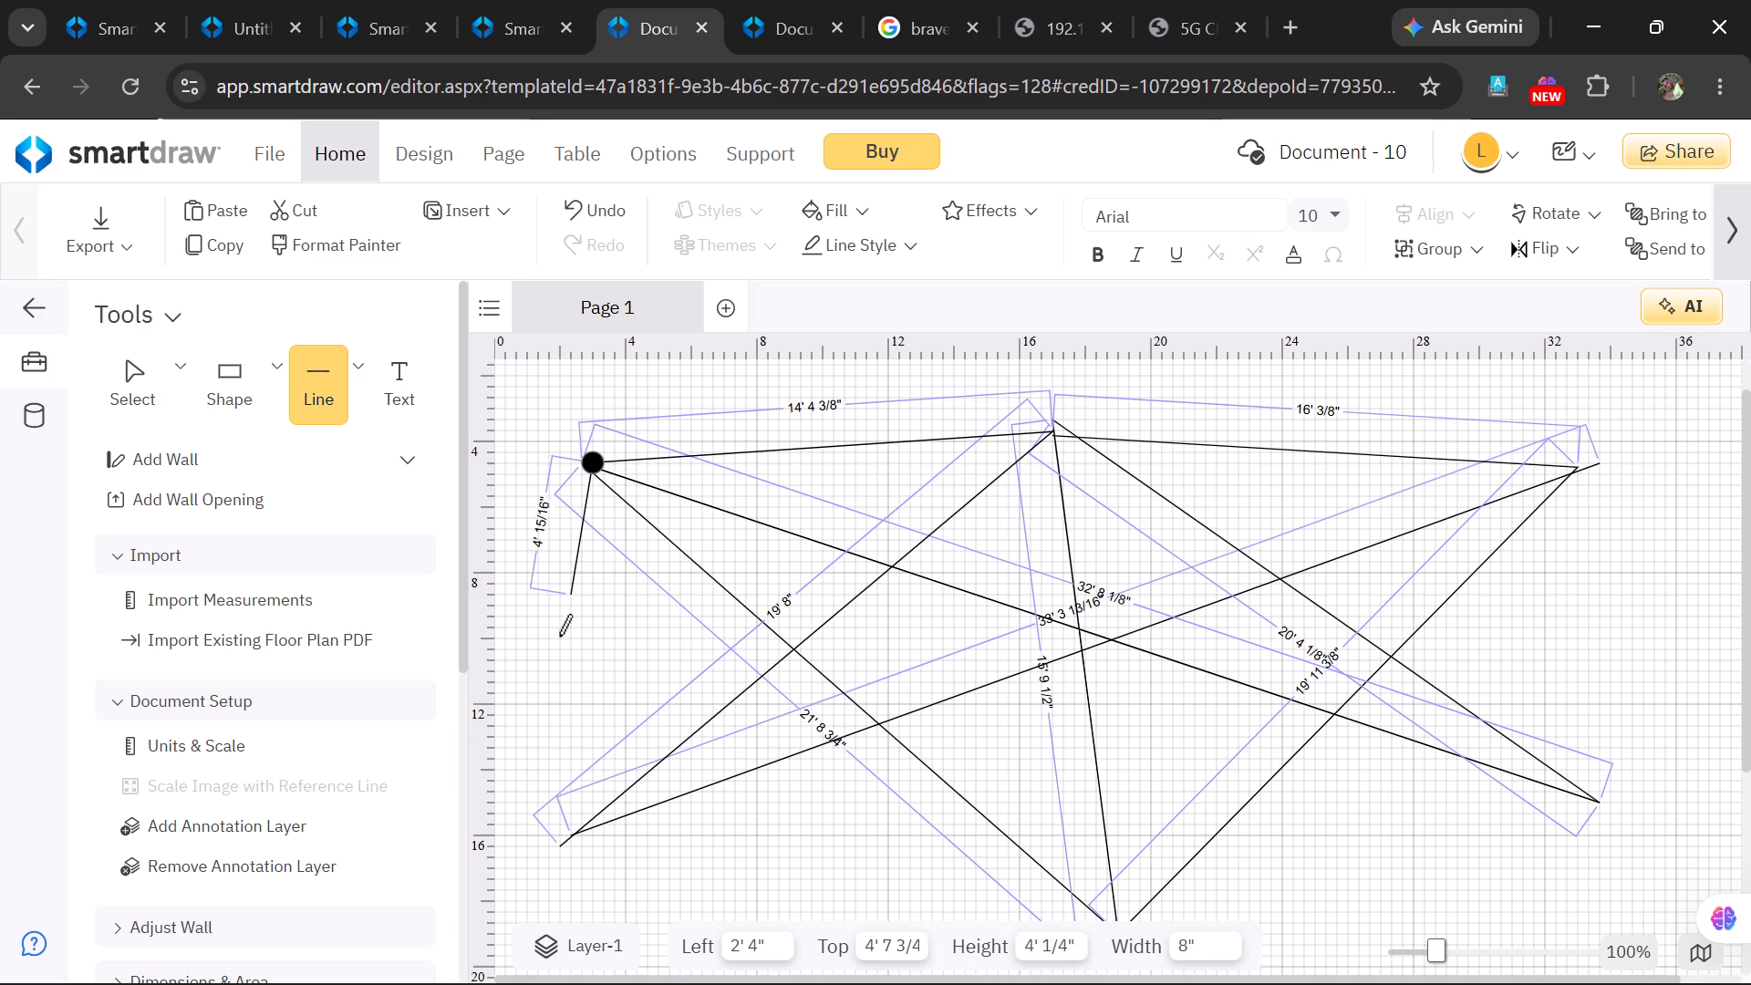
drag(559, 636, 569, 856)
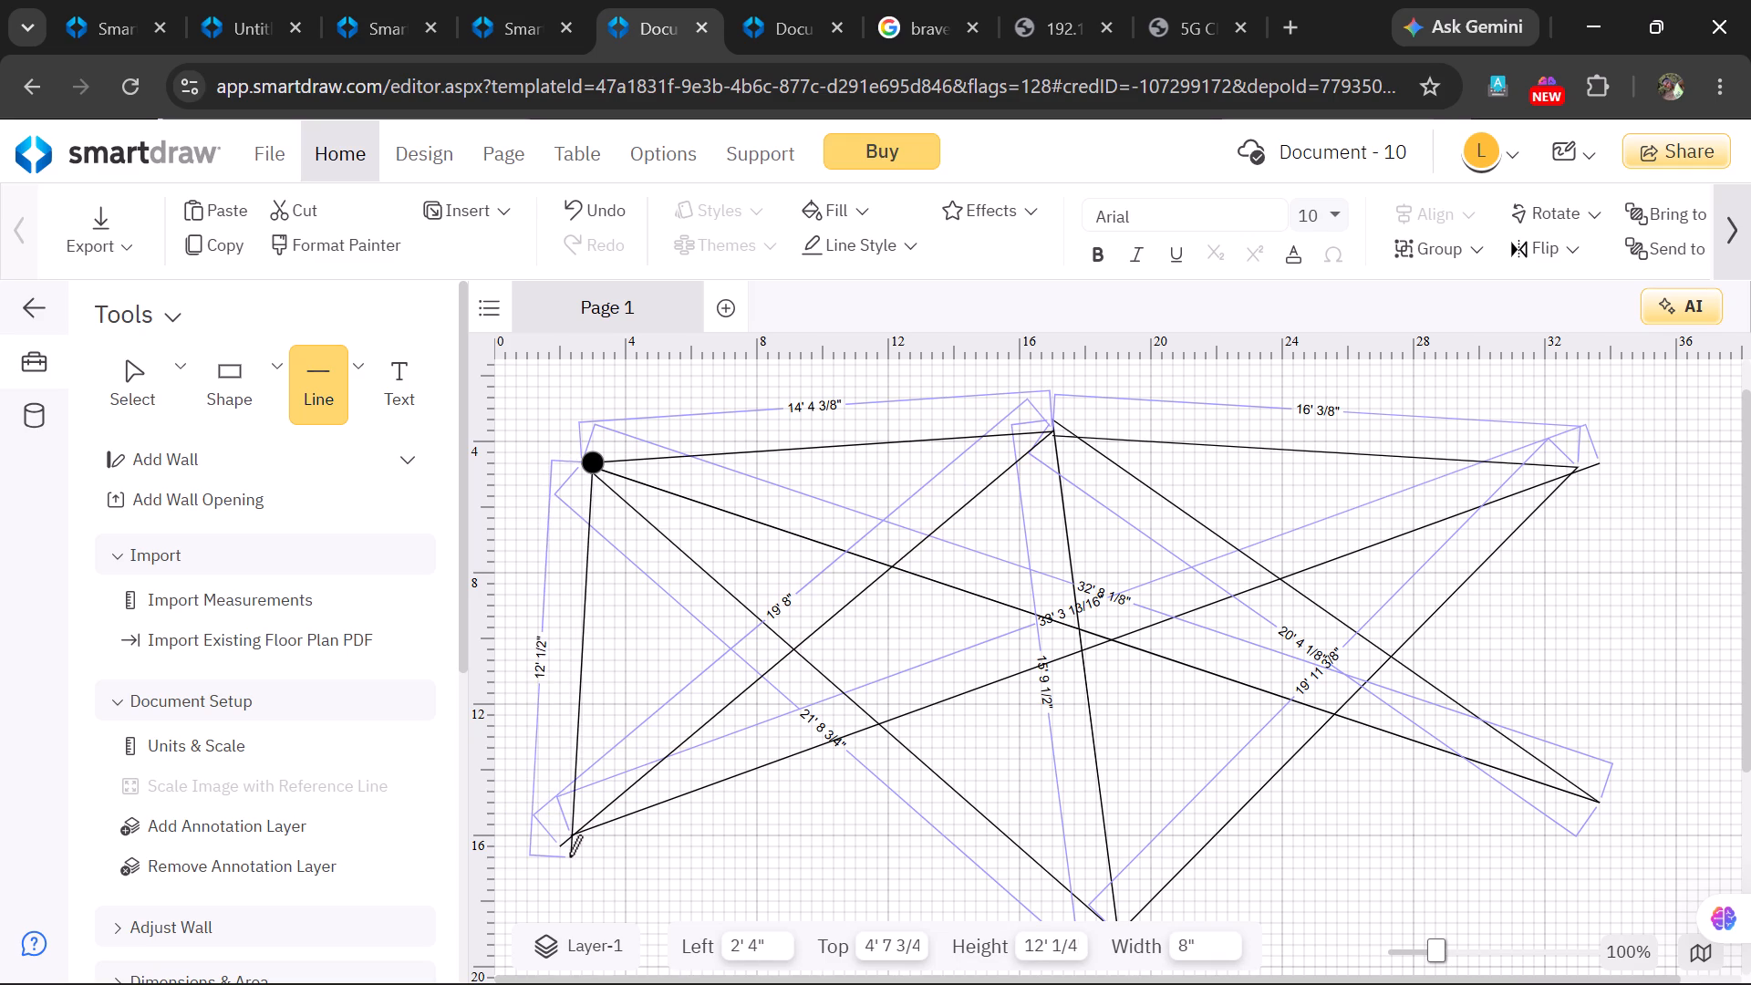
drag(569, 856, 581, 824)
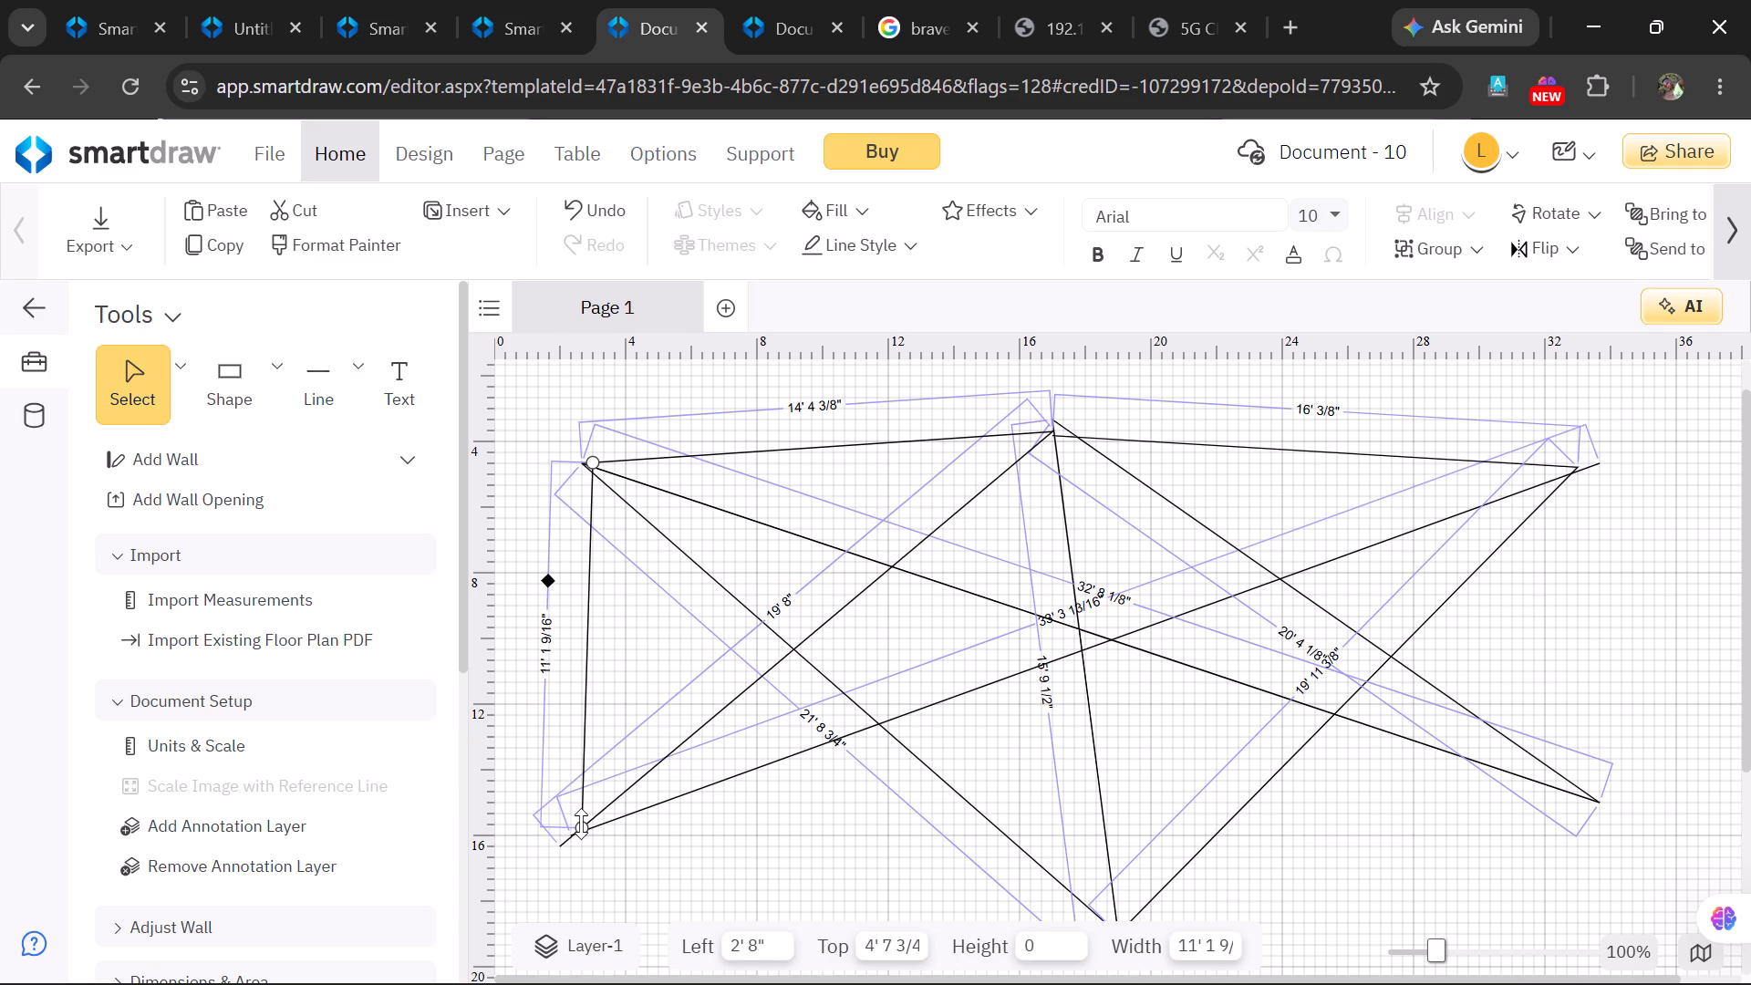
scroll(791, 671, down, 3)
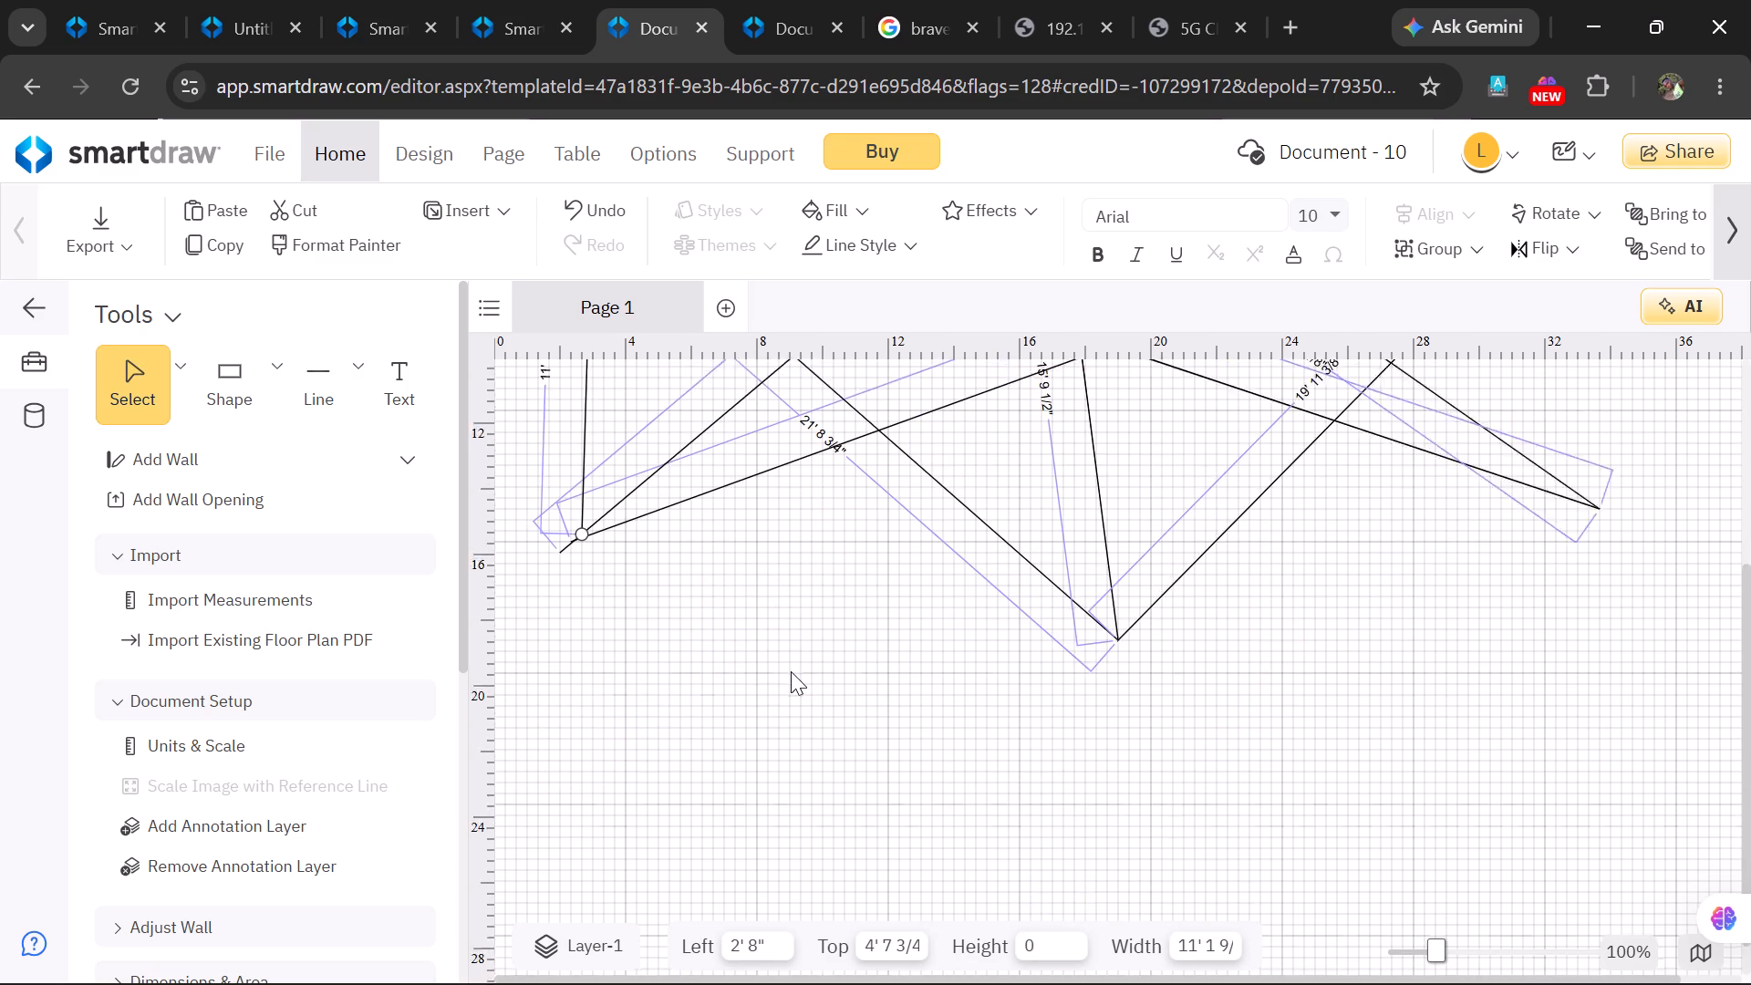
Draw a straight line about 16' 8" long from the second line's lower-left end to the steep line's bottom end.
scroll(791, 671, up, 1)
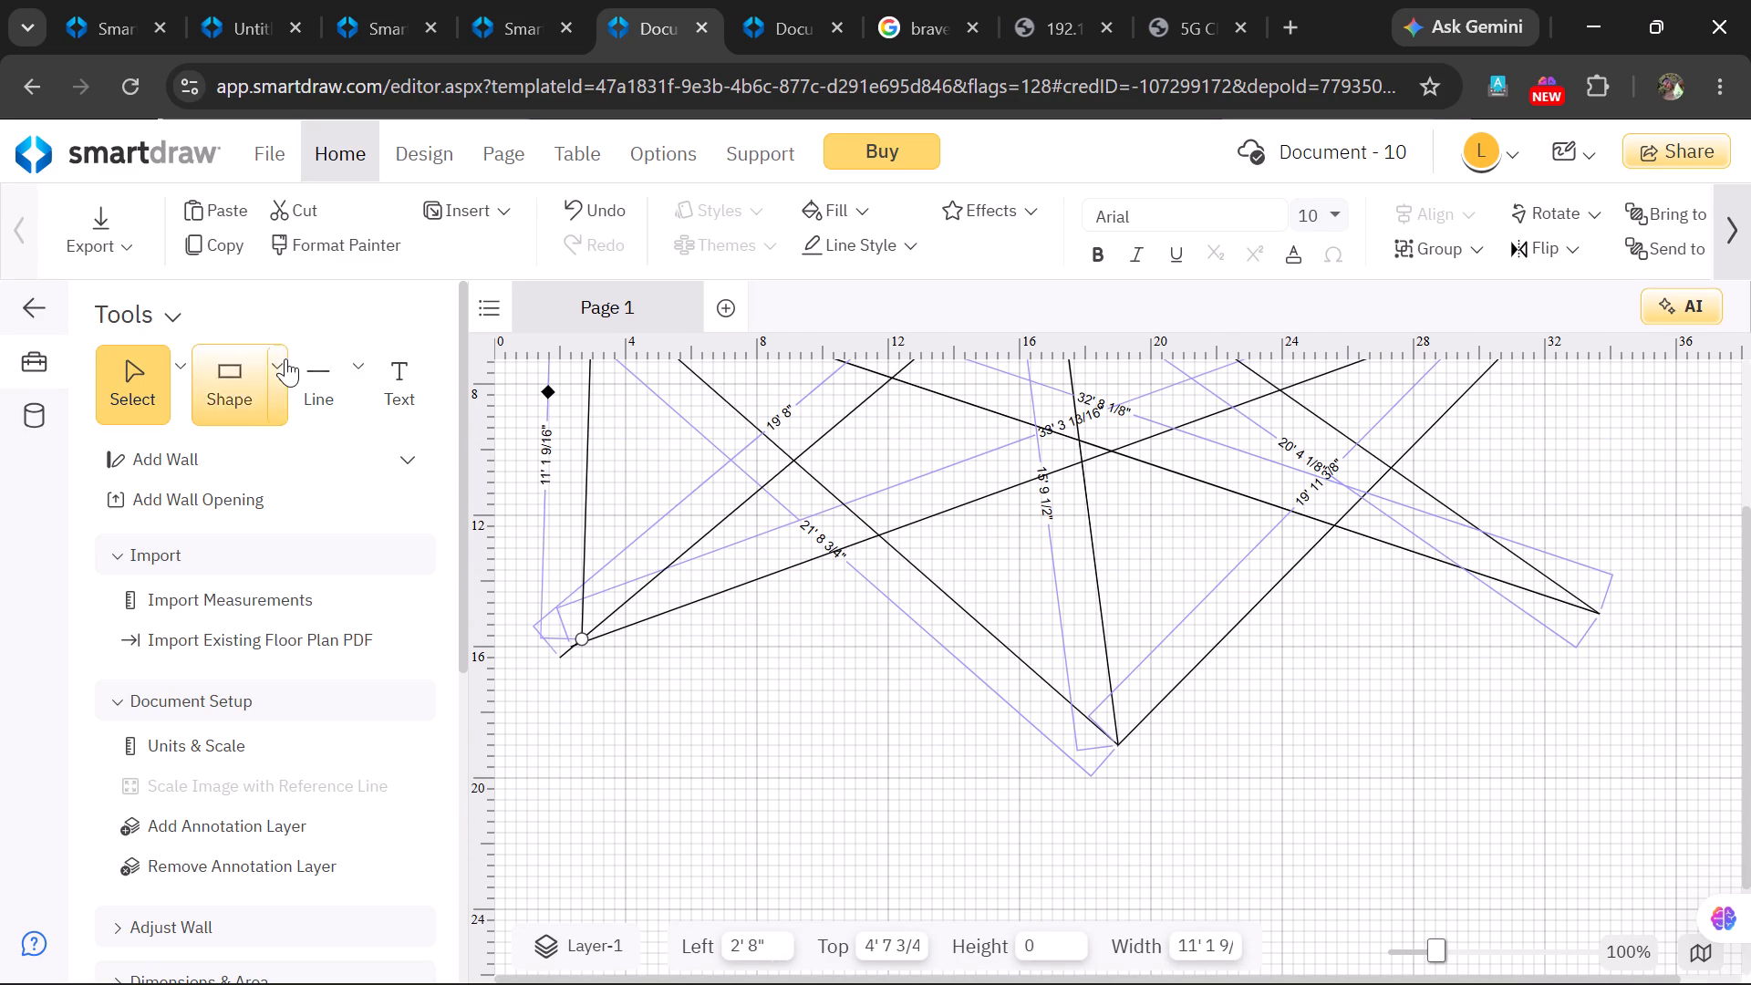
click(358, 388)
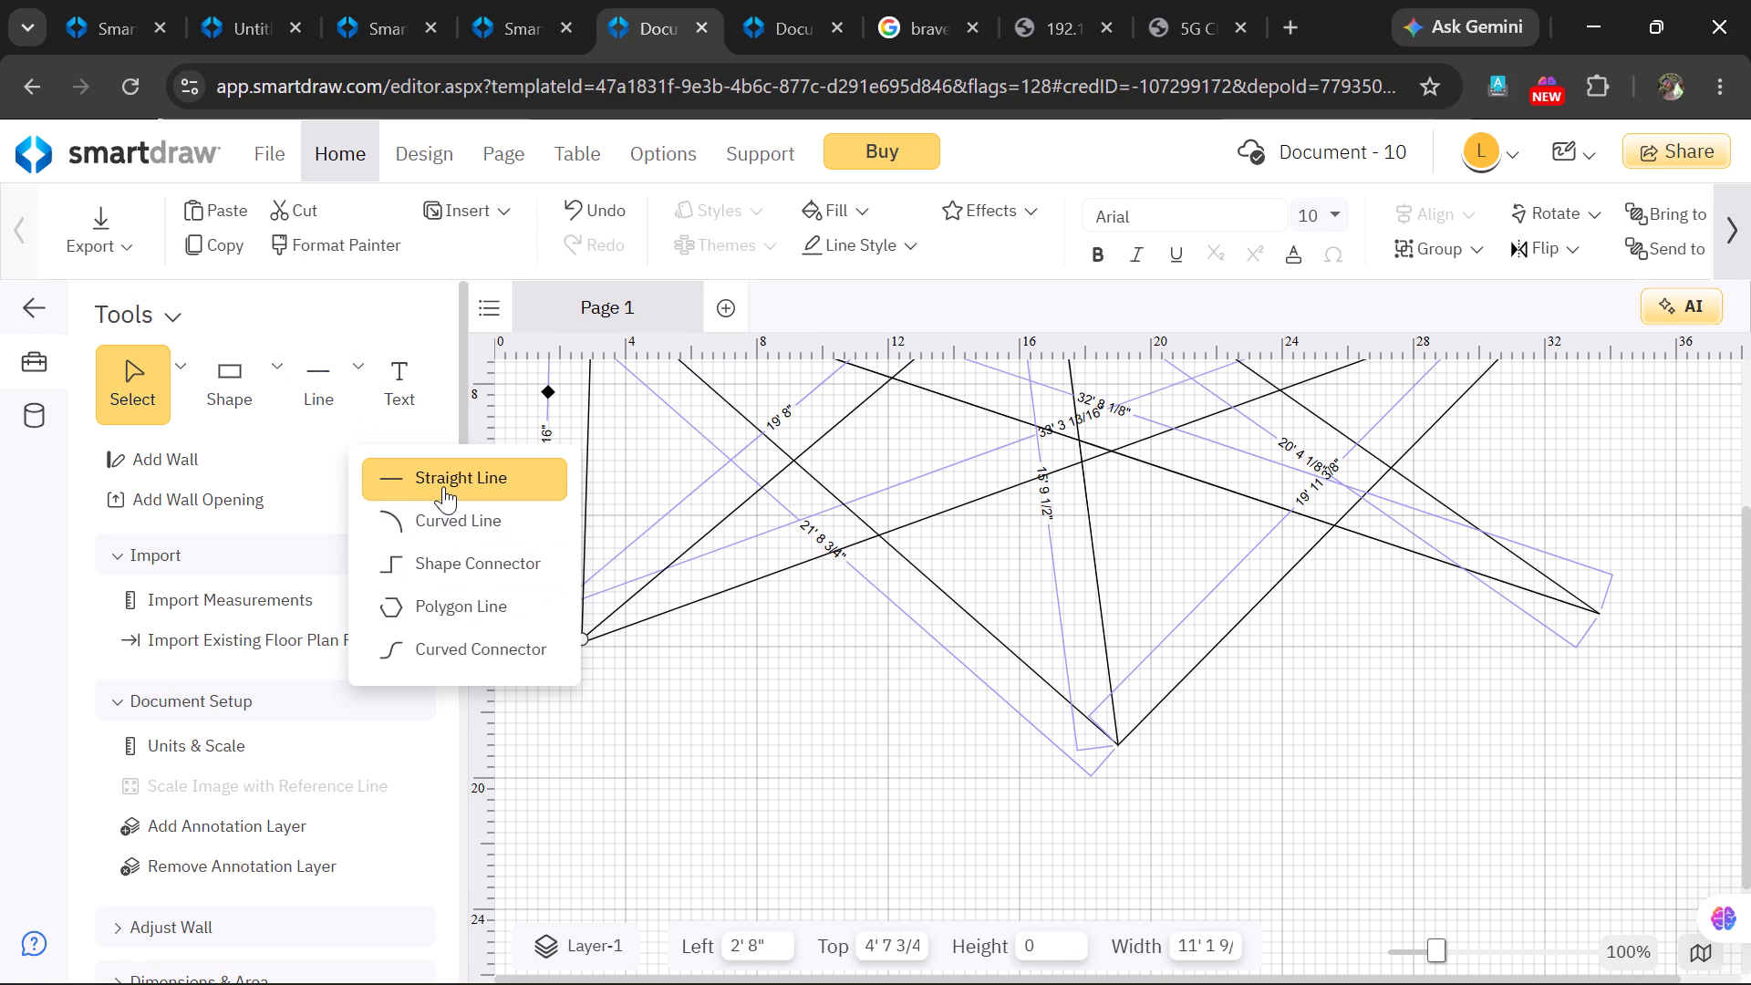
click(448, 483)
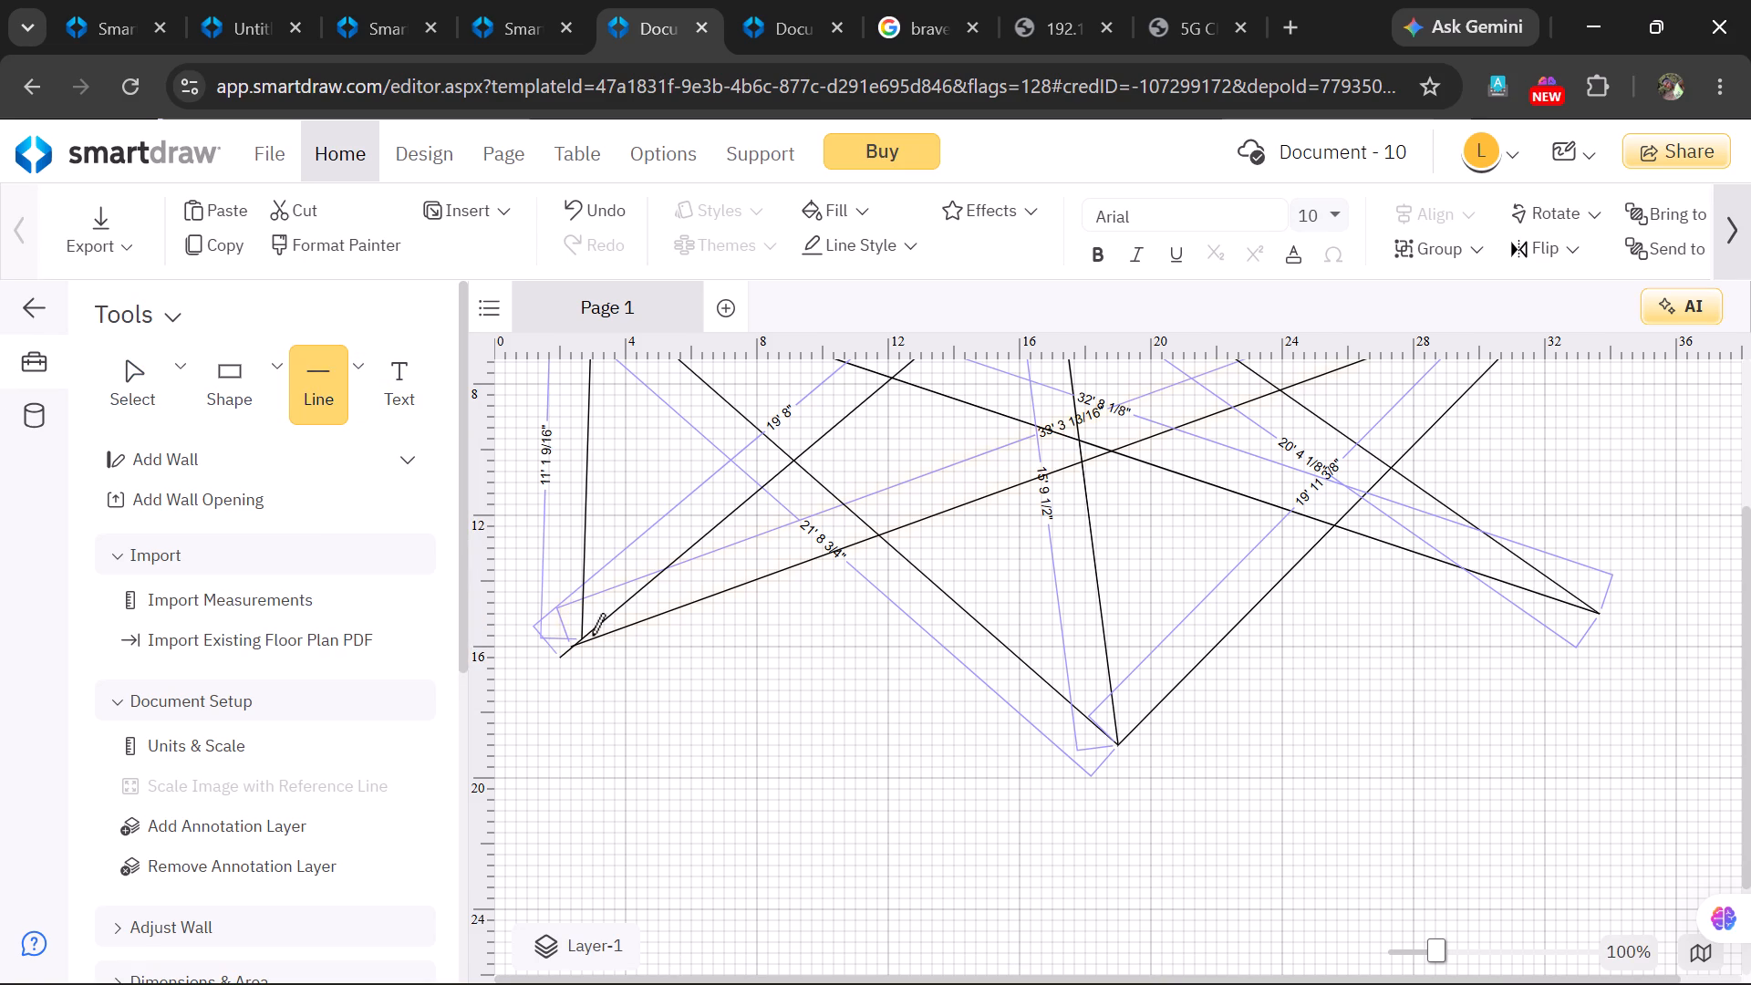
drag(575, 649, 636, 655)
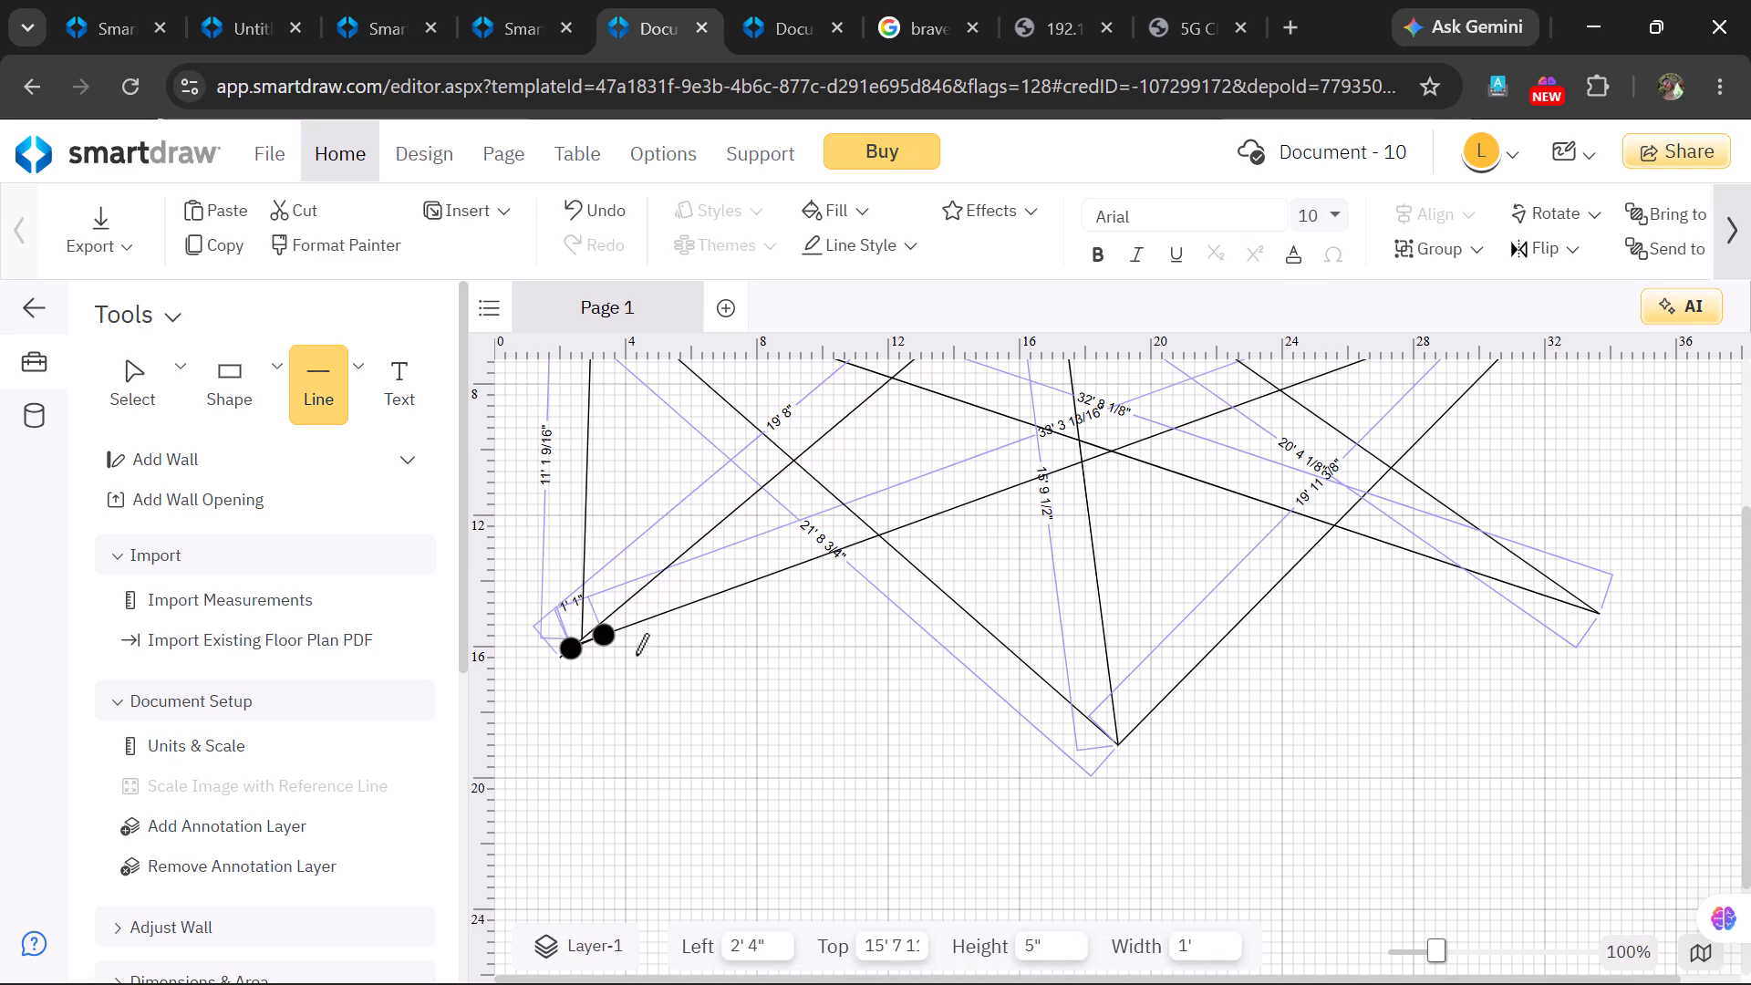
drag(636, 655, 1109, 755)
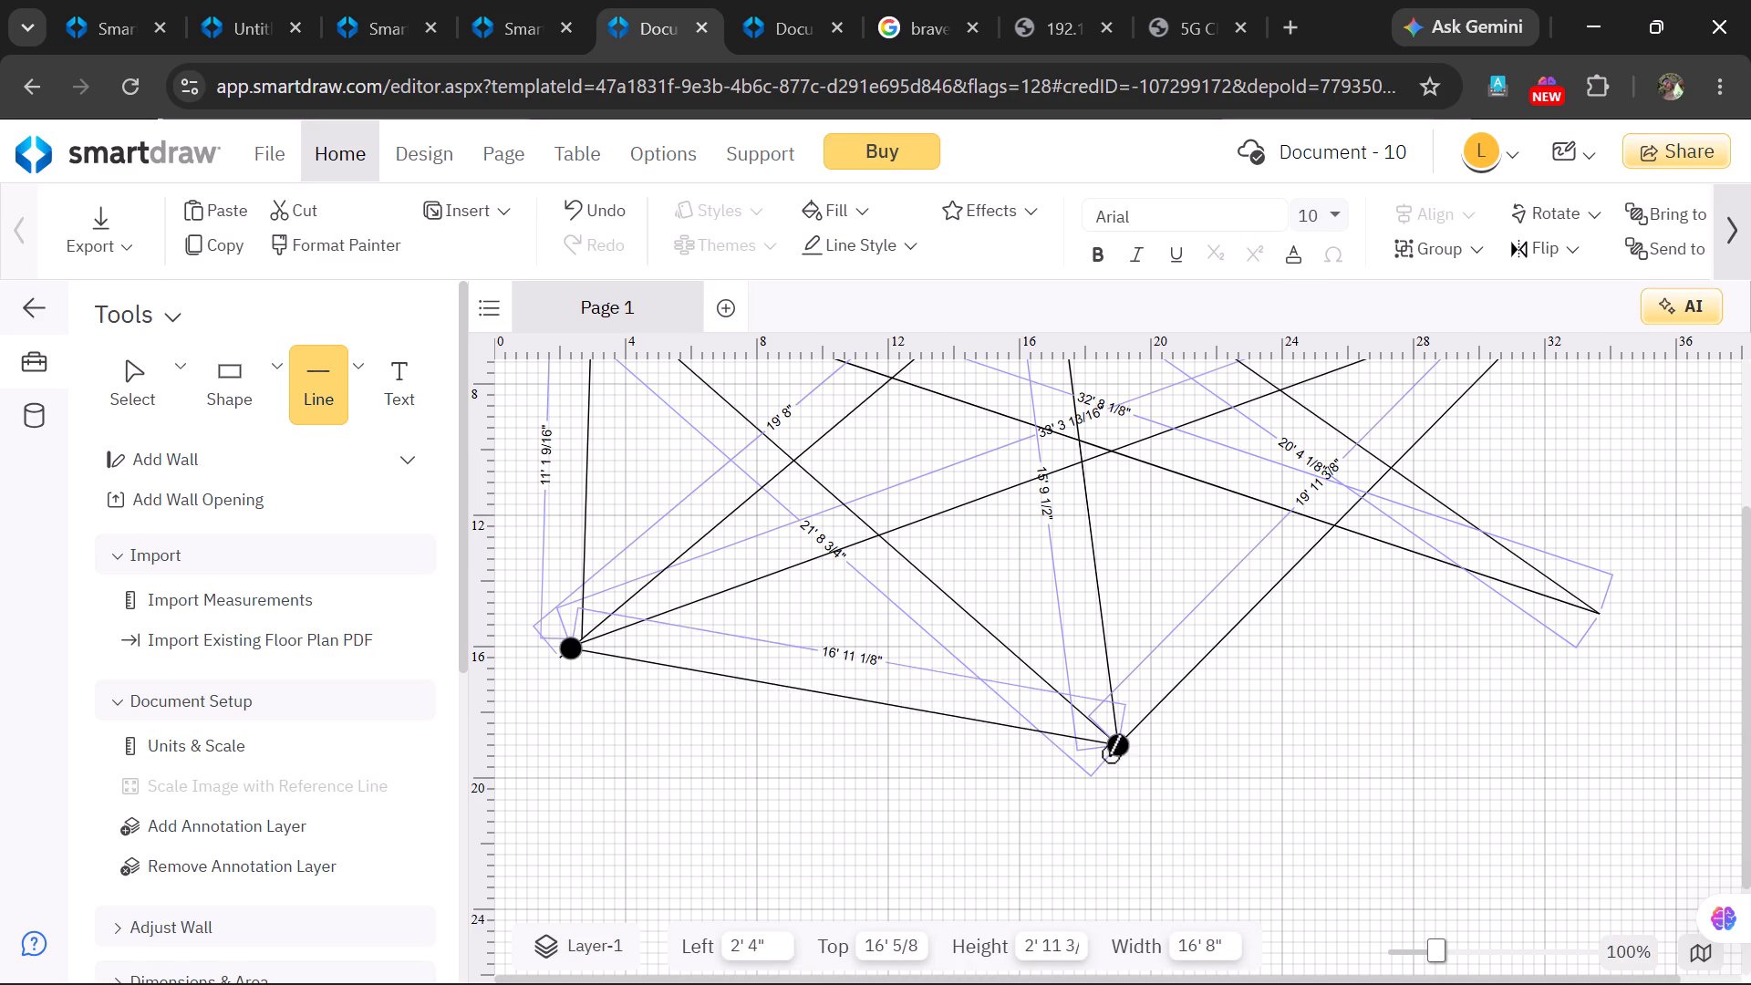
drag(1109, 755, 1110, 755)
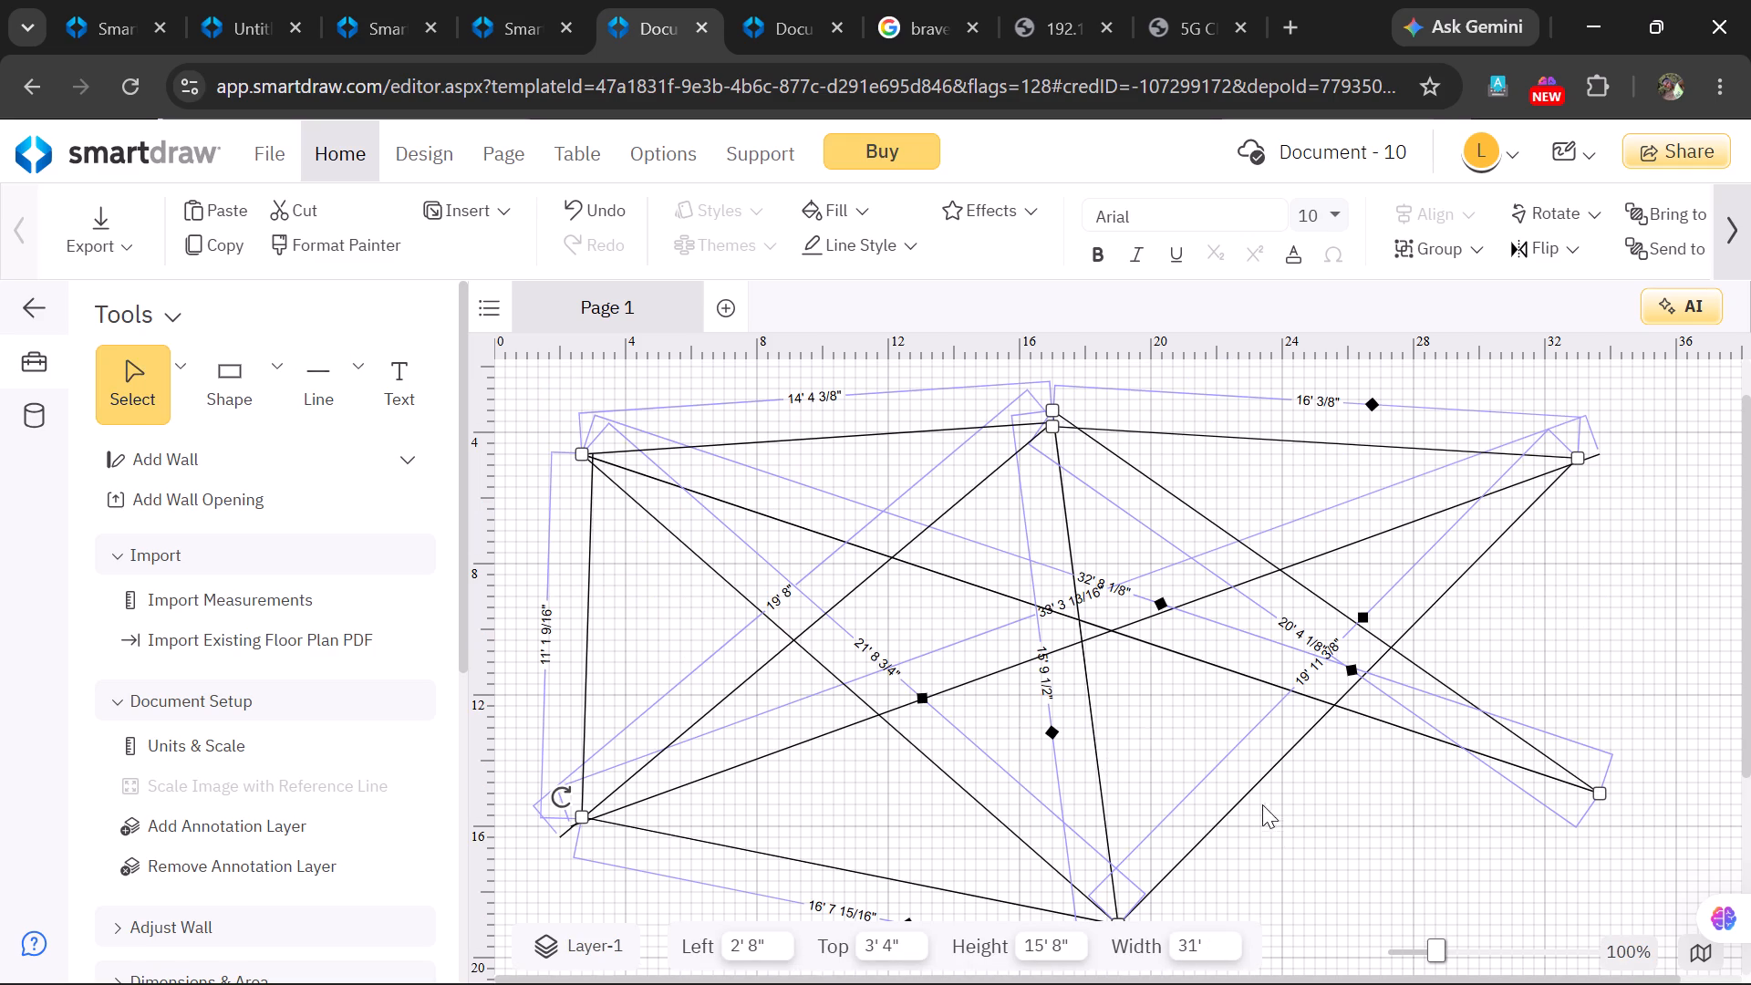
Draw a nearly vertical straight line about 10' 8" long from the first line's lower-right end to the second line's upper-right end.
click(353, 368)
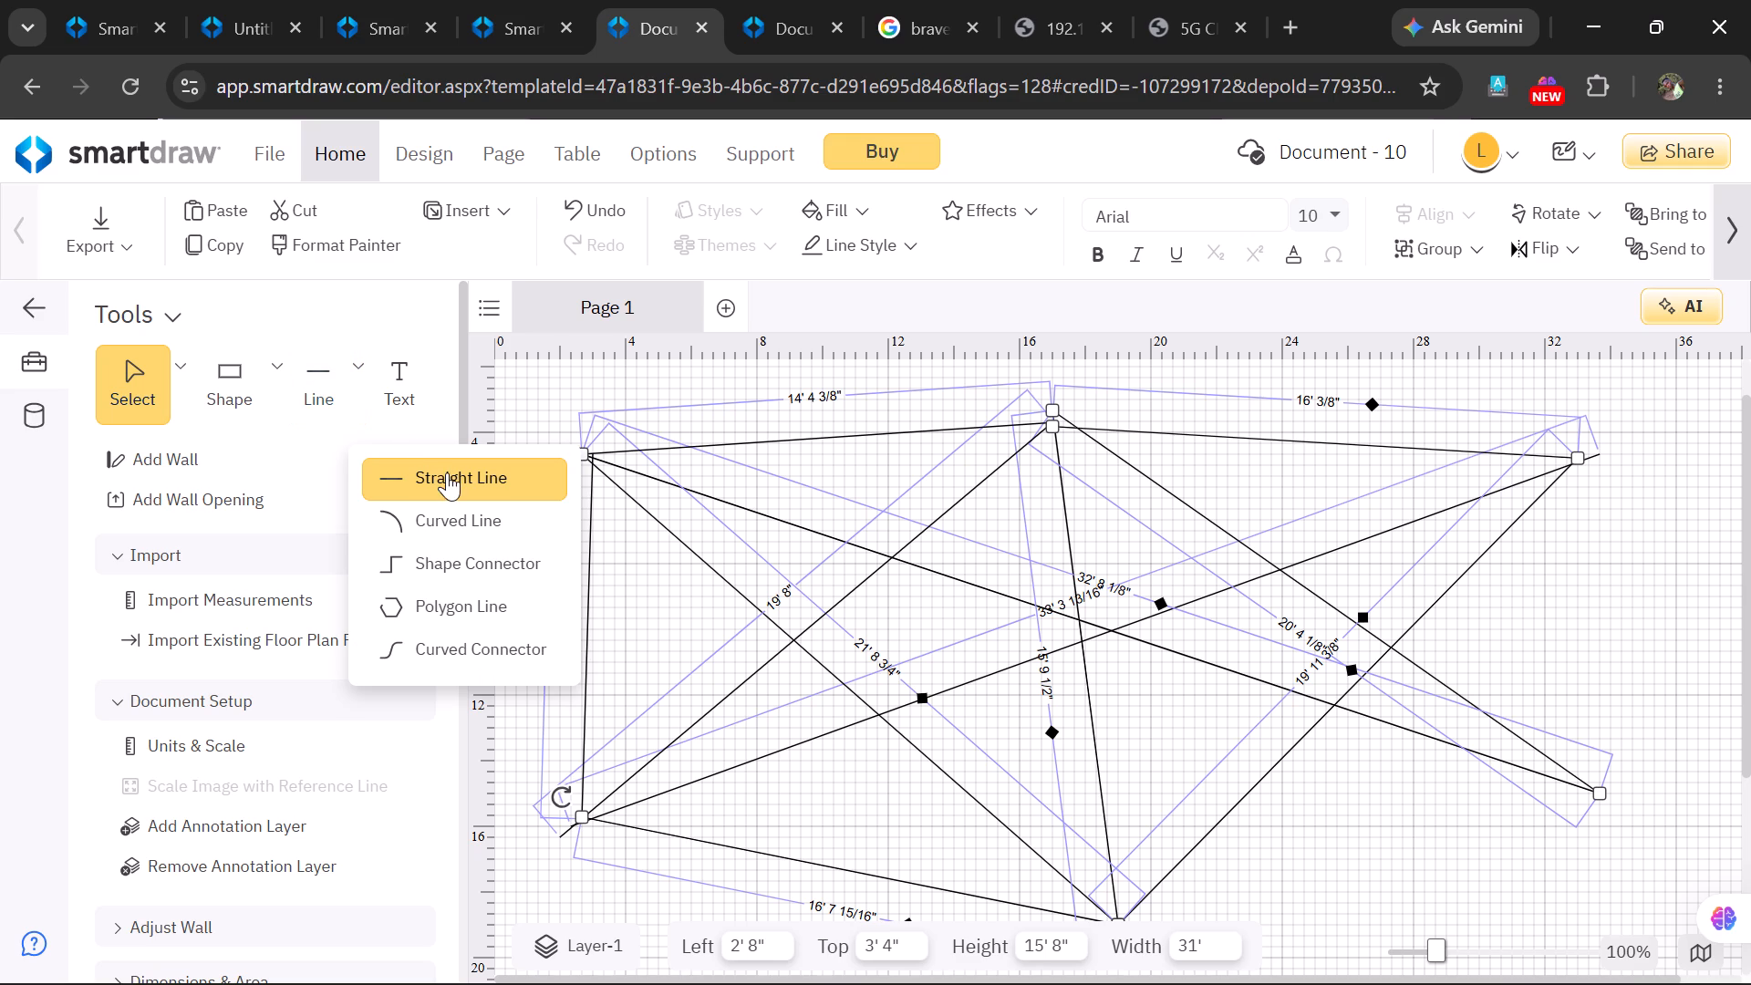
click(447, 472)
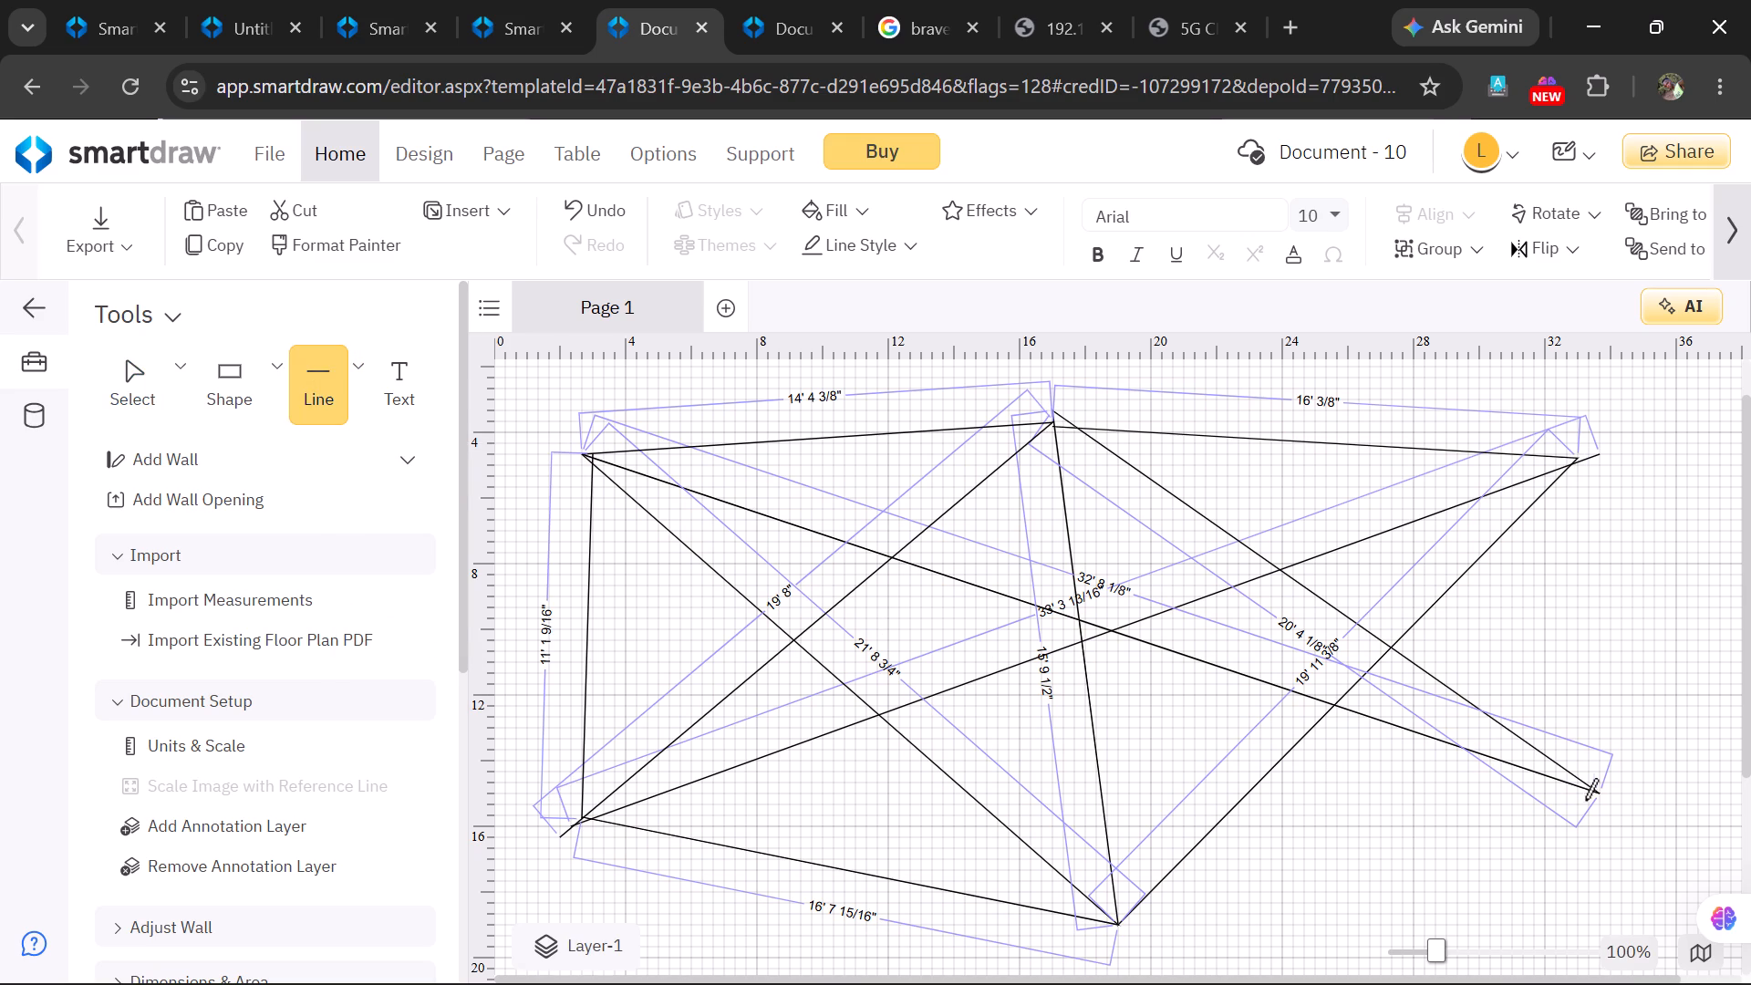
drag(1595, 788, 1559, 609)
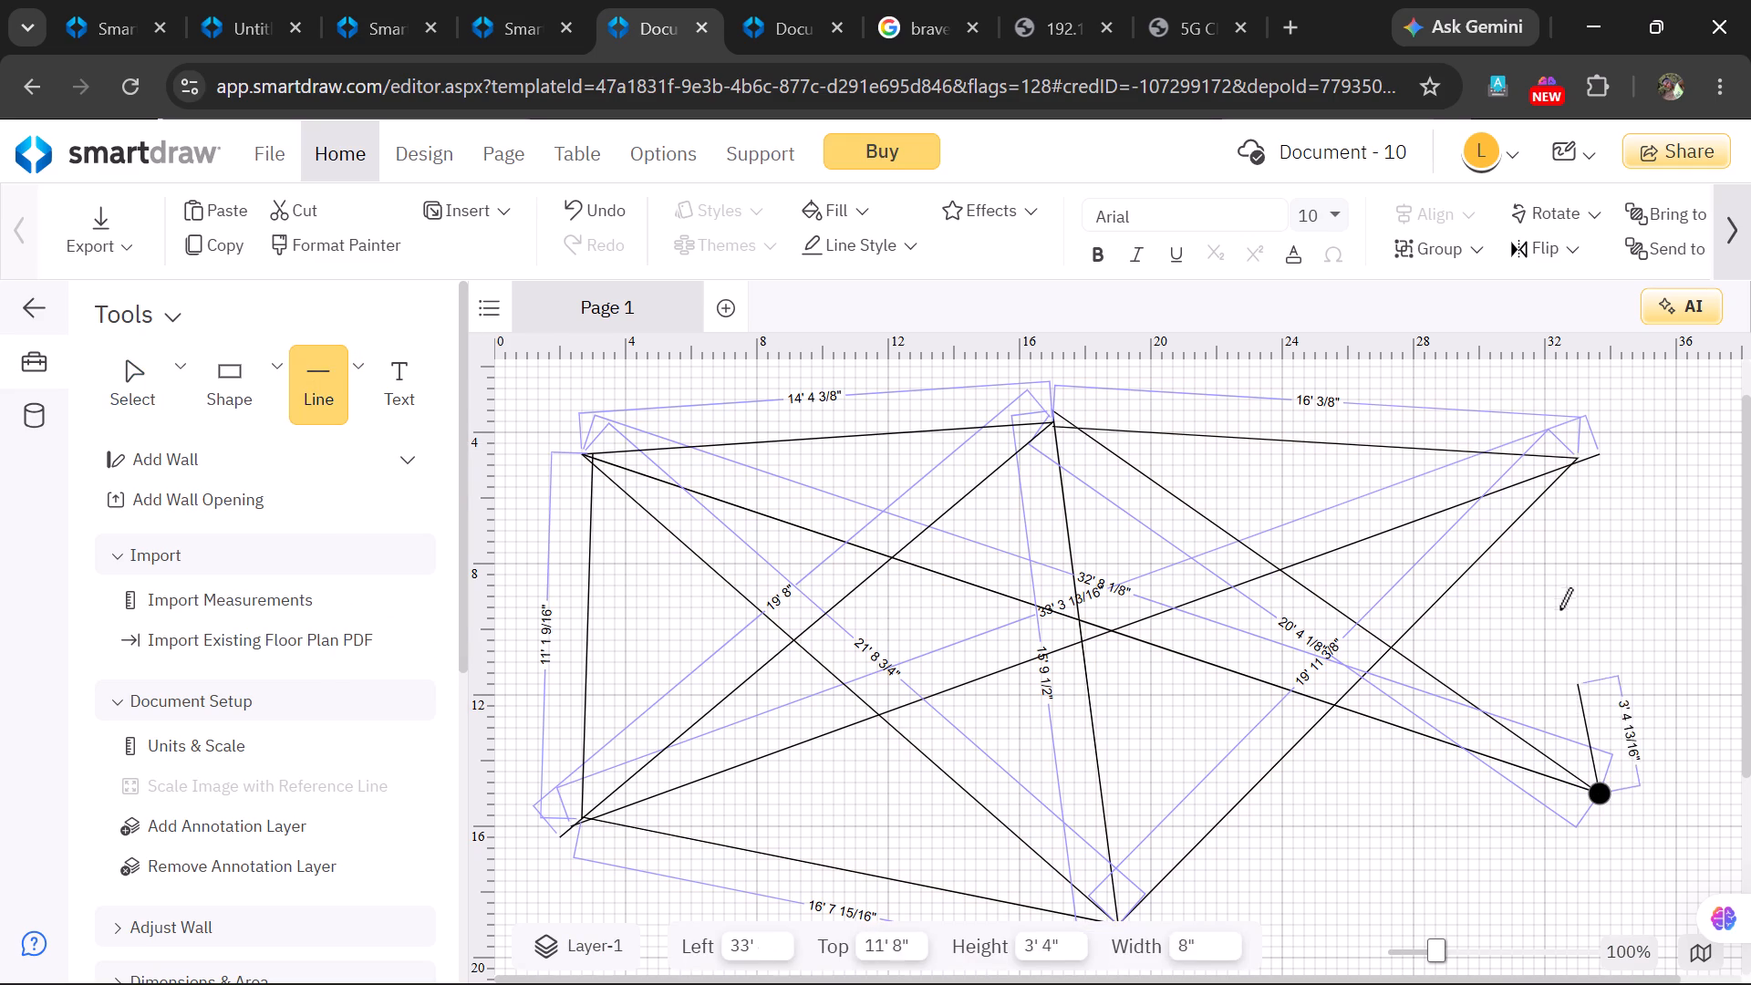
drag(1559, 609, 1572, 441)
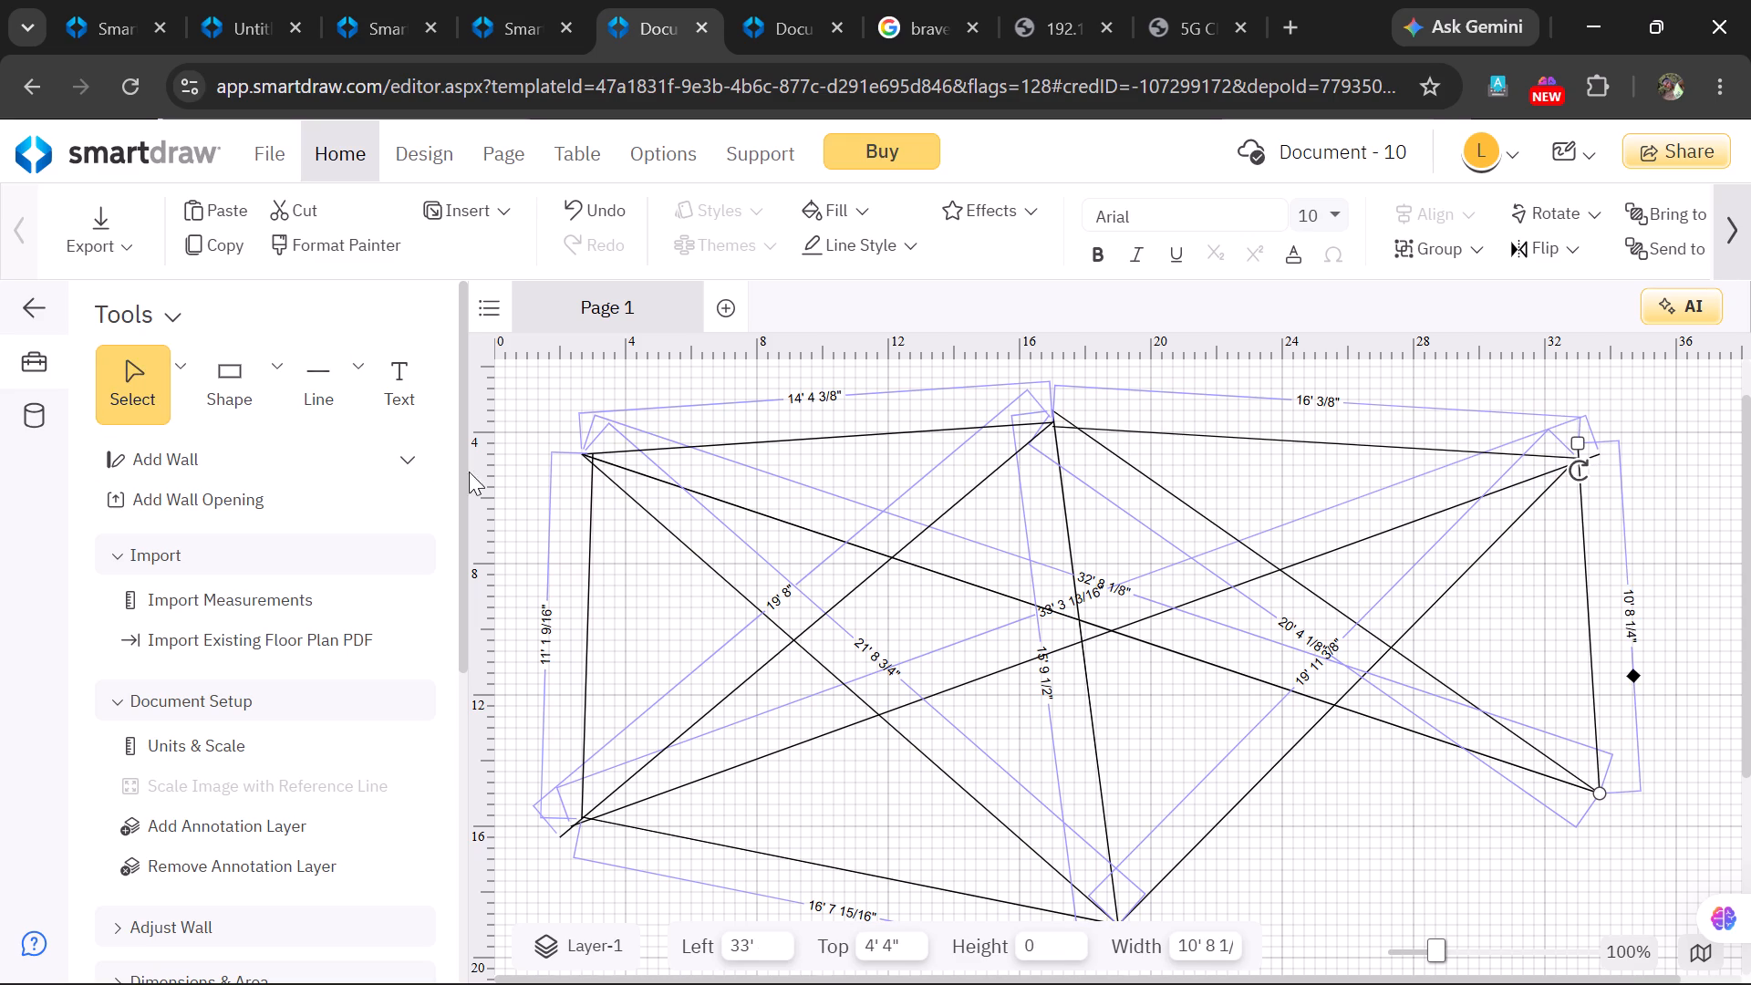
Draw a straight line about 15' 2" long from the first line's lower-right end to the steep line's bottom end.
click(347, 372)
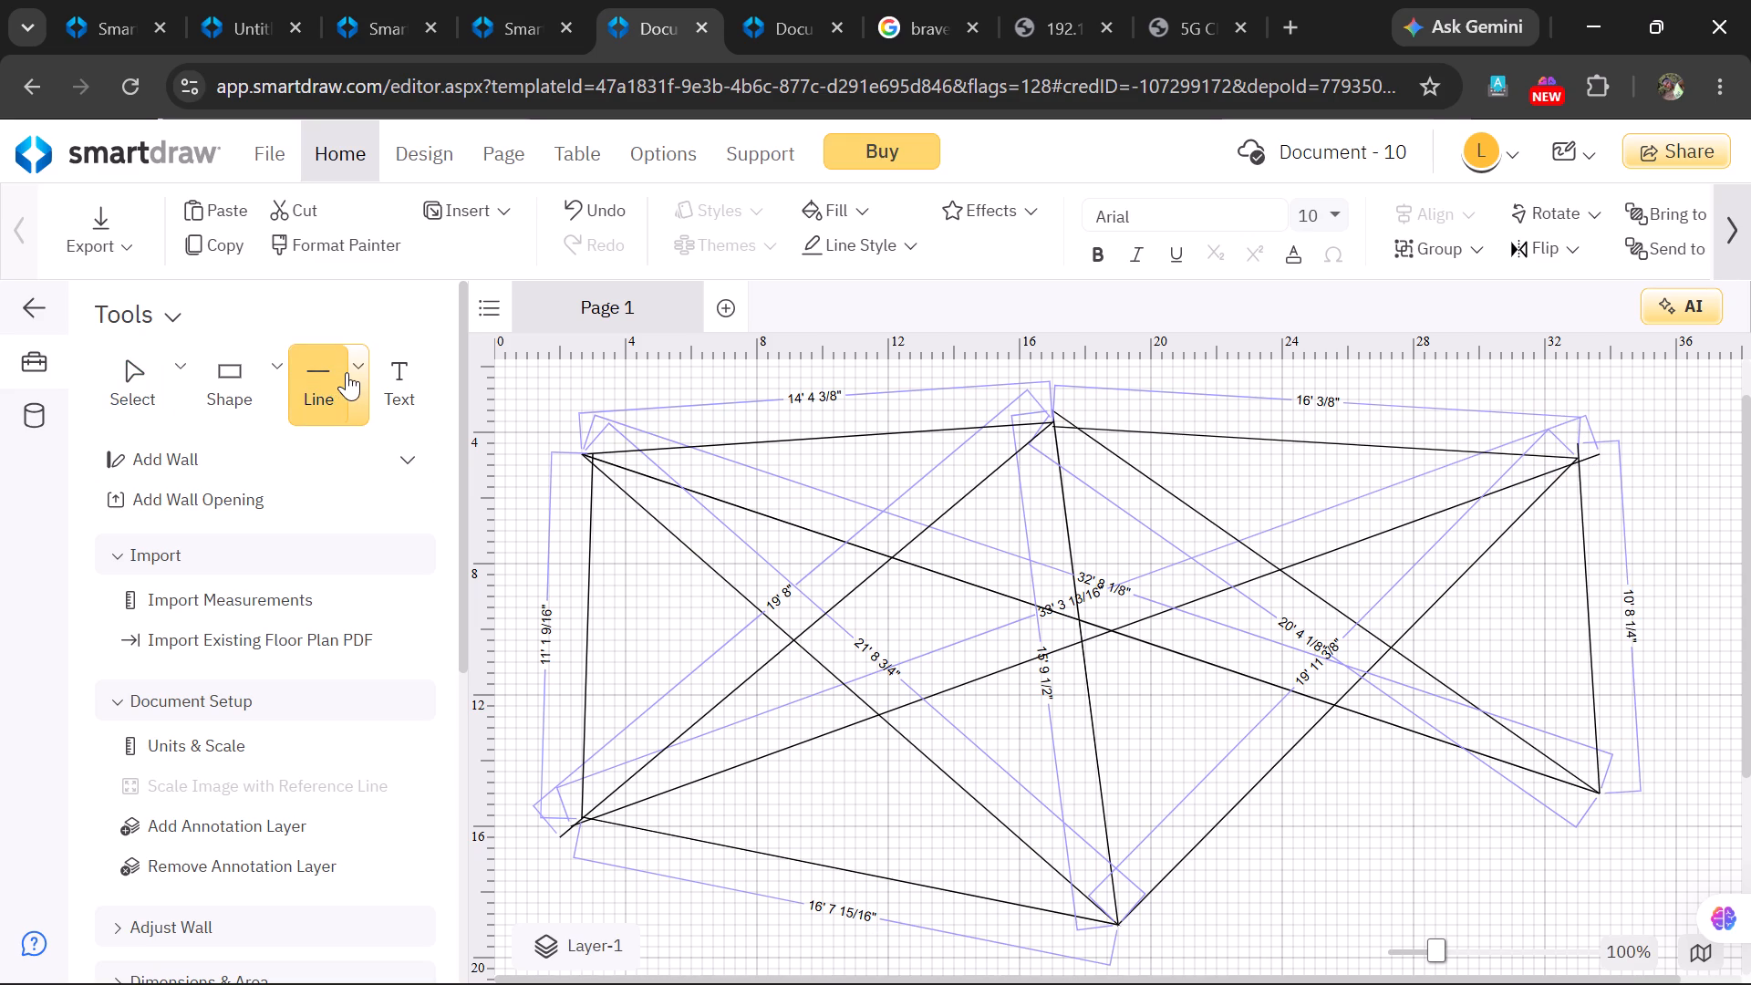
click(365, 390)
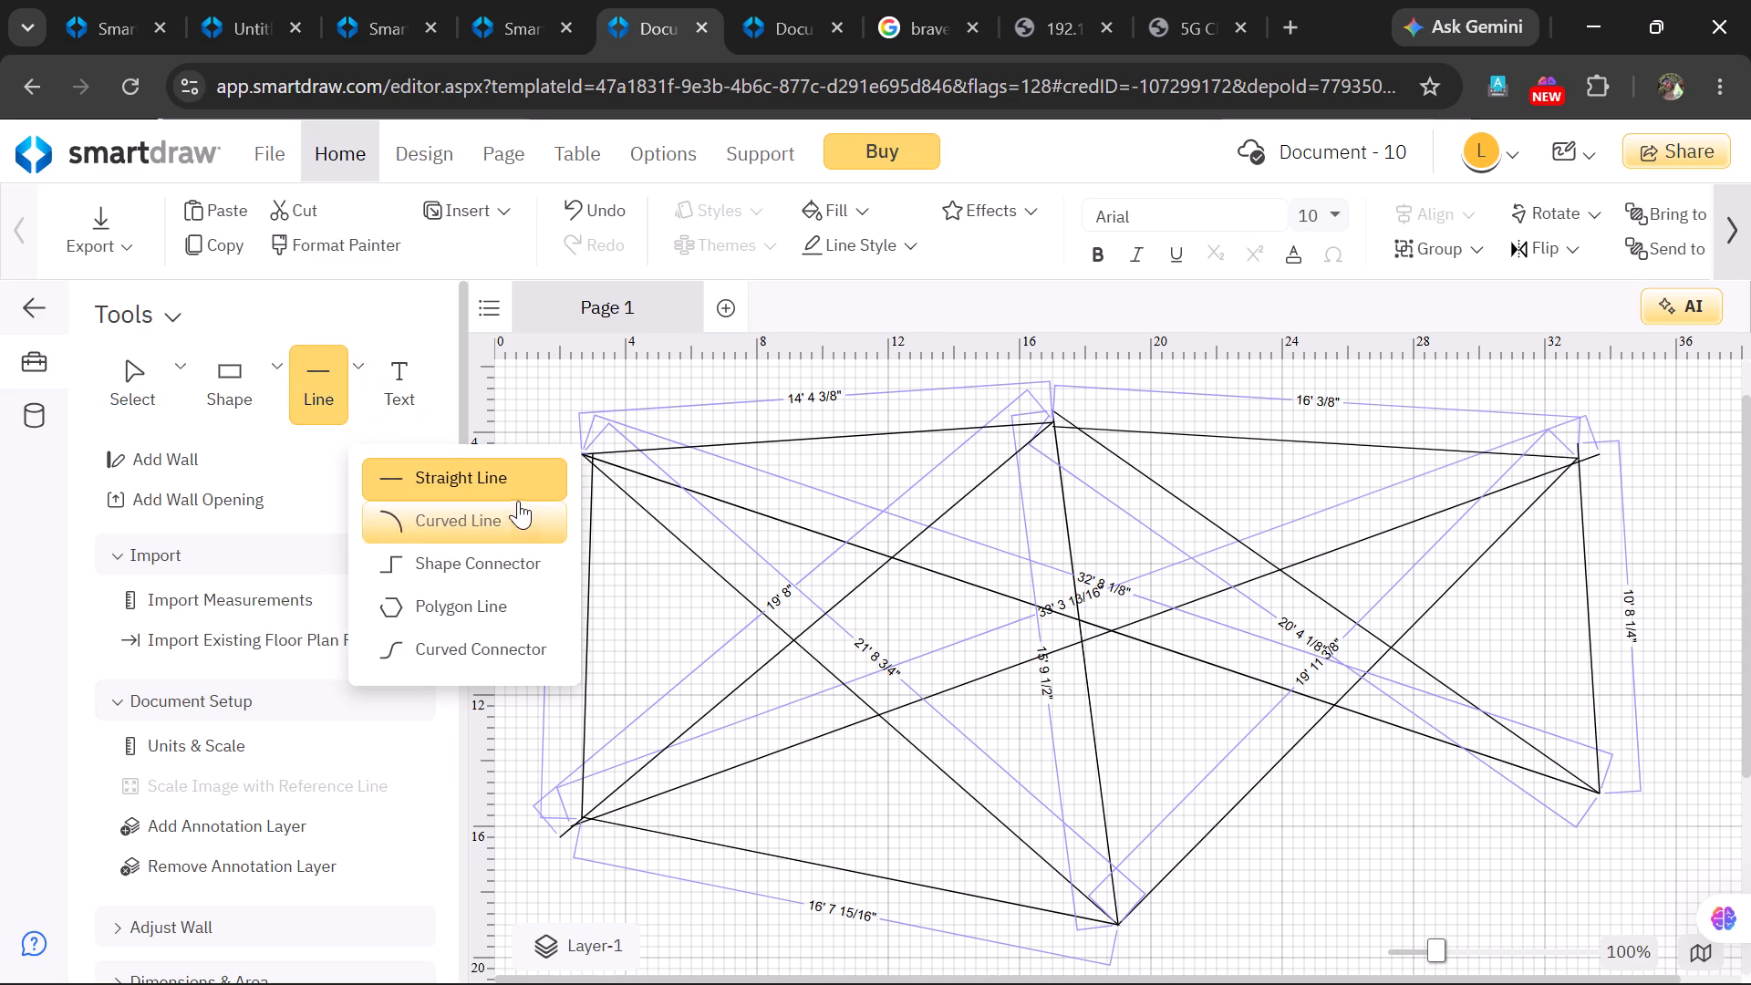
click(519, 469)
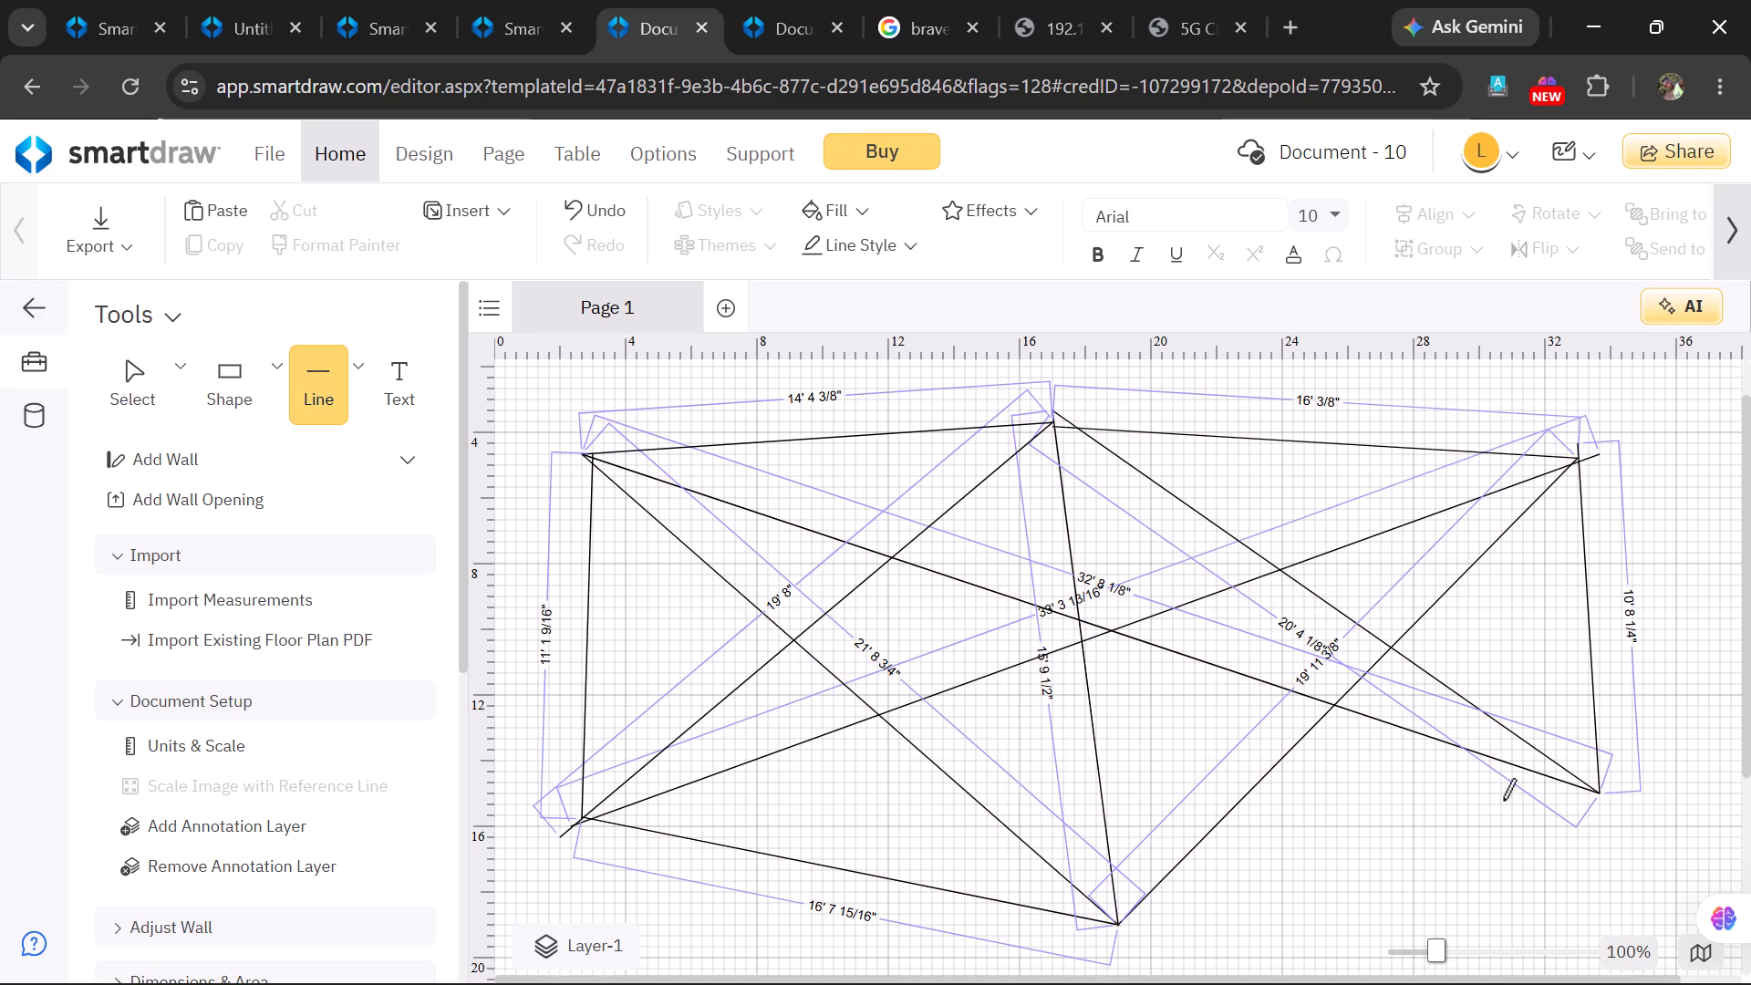
drag(1601, 787, 1582, 789)
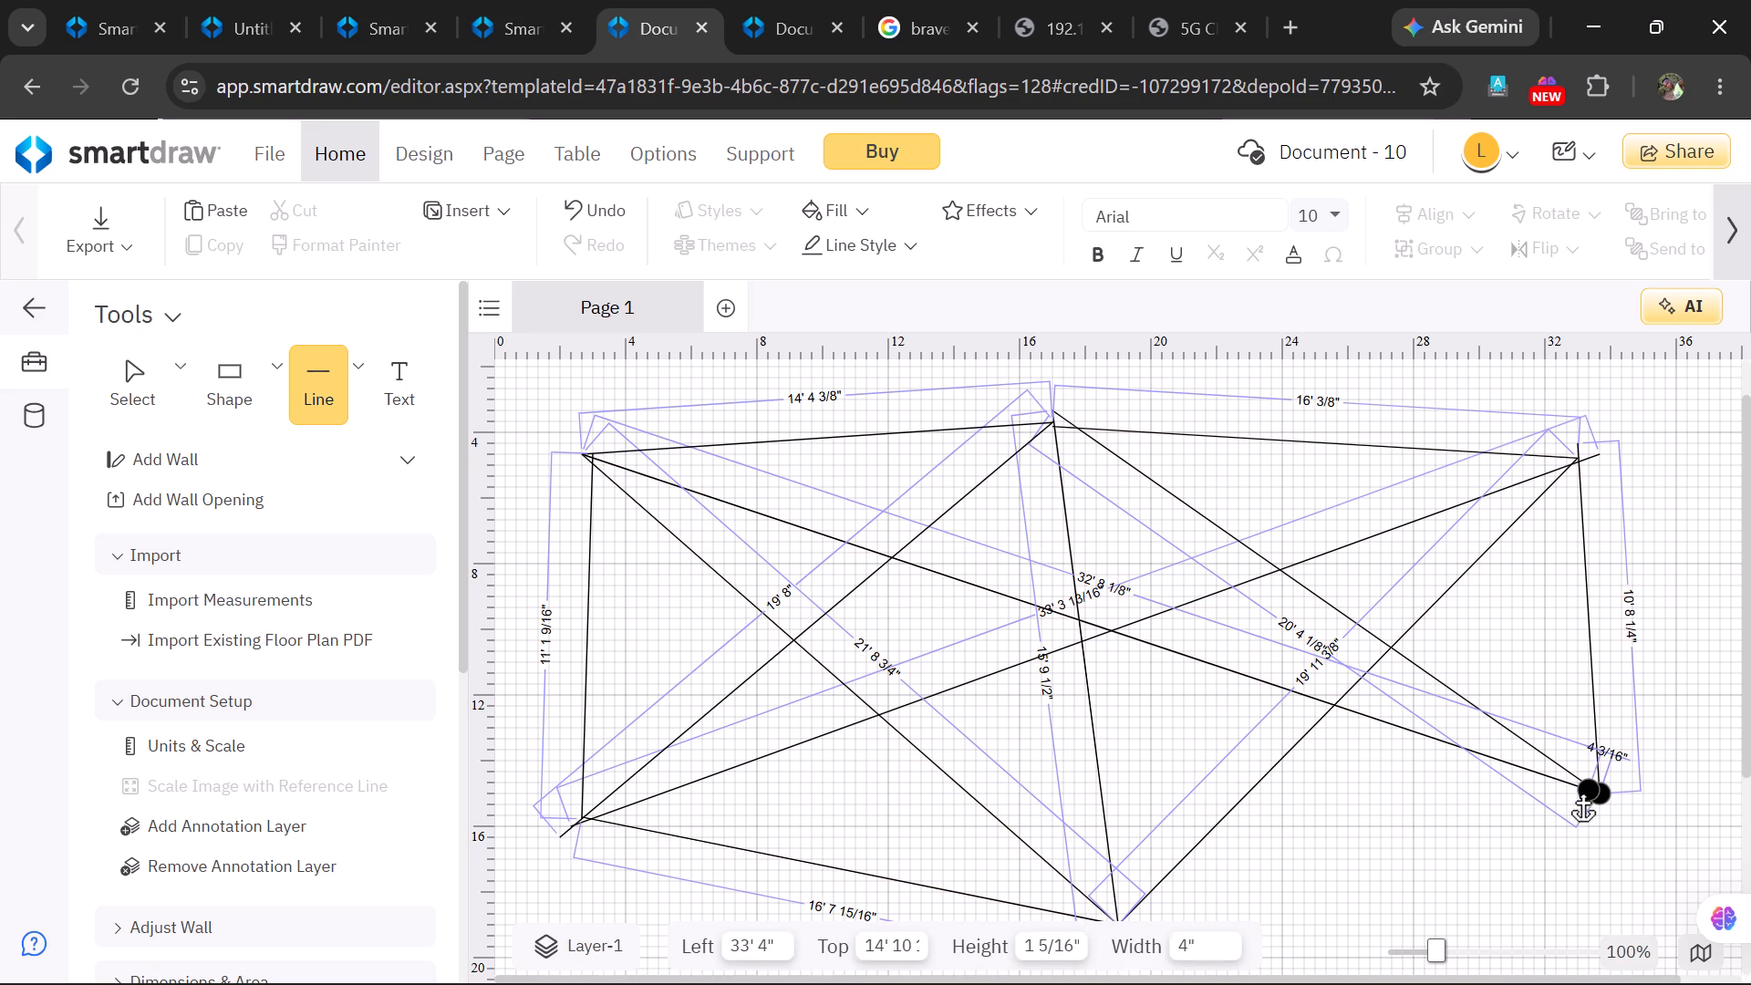
drag(1582, 789, 1272, 831)
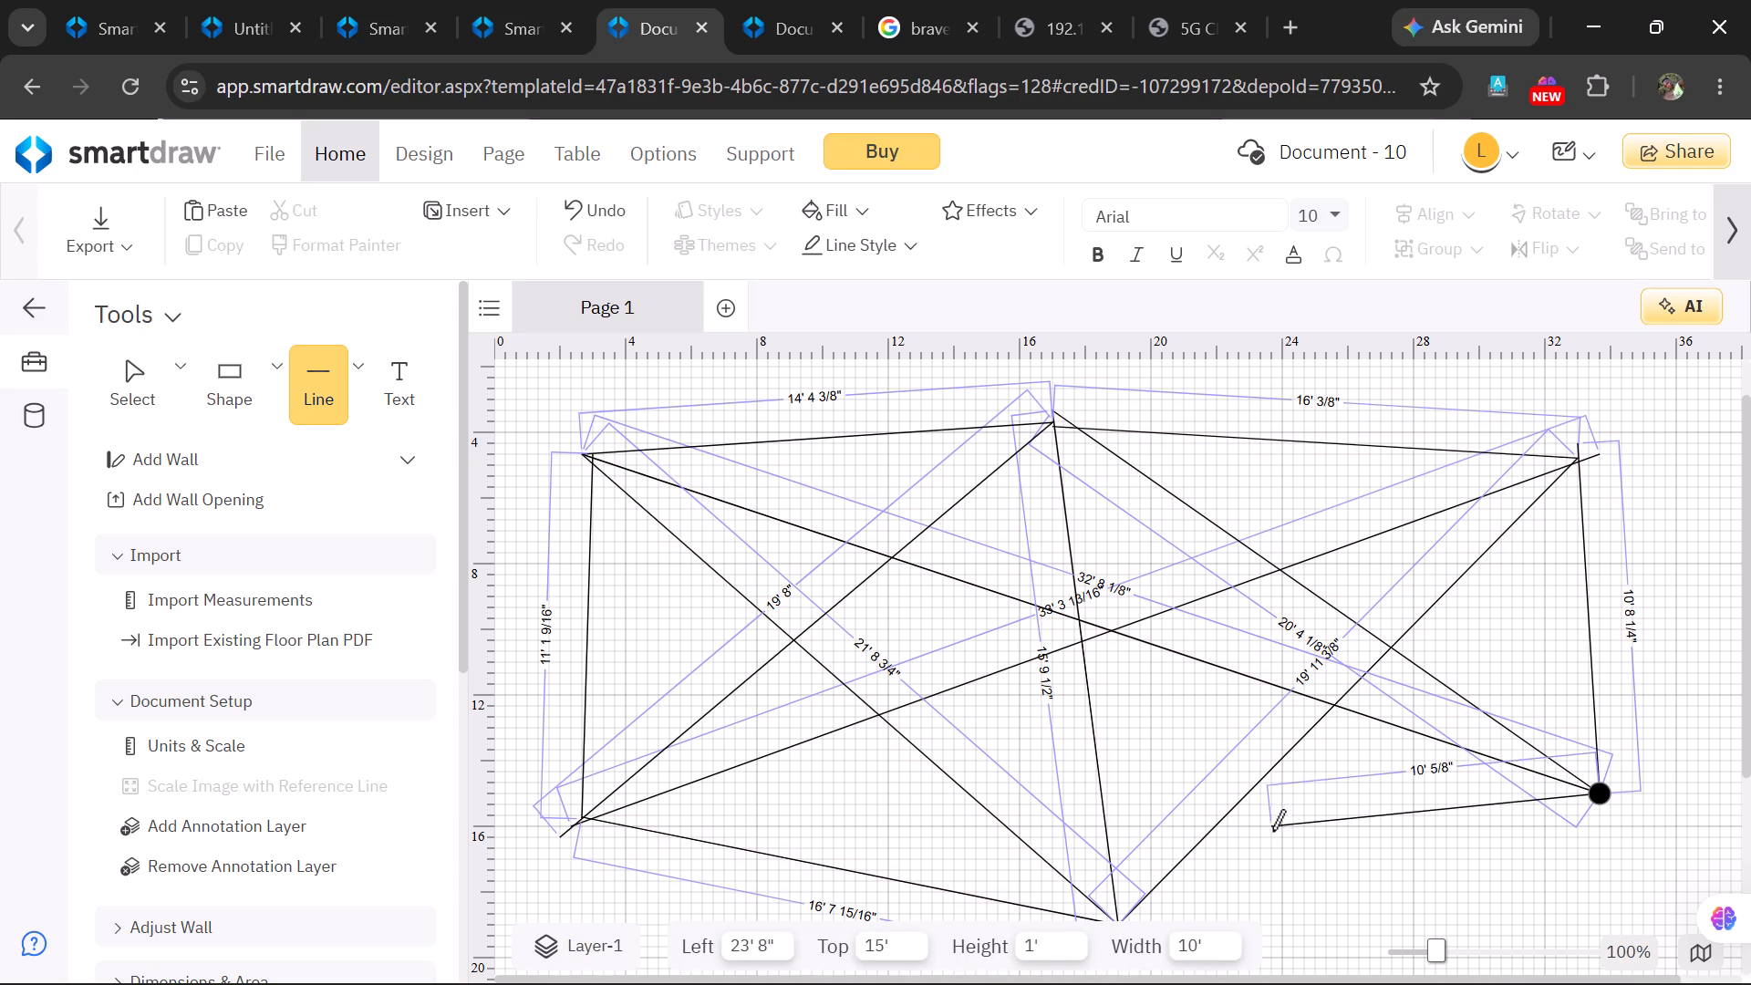
drag(1272, 831, 1112, 923)
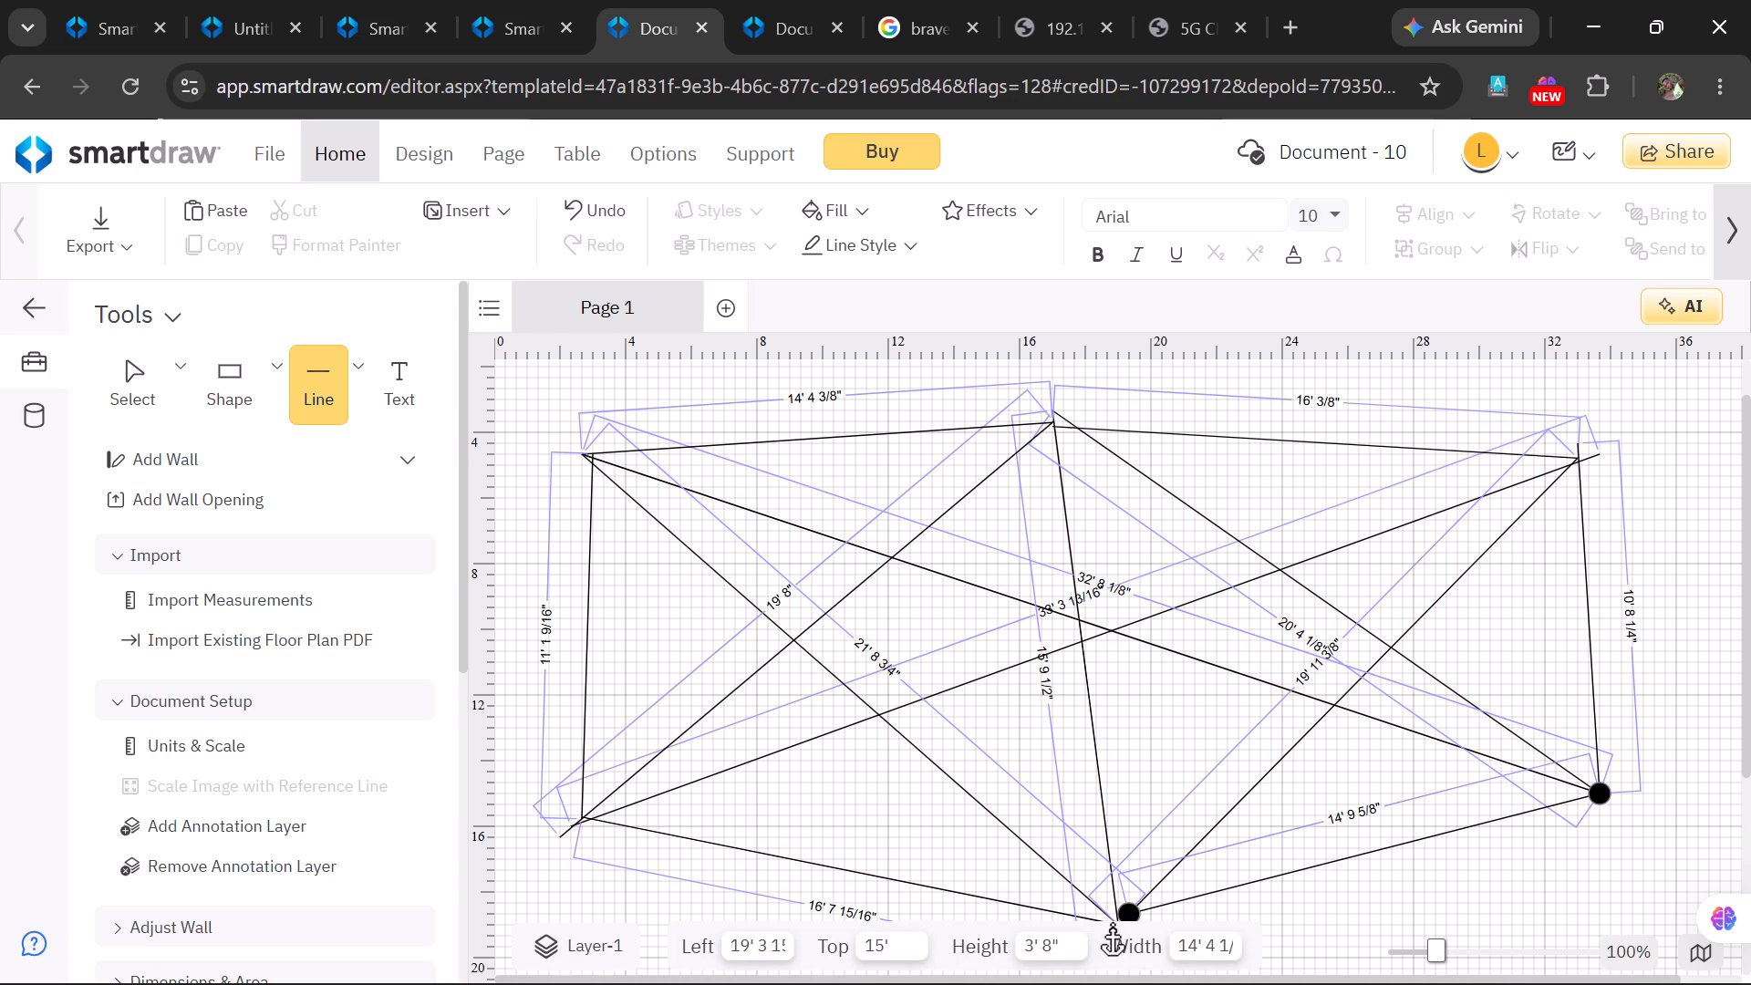
drag(1112, 923, 1114, 935)
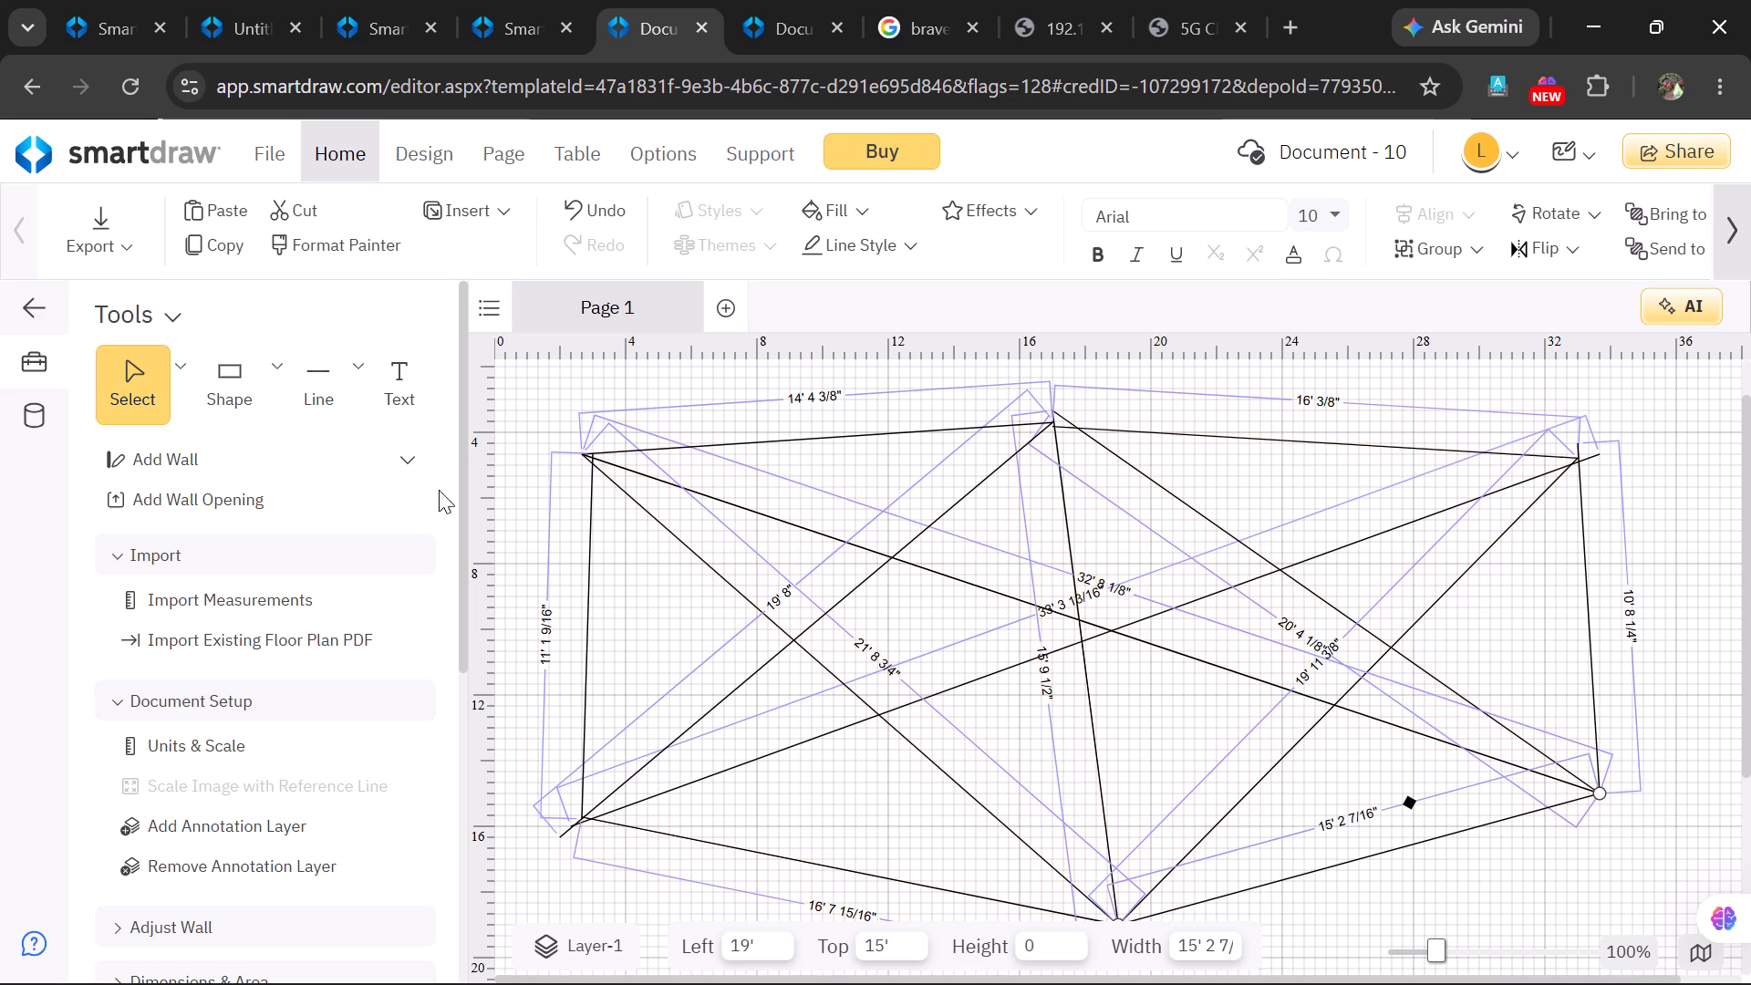
Draw a nearly horizontal straight line about 10' long from the crossing of the 19' 8" and 21' 8 3/4" lines to the first two lines' crossing.
click(345, 383)
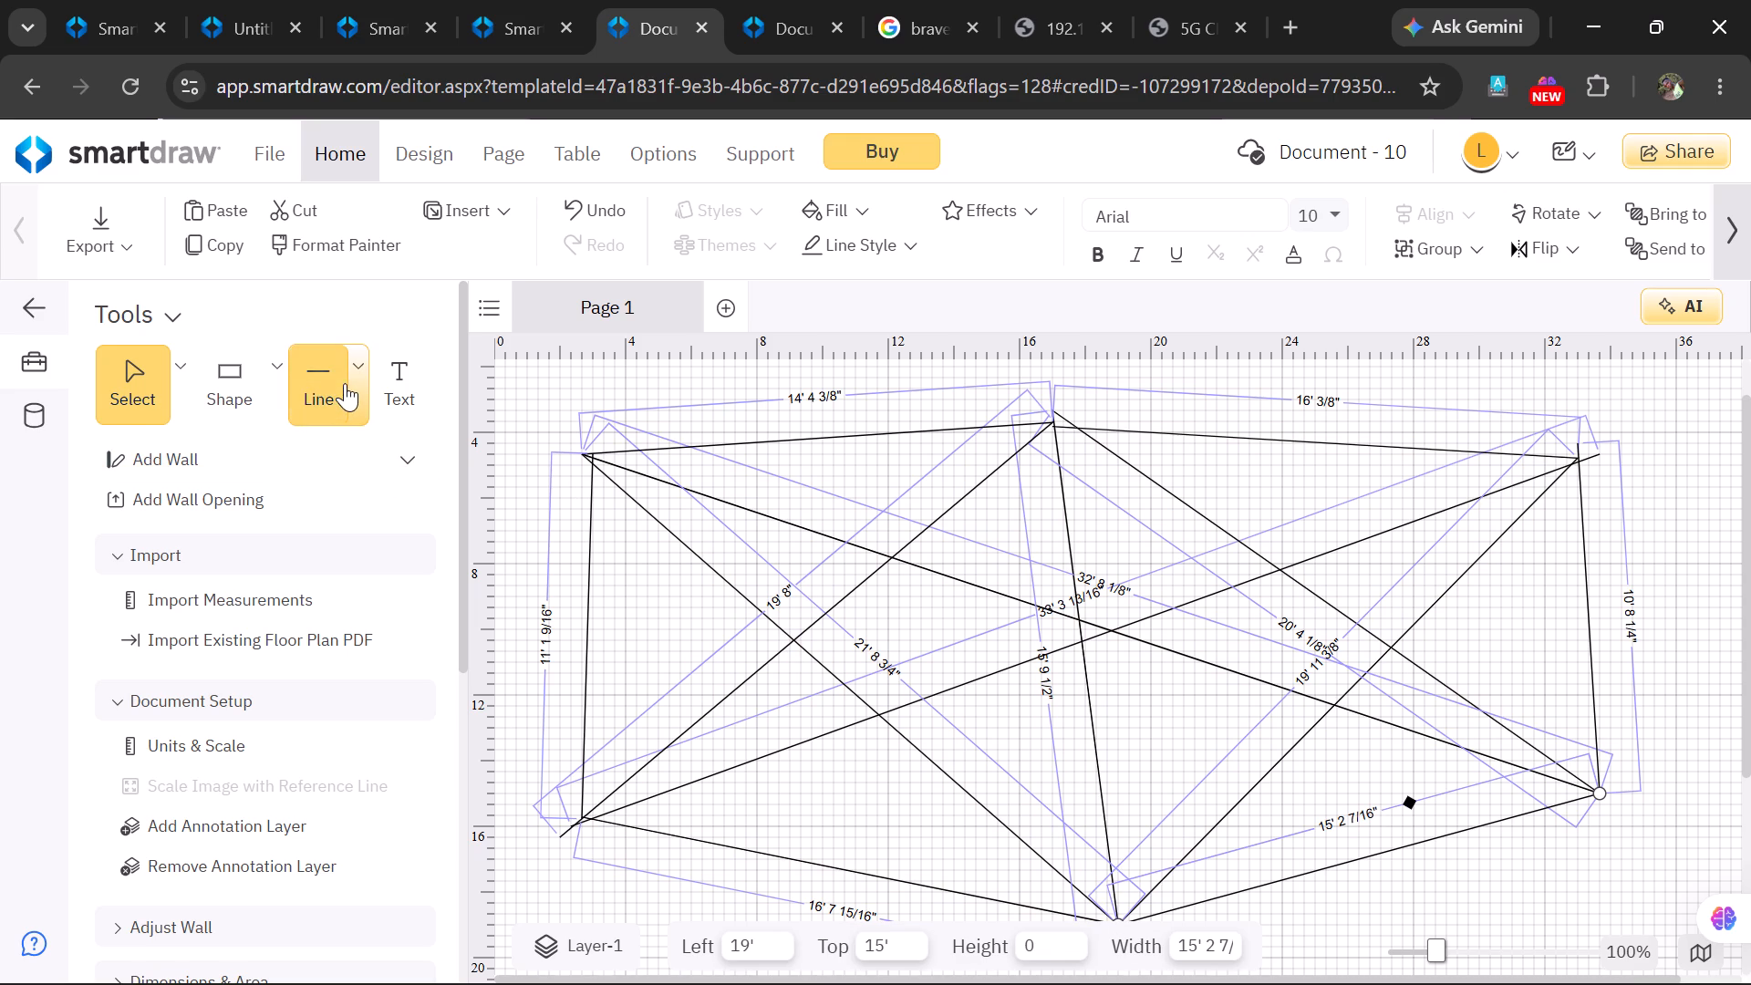
click(345, 383)
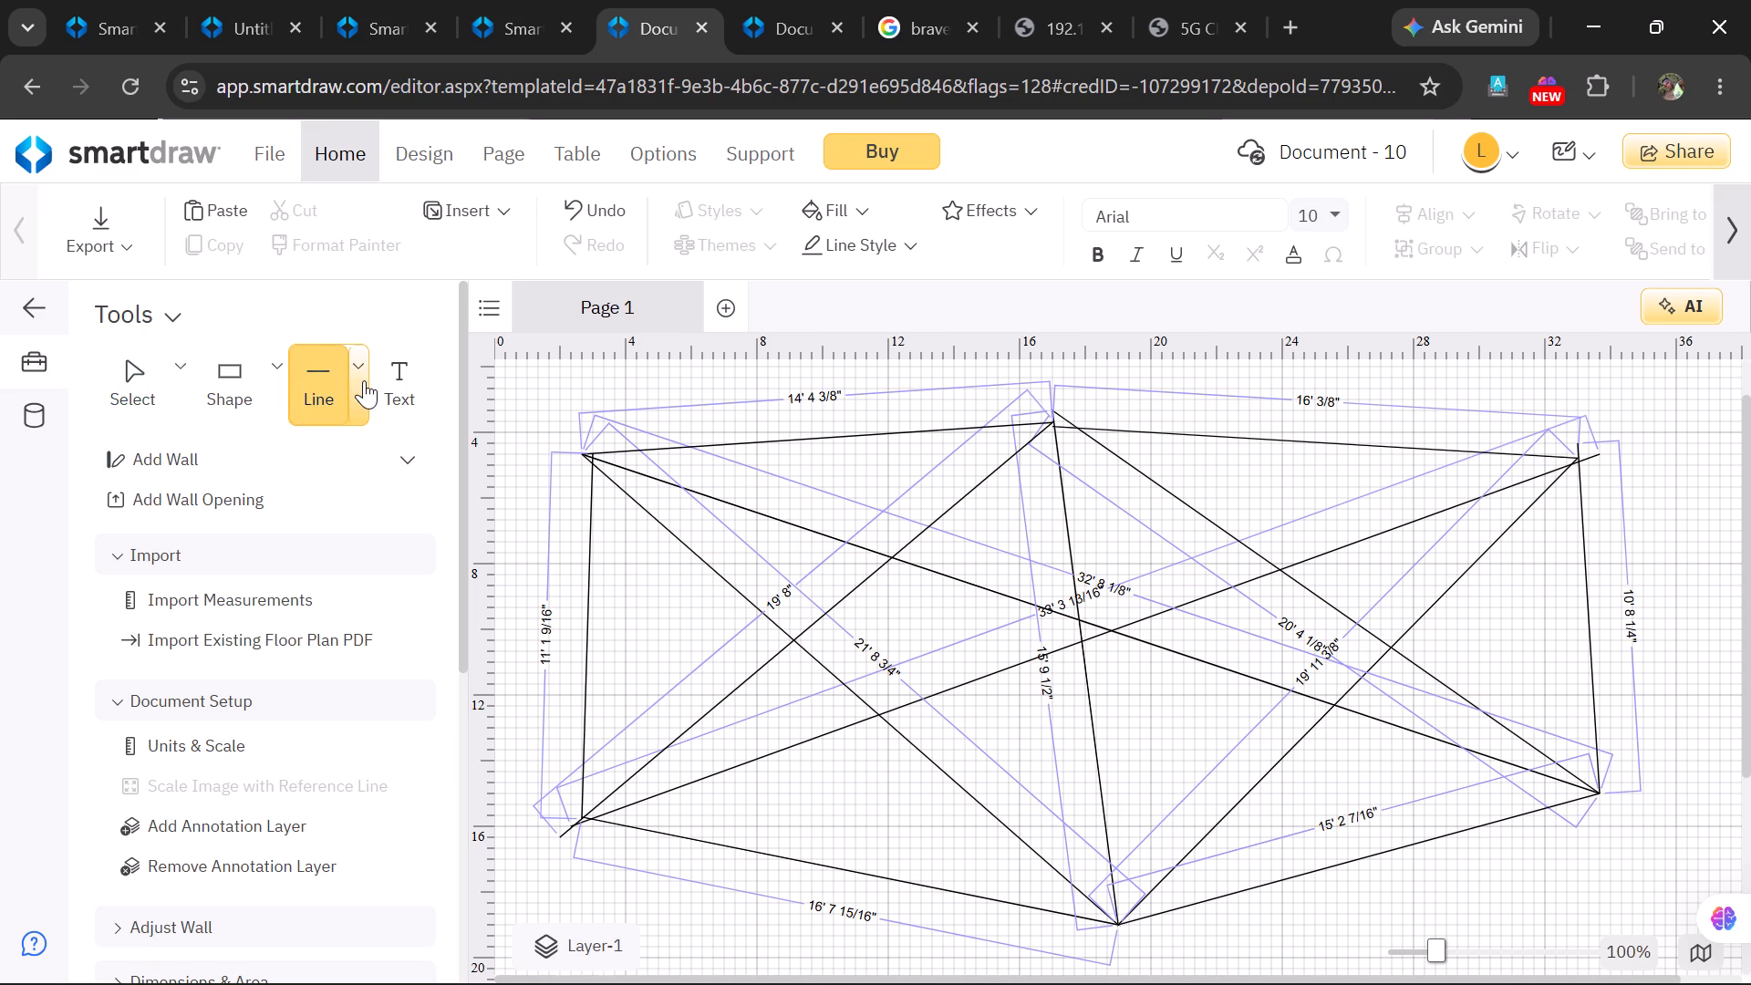
click(364, 380)
click(446, 476)
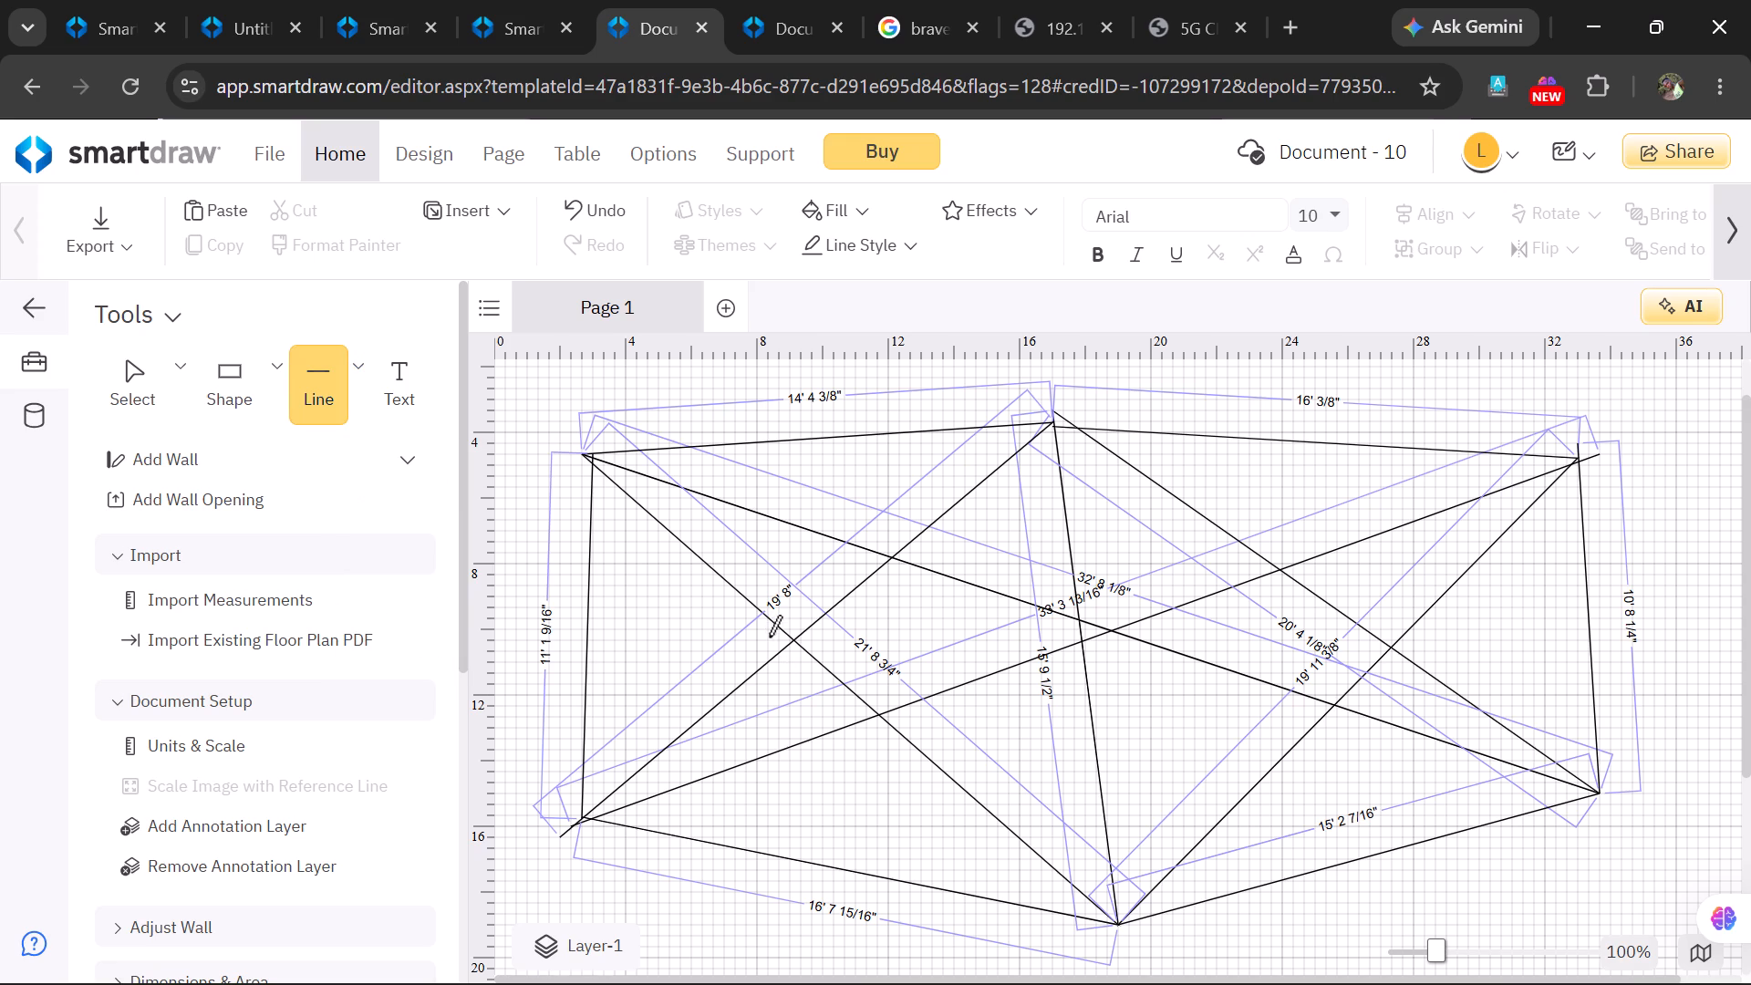
drag(793, 642, 1030, 615)
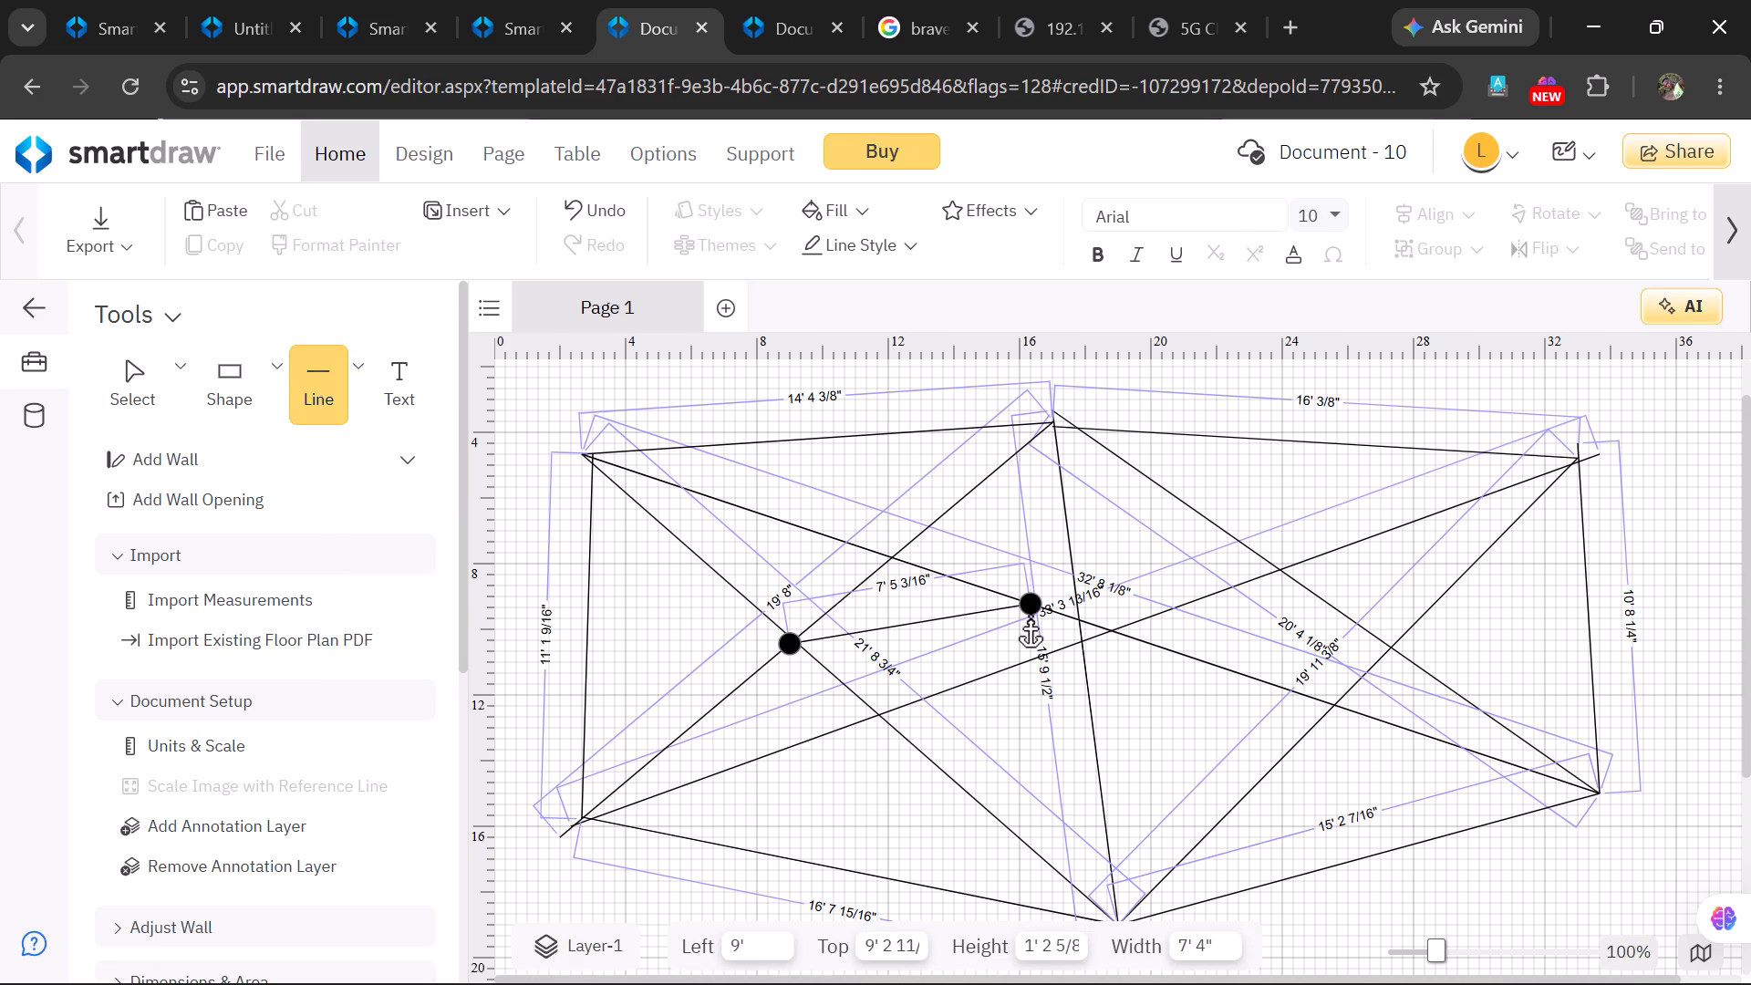
drag(1030, 615, 1113, 642)
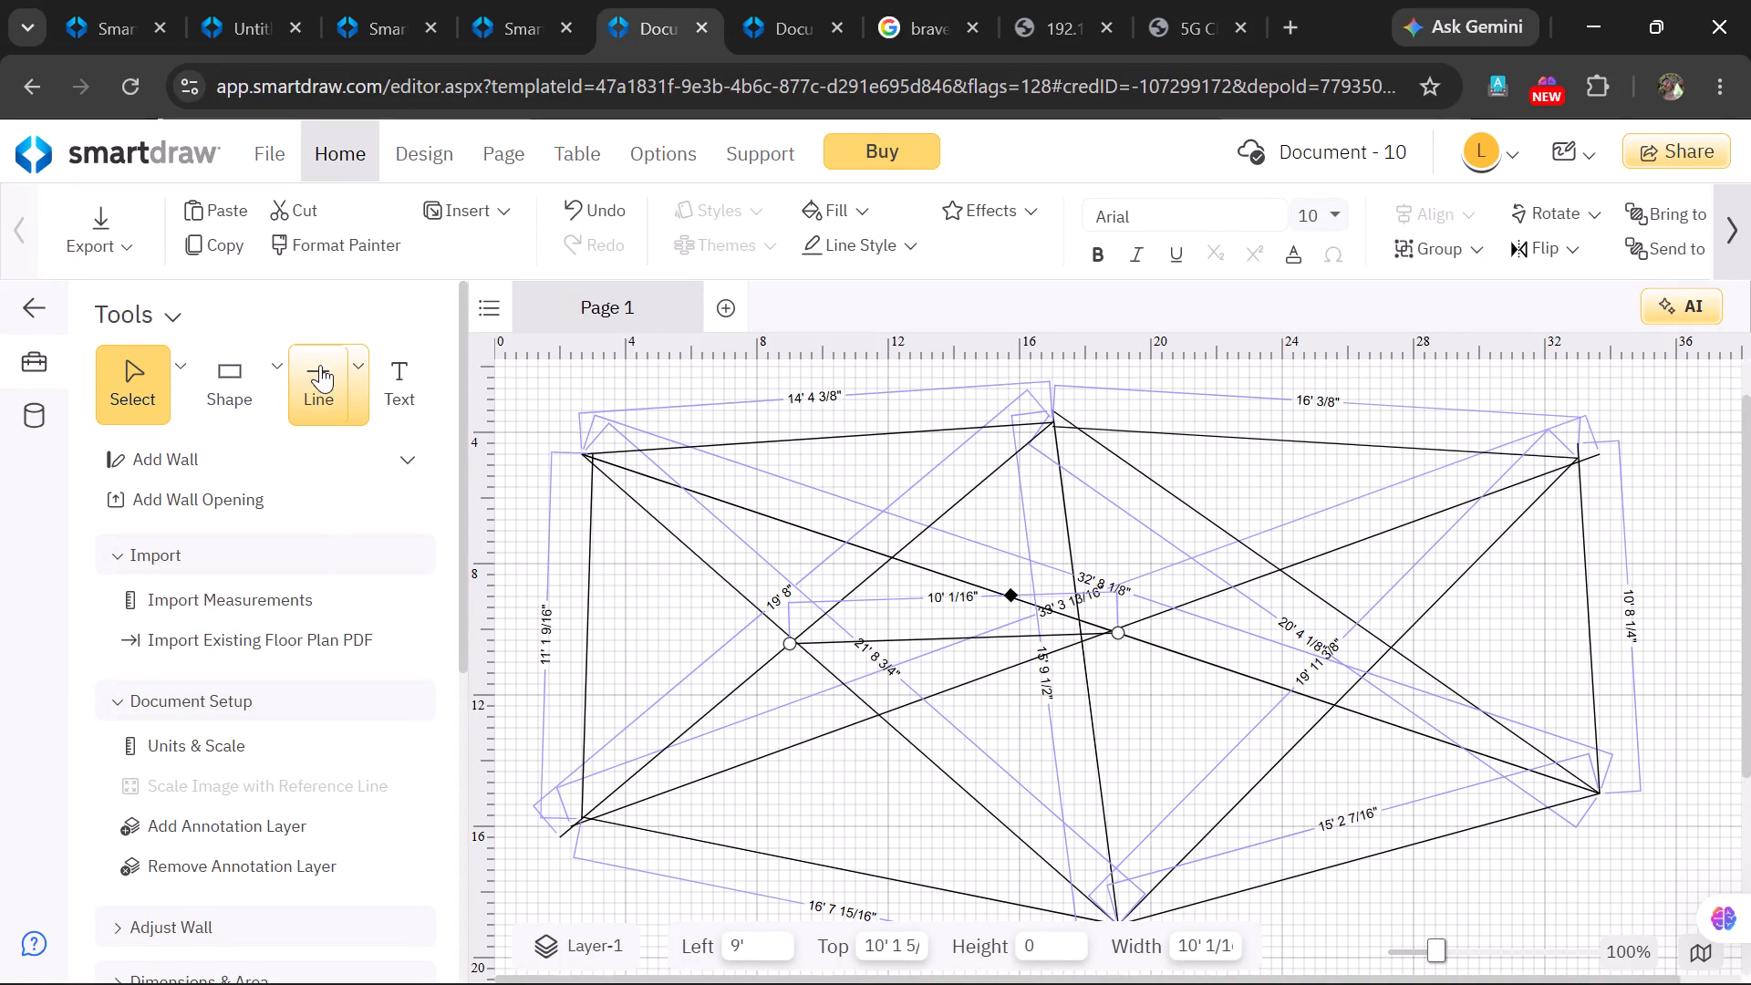
Draw a nearly vertical straight line about 8' 10" long from the first two lines' crossing to near the steep line's bottom end.
click(365, 380)
click(474, 477)
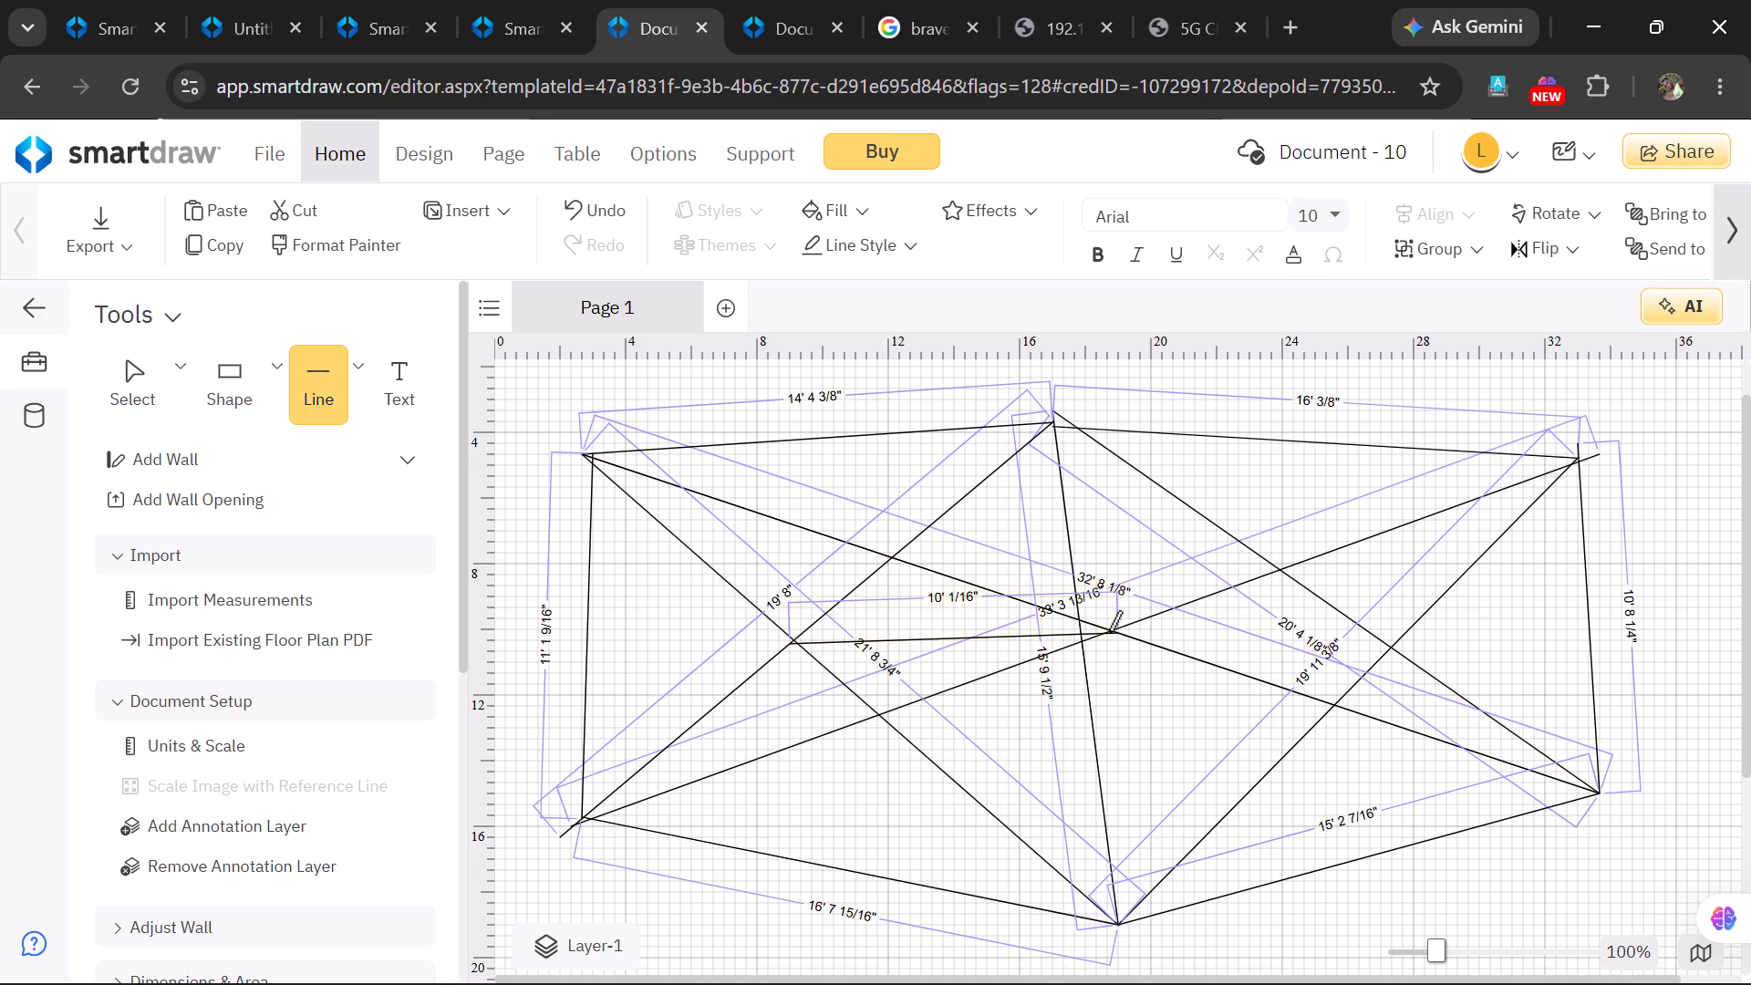
drag(1110, 636, 1112, 662)
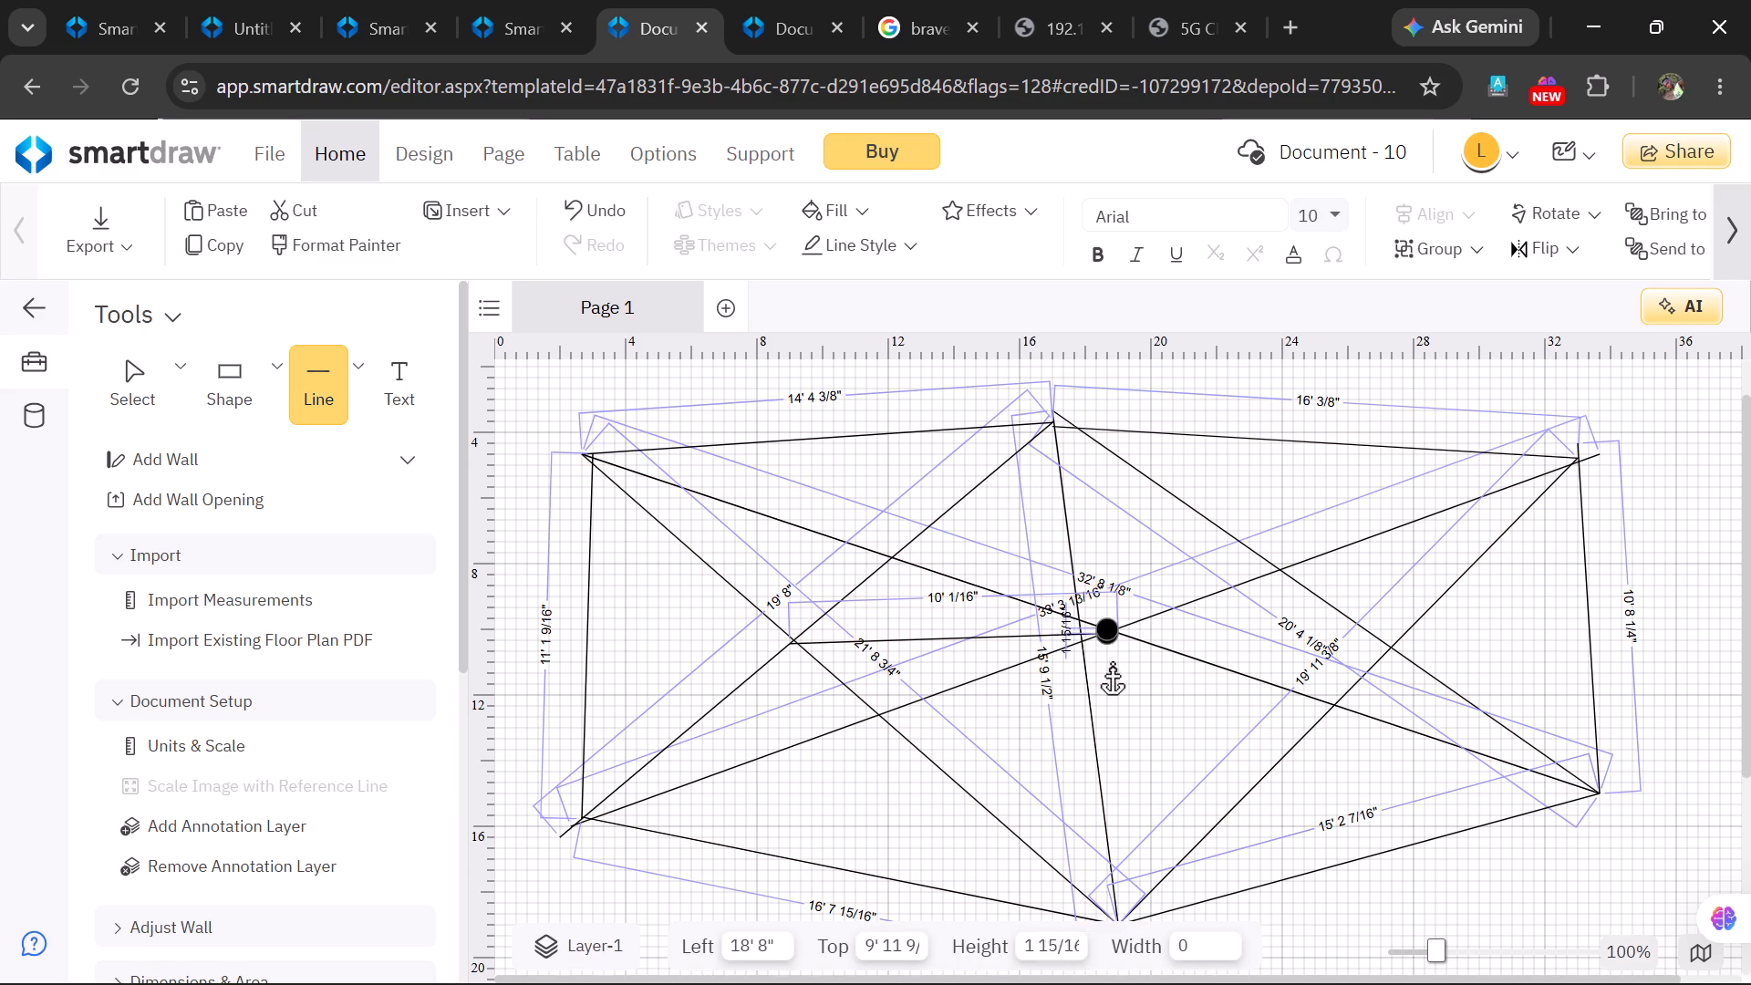
drag(1112, 662, 1133, 895)
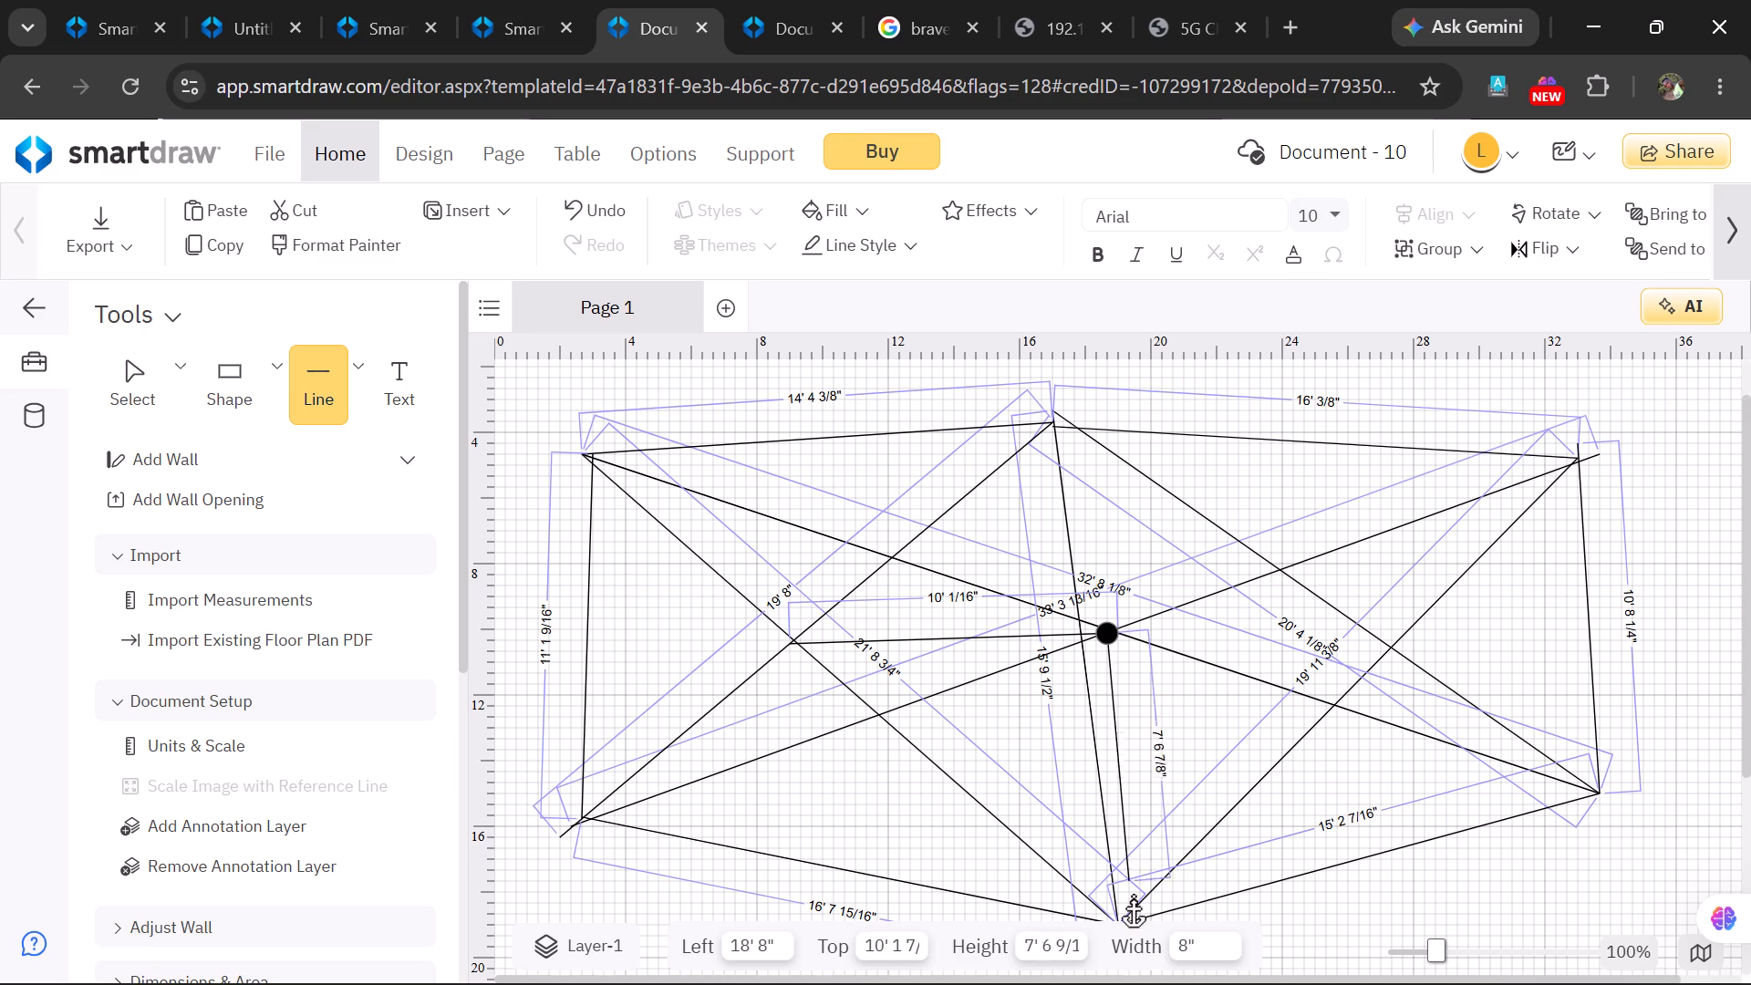
drag(1133, 895, 1133, 906)
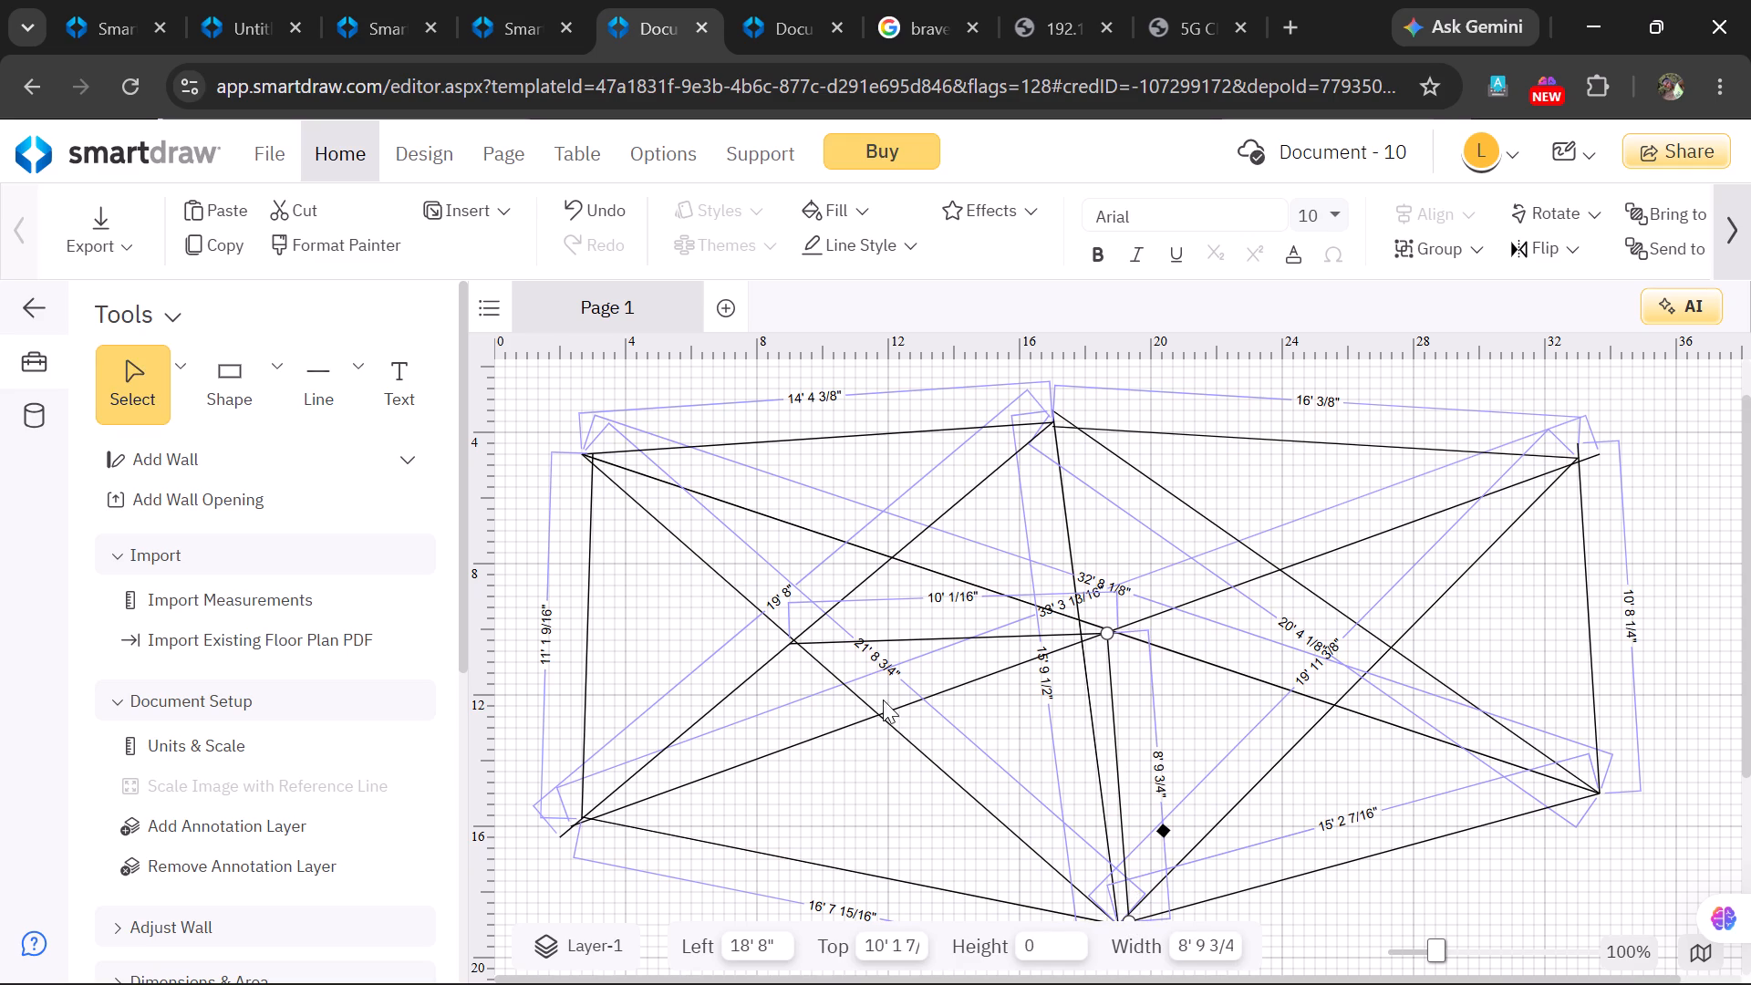
Draw a straight line about 23' 9" long from near the outline's lower-left corner to the first line's crossing with the 19' 11" diagonal.
click(359, 379)
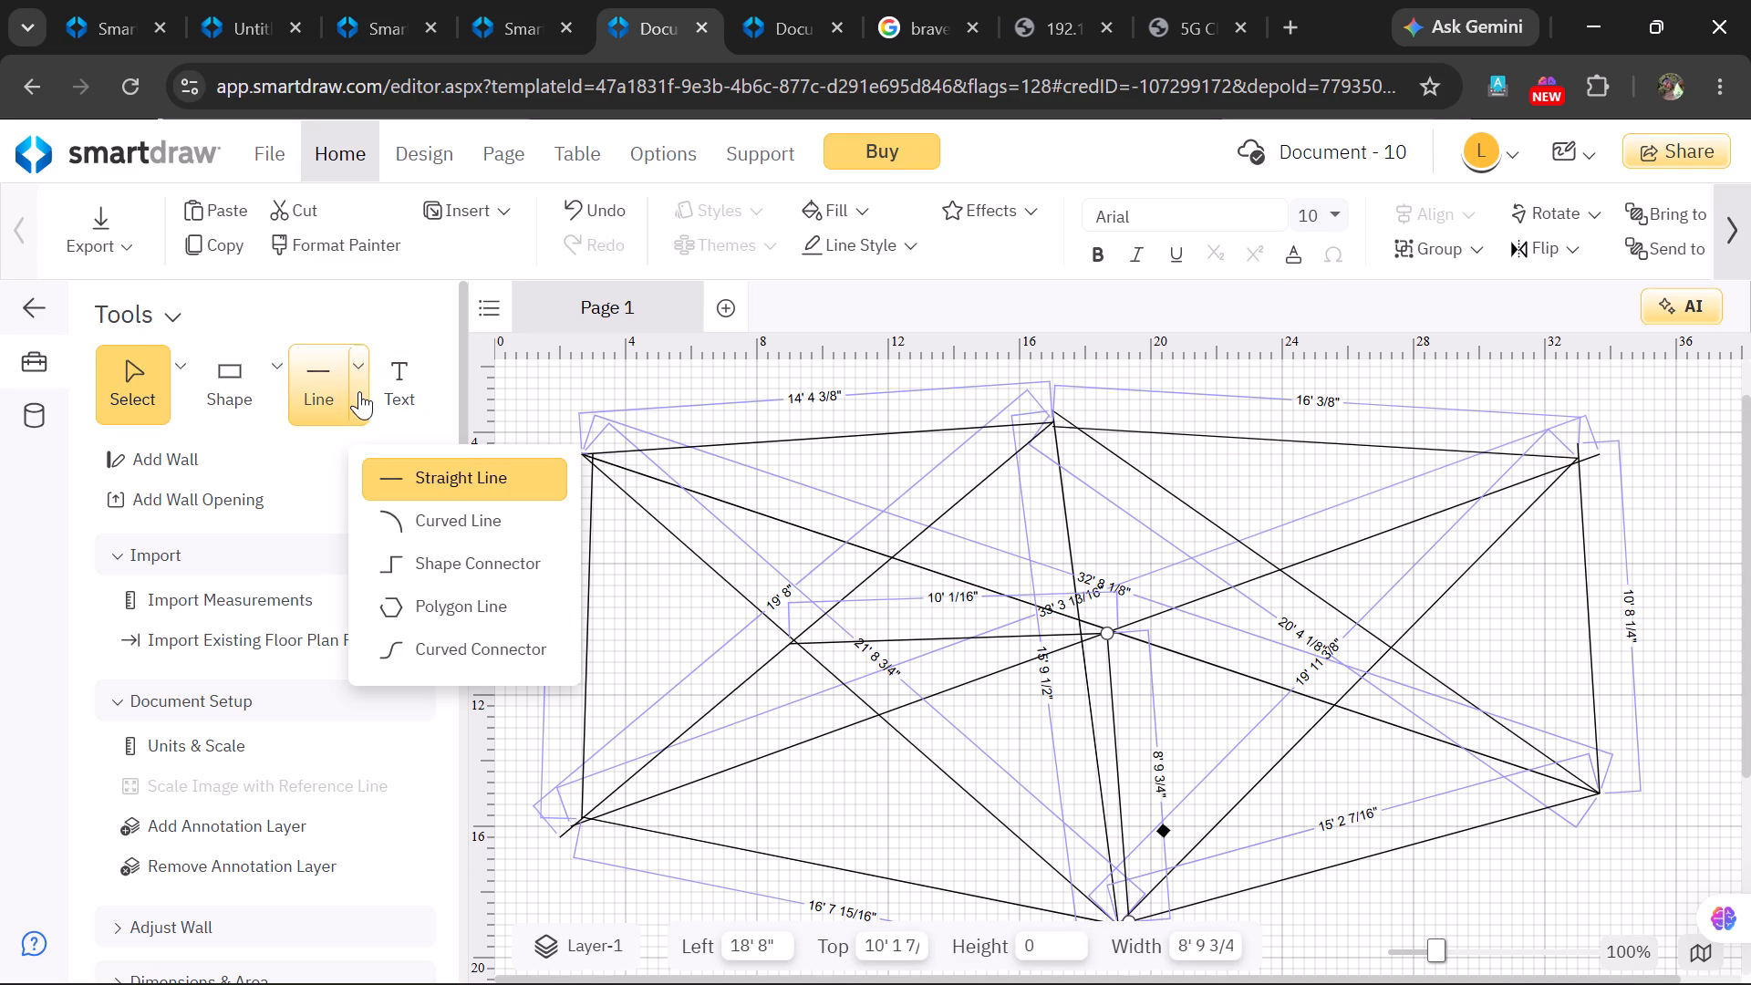
click(437, 478)
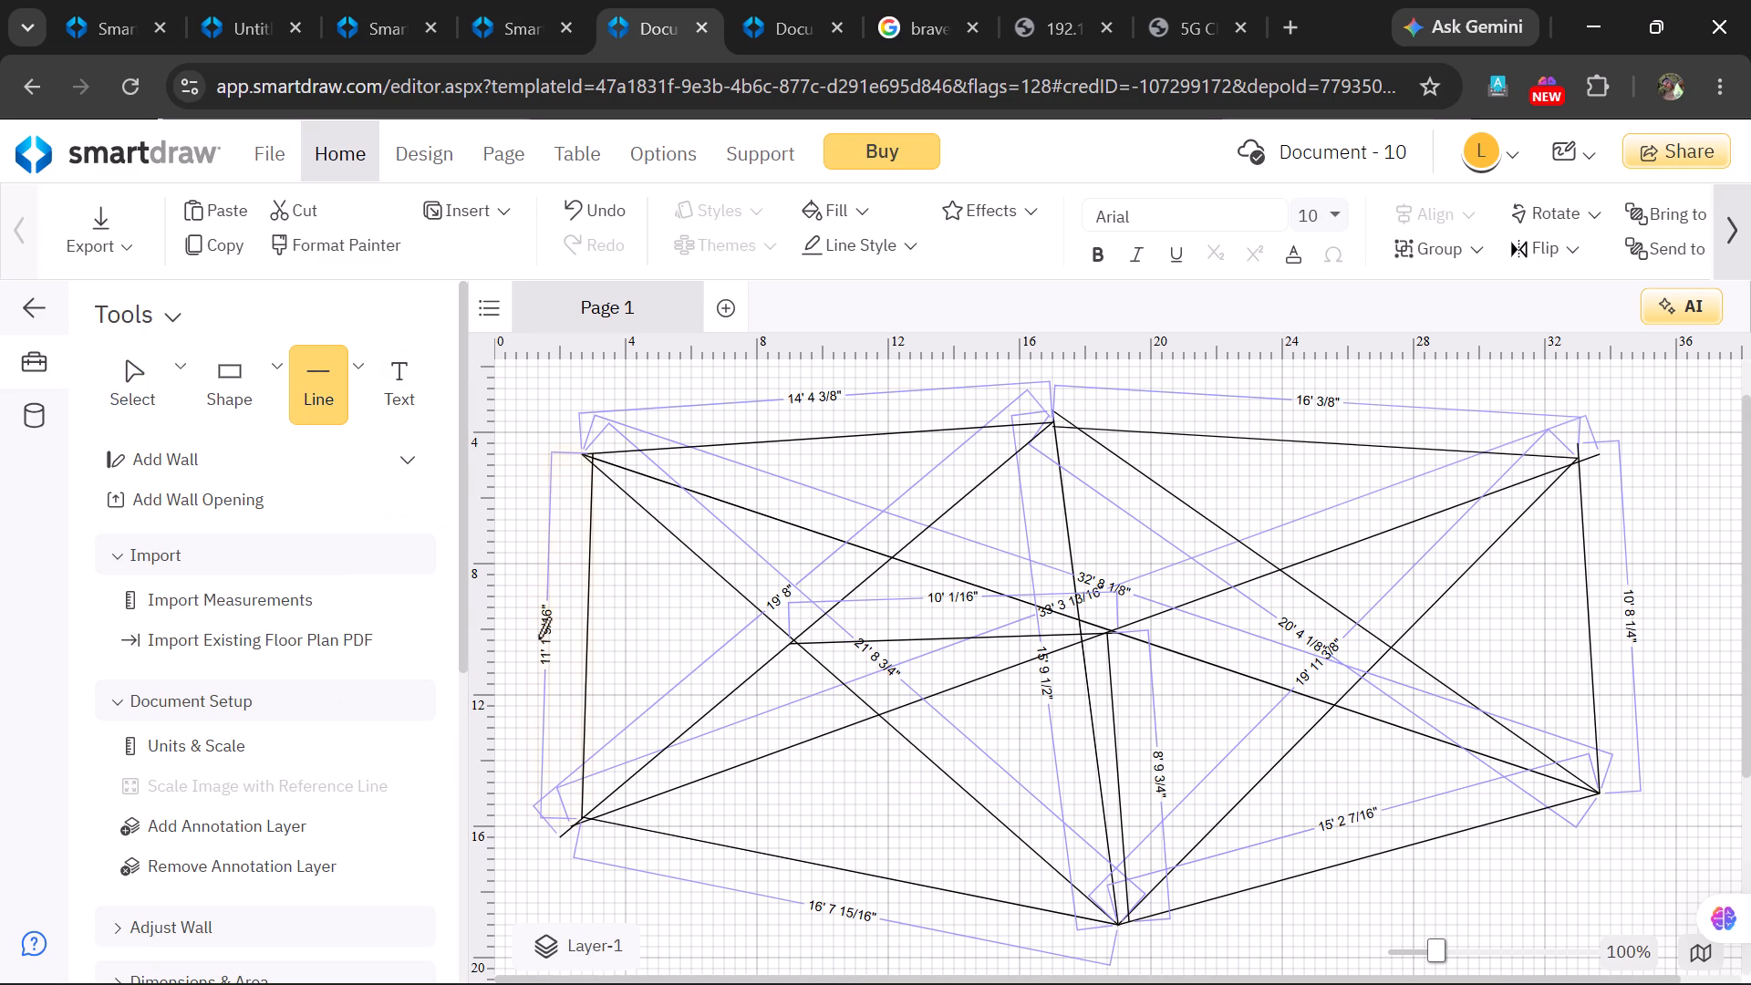
drag(585, 807, 820, 720)
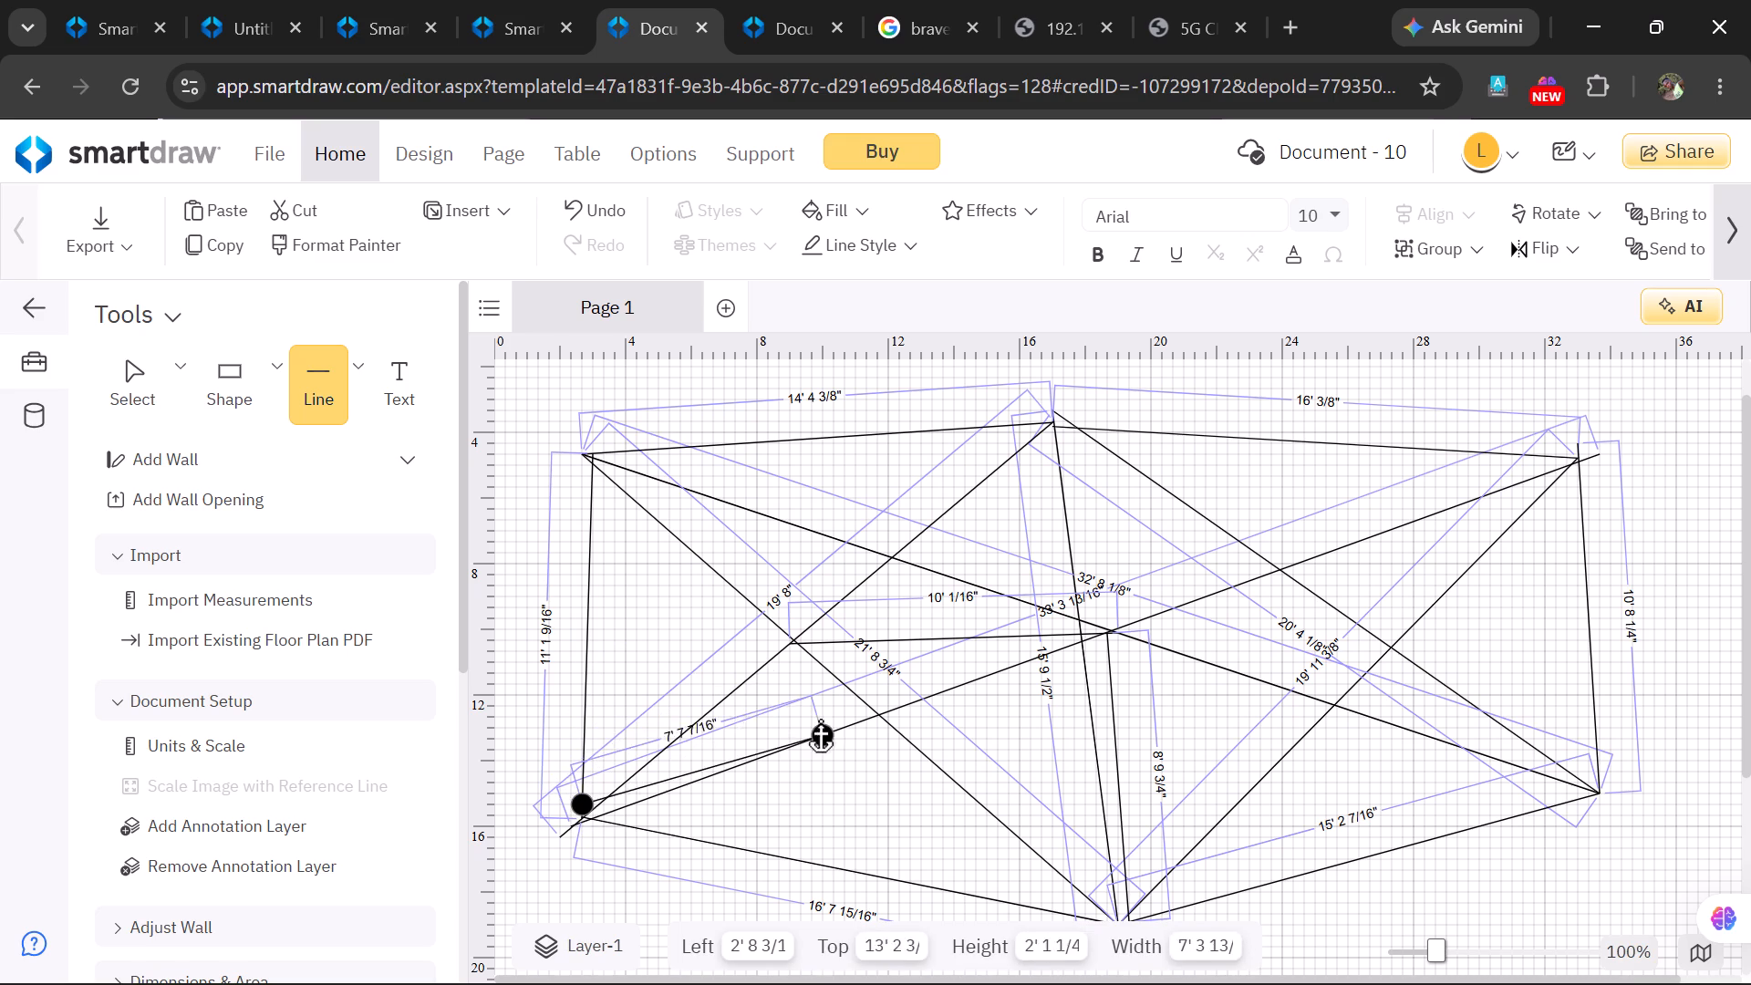
drag(820, 720, 1063, 659)
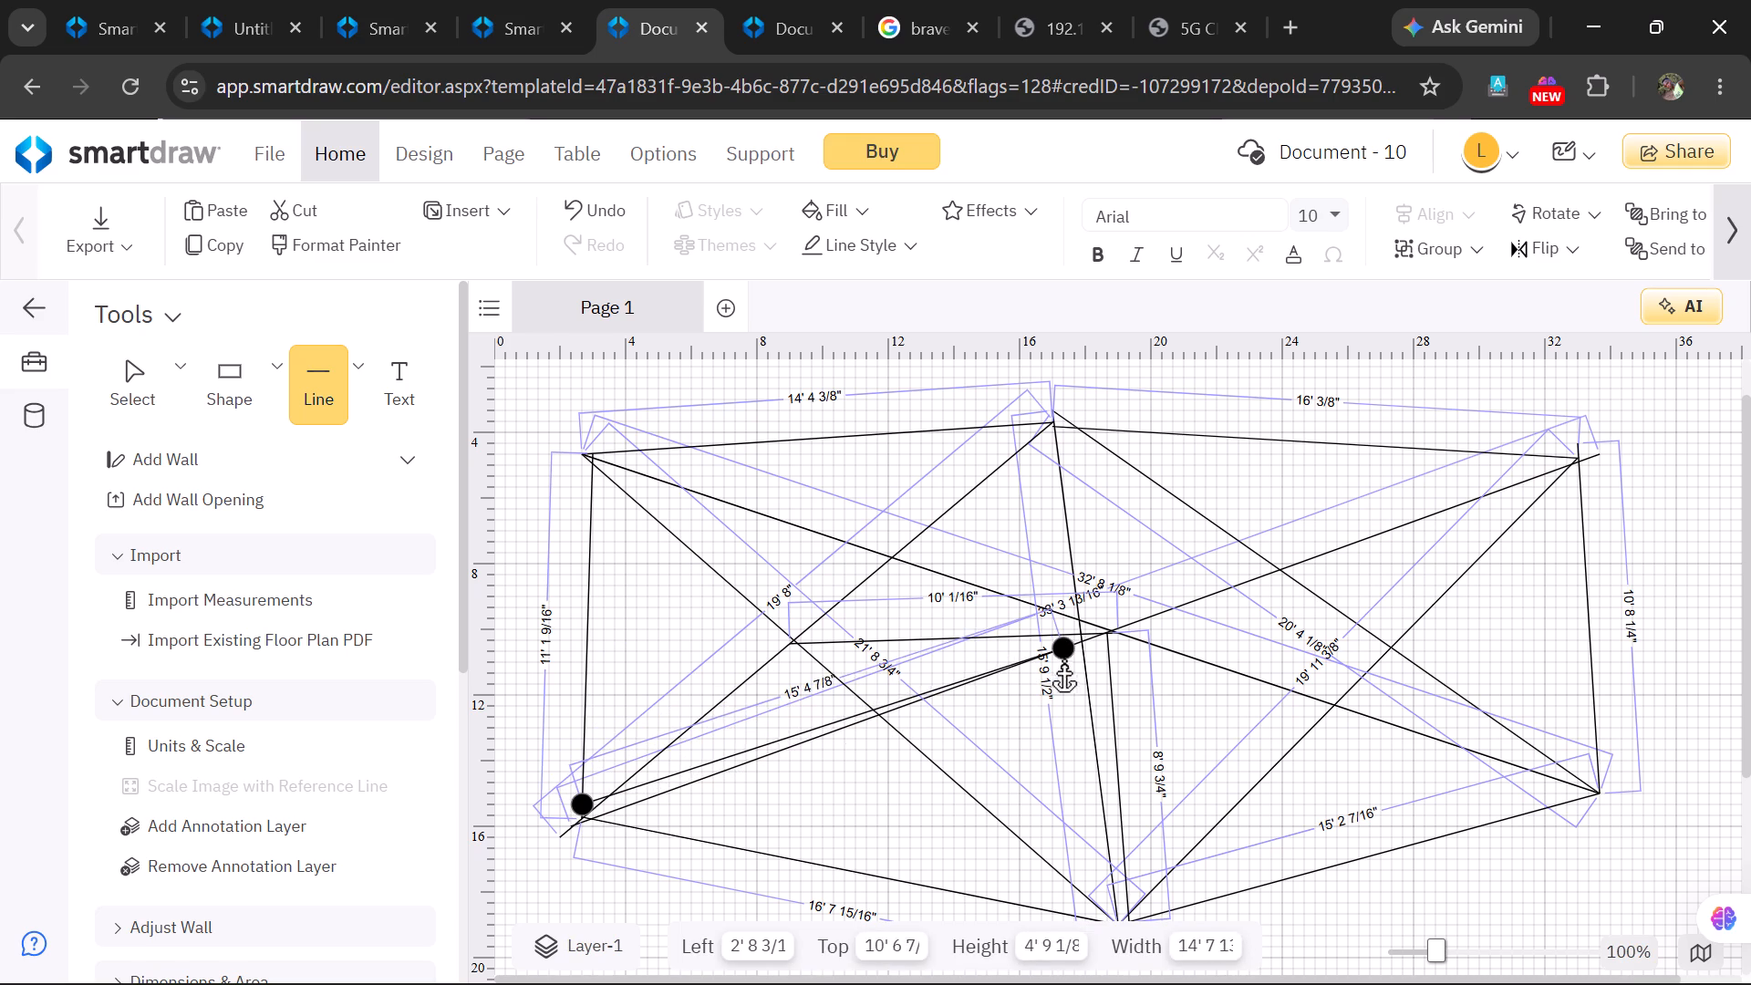
drag(1063, 659, 1363, 700)
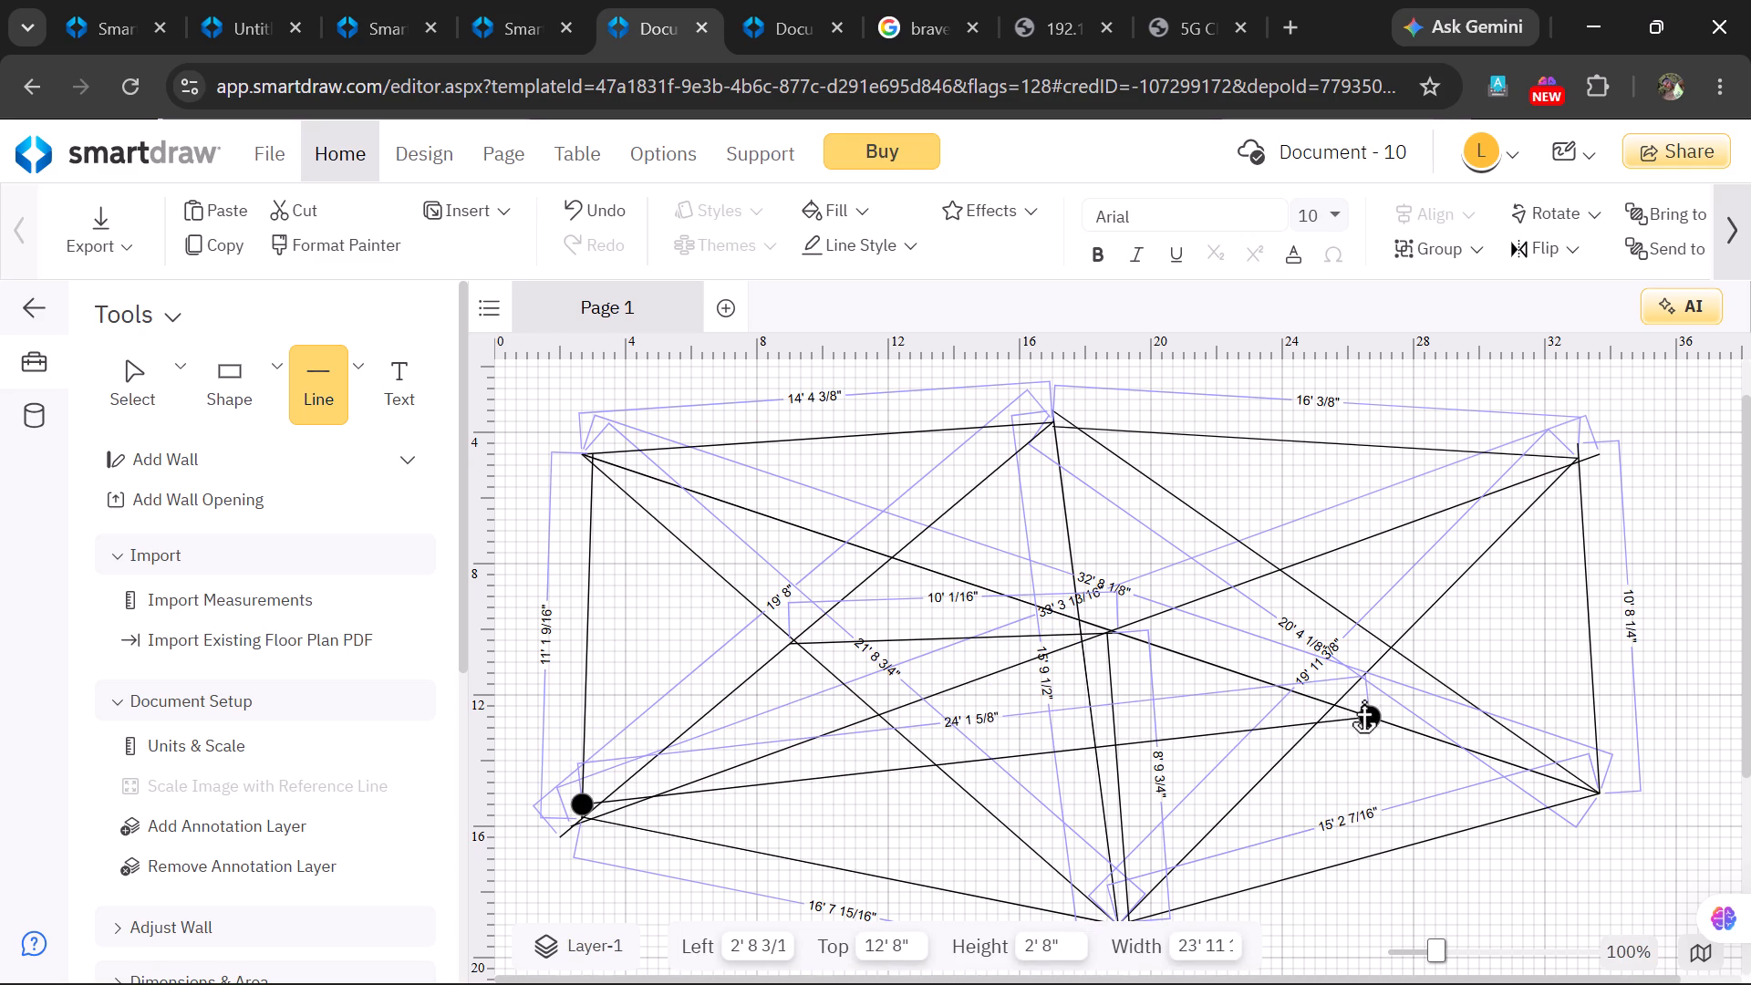
drag(1363, 700, 1356, 705)
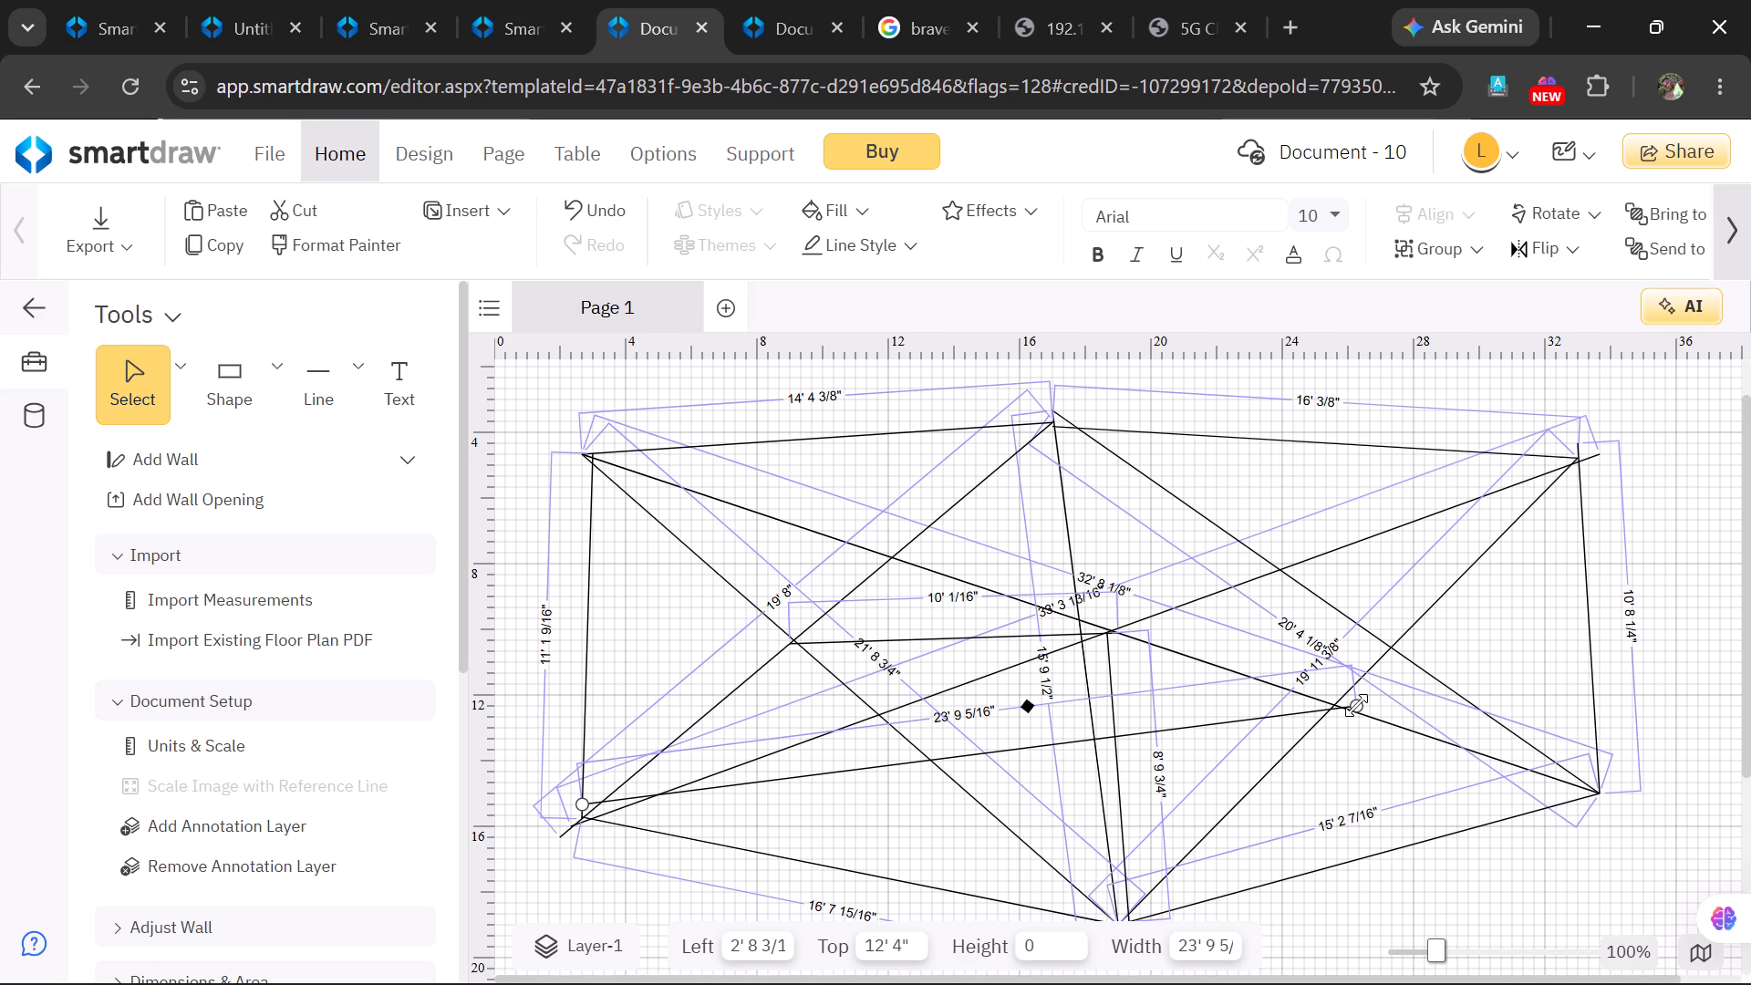
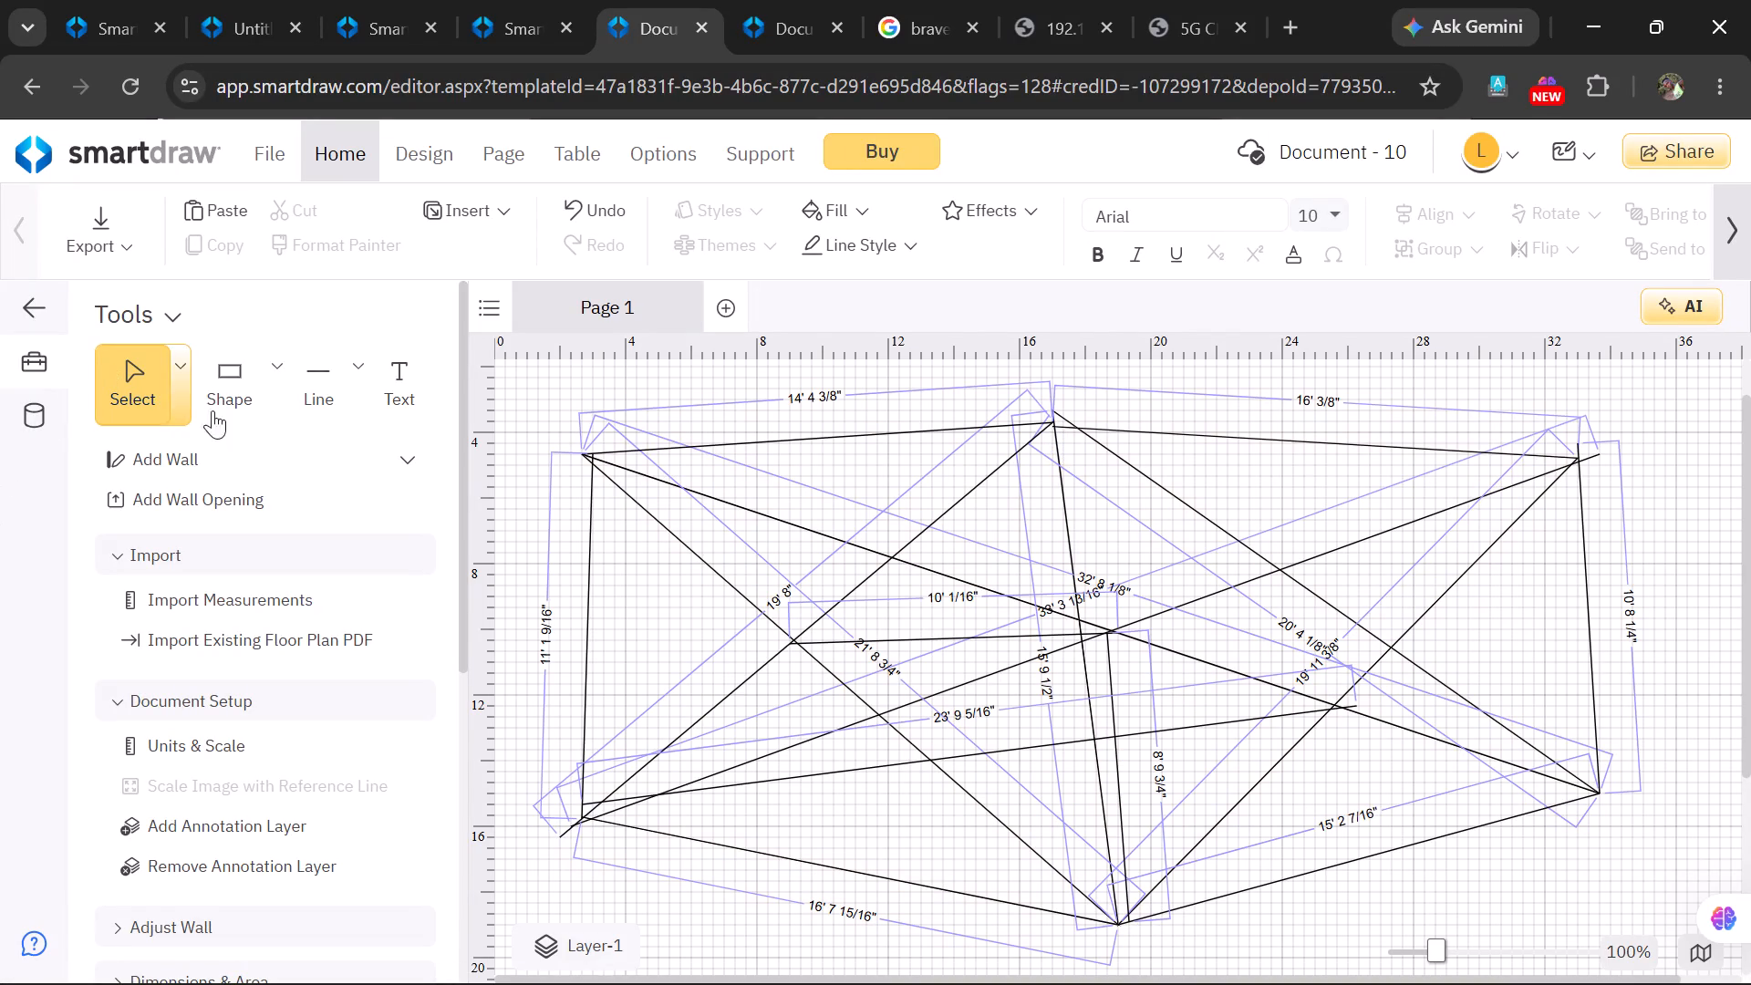
Draw a straight line about 17' 5" long from the outline's top middle vertex to the 10' 8 1/4" side.
click(323, 391)
click(351, 389)
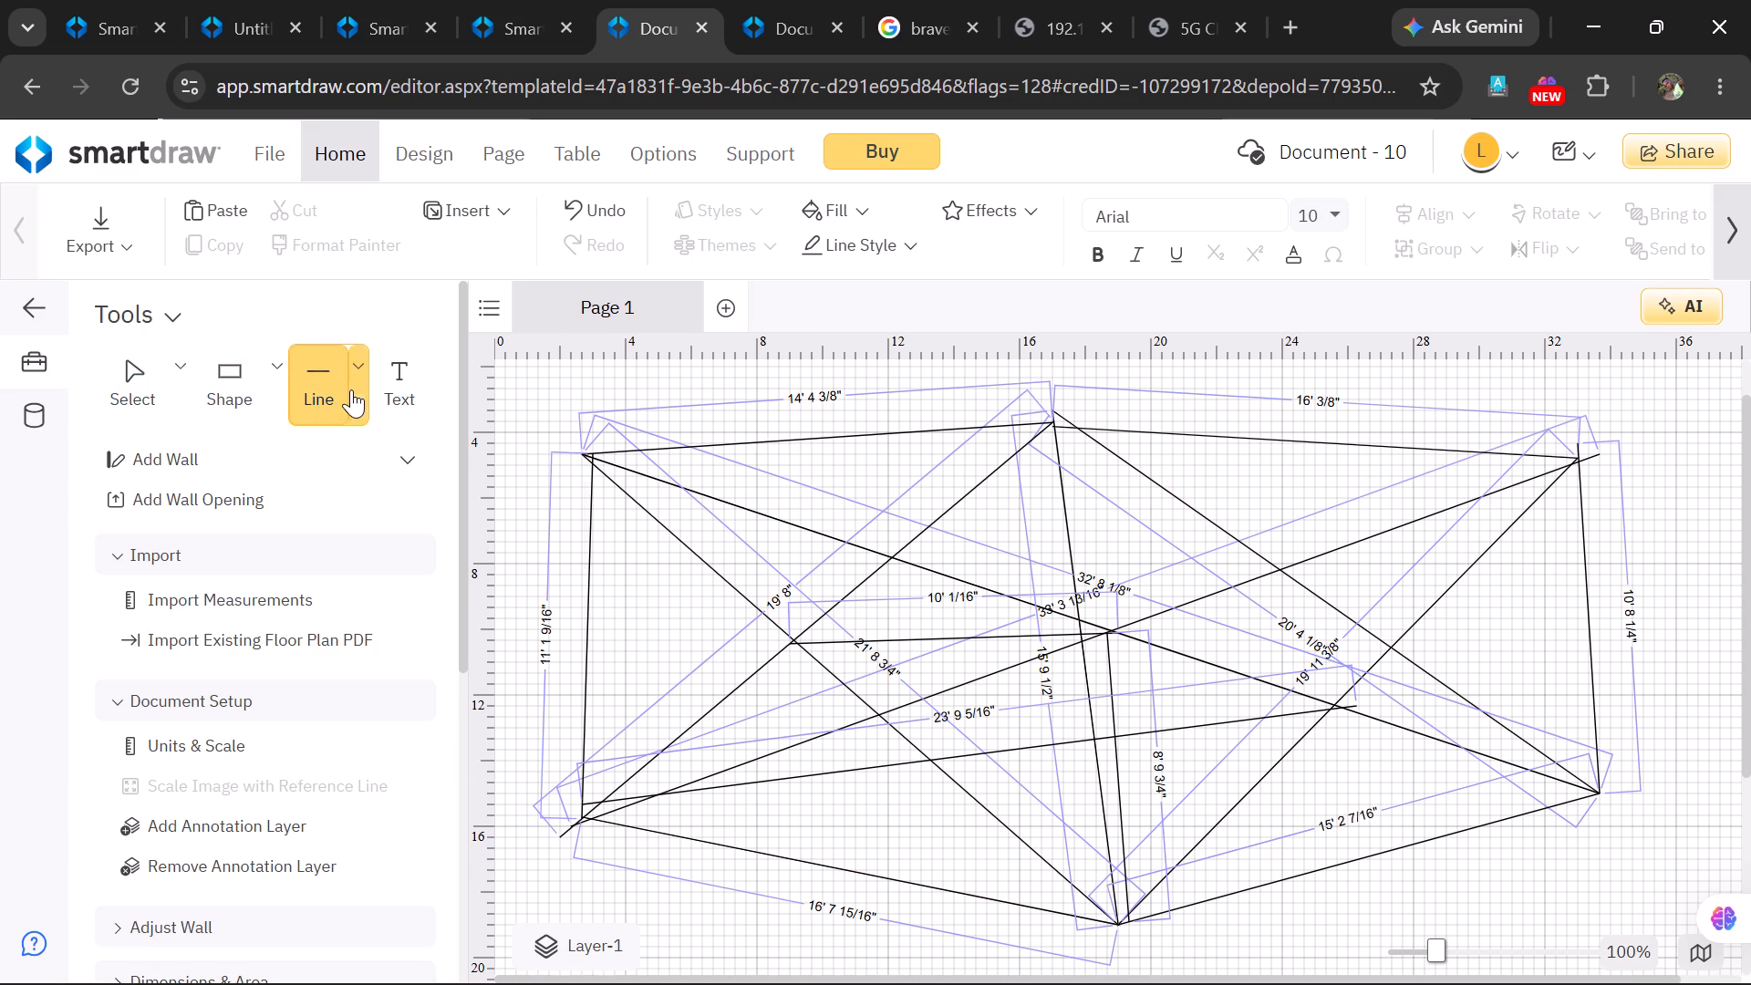
click(494, 479)
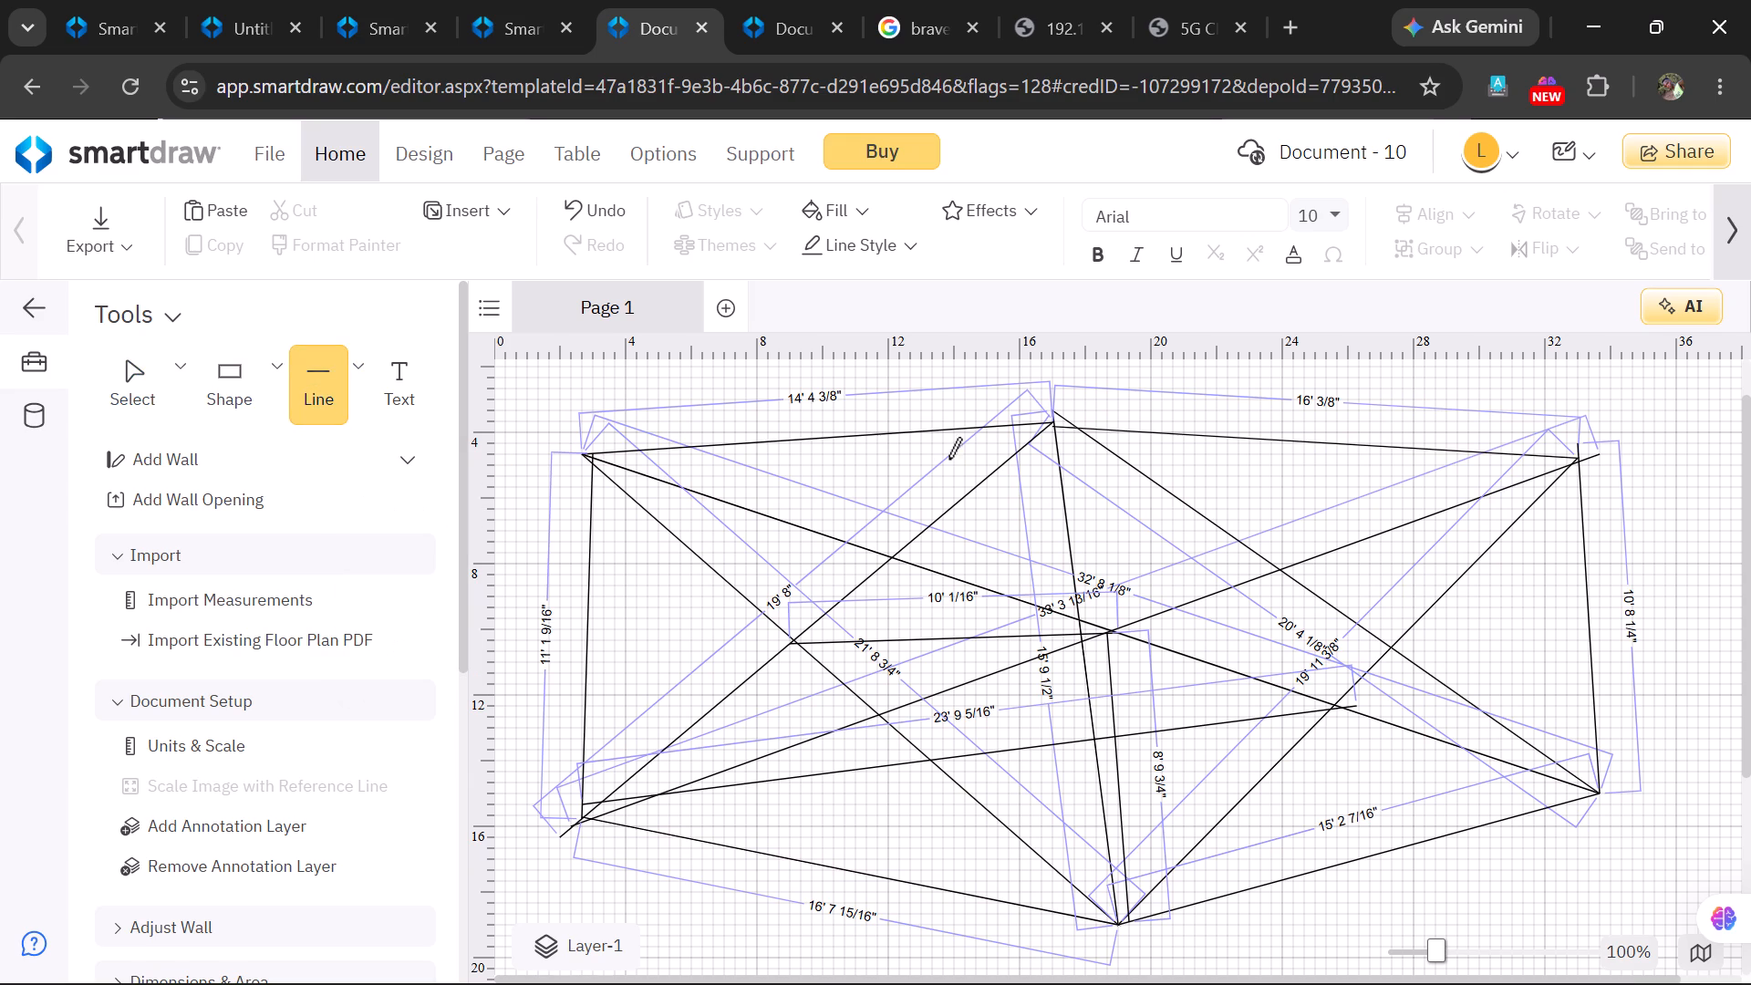
drag(1055, 430, 1252, 492)
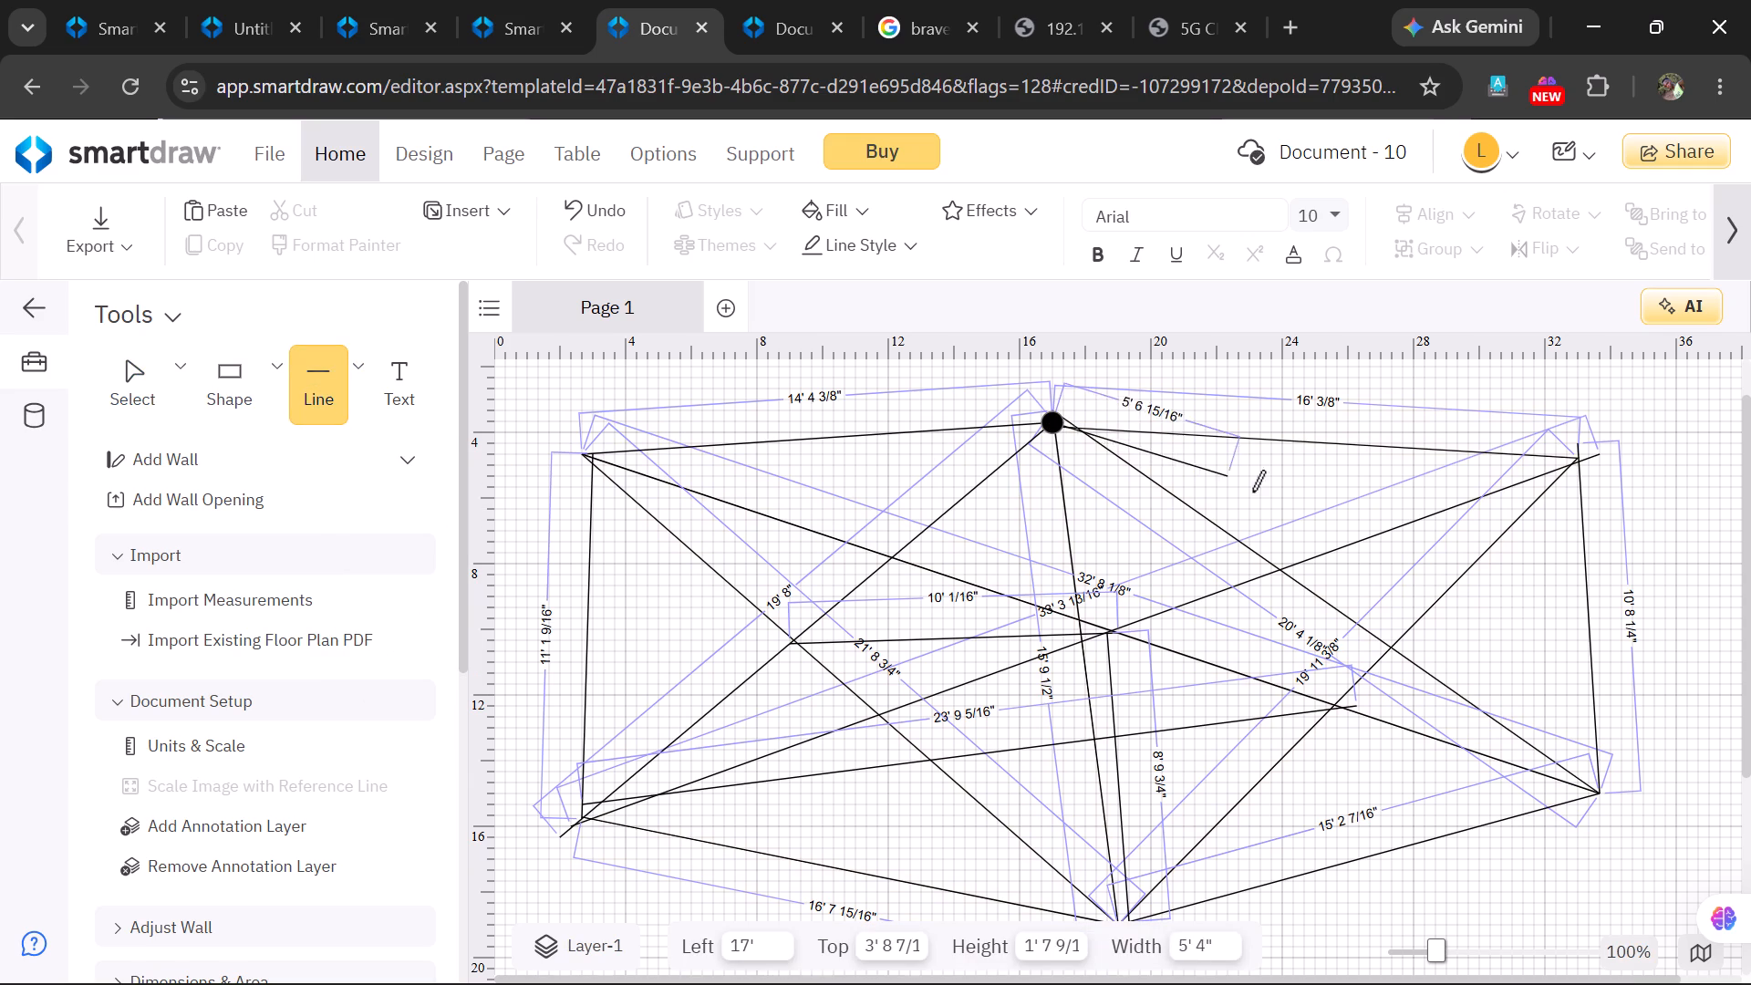
drag(1252, 492, 1582, 617)
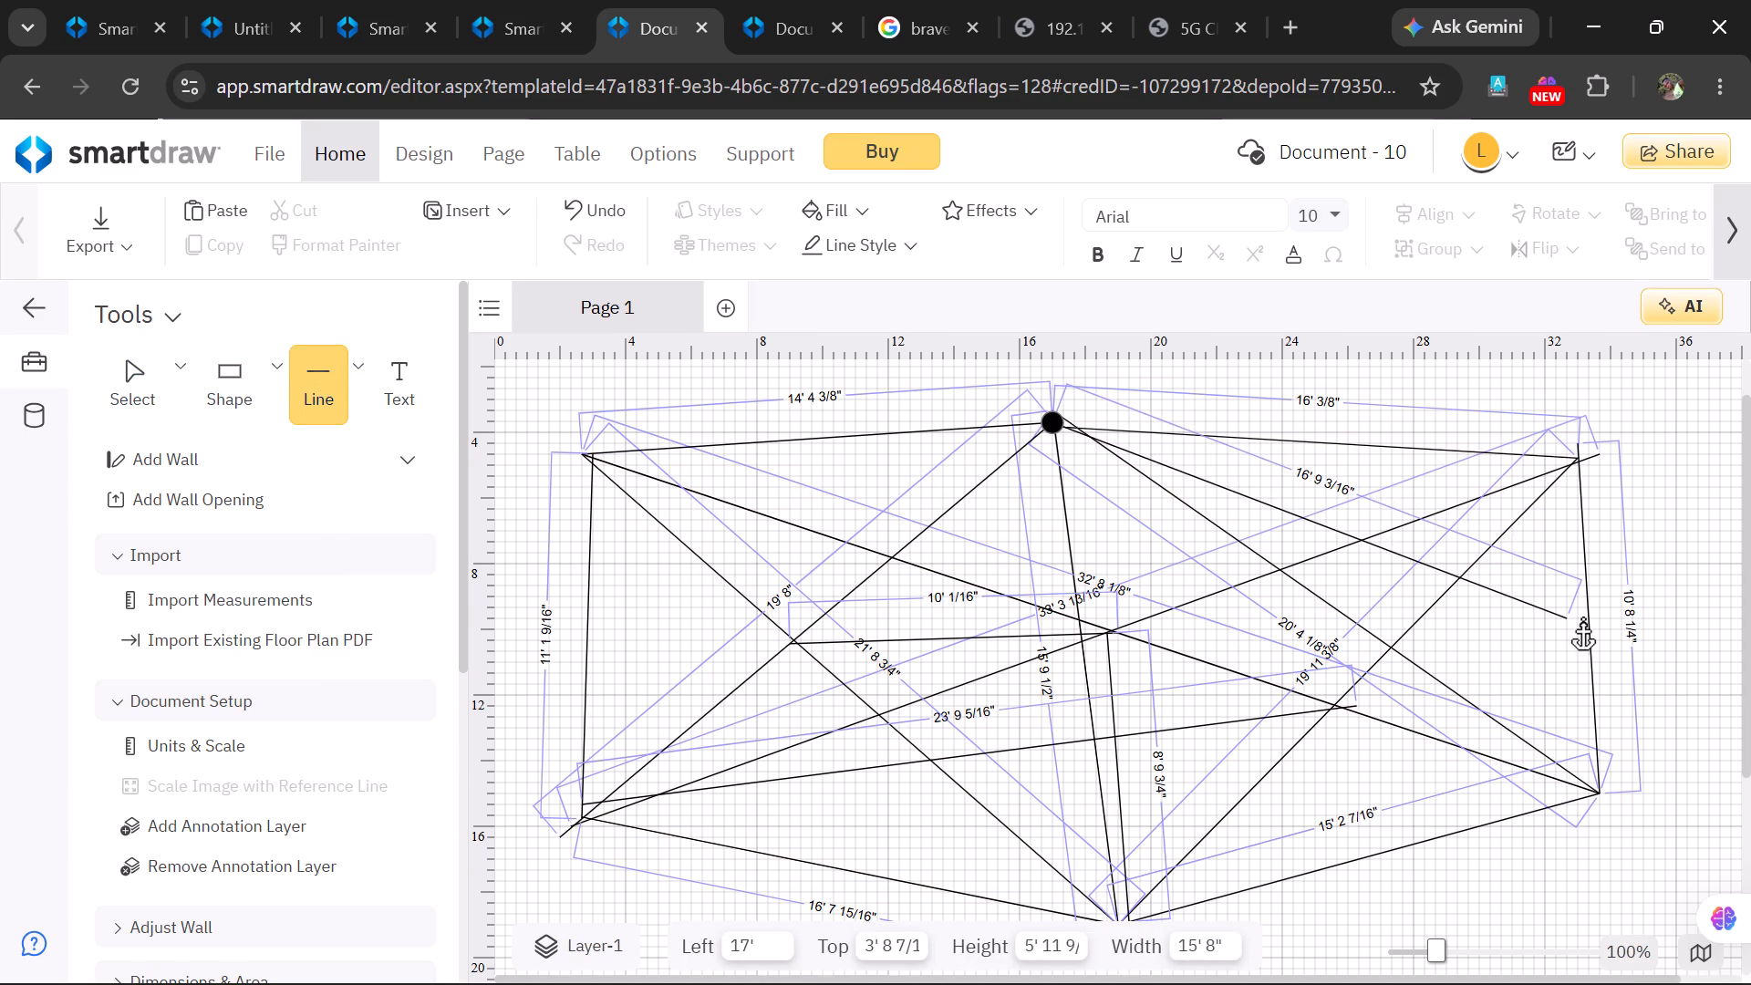
drag(1582, 617, 1567, 672)
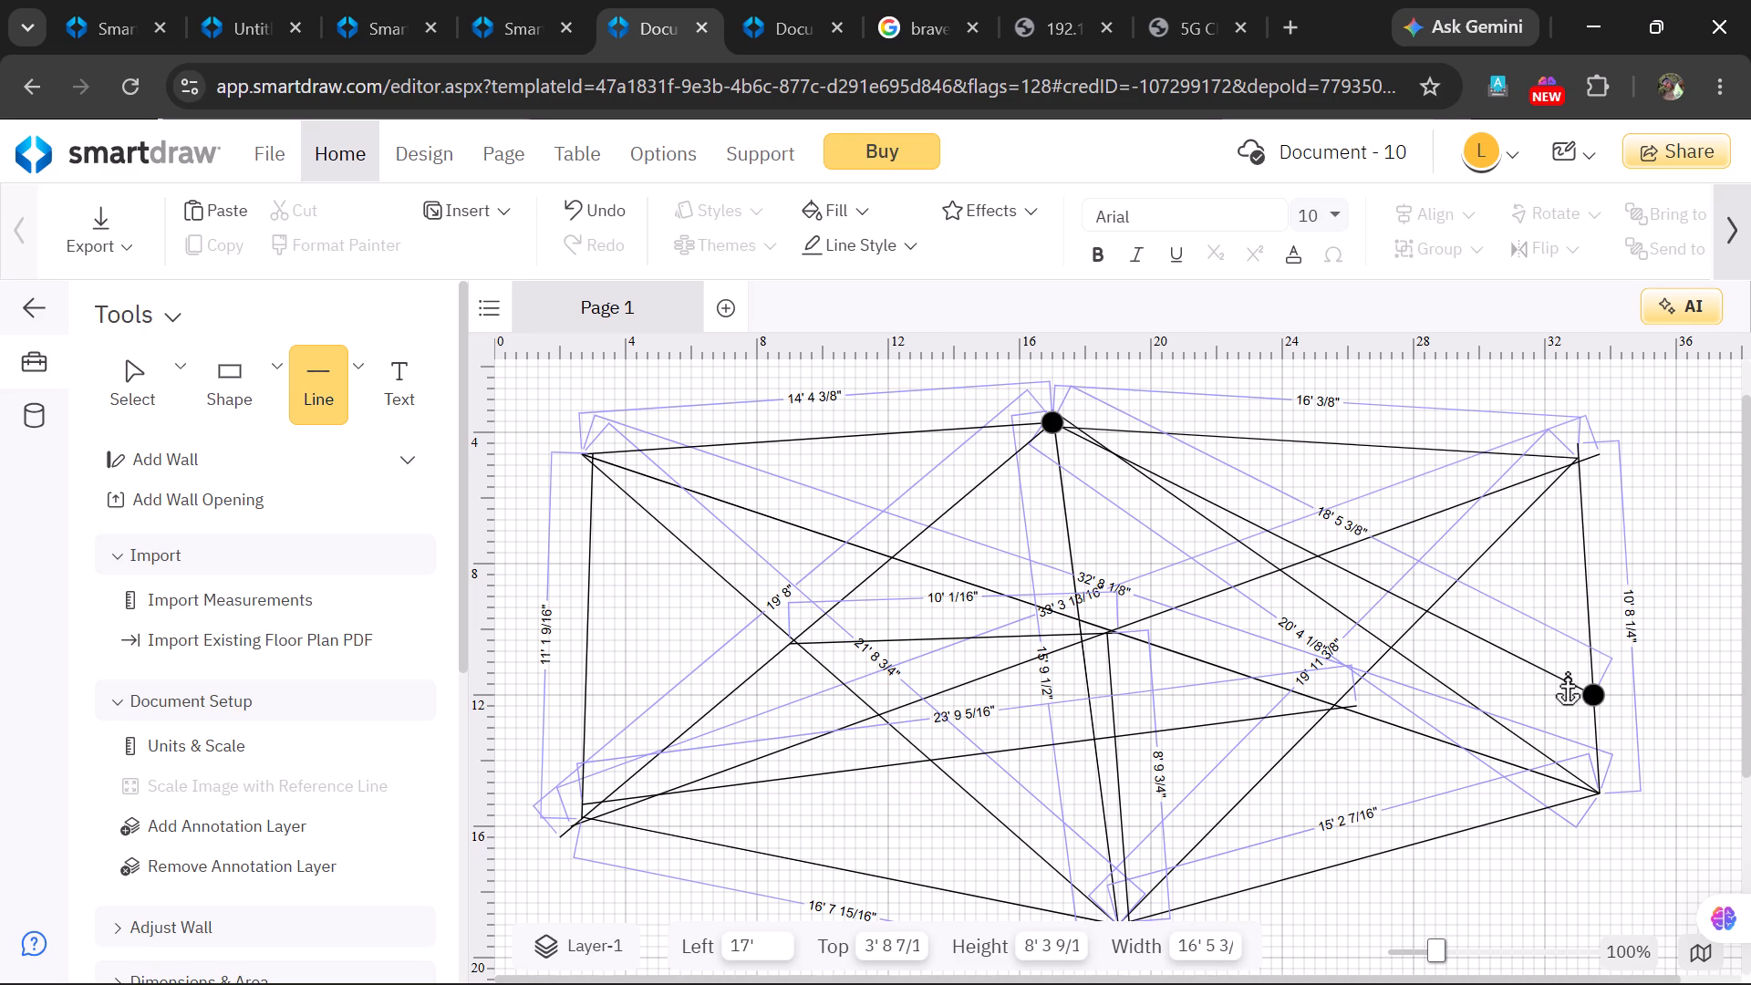
drag(1567, 672, 1578, 617)
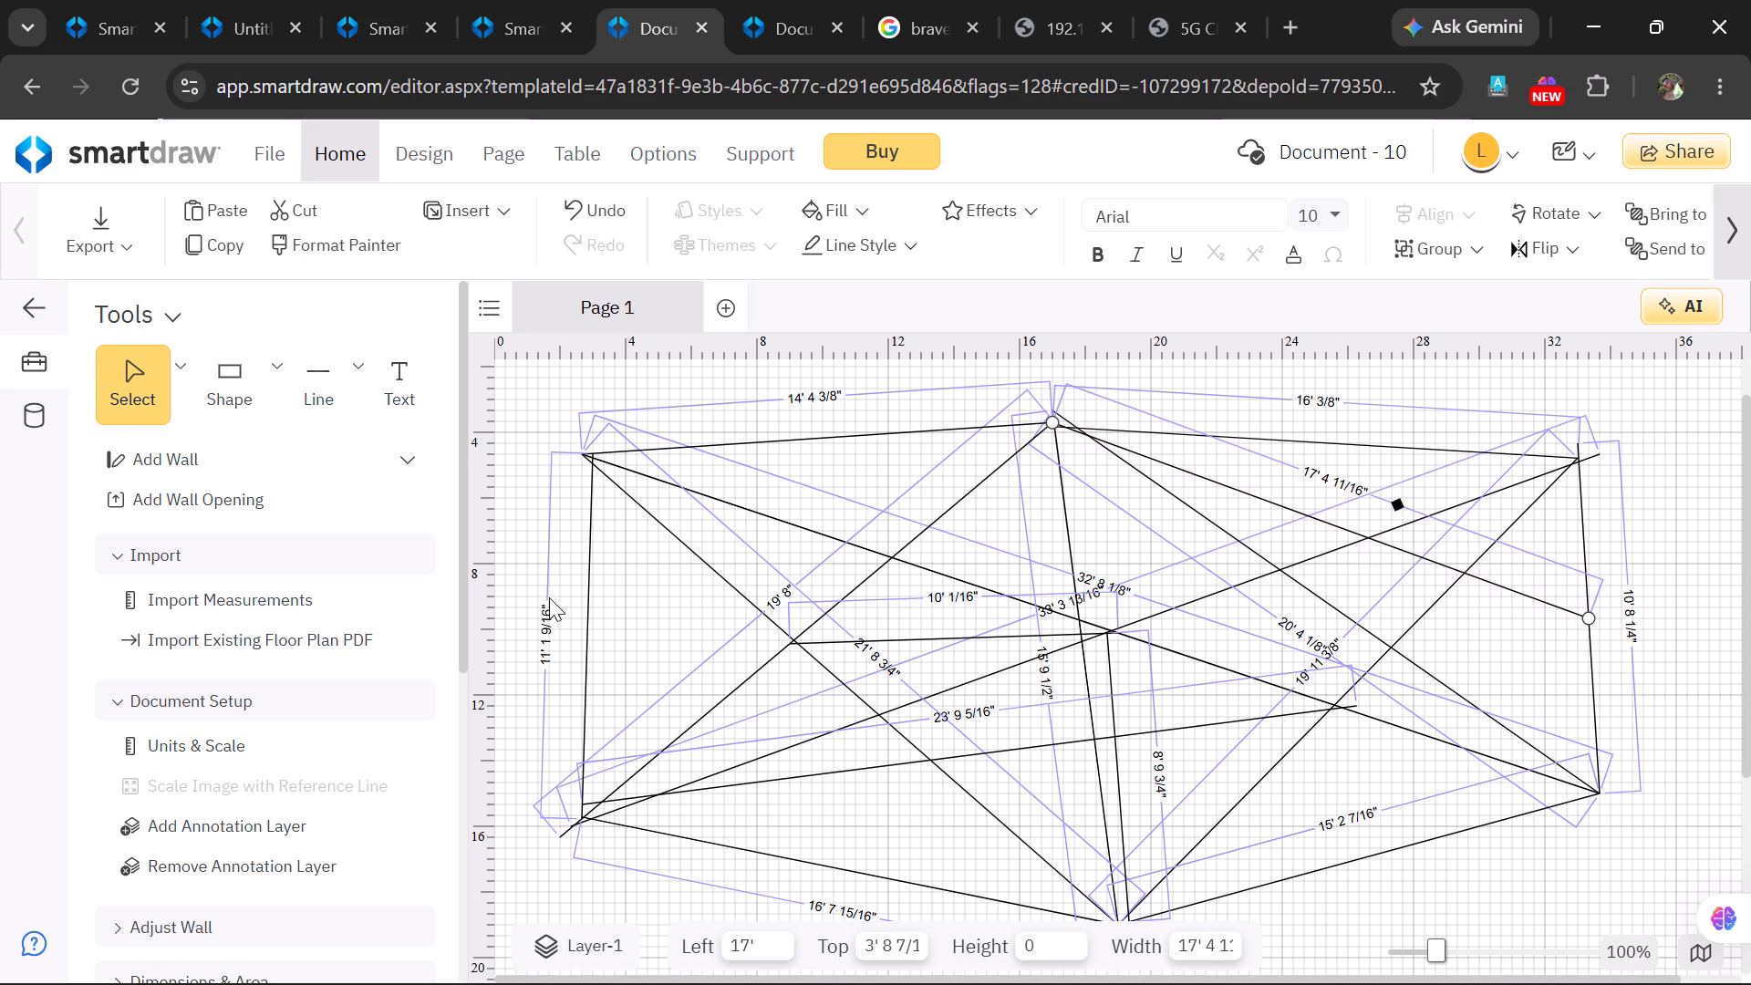
Draw a straight line about 6' 1" long from near the crossing of the 19' 8" and 21' 8 3/4" lines to the 11' 1 9/16" side.
click(357, 367)
click(479, 479)
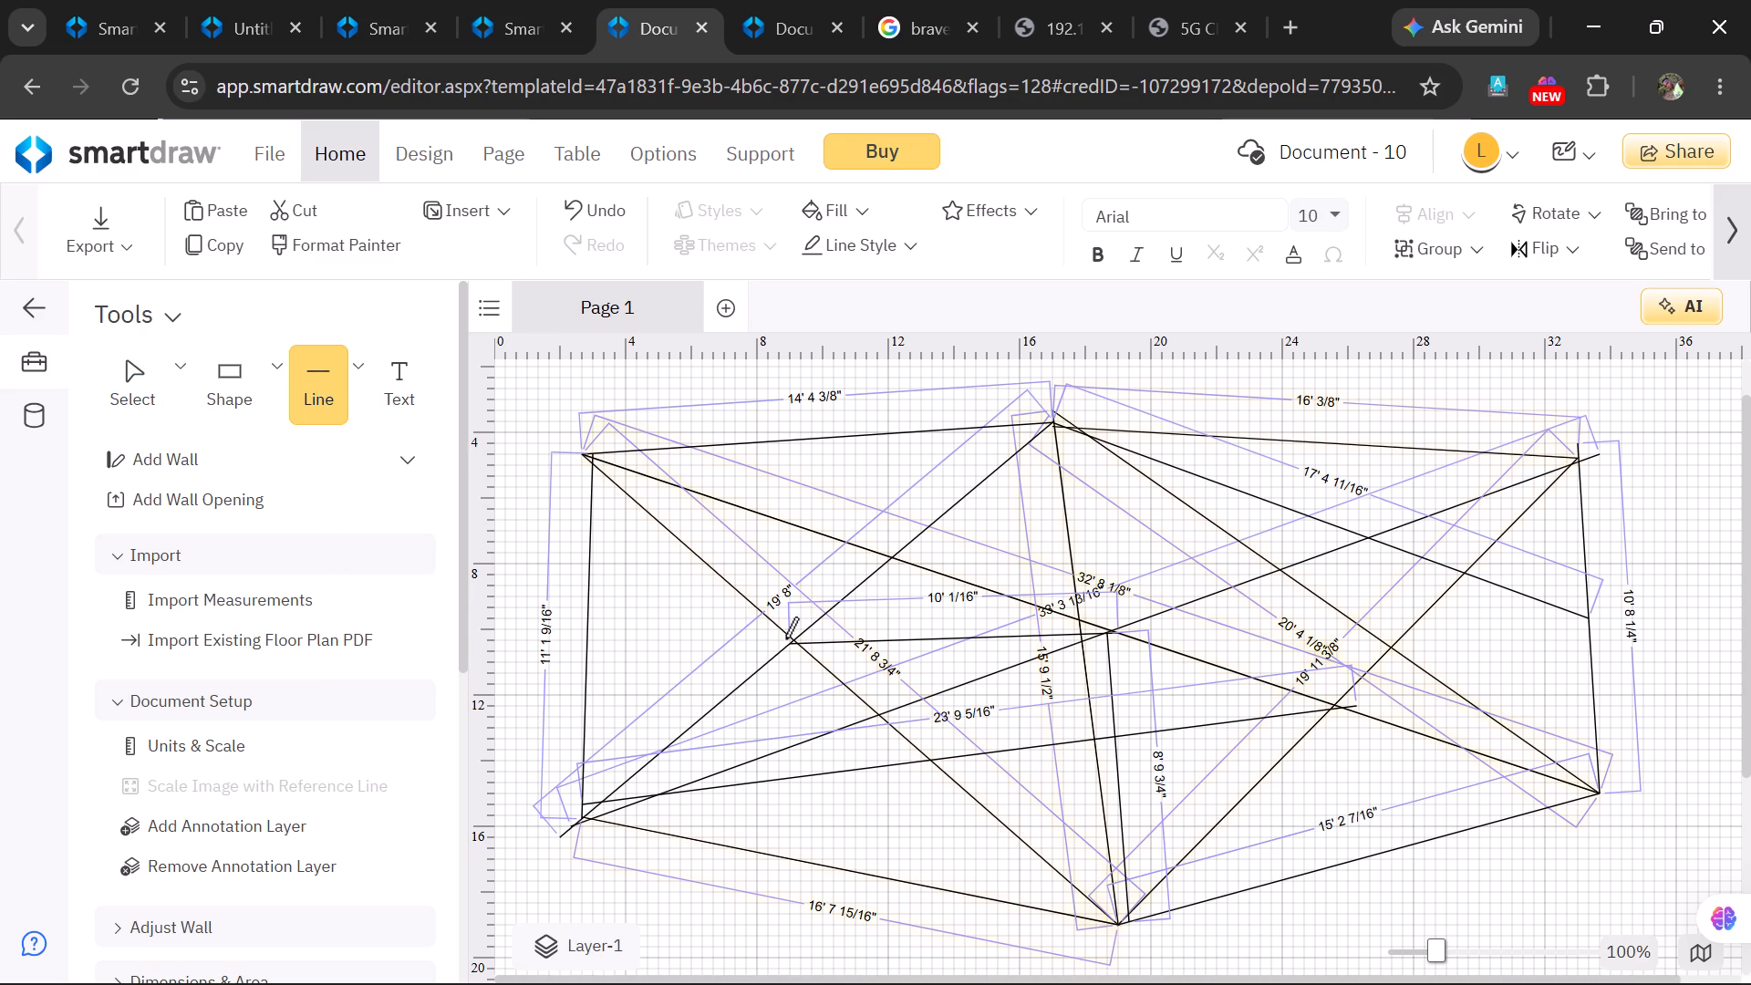
drag(783, 636, 600, 589)
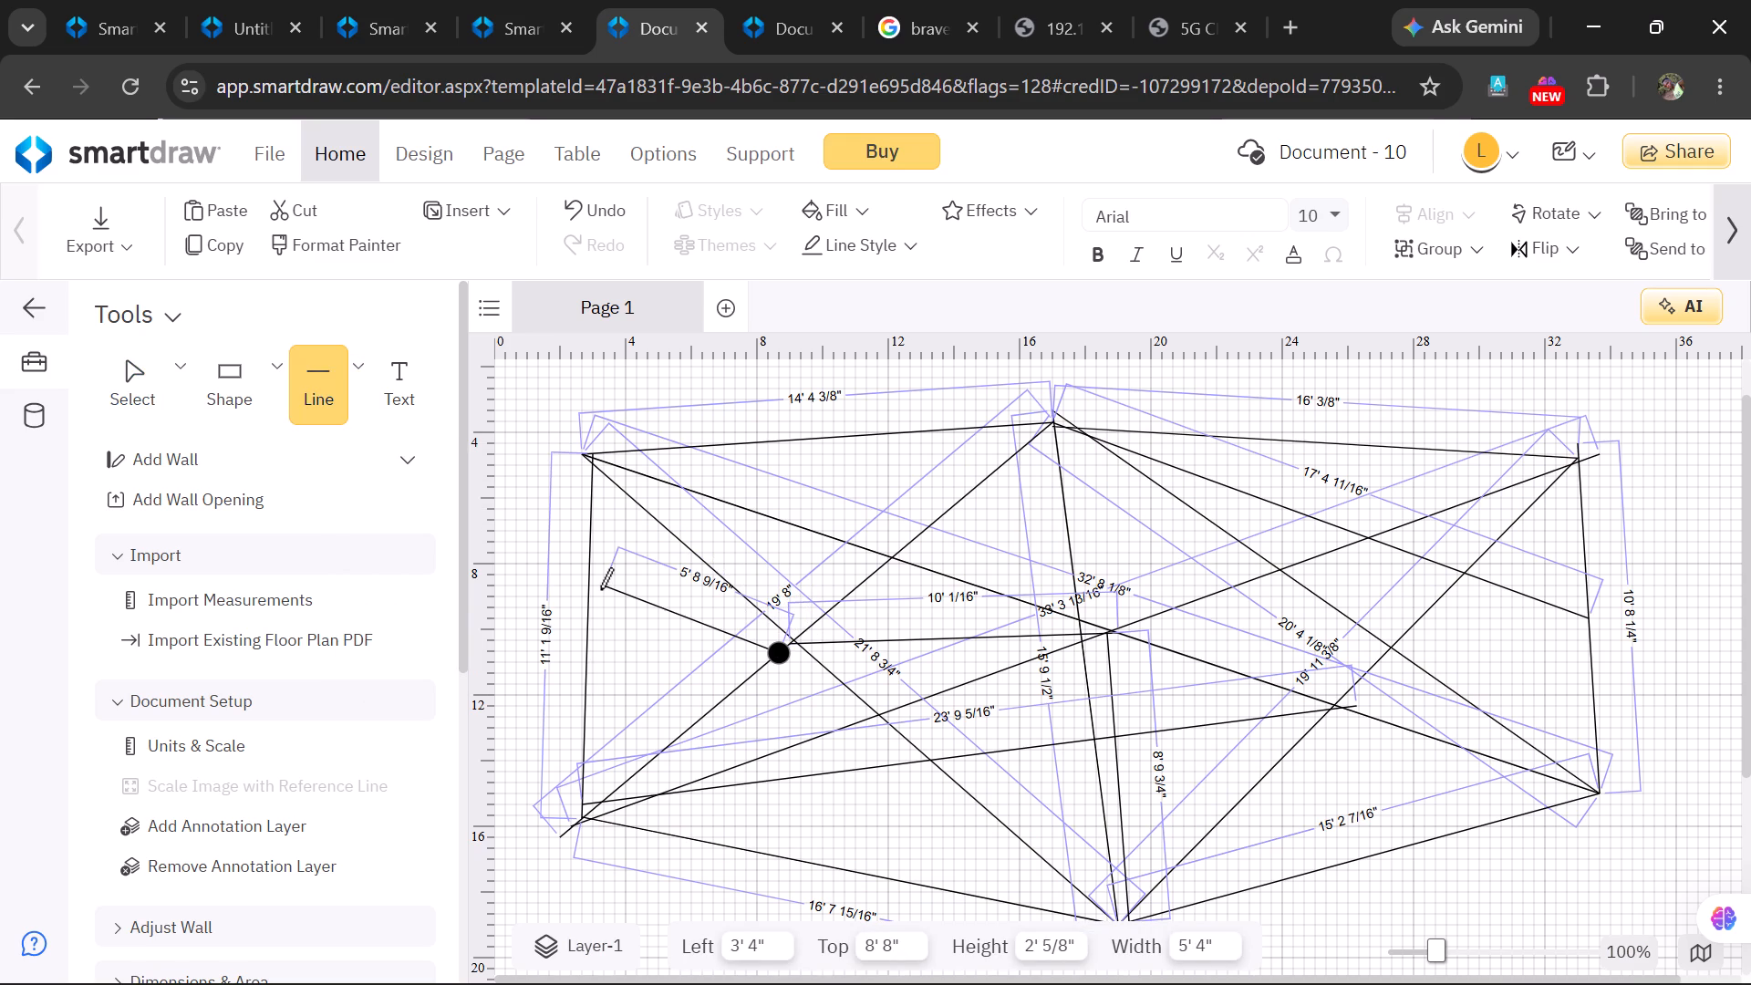
drag(600, 589, 585, 592)
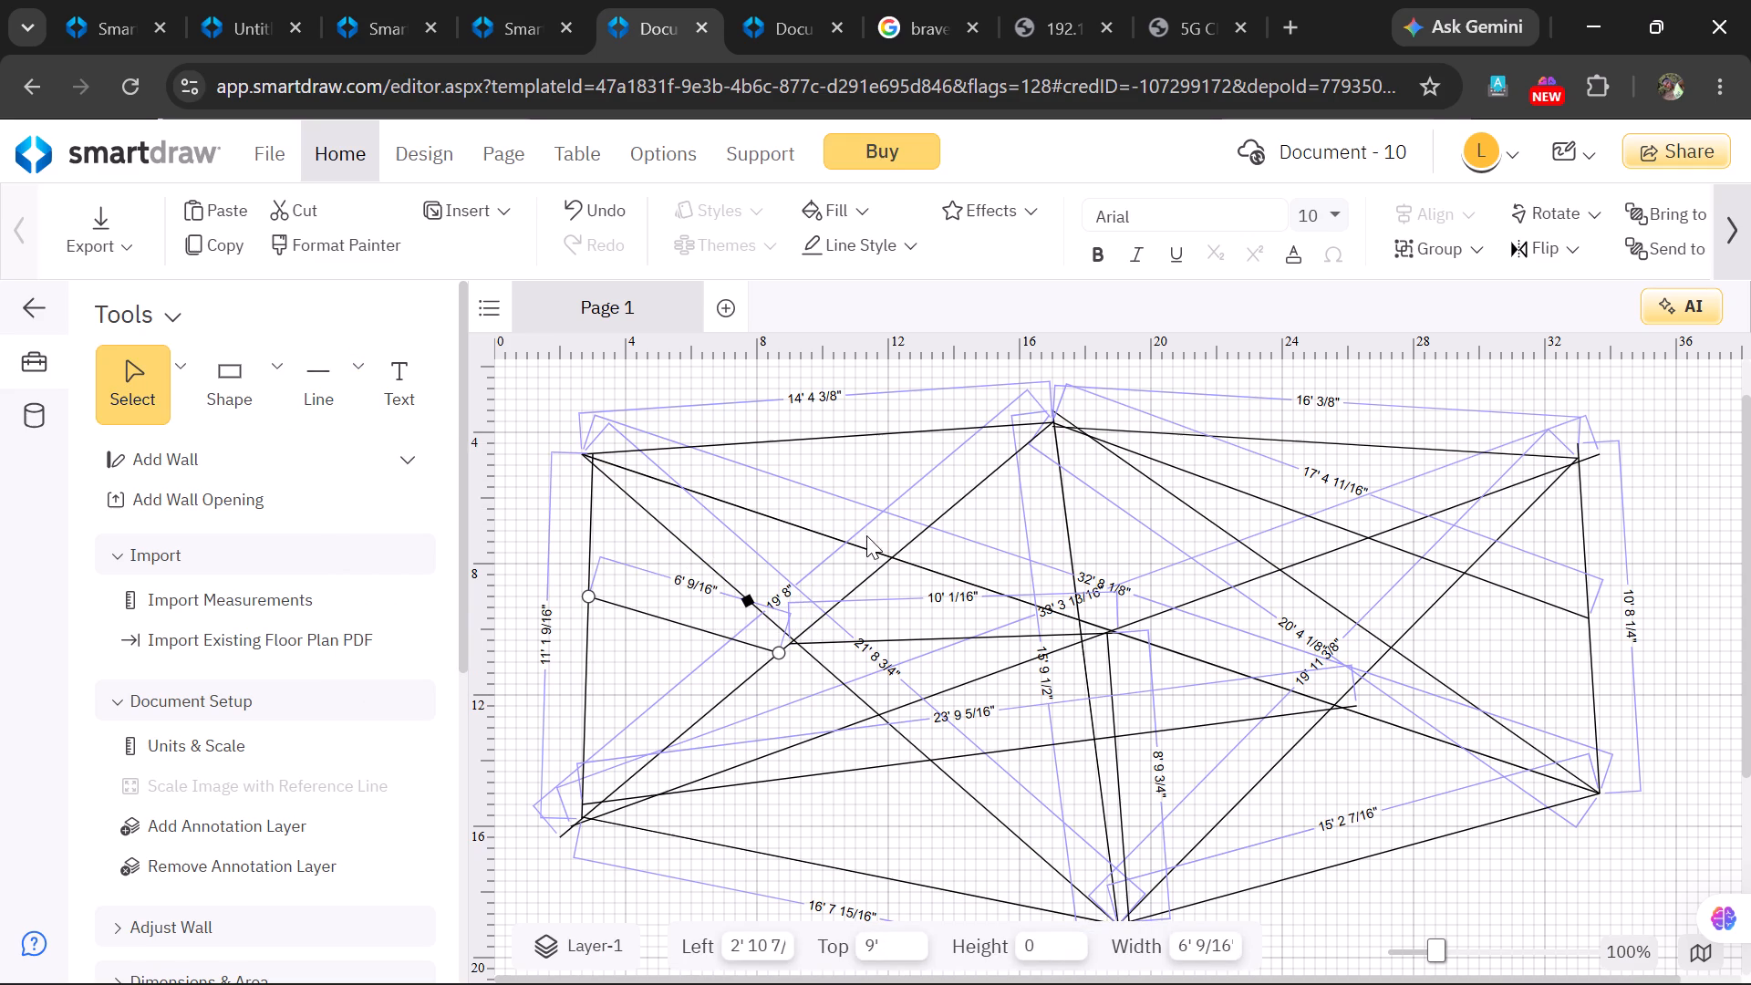
Draw a vertical straight line about 11' 10" long downward from the middle of the outline's 14' 4 3/8" top edge.
click(349, 380)
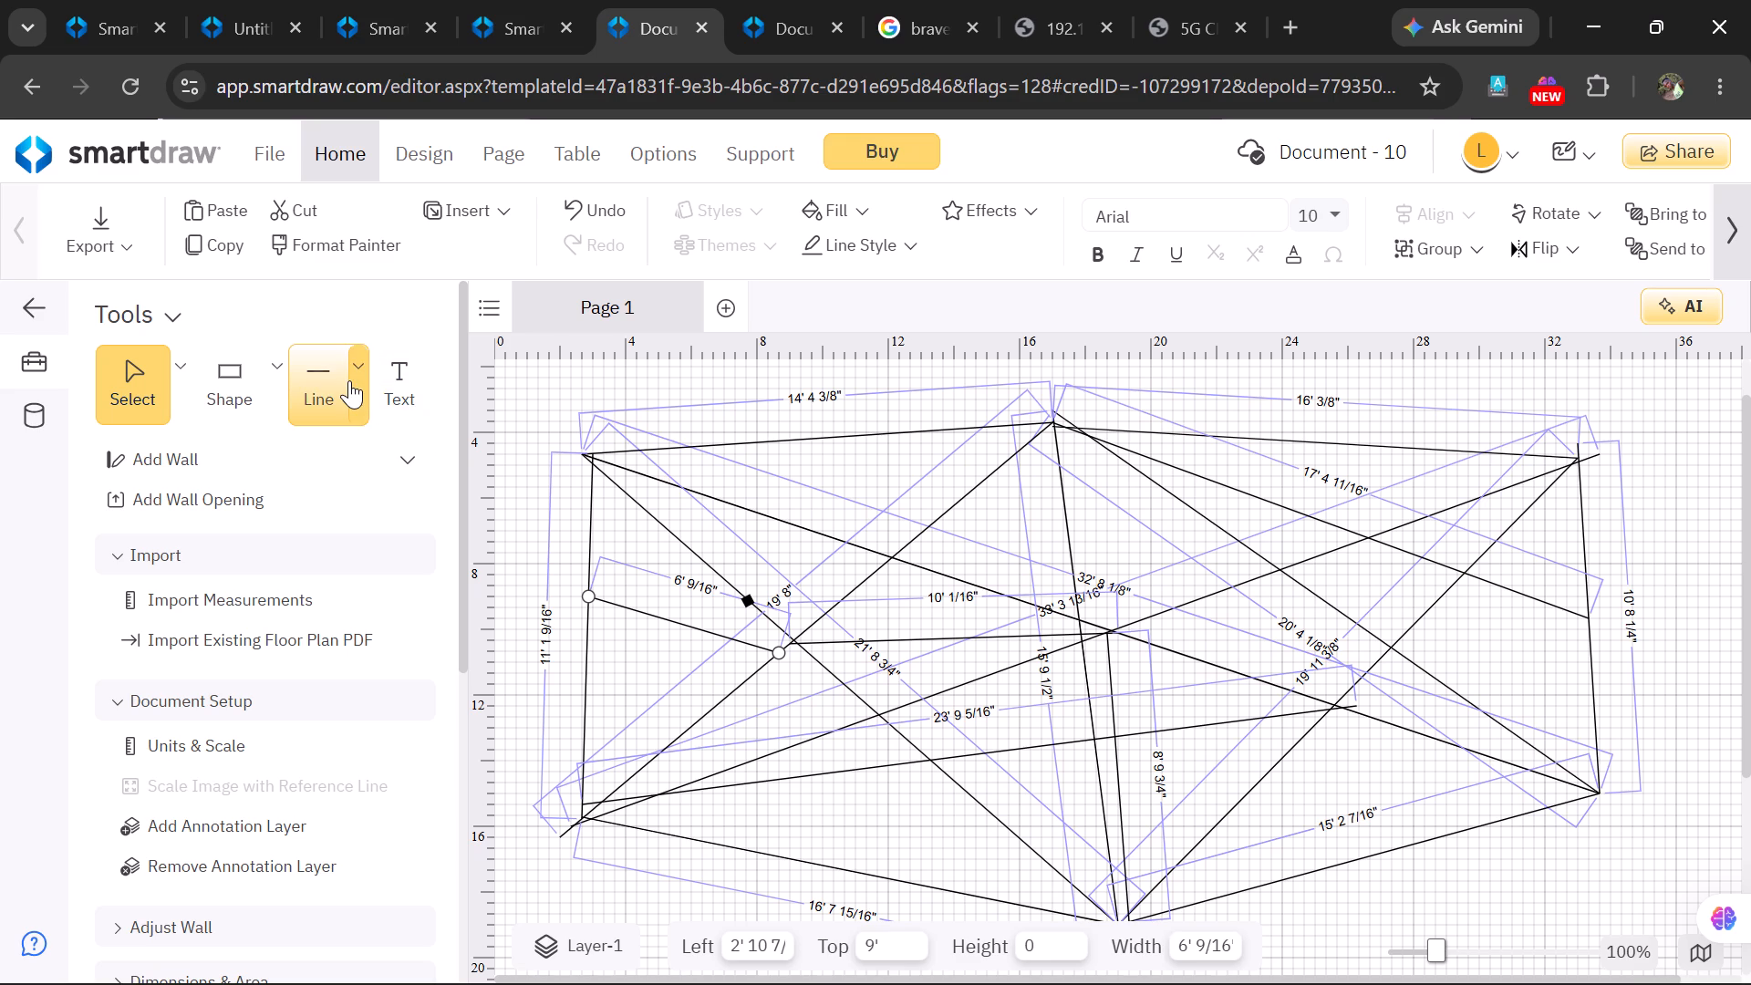
click(425, 485)
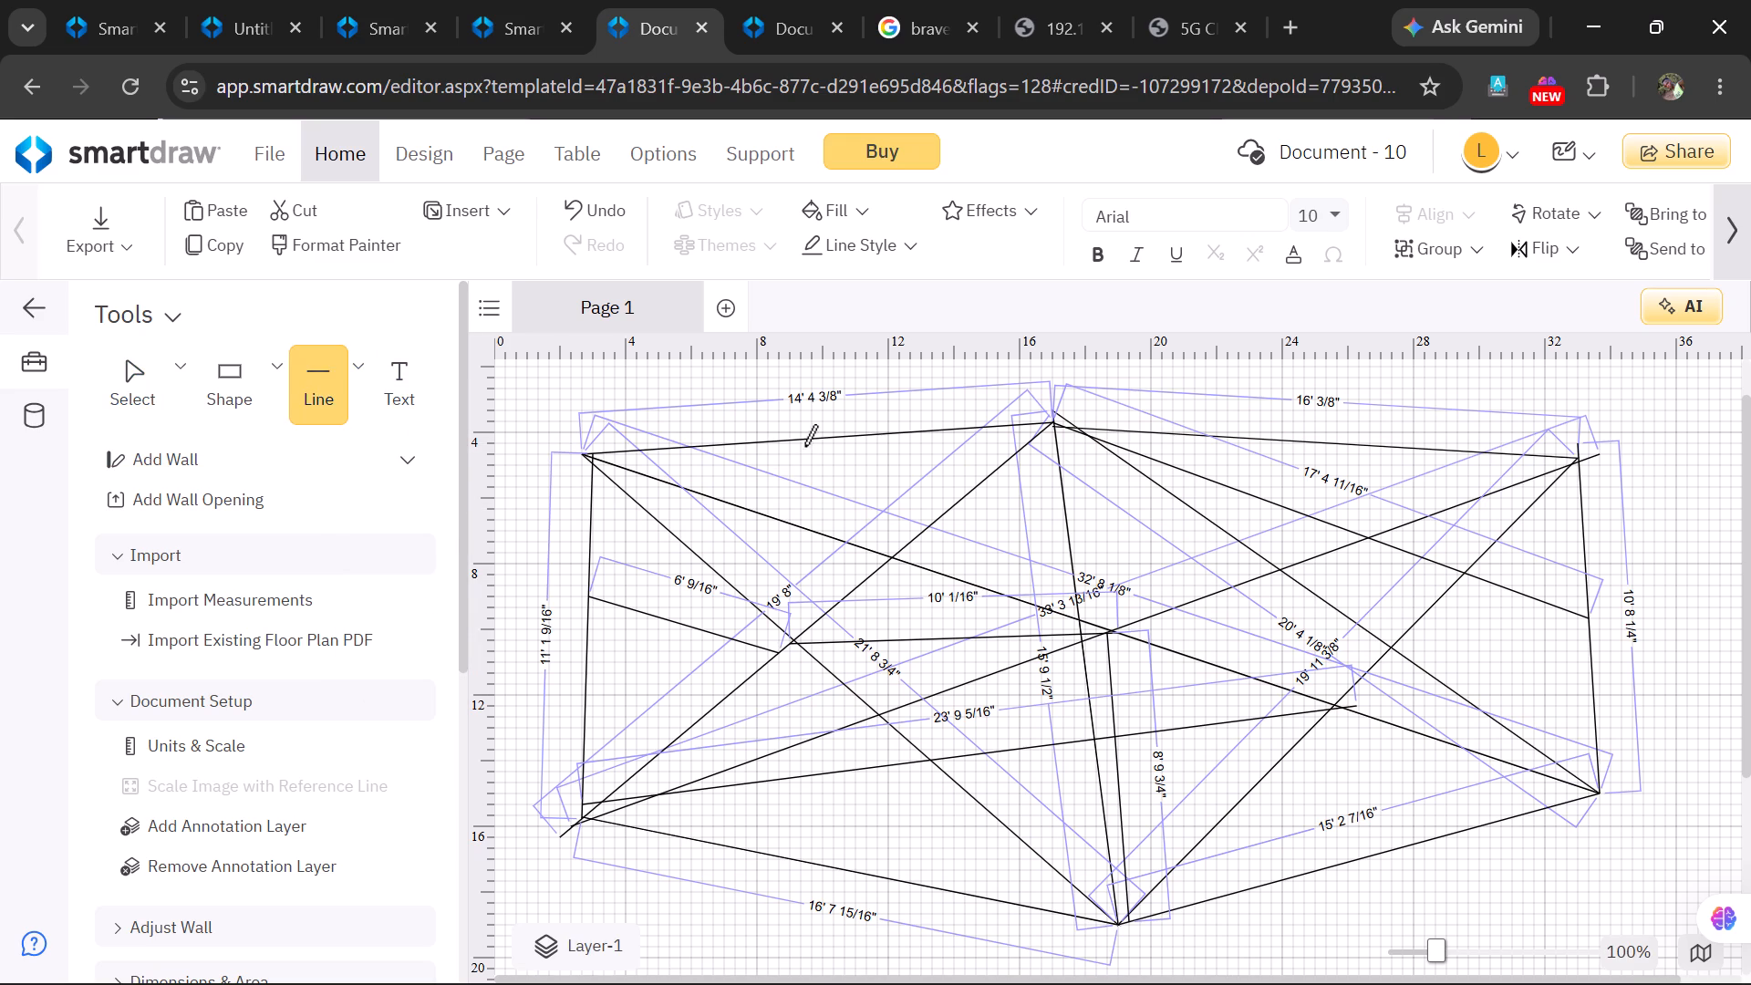
drag(807, 439, 807, 569)
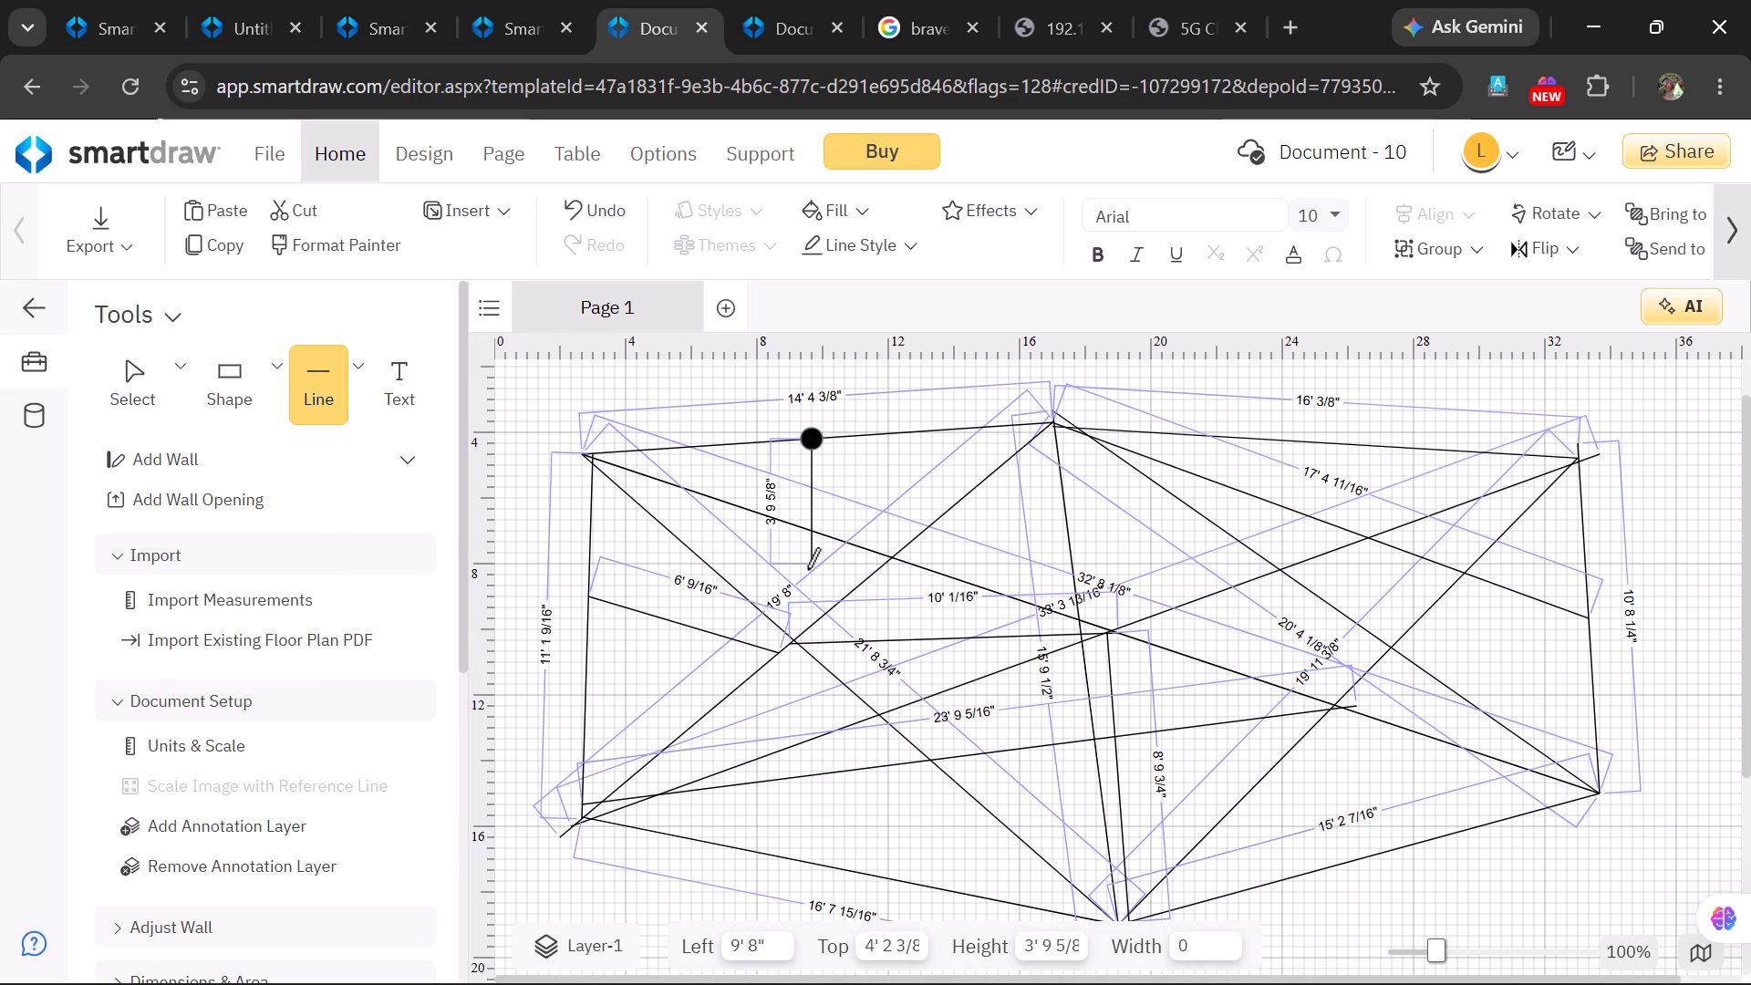
drag(807, 569, 791, 652)
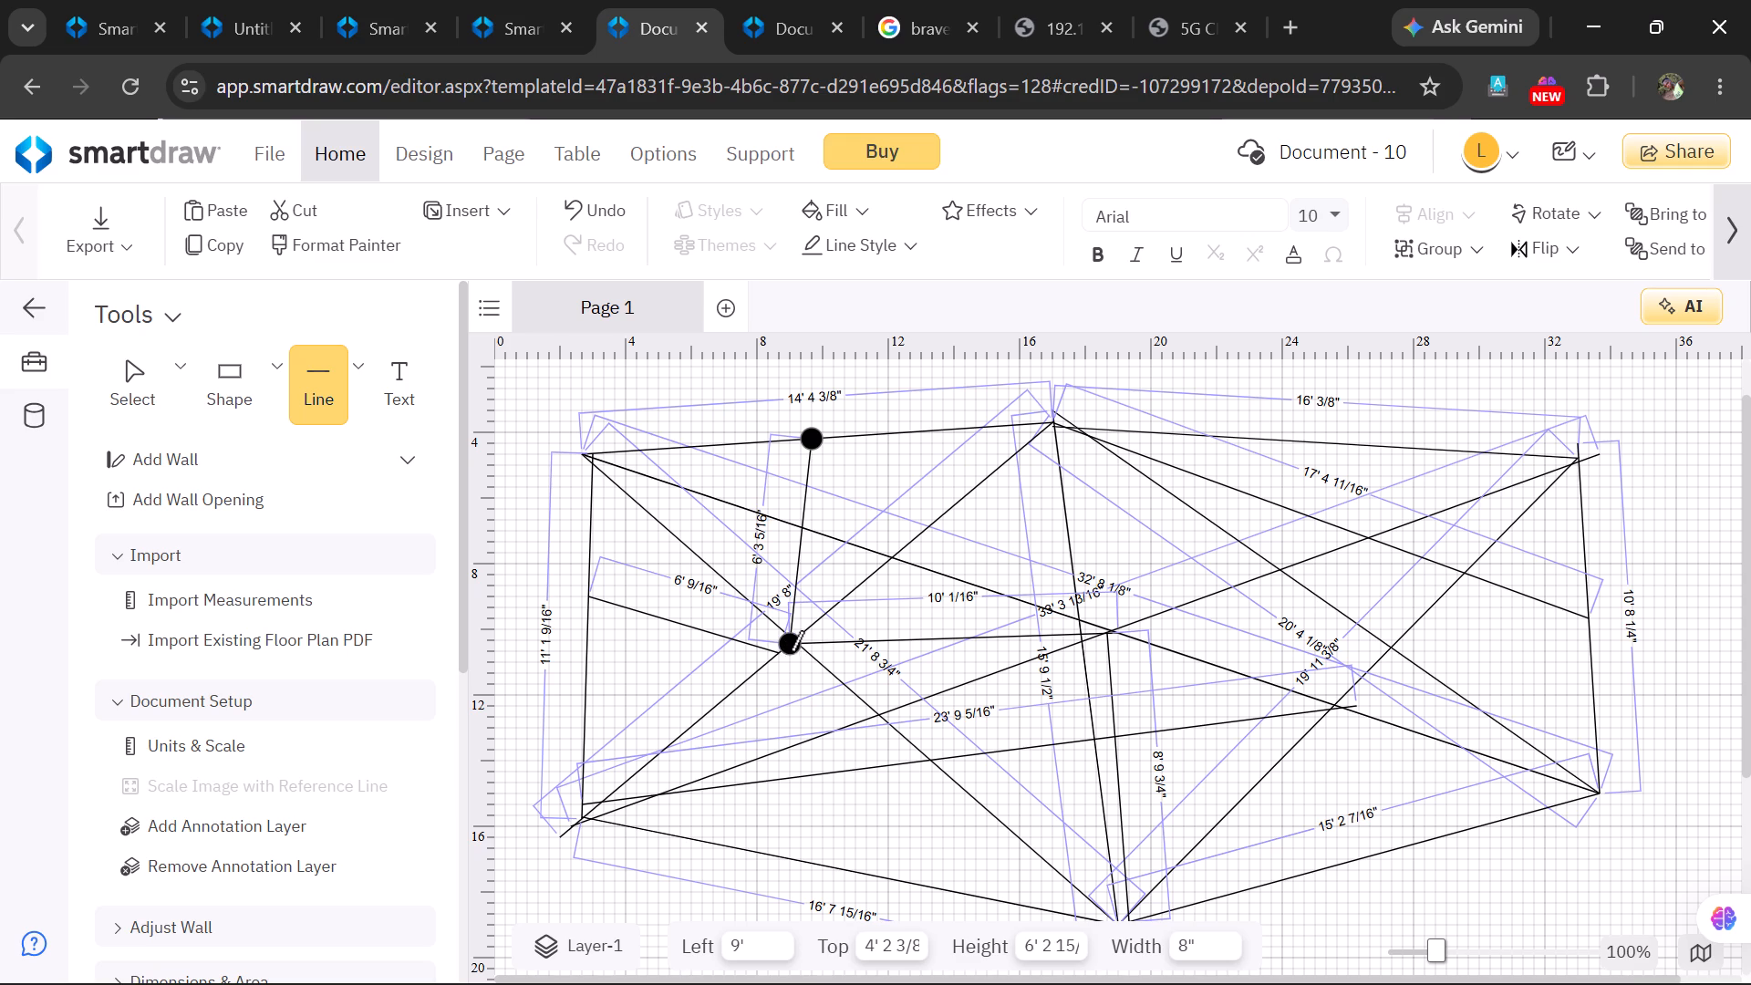
drag(791, 652, 805, 825)
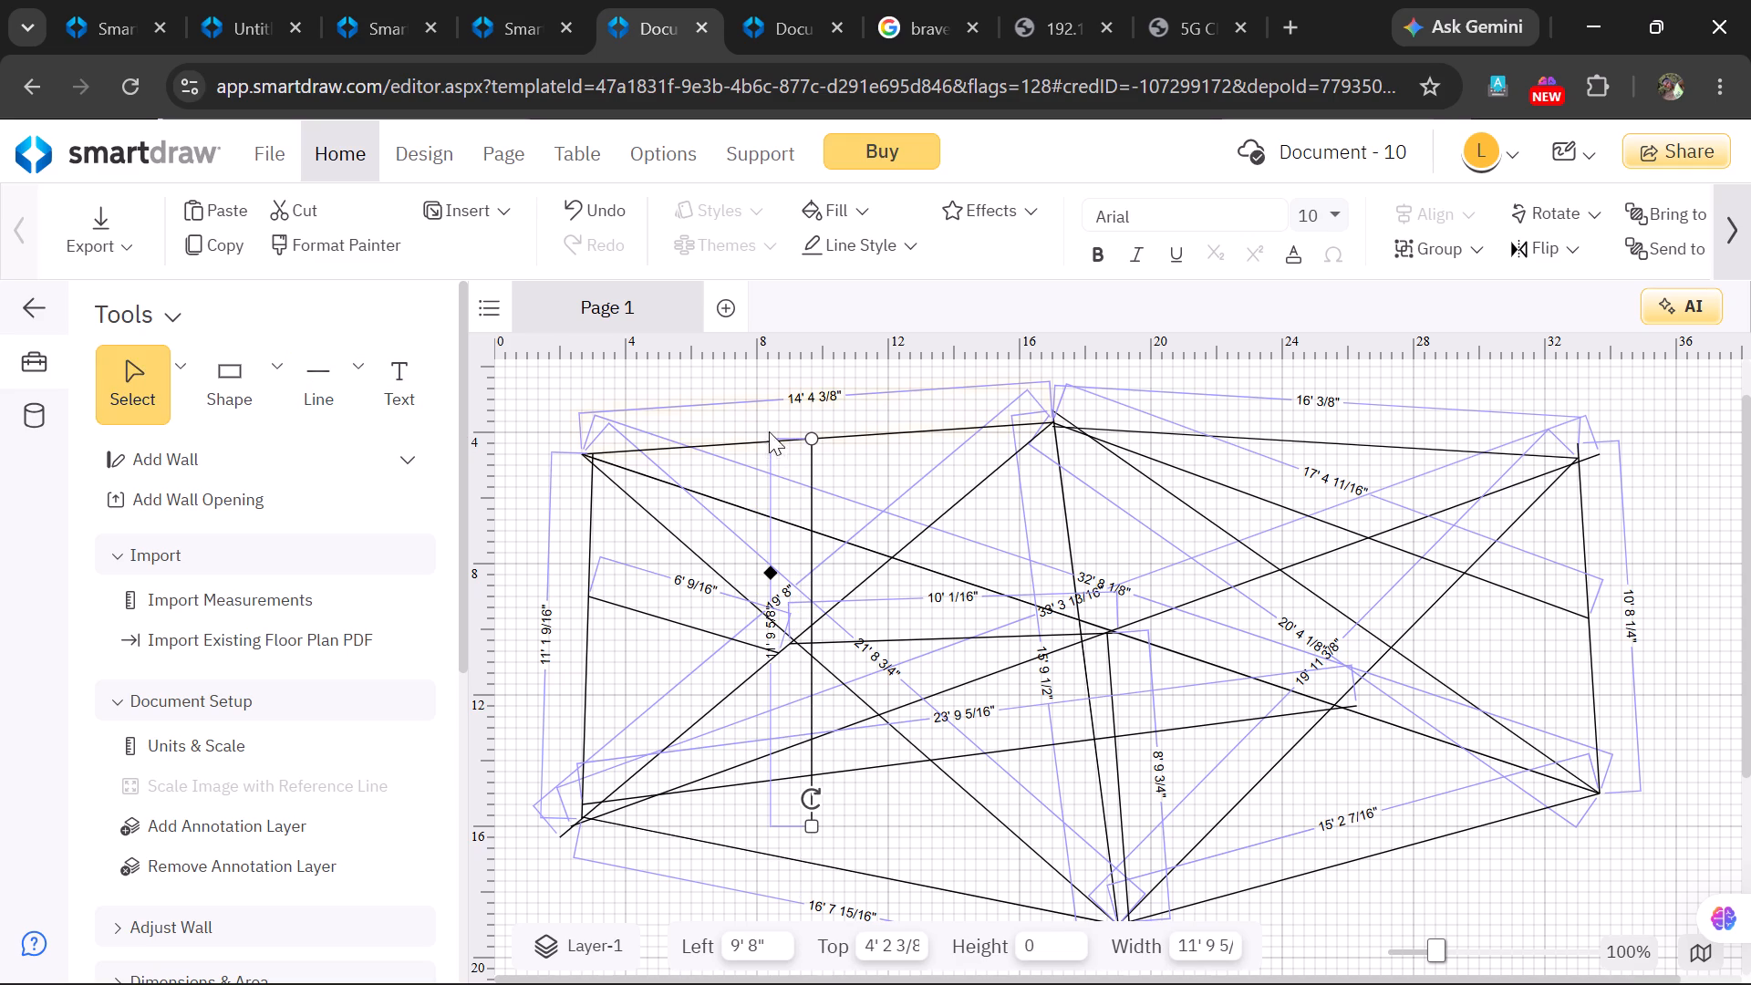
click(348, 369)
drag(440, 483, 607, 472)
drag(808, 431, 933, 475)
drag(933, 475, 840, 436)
Draw a straight line about 15' 9" long from the vertical line's top end to just below the 20' 4 1/8" diagonal.
click(354, 384)
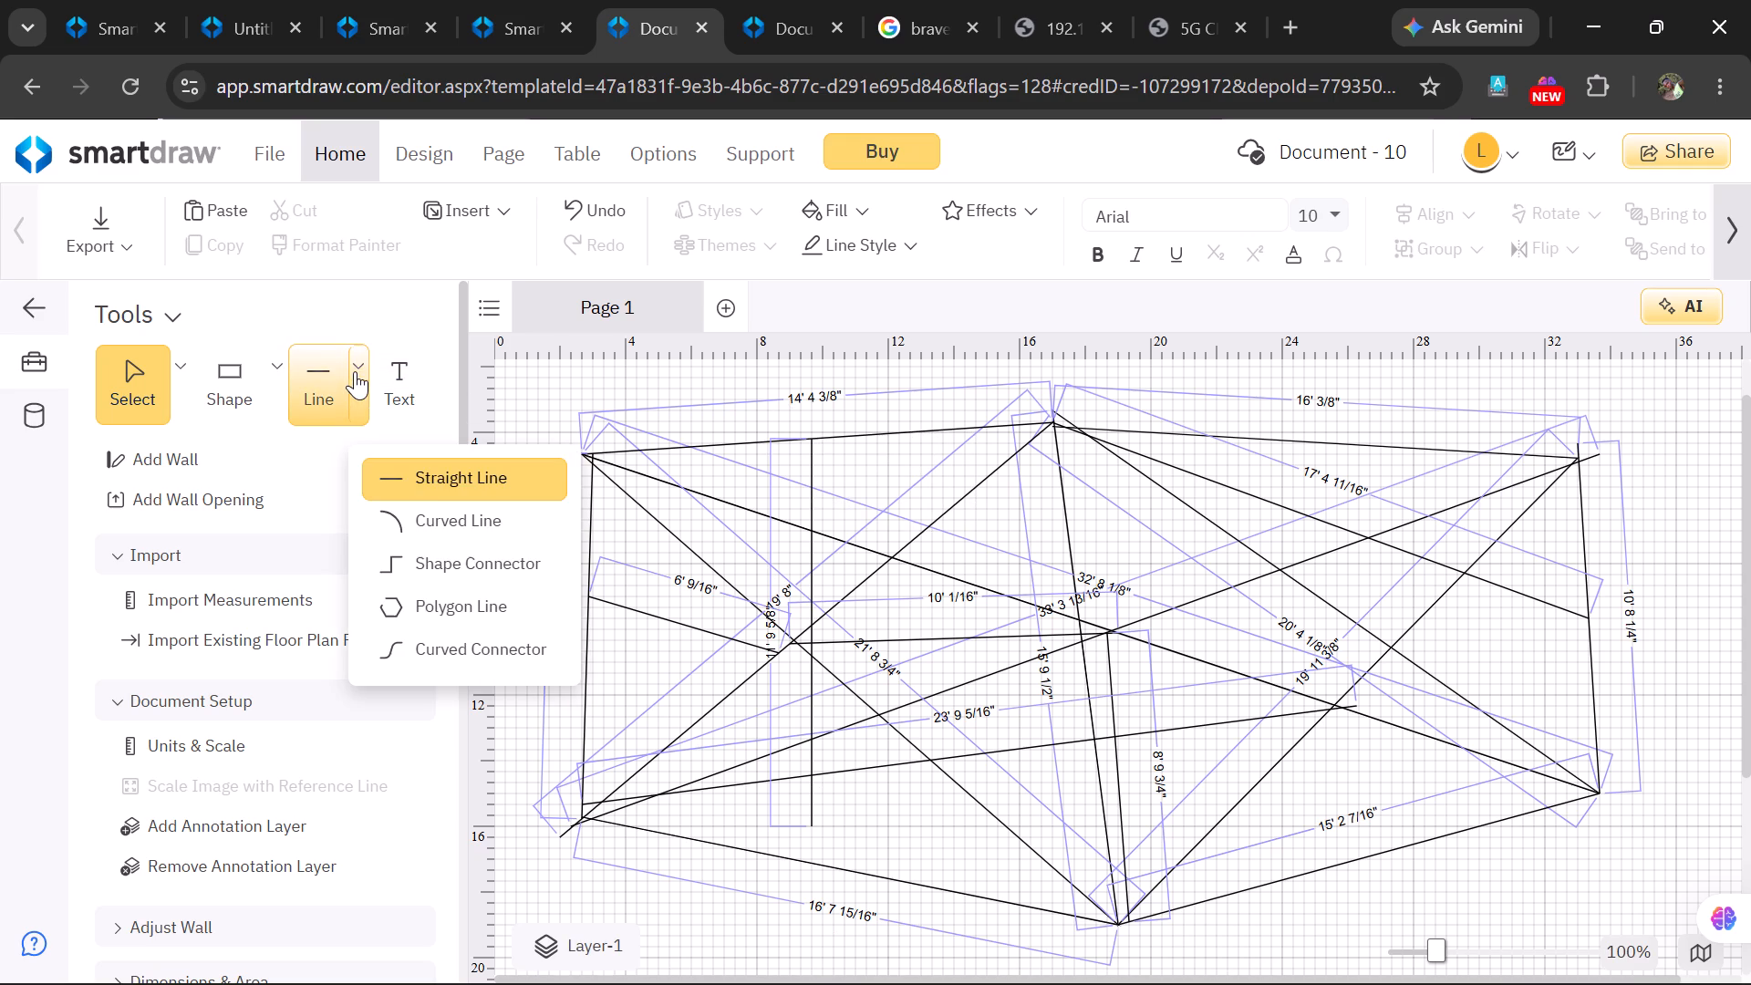
click(474, 482)
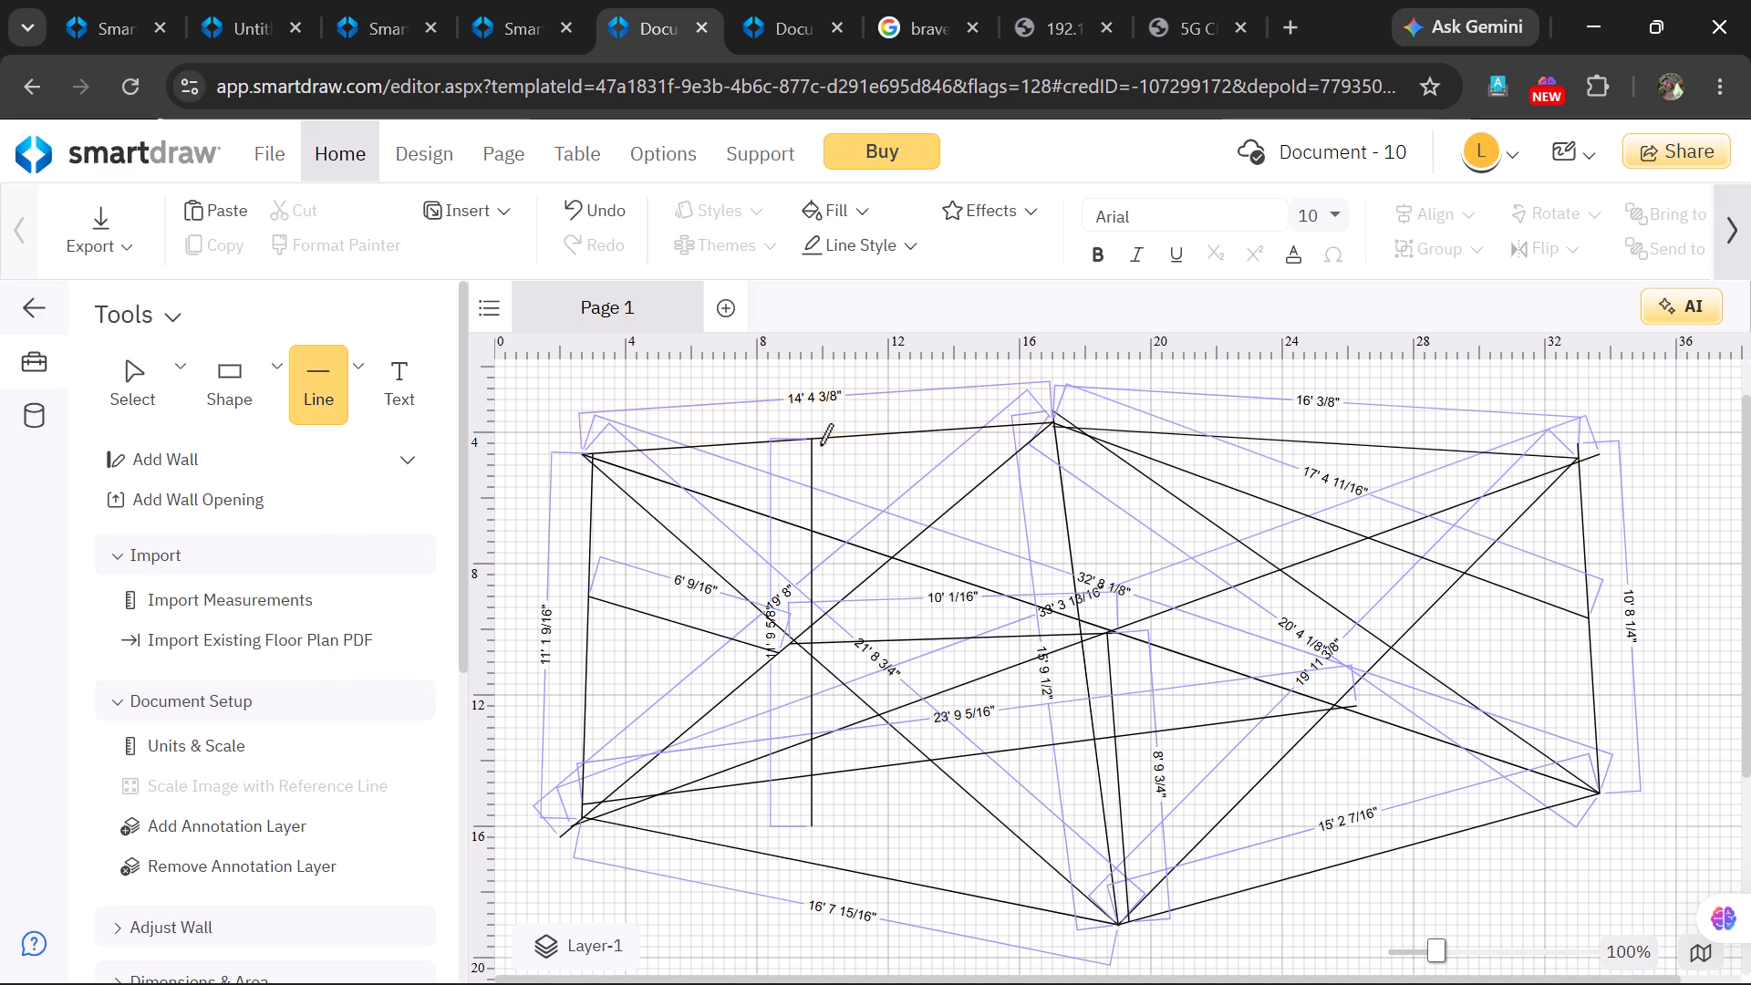
drag(813, 444, 1181, 616)
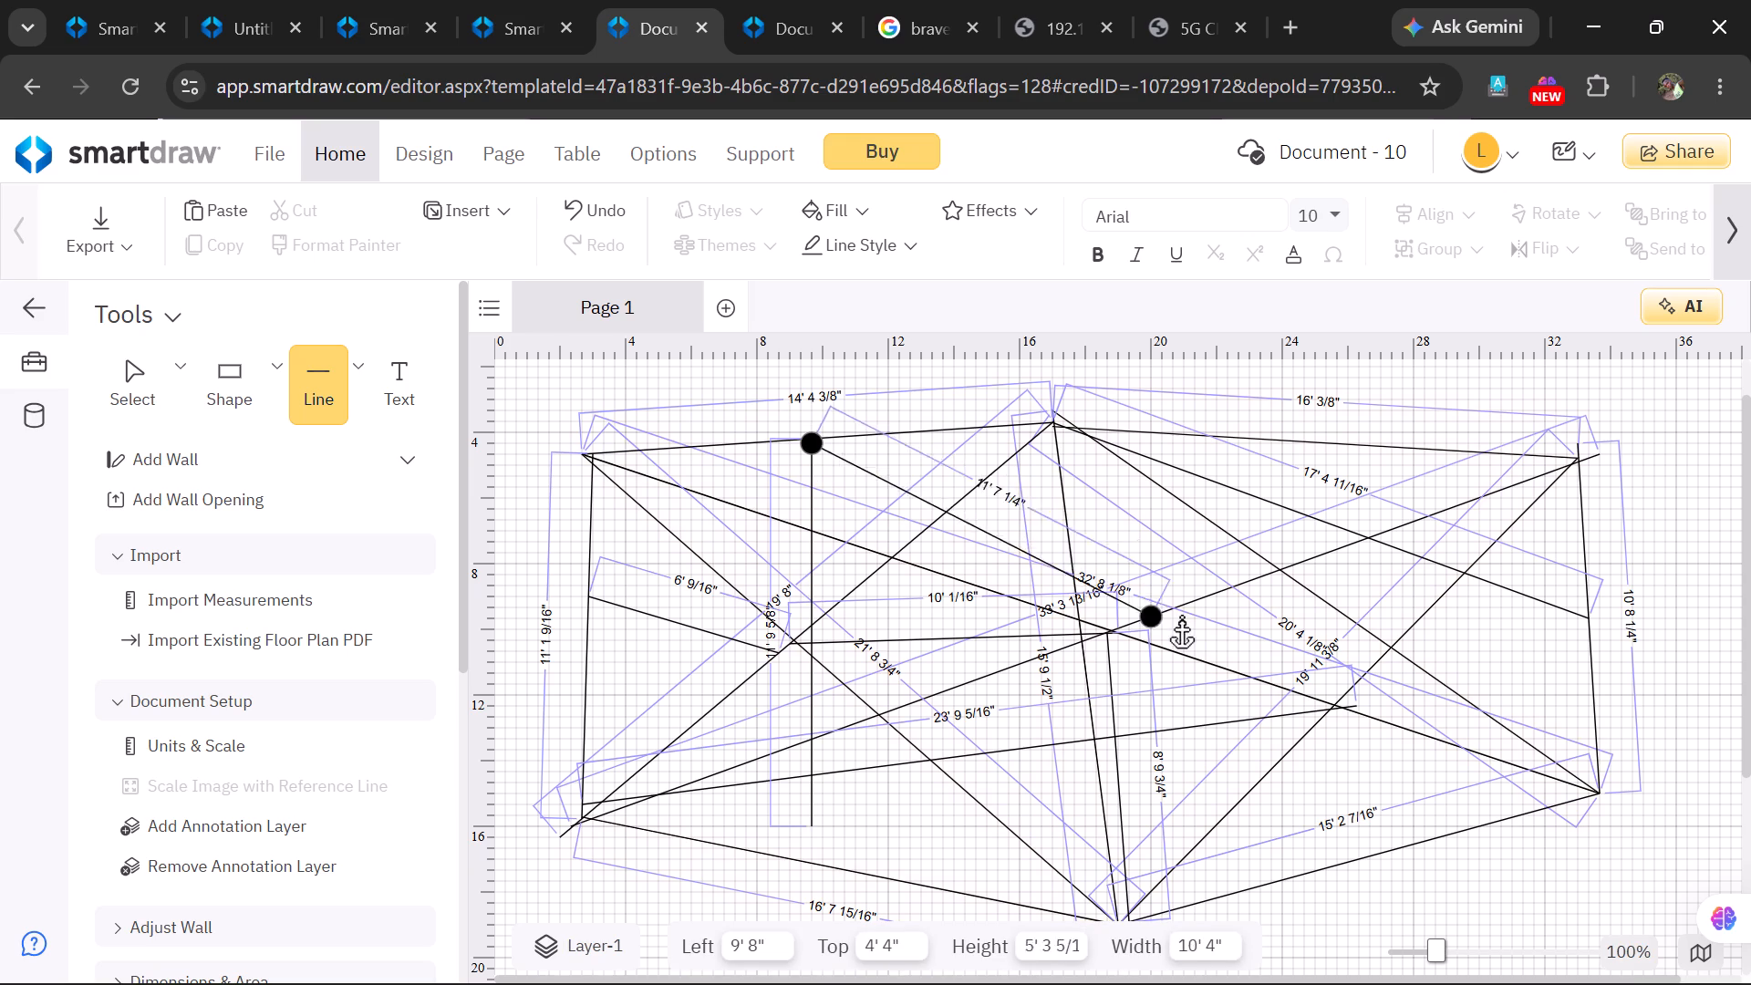
drag(1181, 616, 1297, 623)
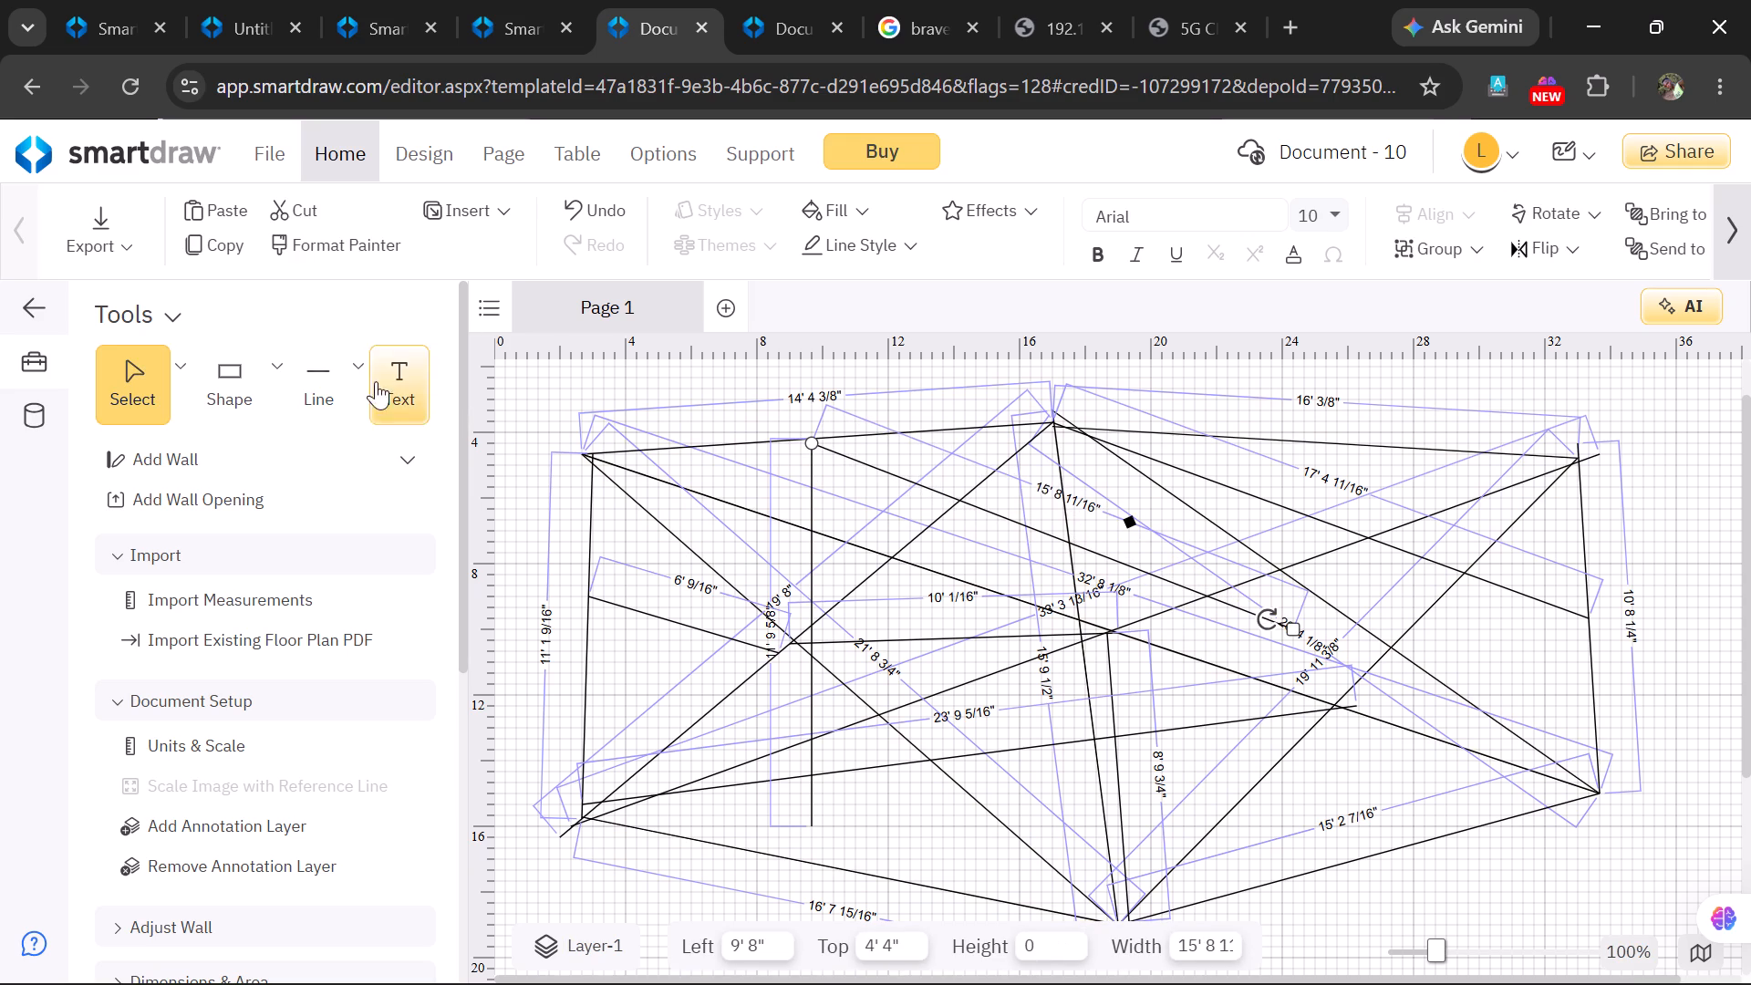
Draw a straight line about 20' 11" long from the middle of the 16' 3/8" top edge to the 16' 7 15/16" bottom edge.
click(350, 370)
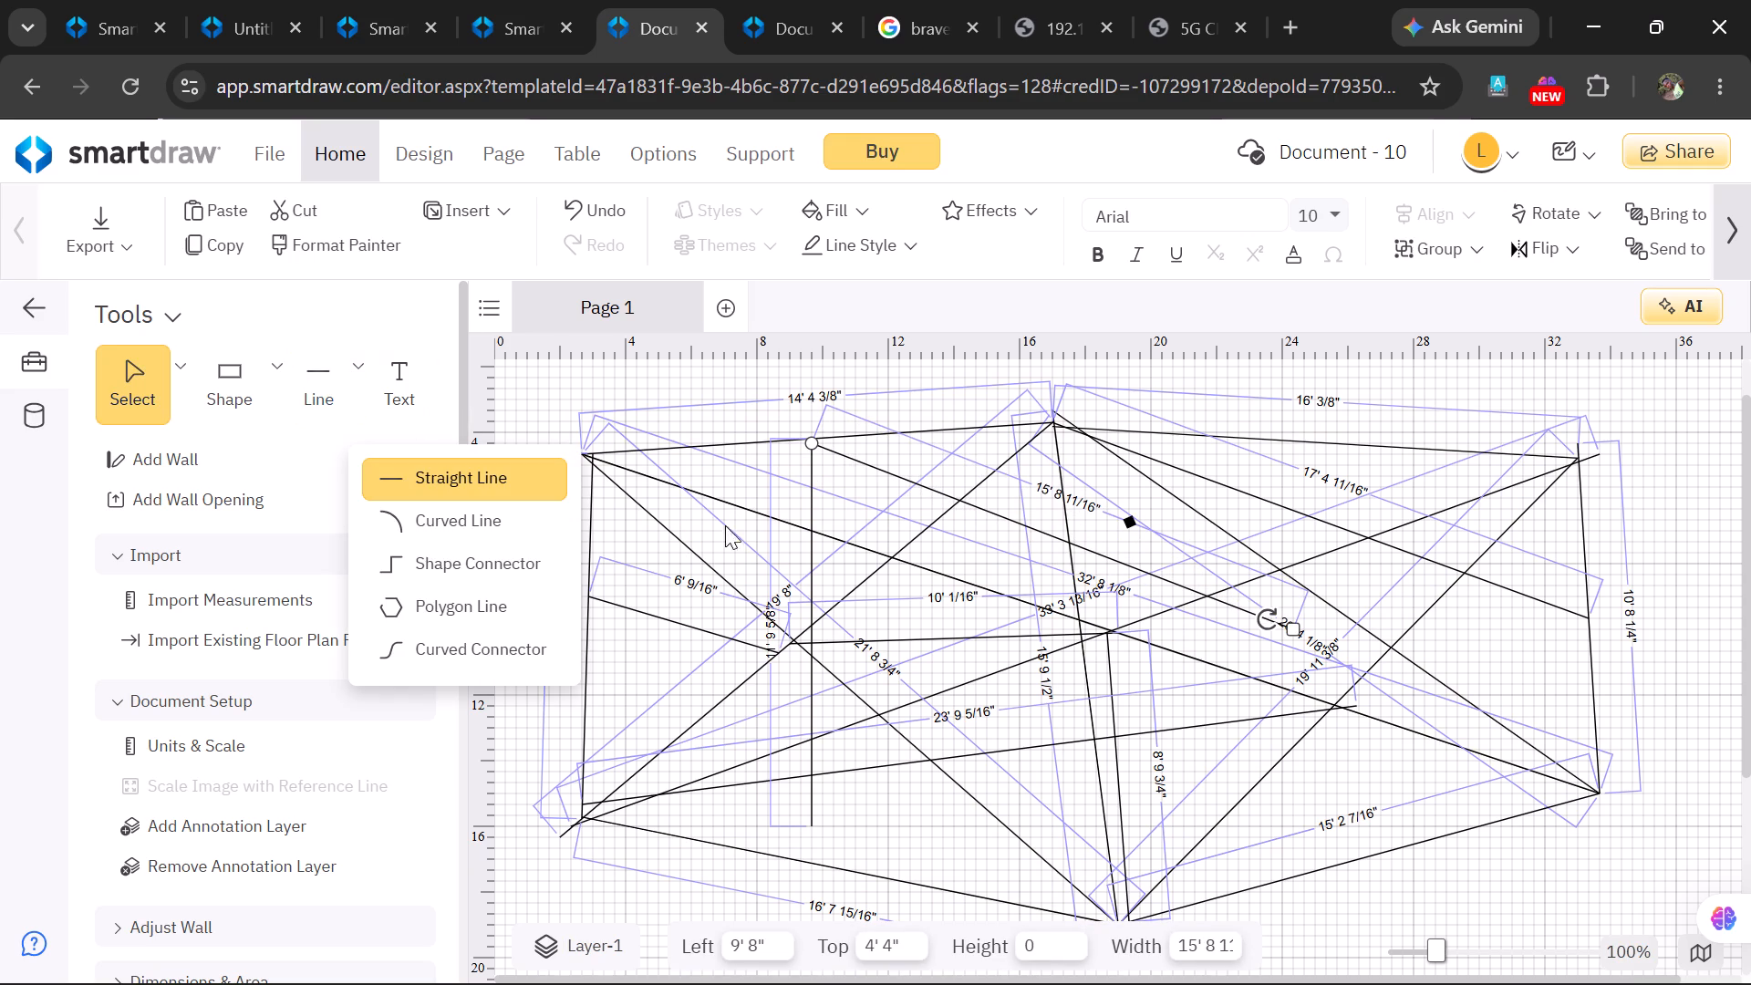
click(538, 482)
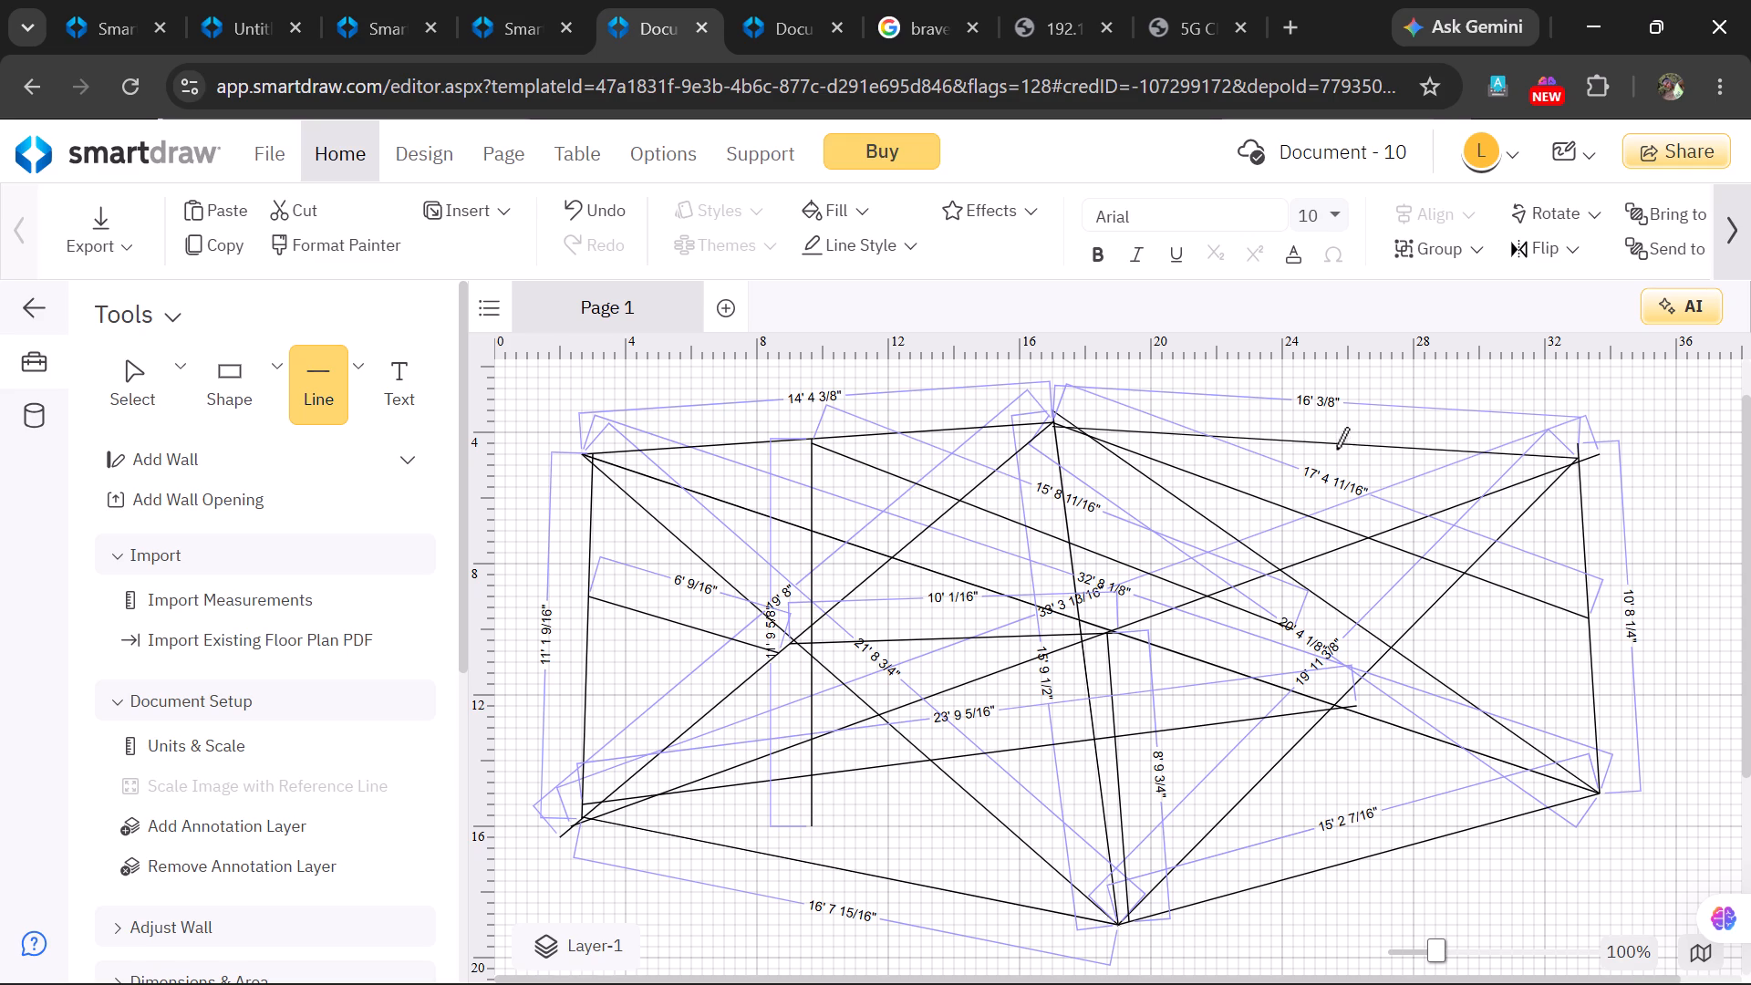
drag(1341, 443, 1039, 687)
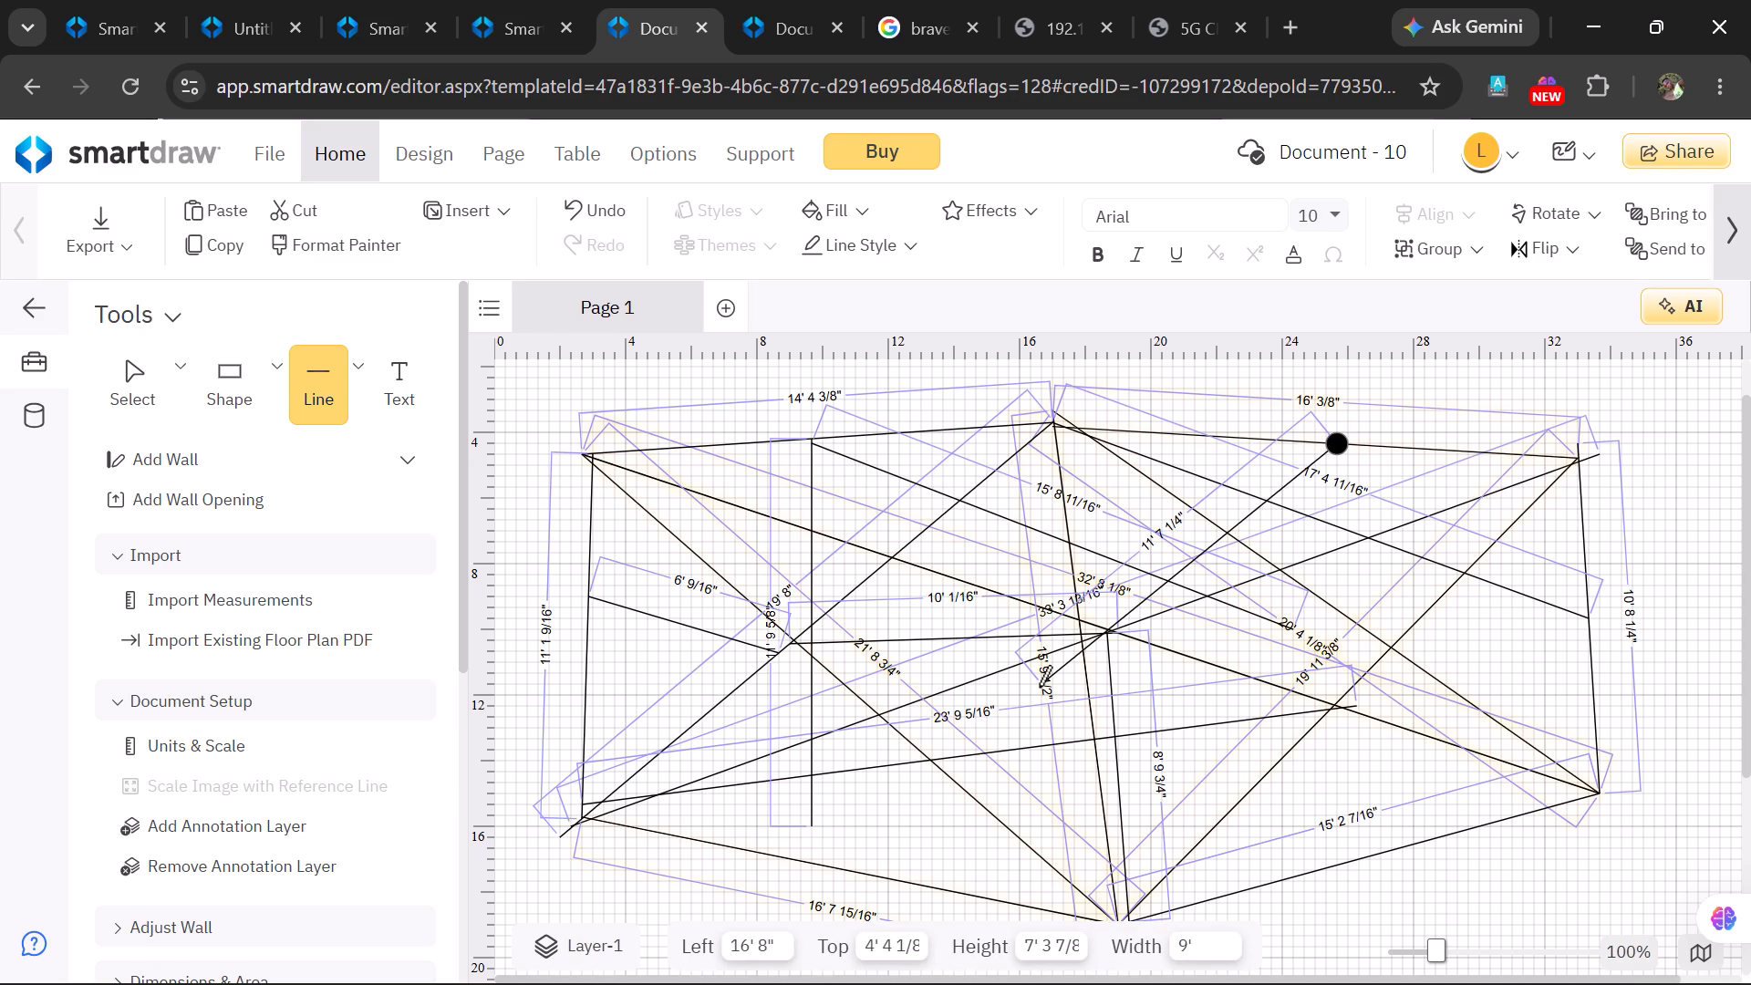
drag(1039, 687, 797, 841)
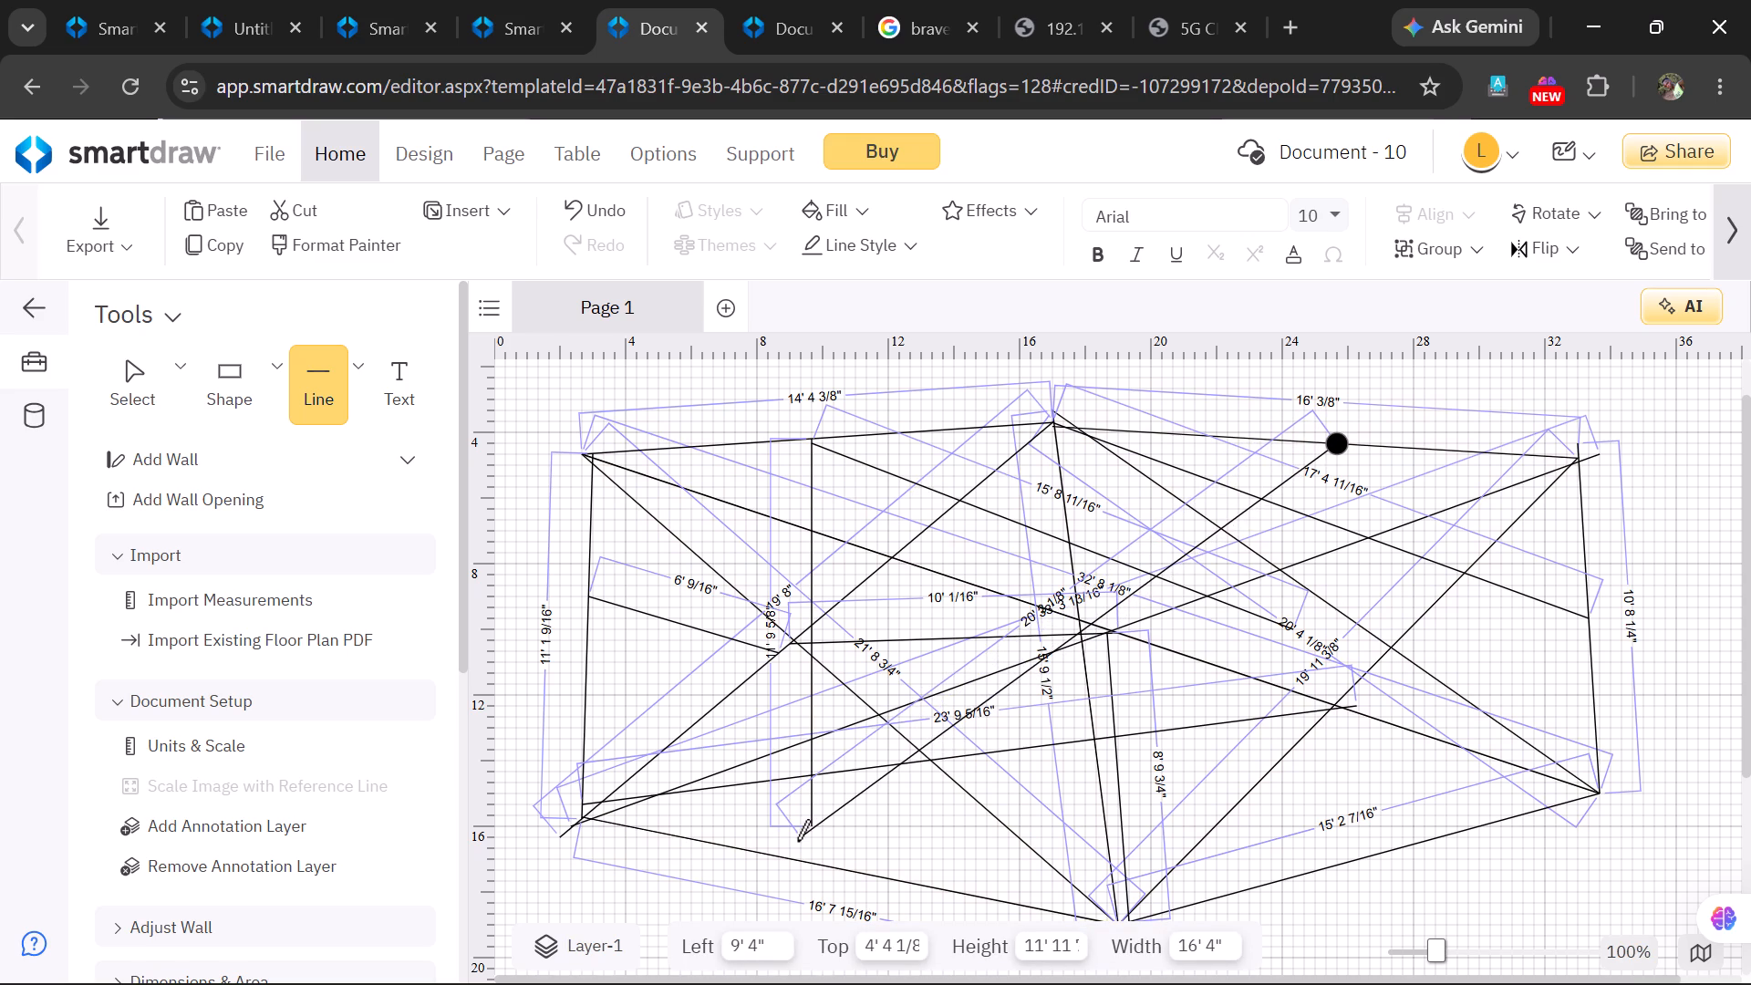
drag(797, 841, 786, 855)
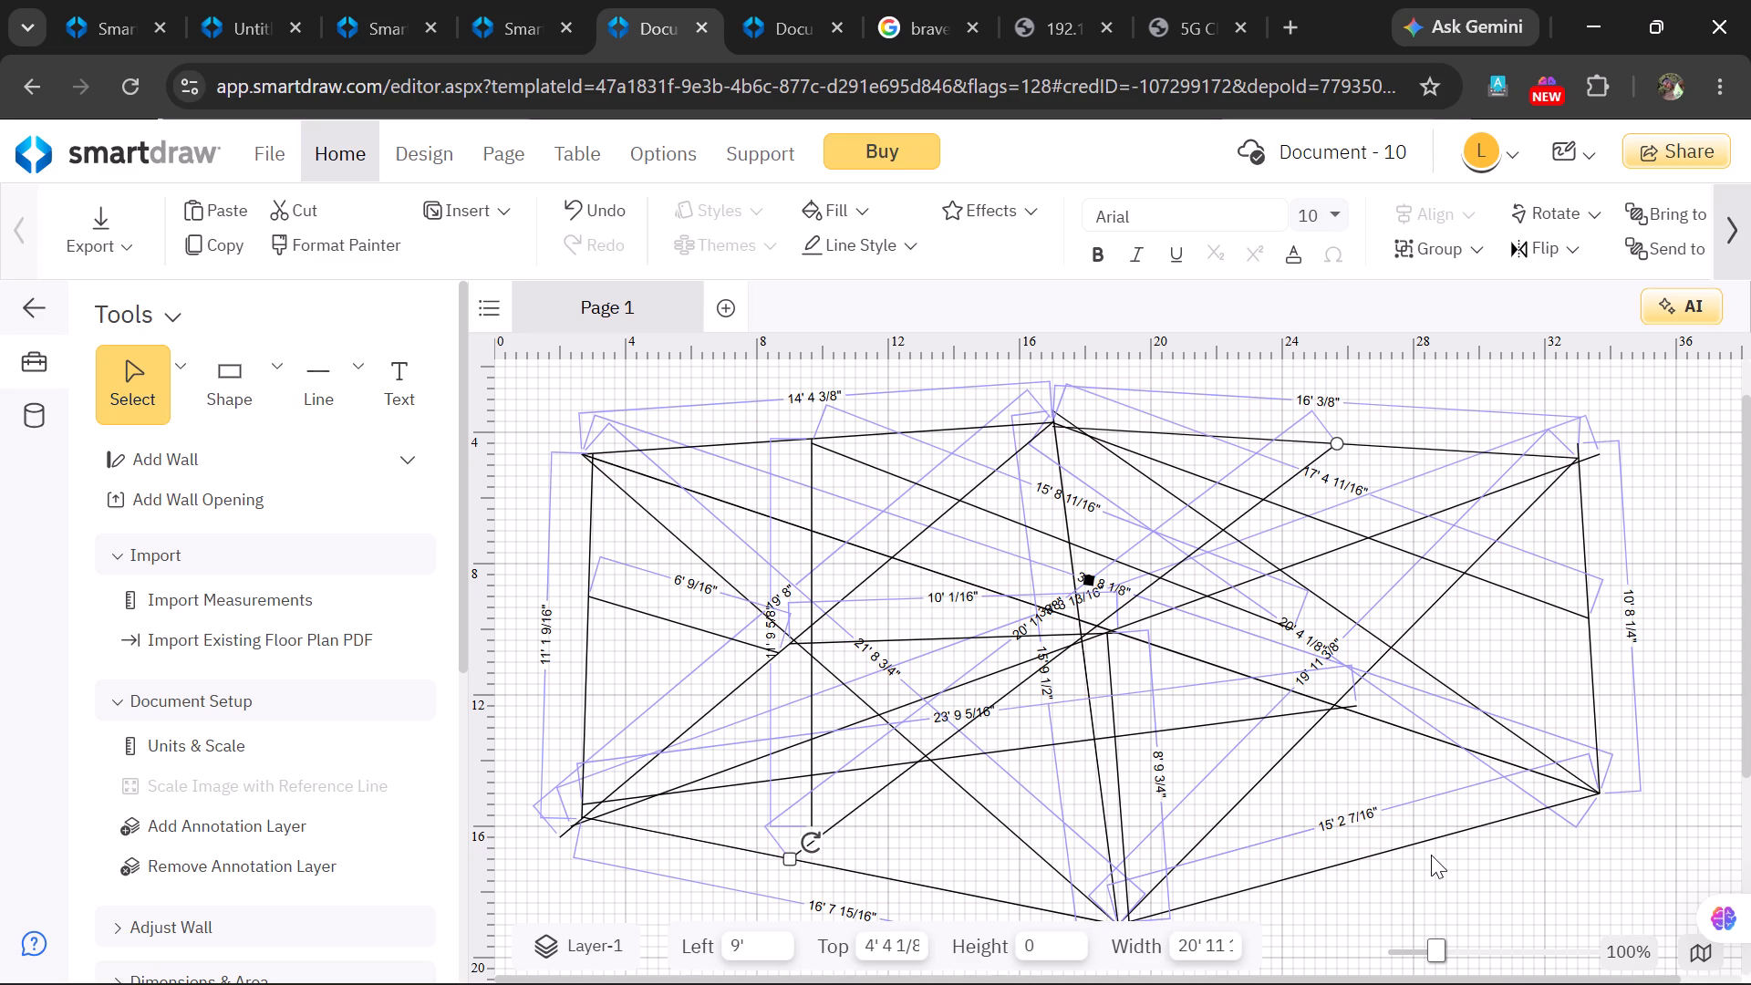
Move the connected lines by the outline's 15' 2 7/16" edge, placing that edge at Left 19' 8" and Top 15'.
drag(1431, 842, 1409, 847)
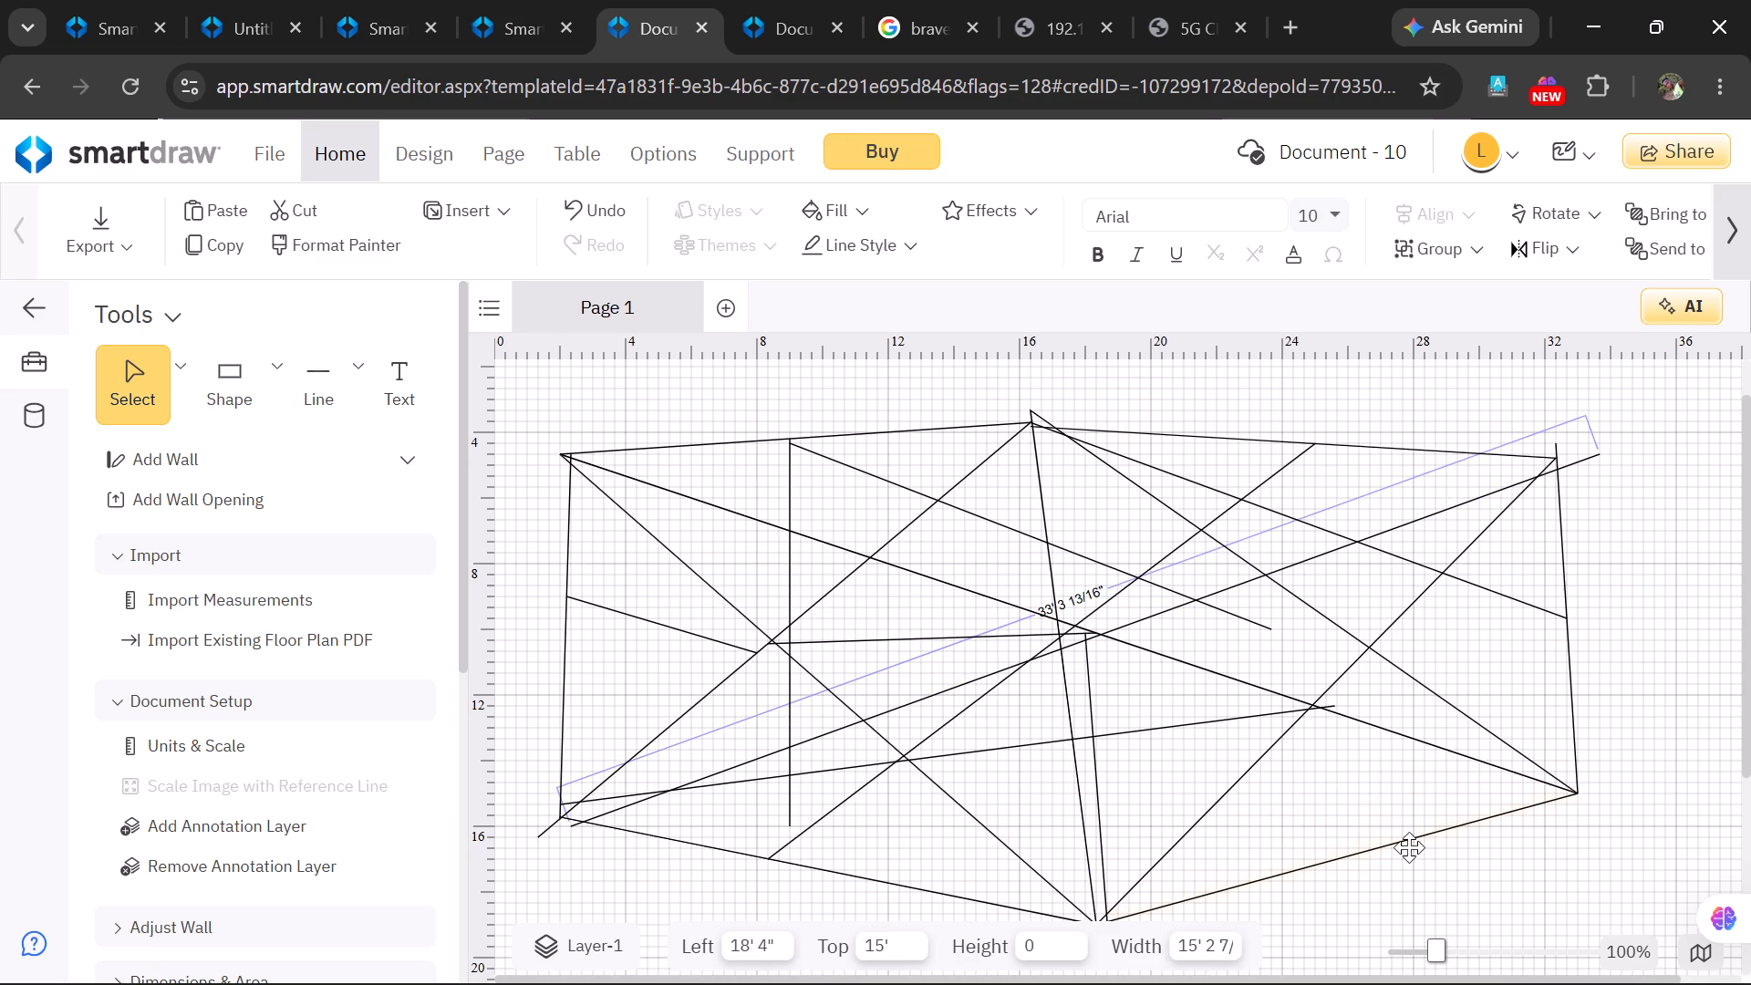
drag(1409, 847, 1410, 837)
drag(1412, 814, 1412, 813)
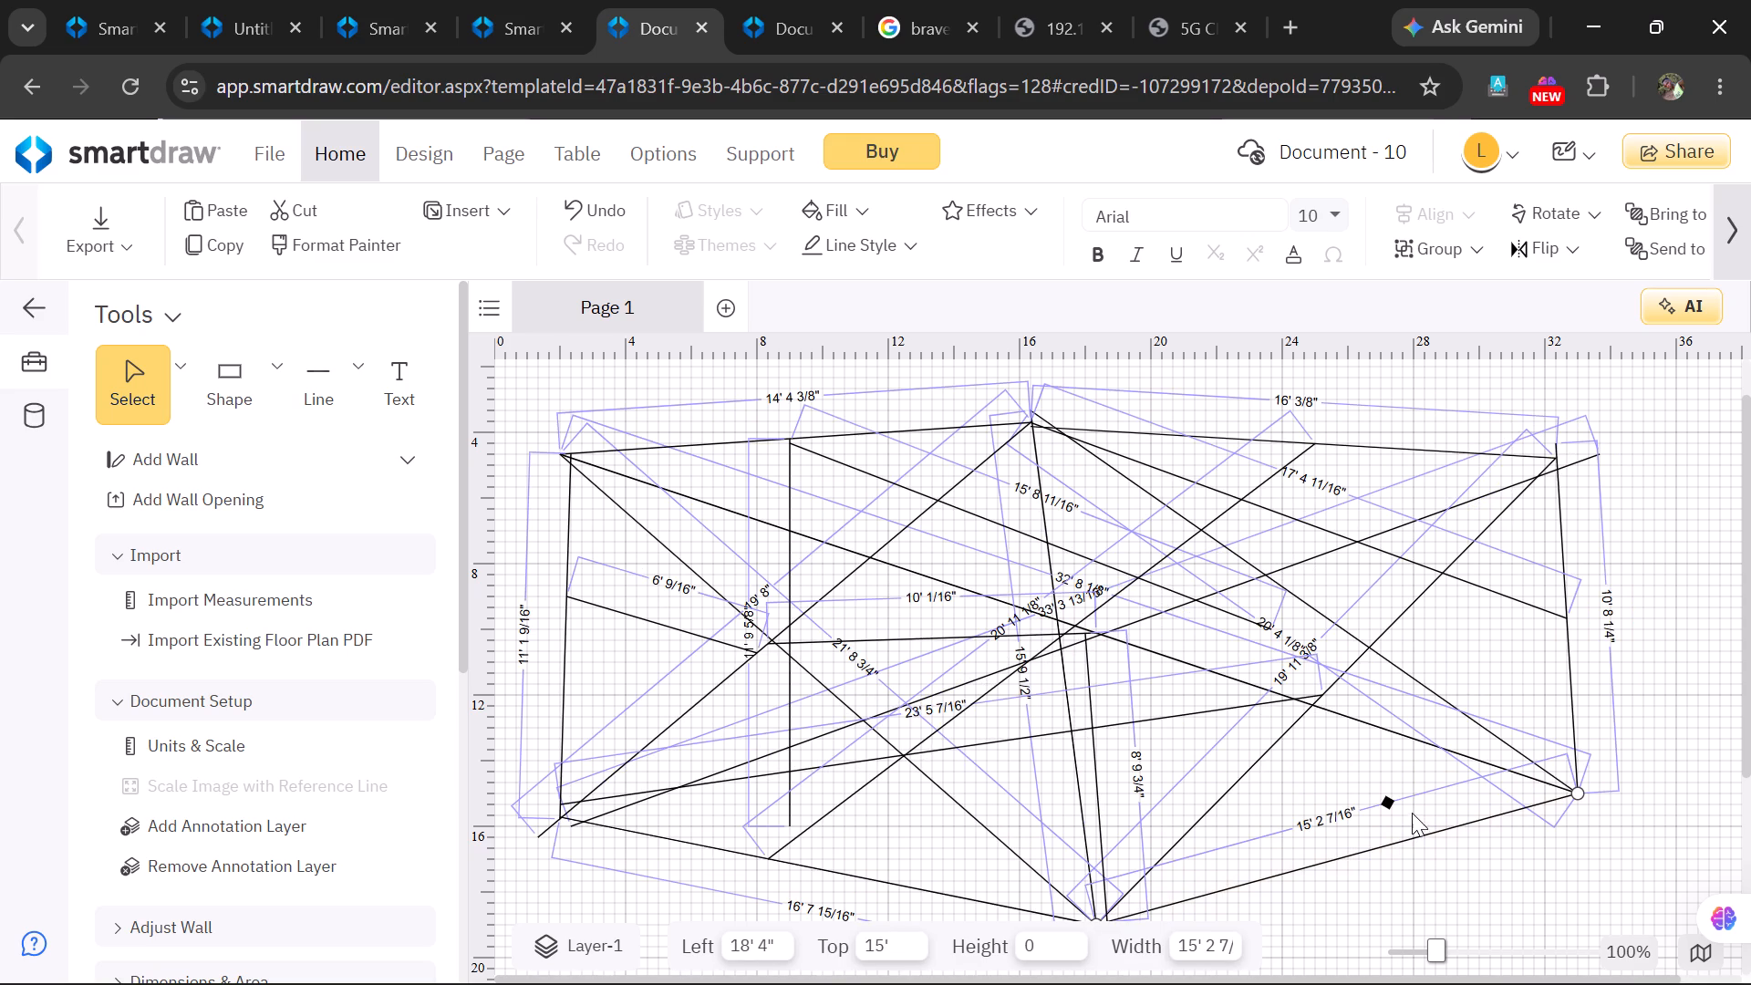
drag(1412, 813, 1529, 824)
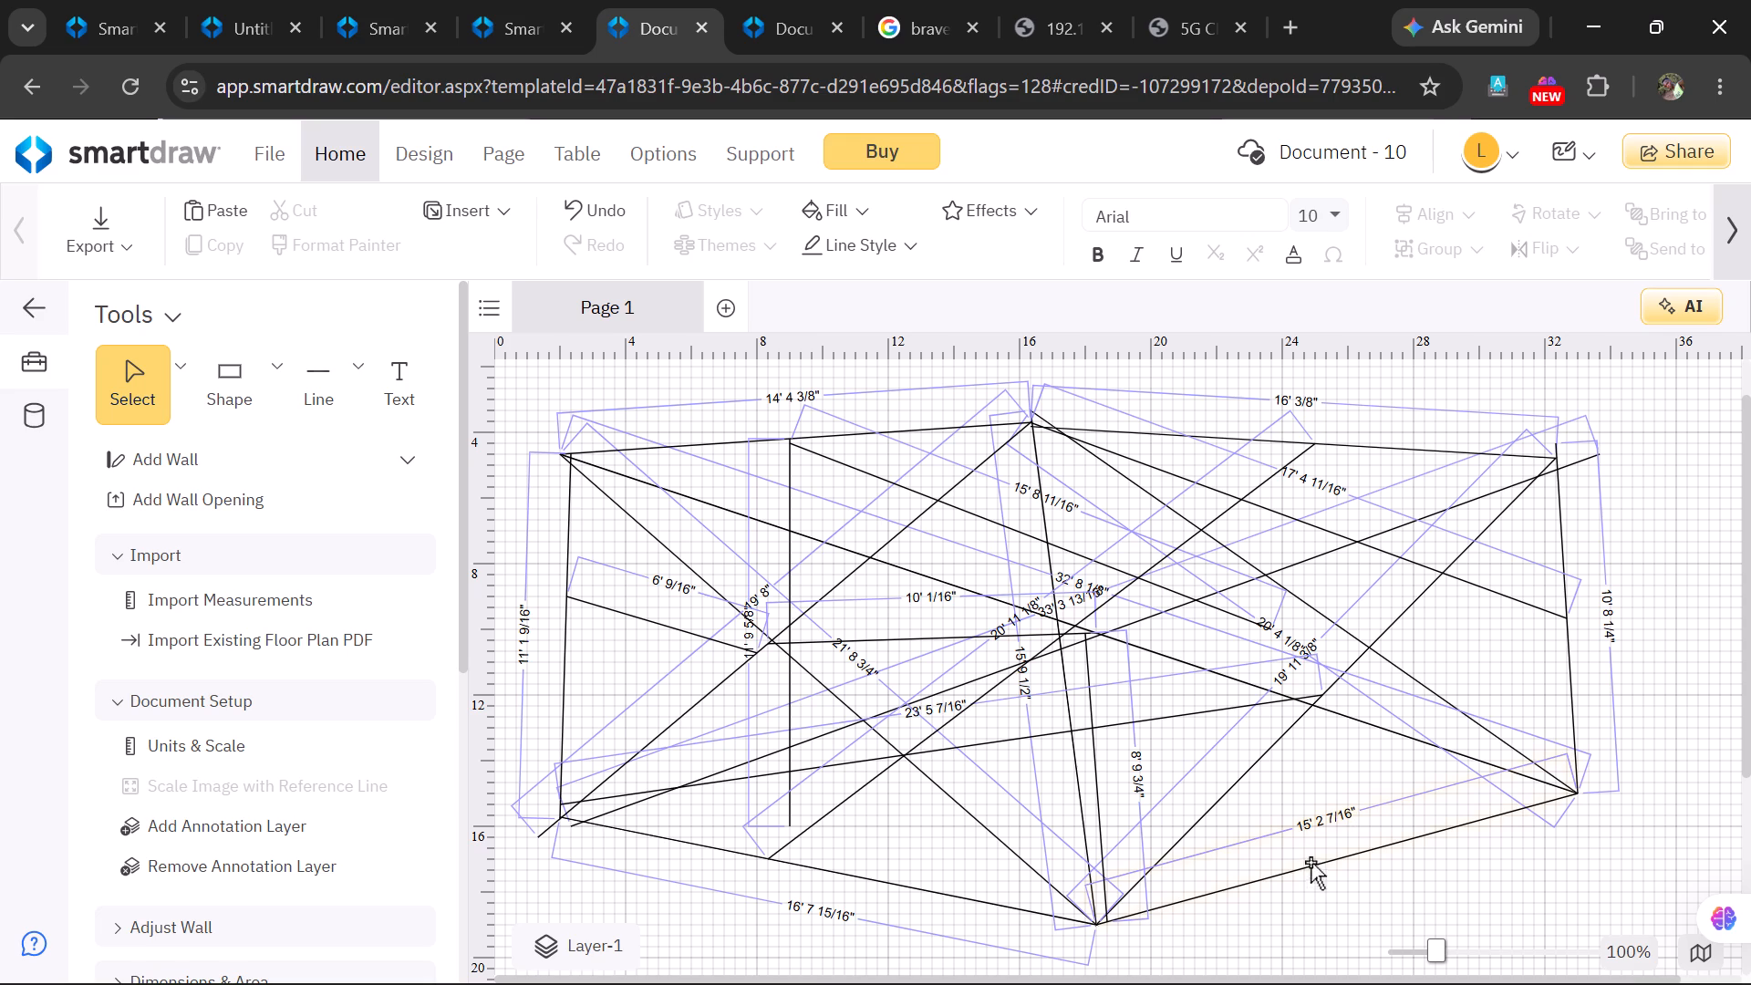
drag(1313, 857, 1348, 849)
drag(1362, 854, 1426, 773)
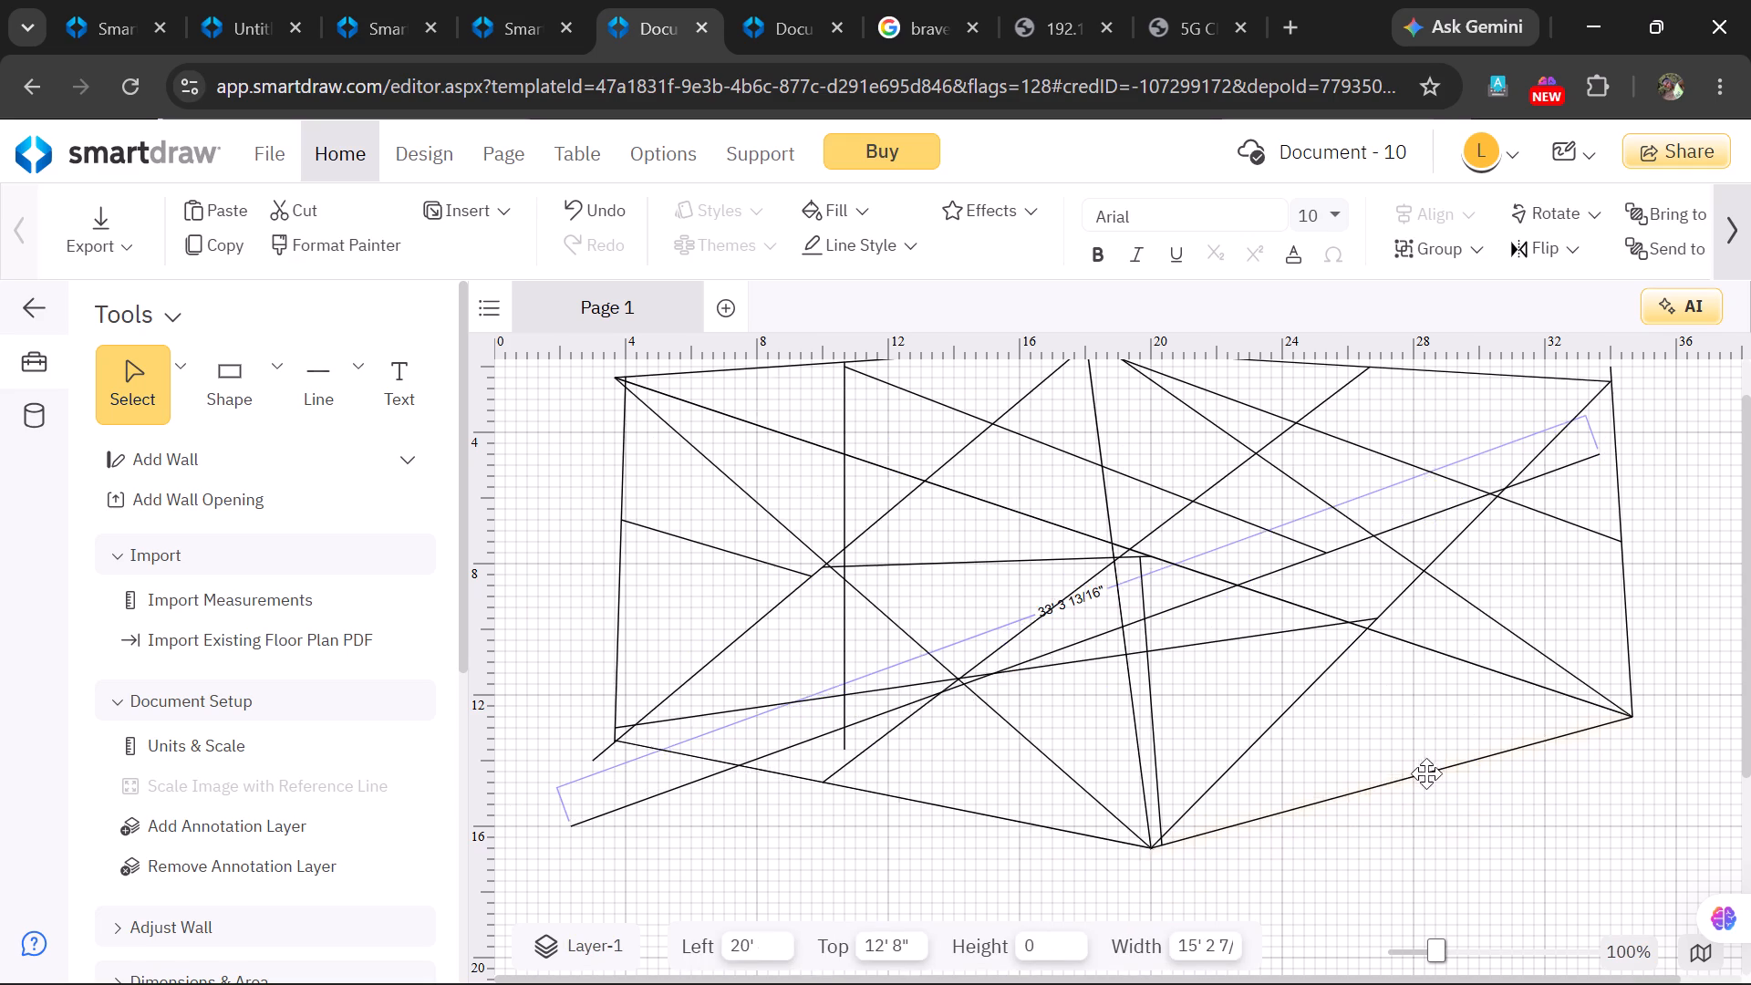
drag(1426, 773, 1364, 863)
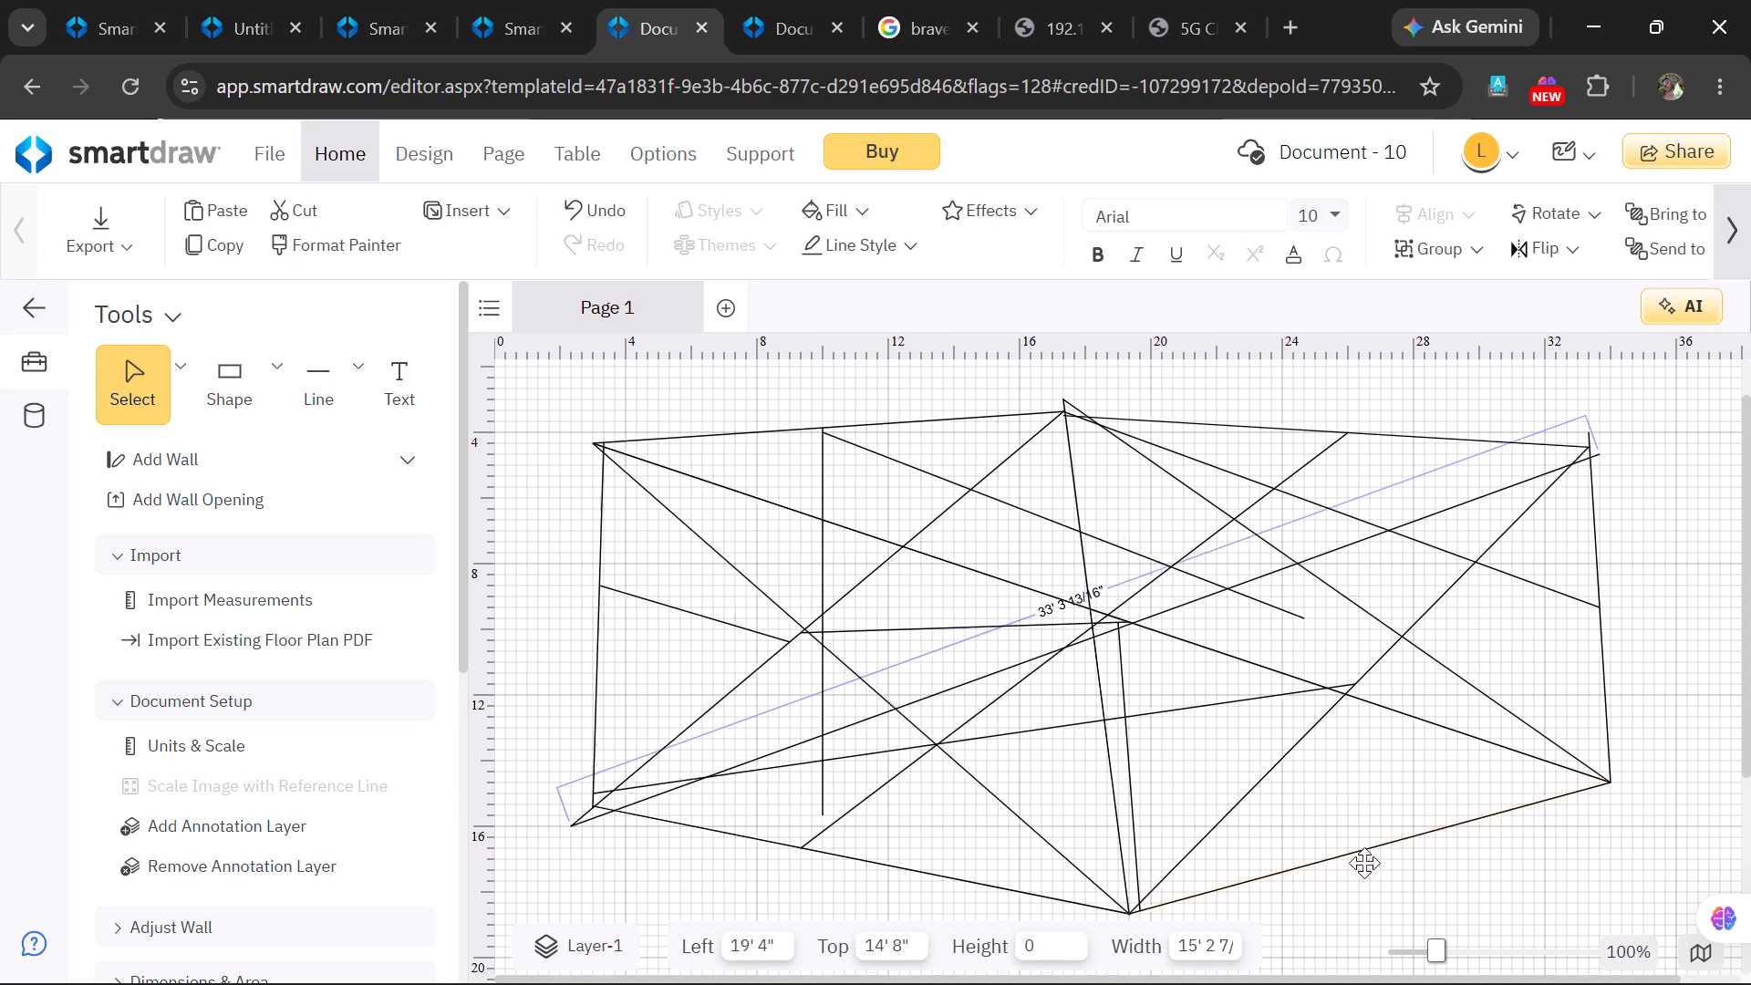
drag(1364, 863, 1396, 834)
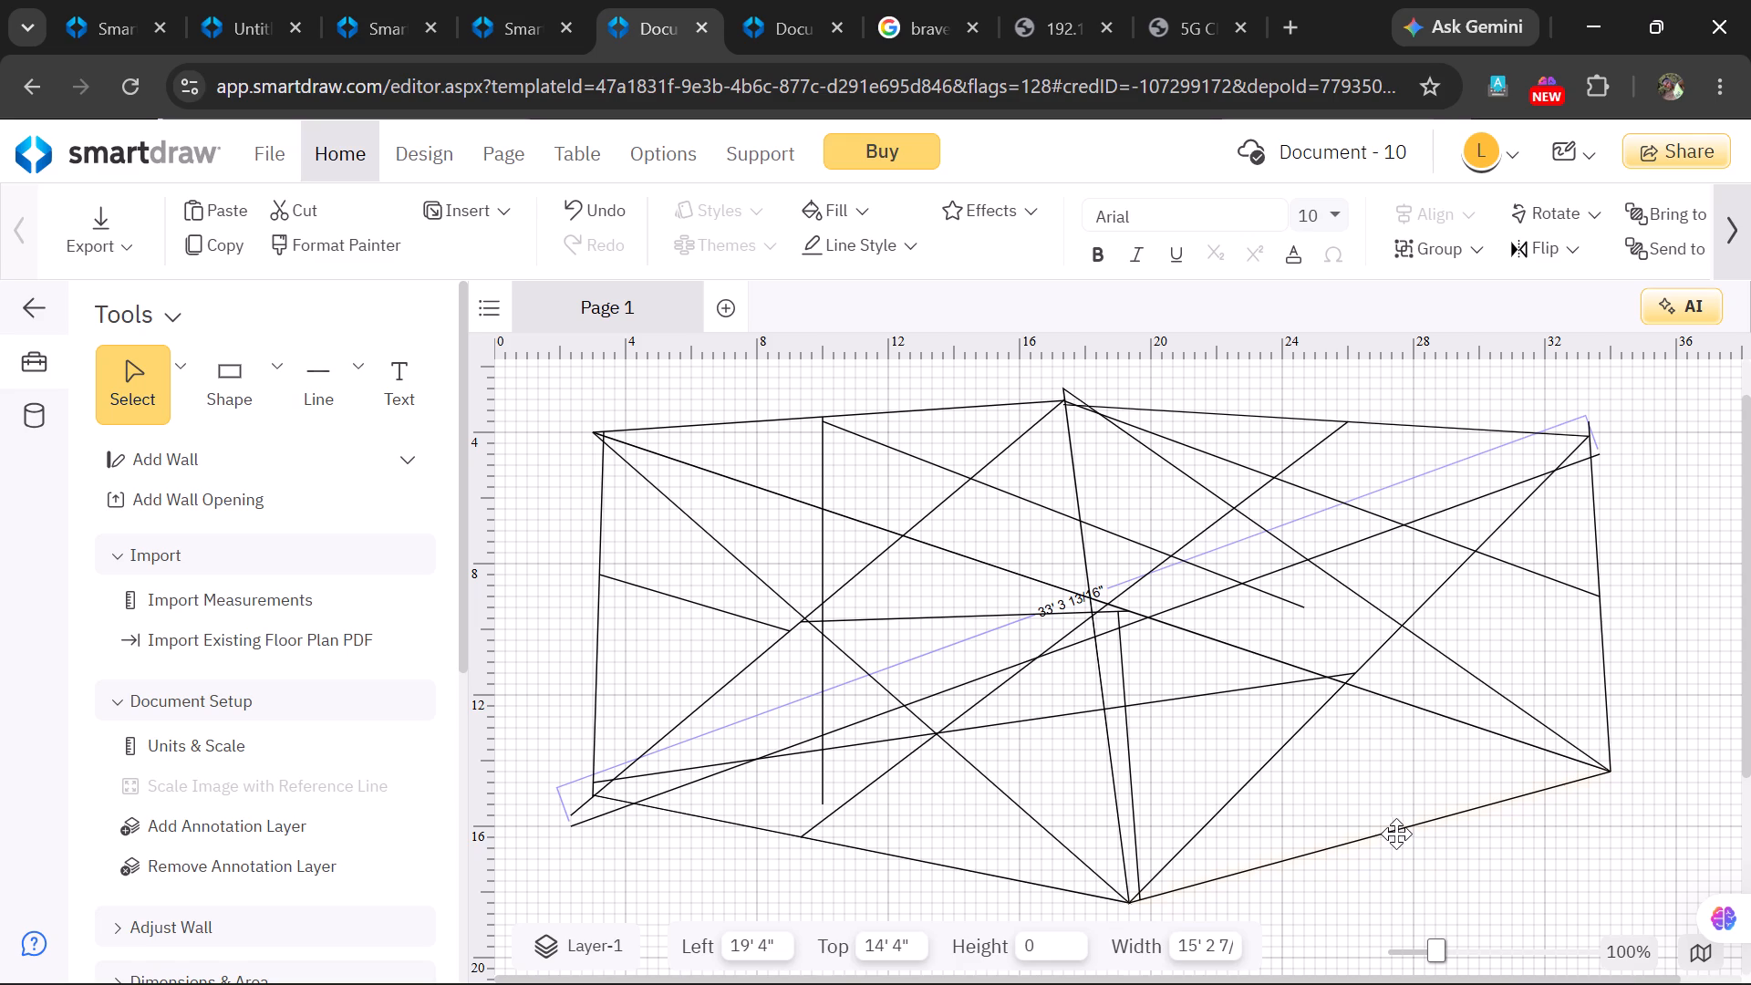
drag(1396, 834, 1405, 852)
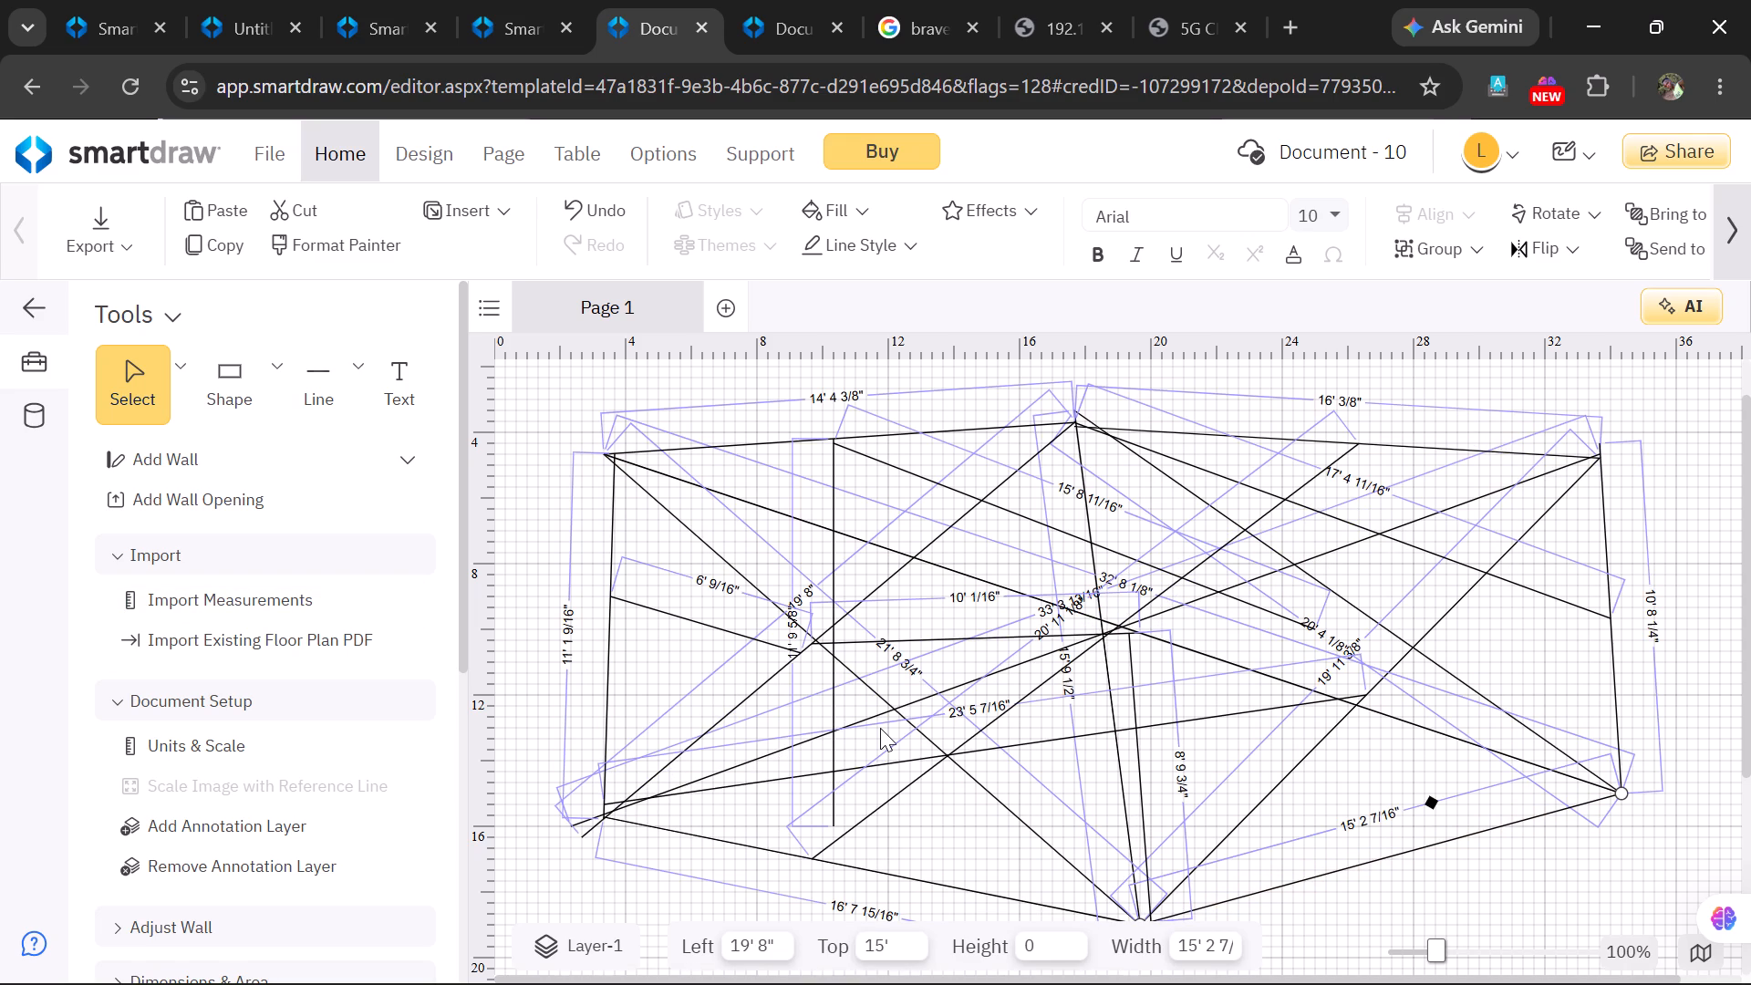
key(Return)
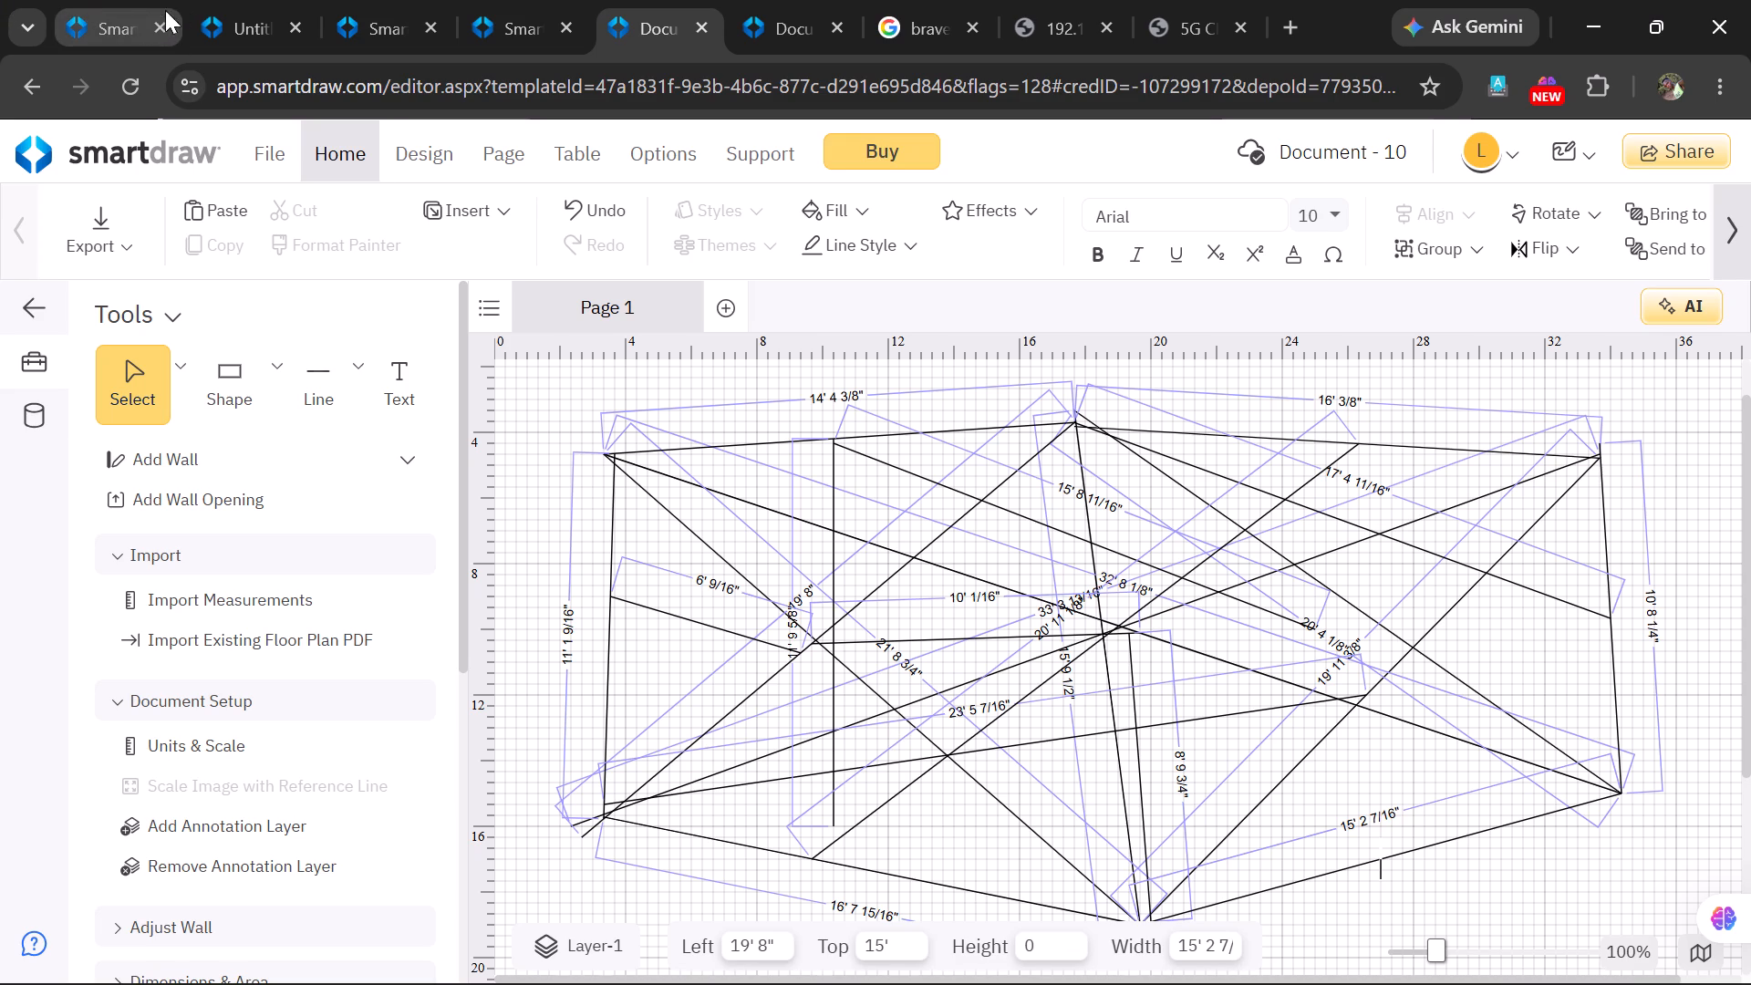
Draw a straight line about 5' 9 1/2" long from the 23' 5 7/16" line's upper end to just past the 15' 2 7/16" edge.
click(348, 392)
click(460, 475)
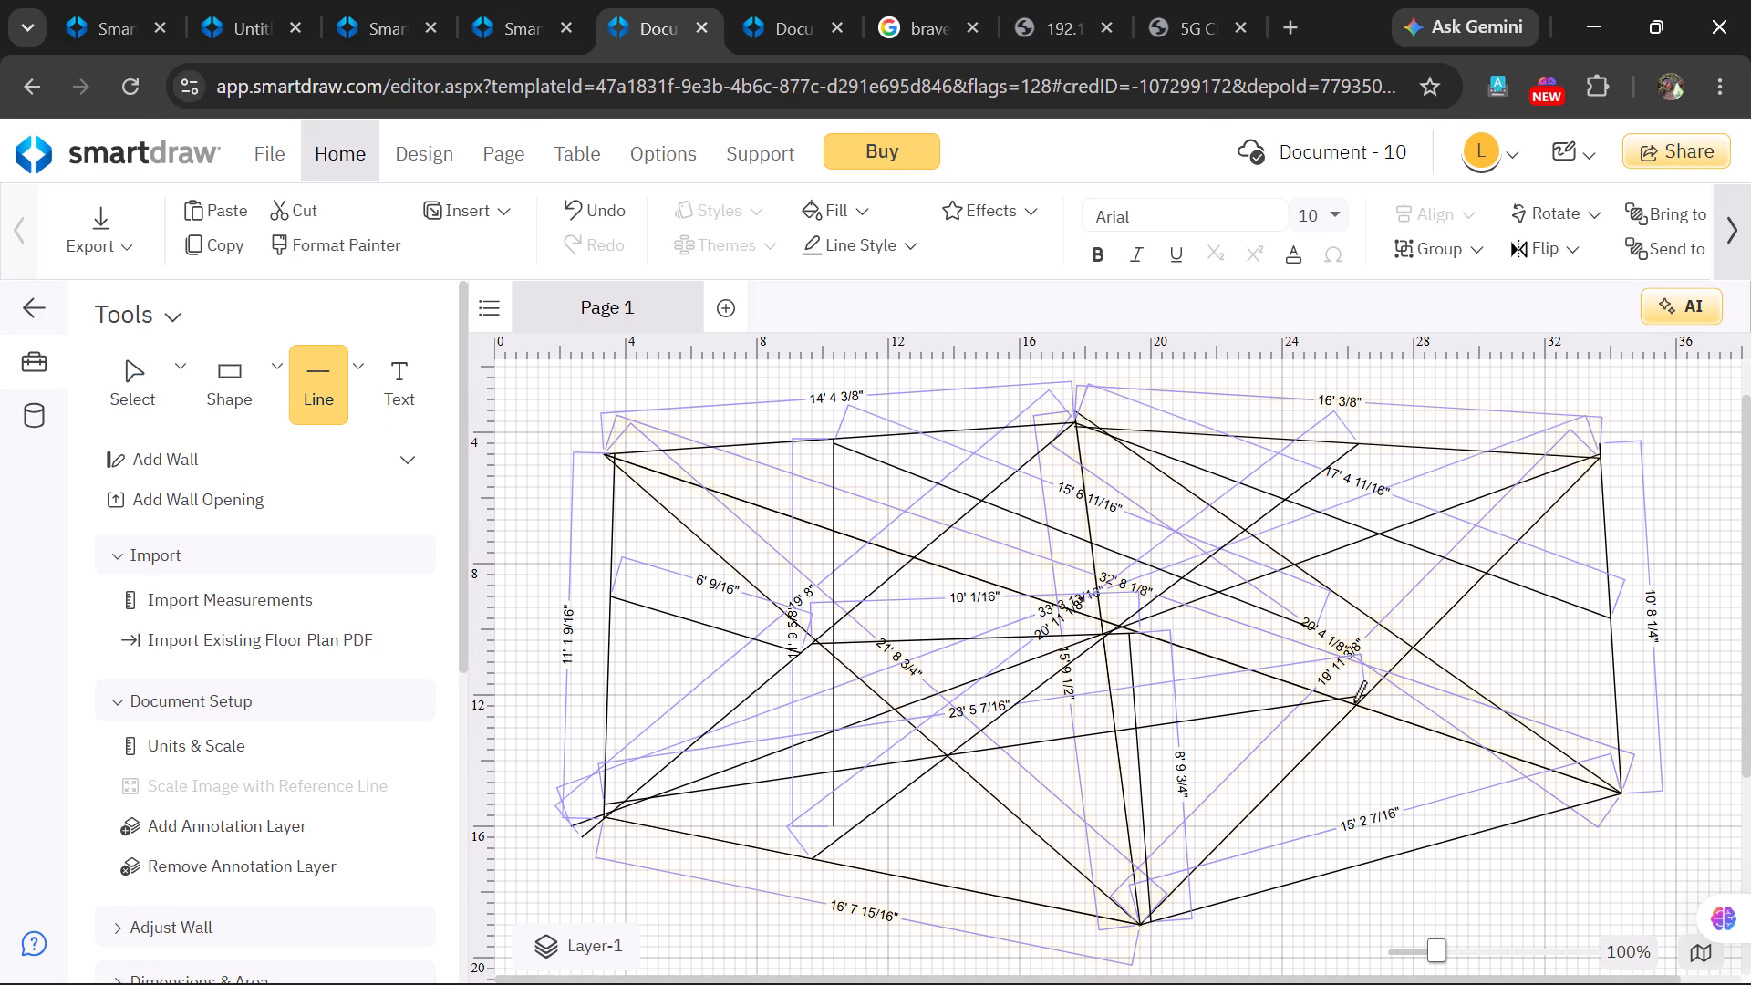
drag(1353, 702, 1433, 866)
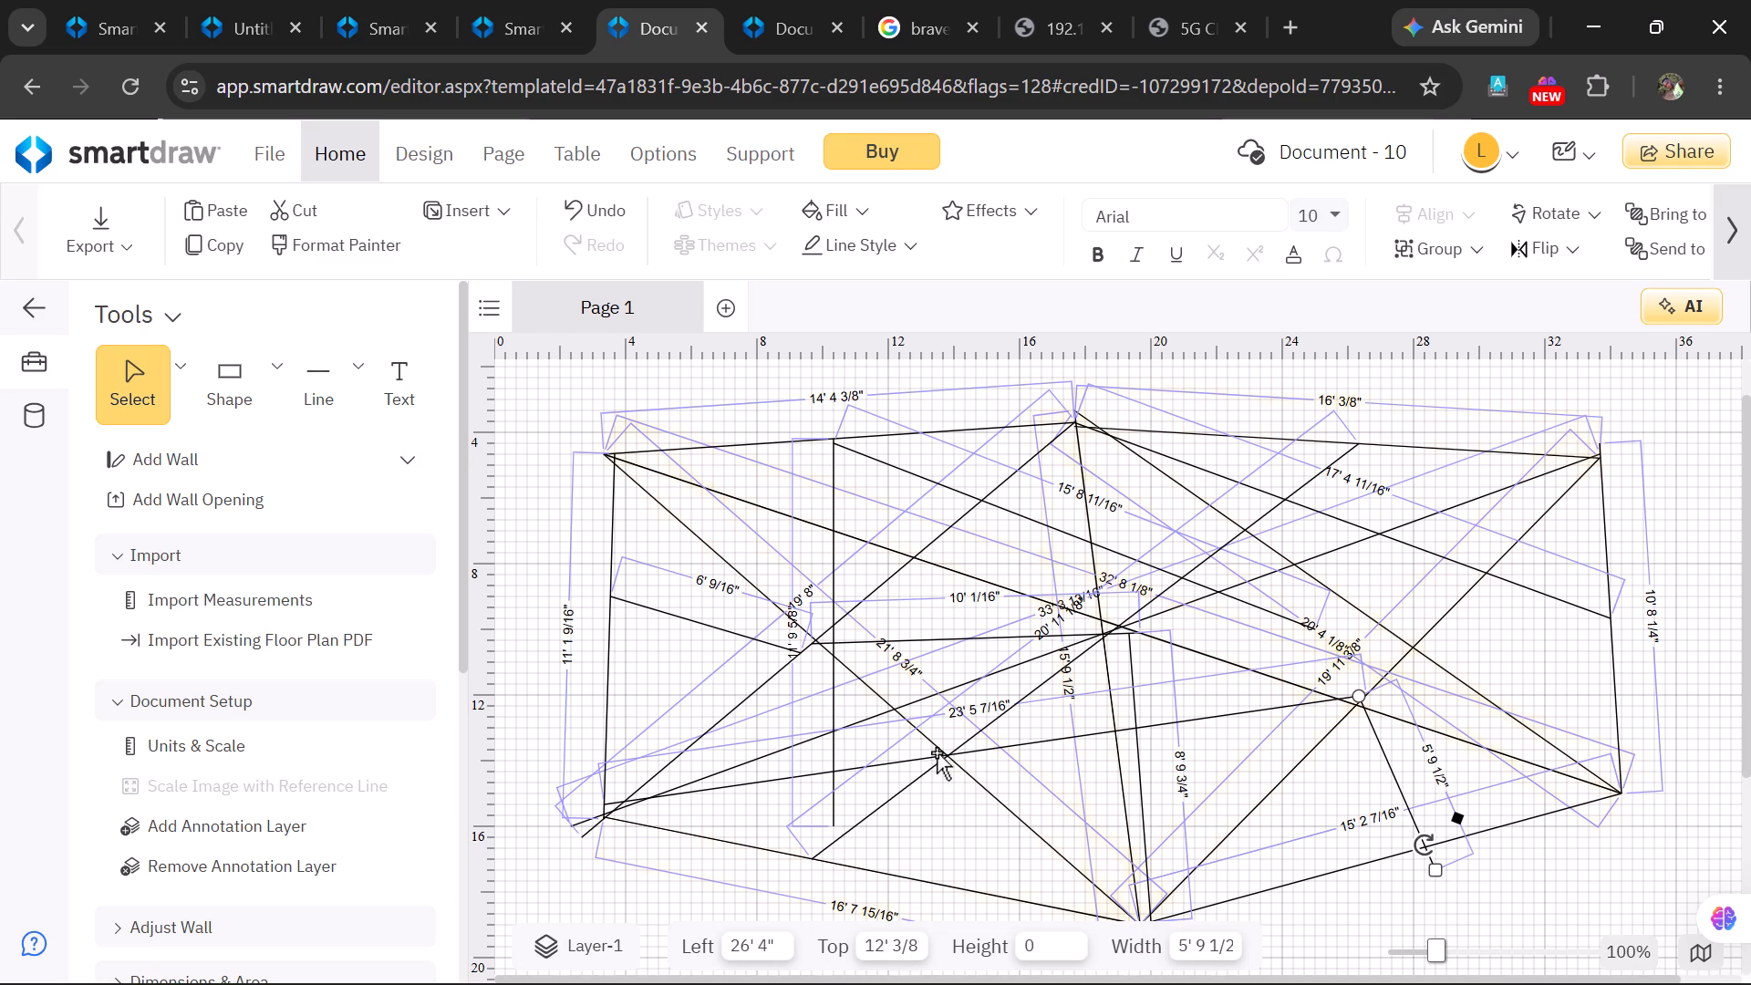
Move the 20' 11" diagonal line, placing it at Left 10' and Top 4' 4 3/8".
drag(948, 750, 988, 896)
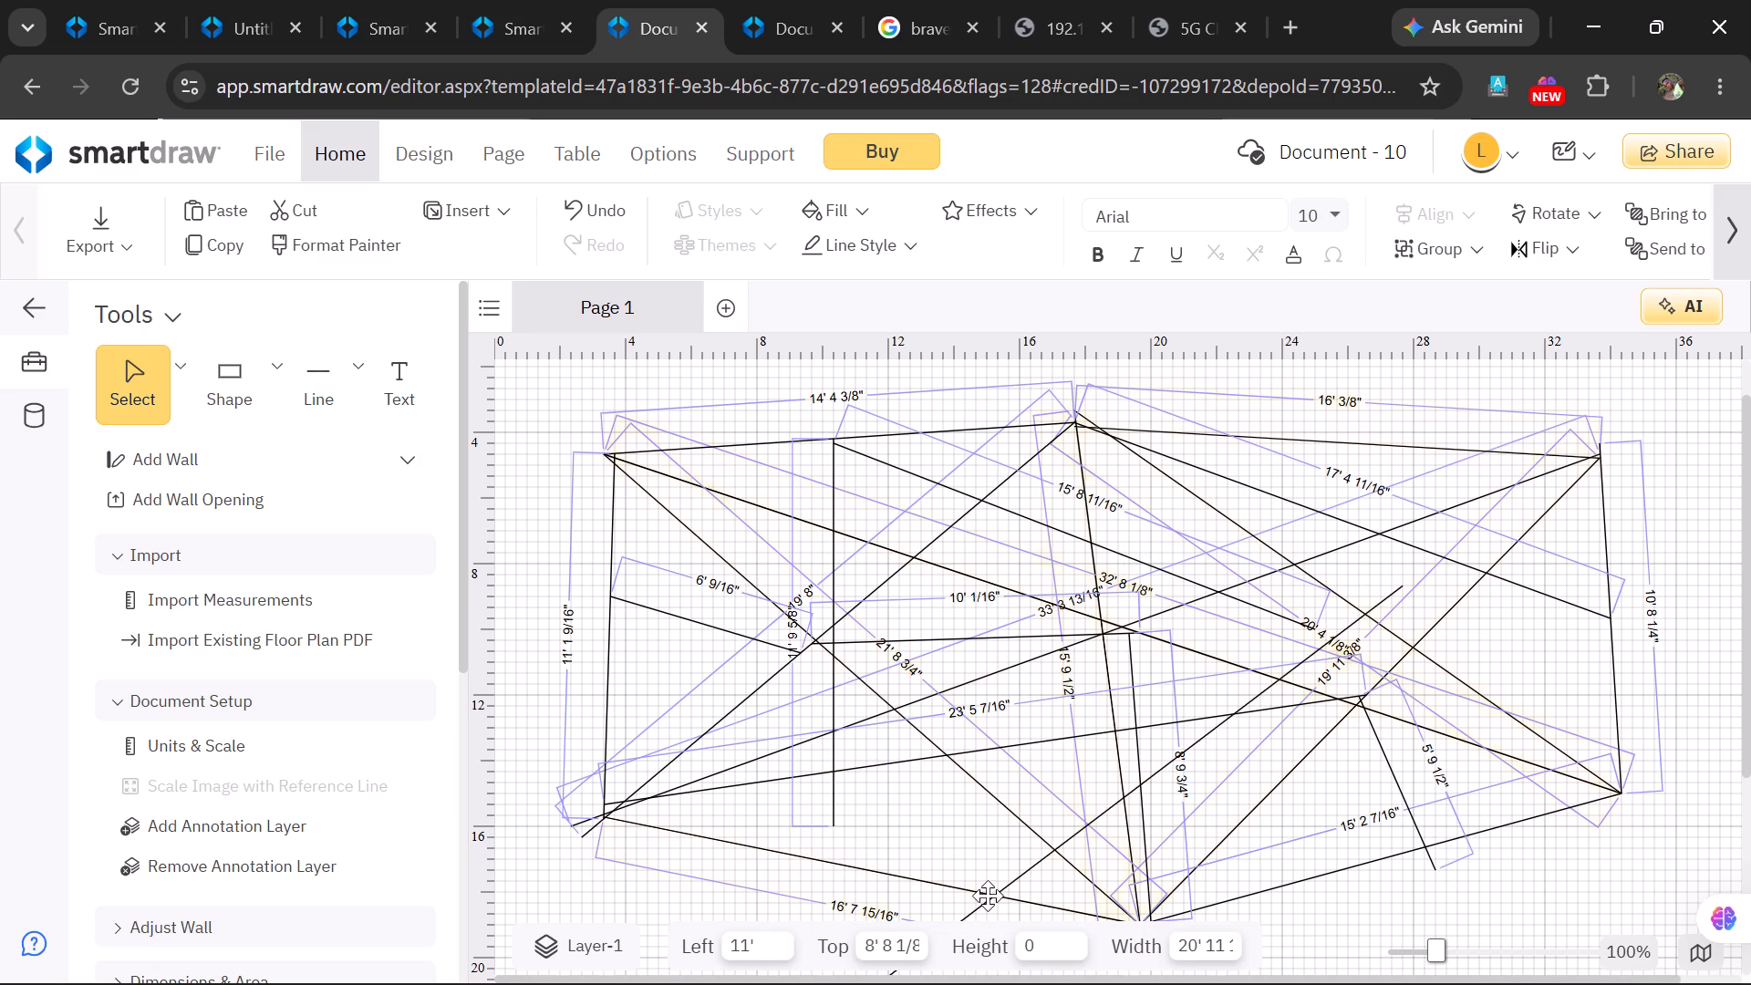
drag(988, 896, 961, 766)
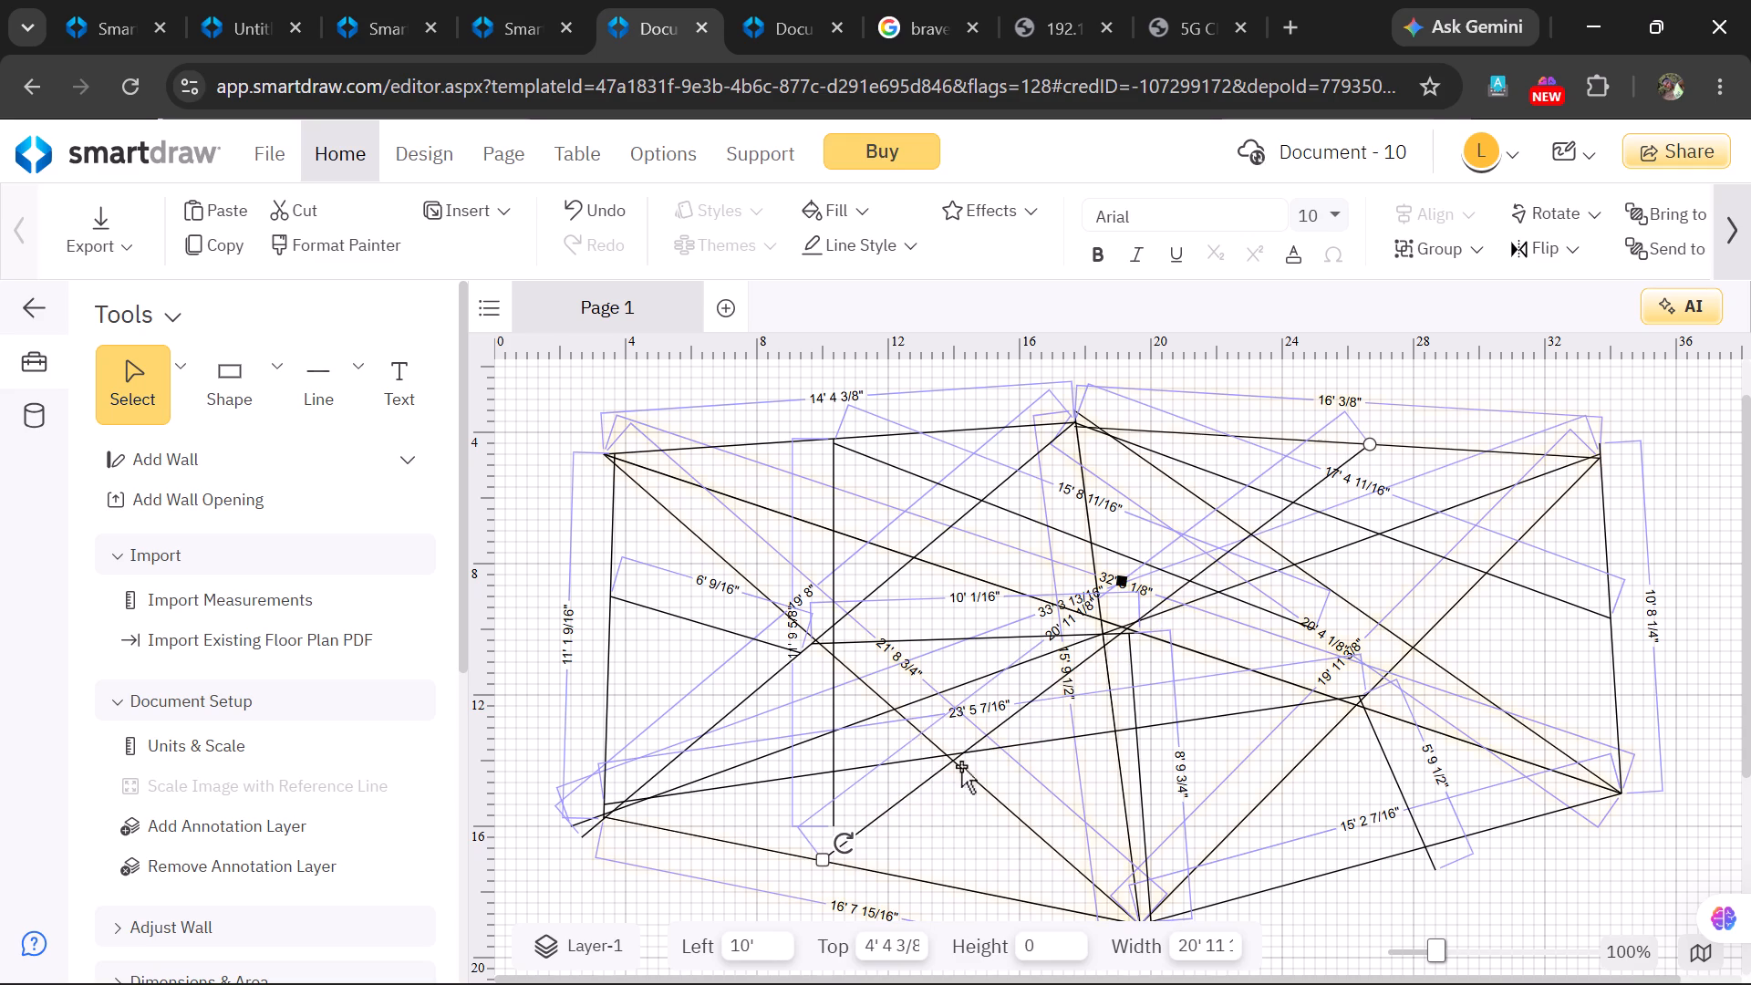
Draw a straight line about 23' 9/16" long from the middle of the 10' 8 1/4" edge to the 16' 7 15/16" bottom edge.
click(360, 376)
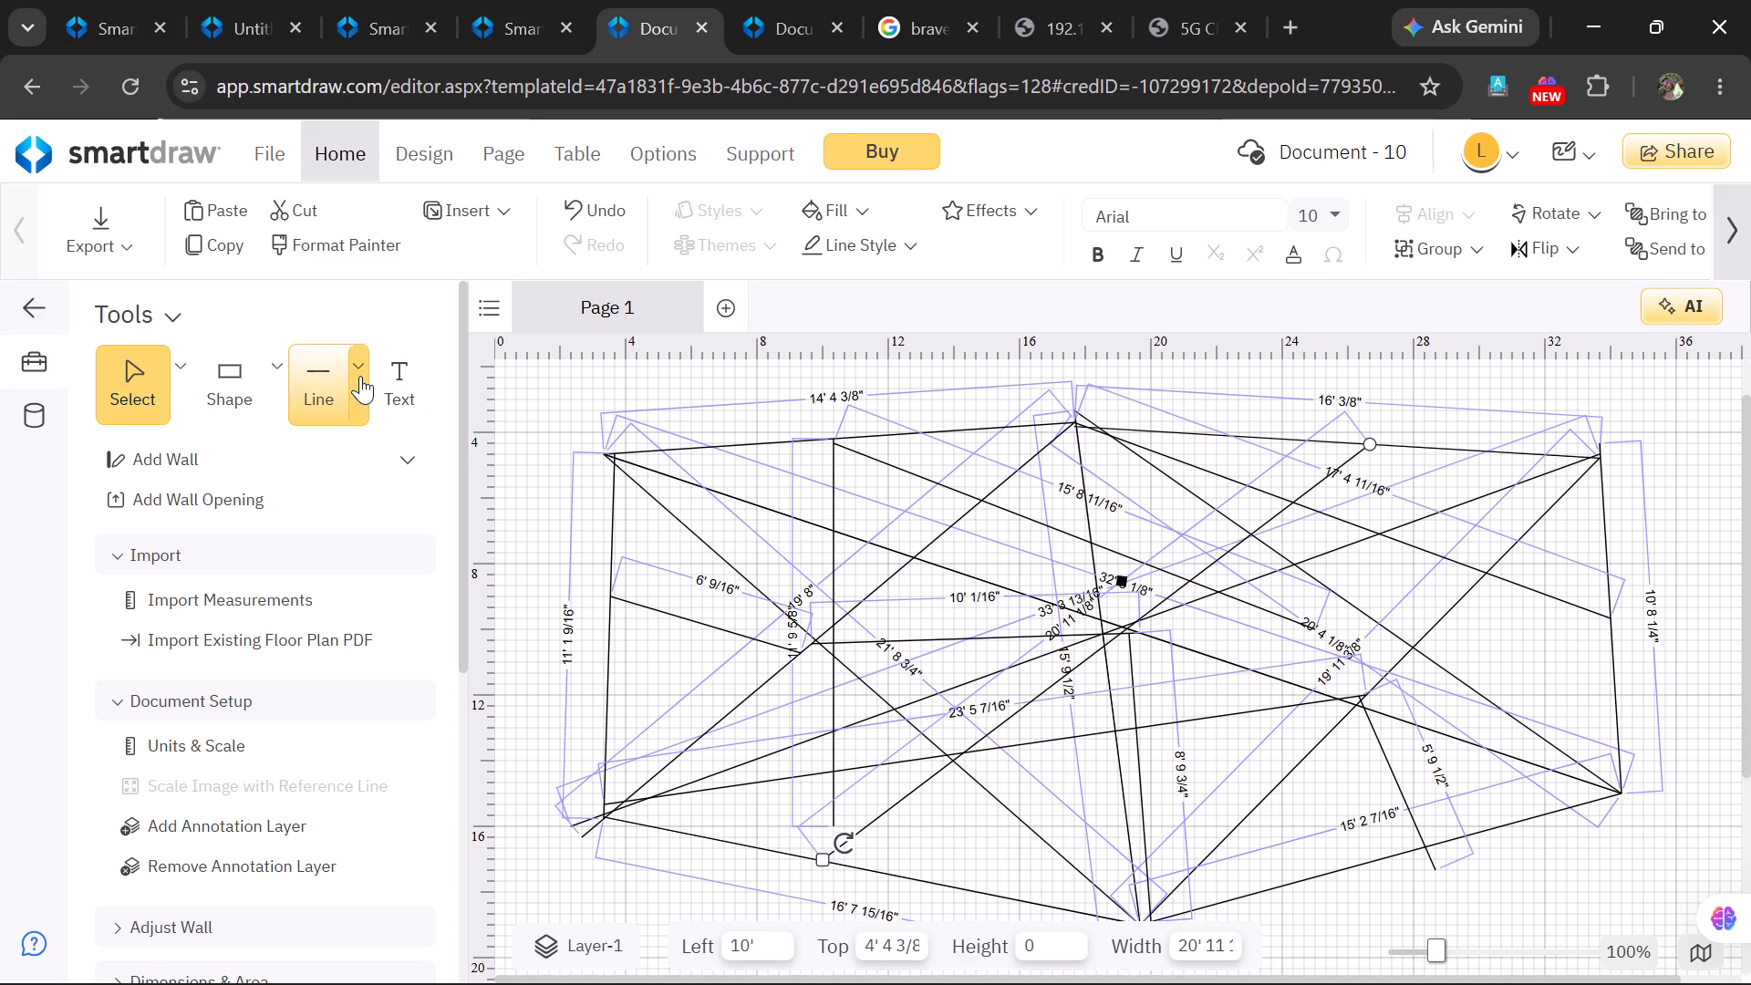
click(428, 475)
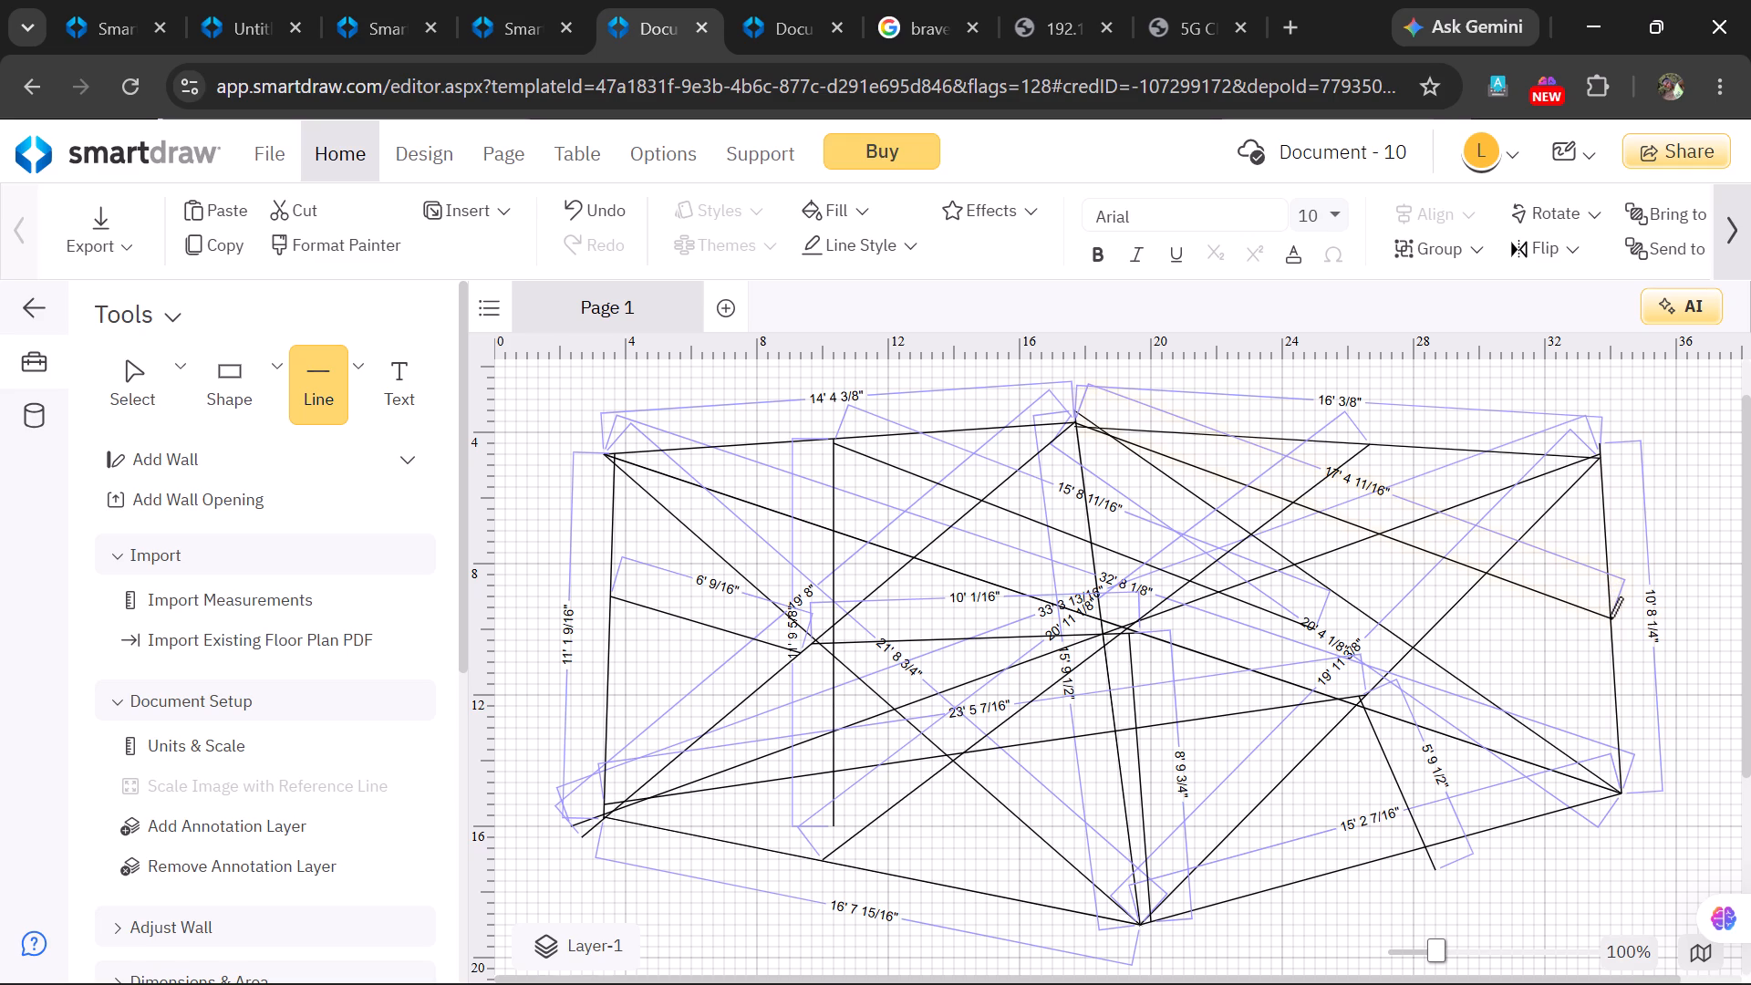
drag(1611, 617, 1583, 618)
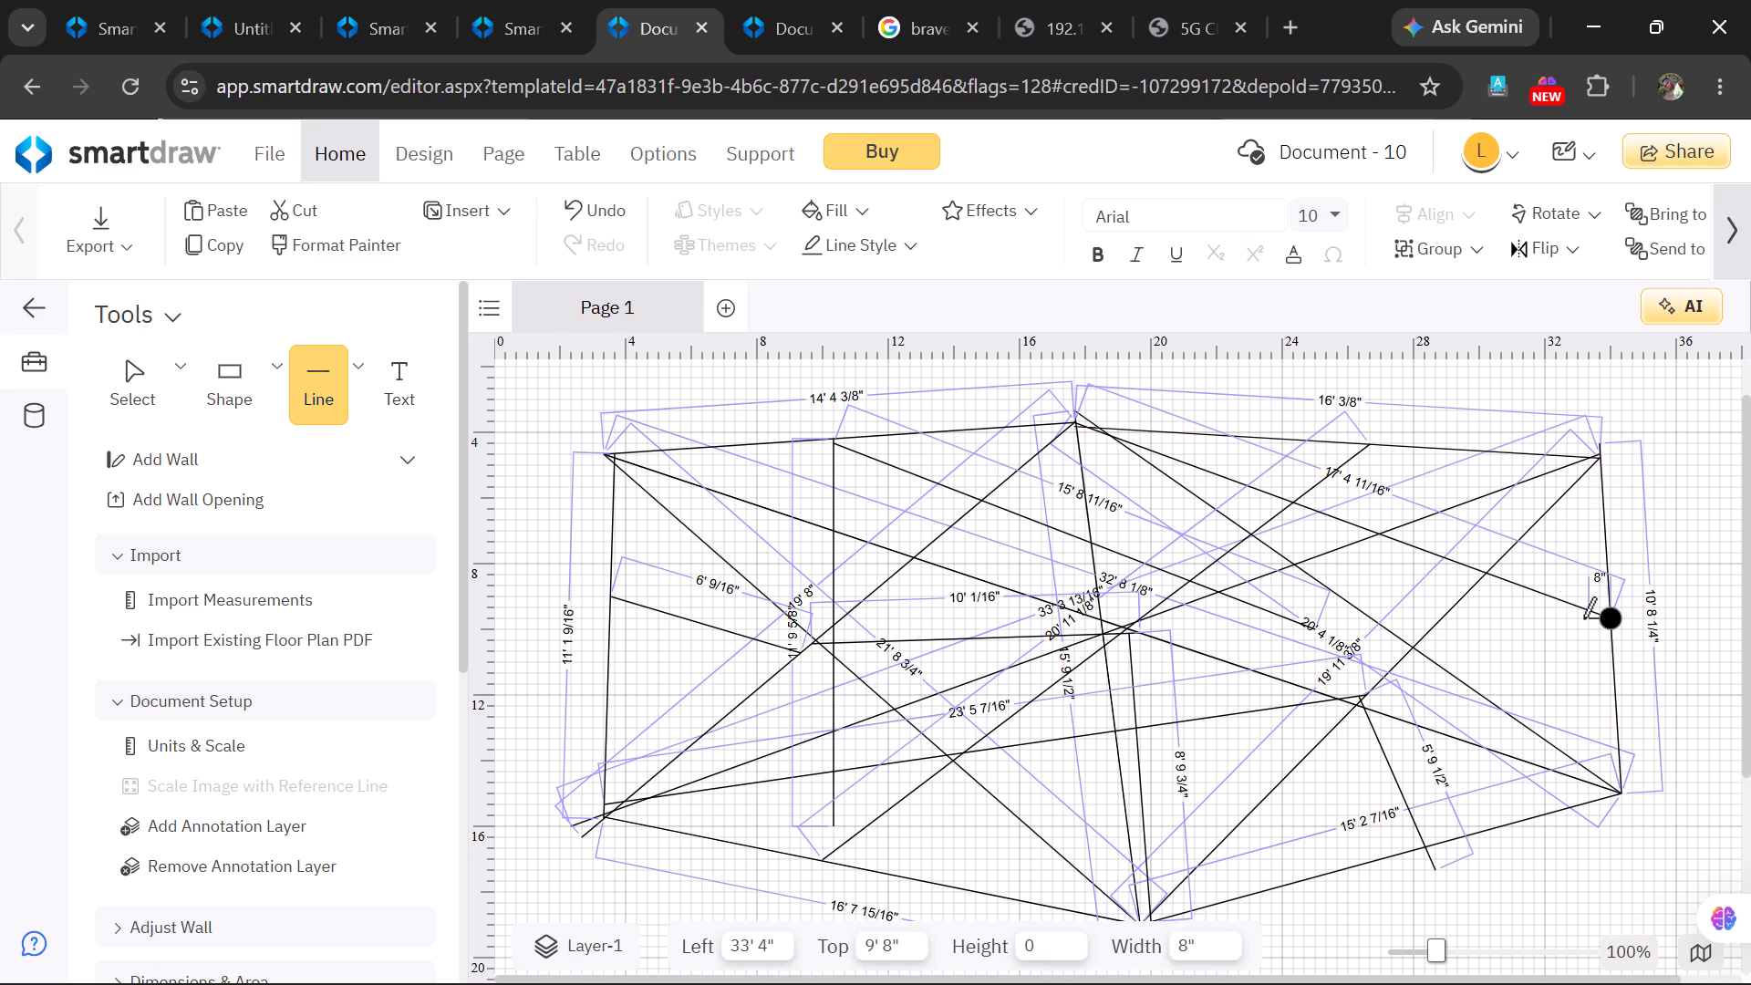
drag(1583, 618, 1233, 715)
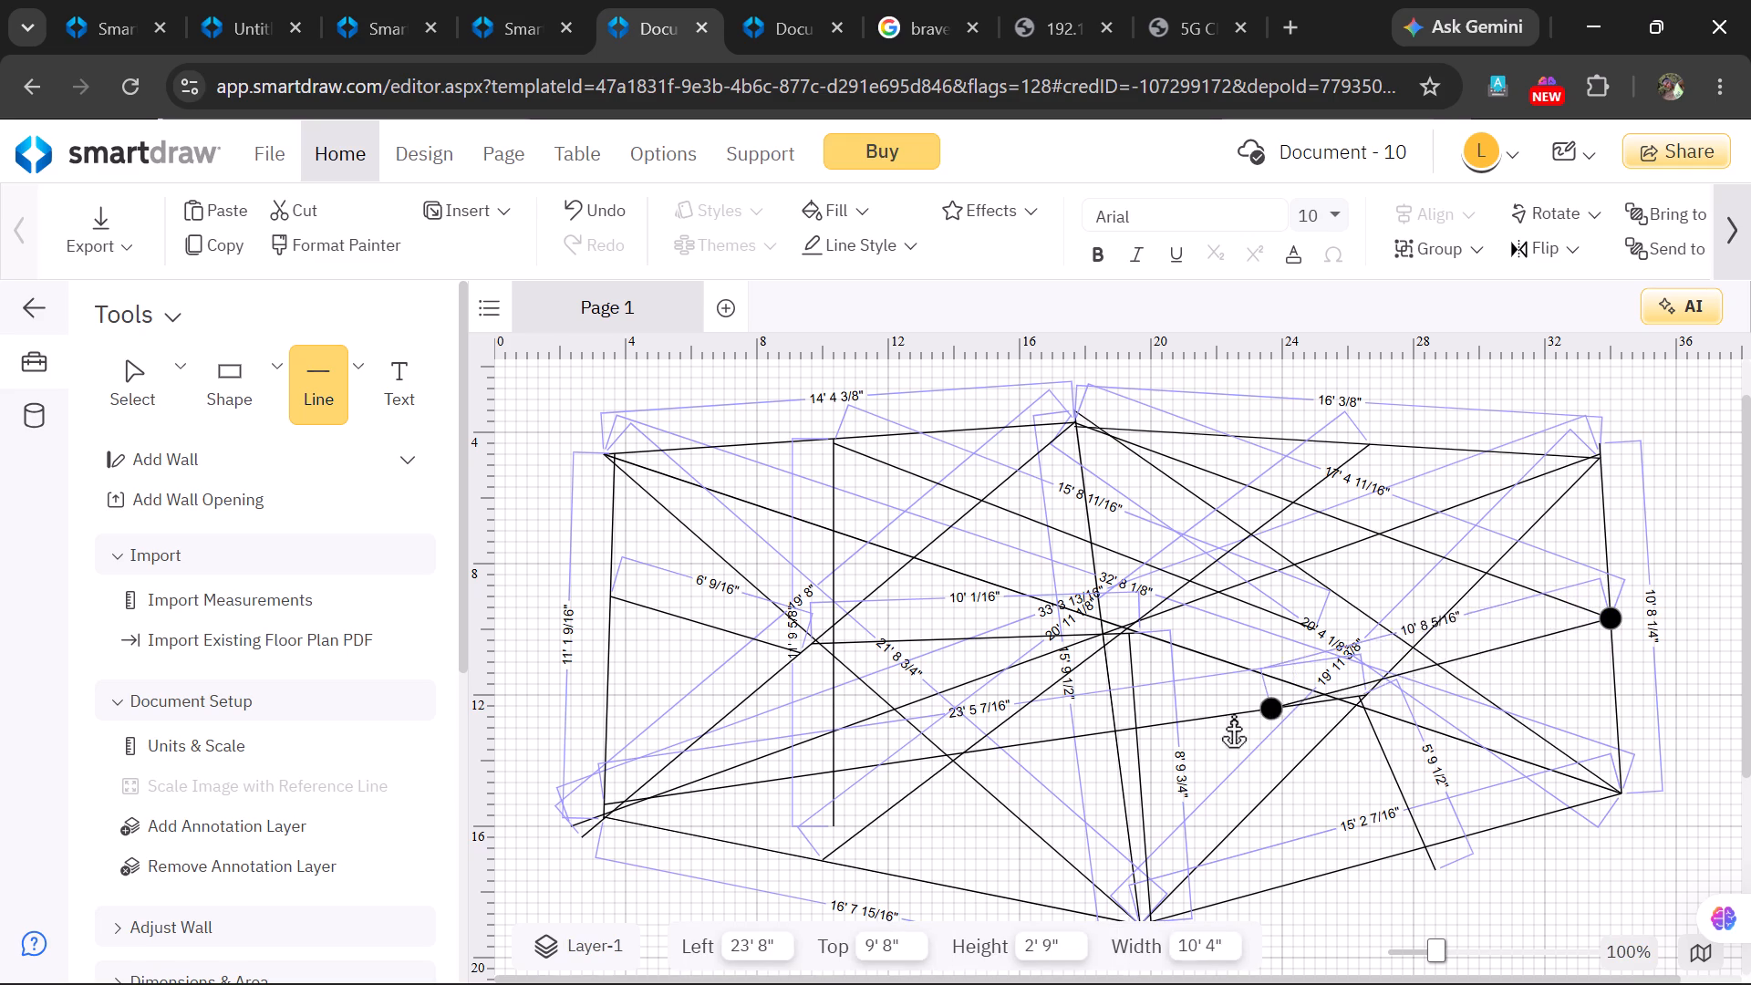
drag(1233, 715, 923, 854)
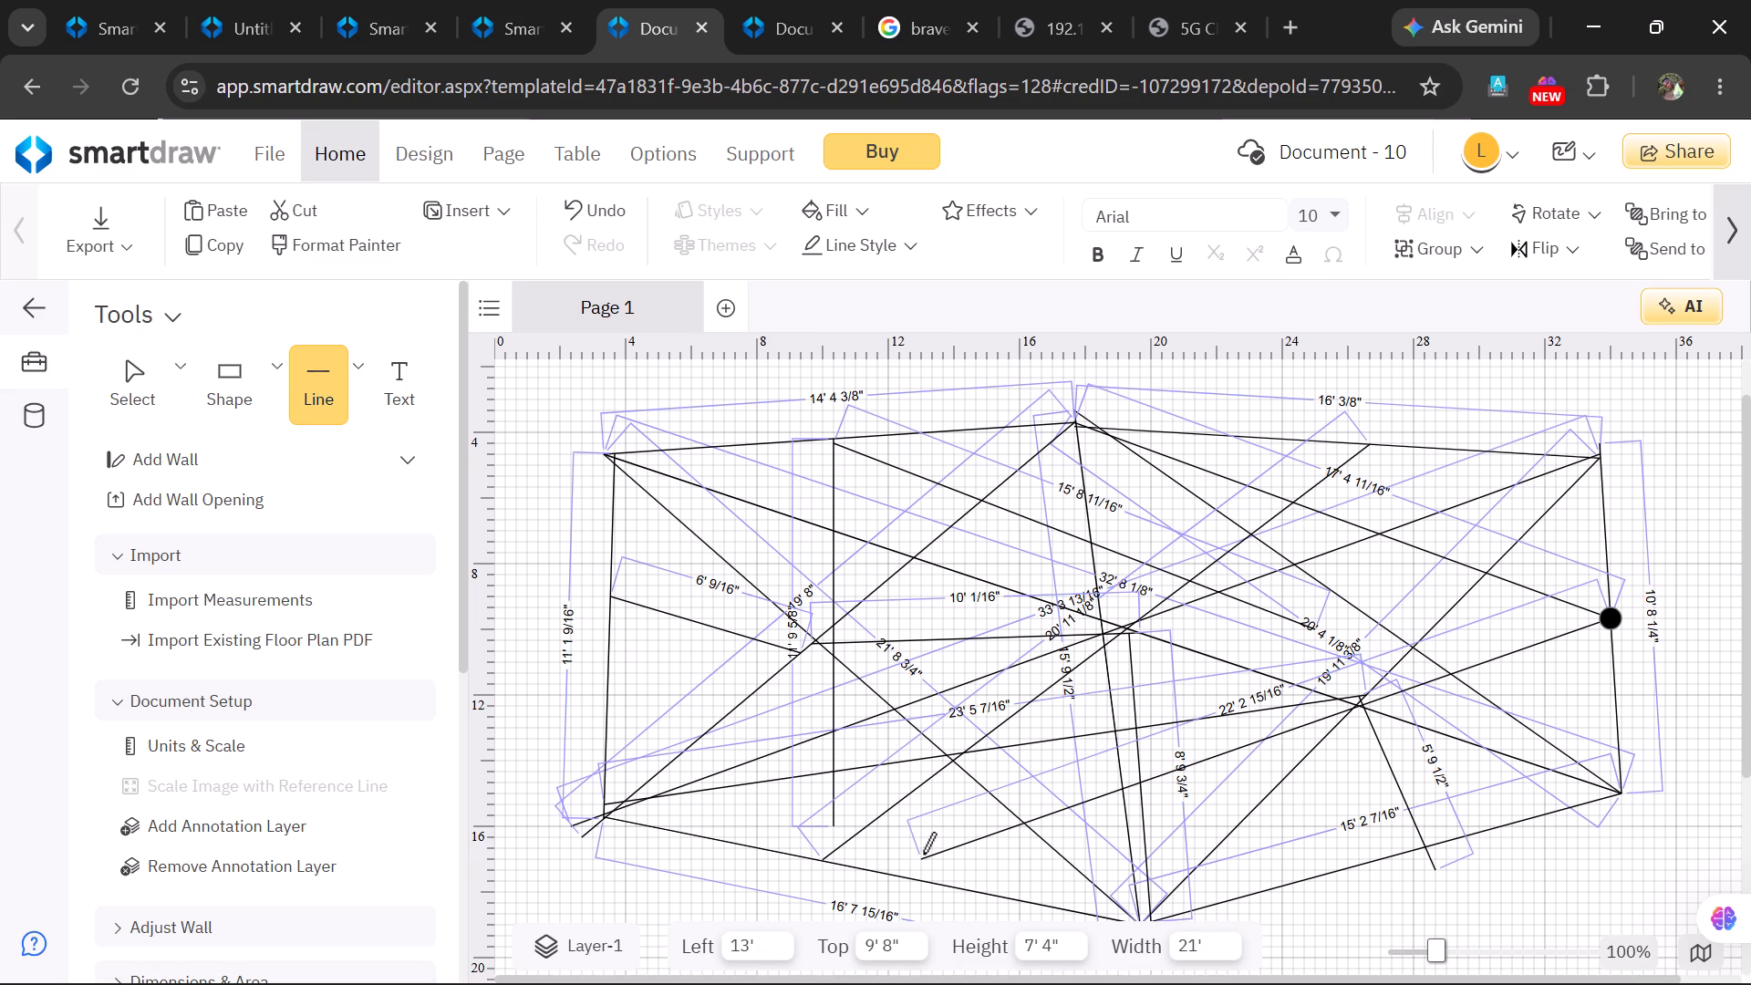
drag(923, 854, 895, 862)
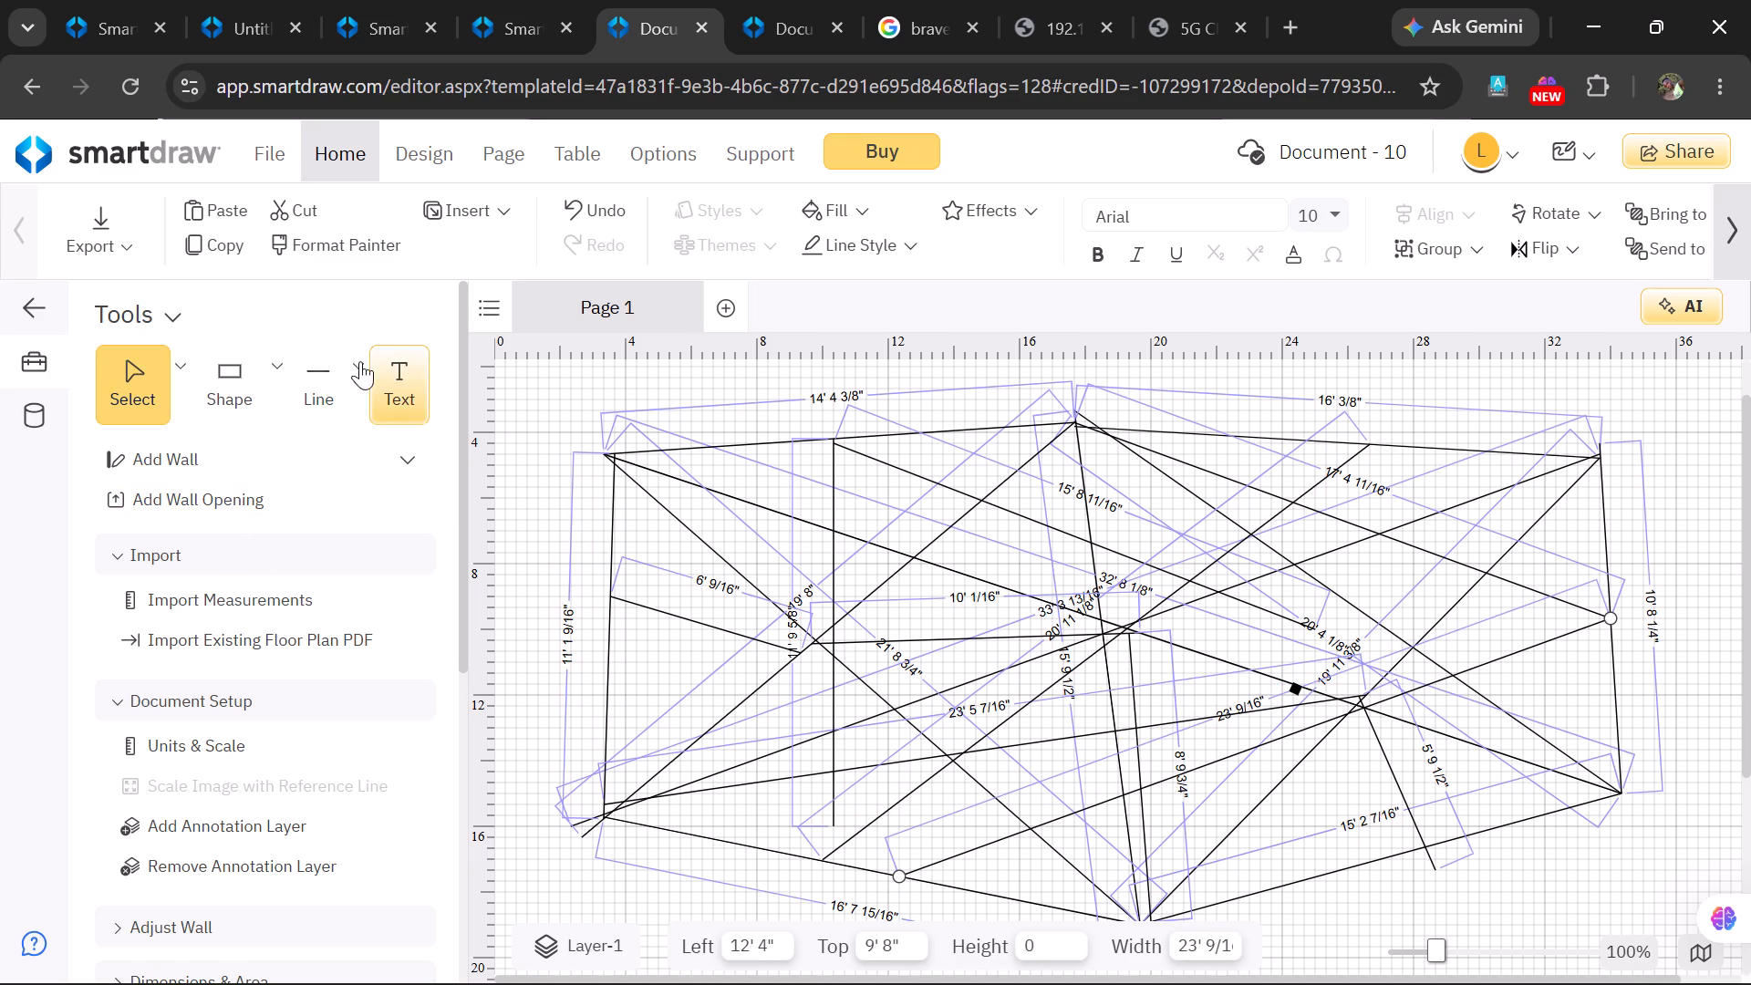
Draw a straight line about 23' 7 1/16" long from the outline's 11' 1 9/16" edge to the middle of the 16' 3/8" top edge.
click(338, 370)
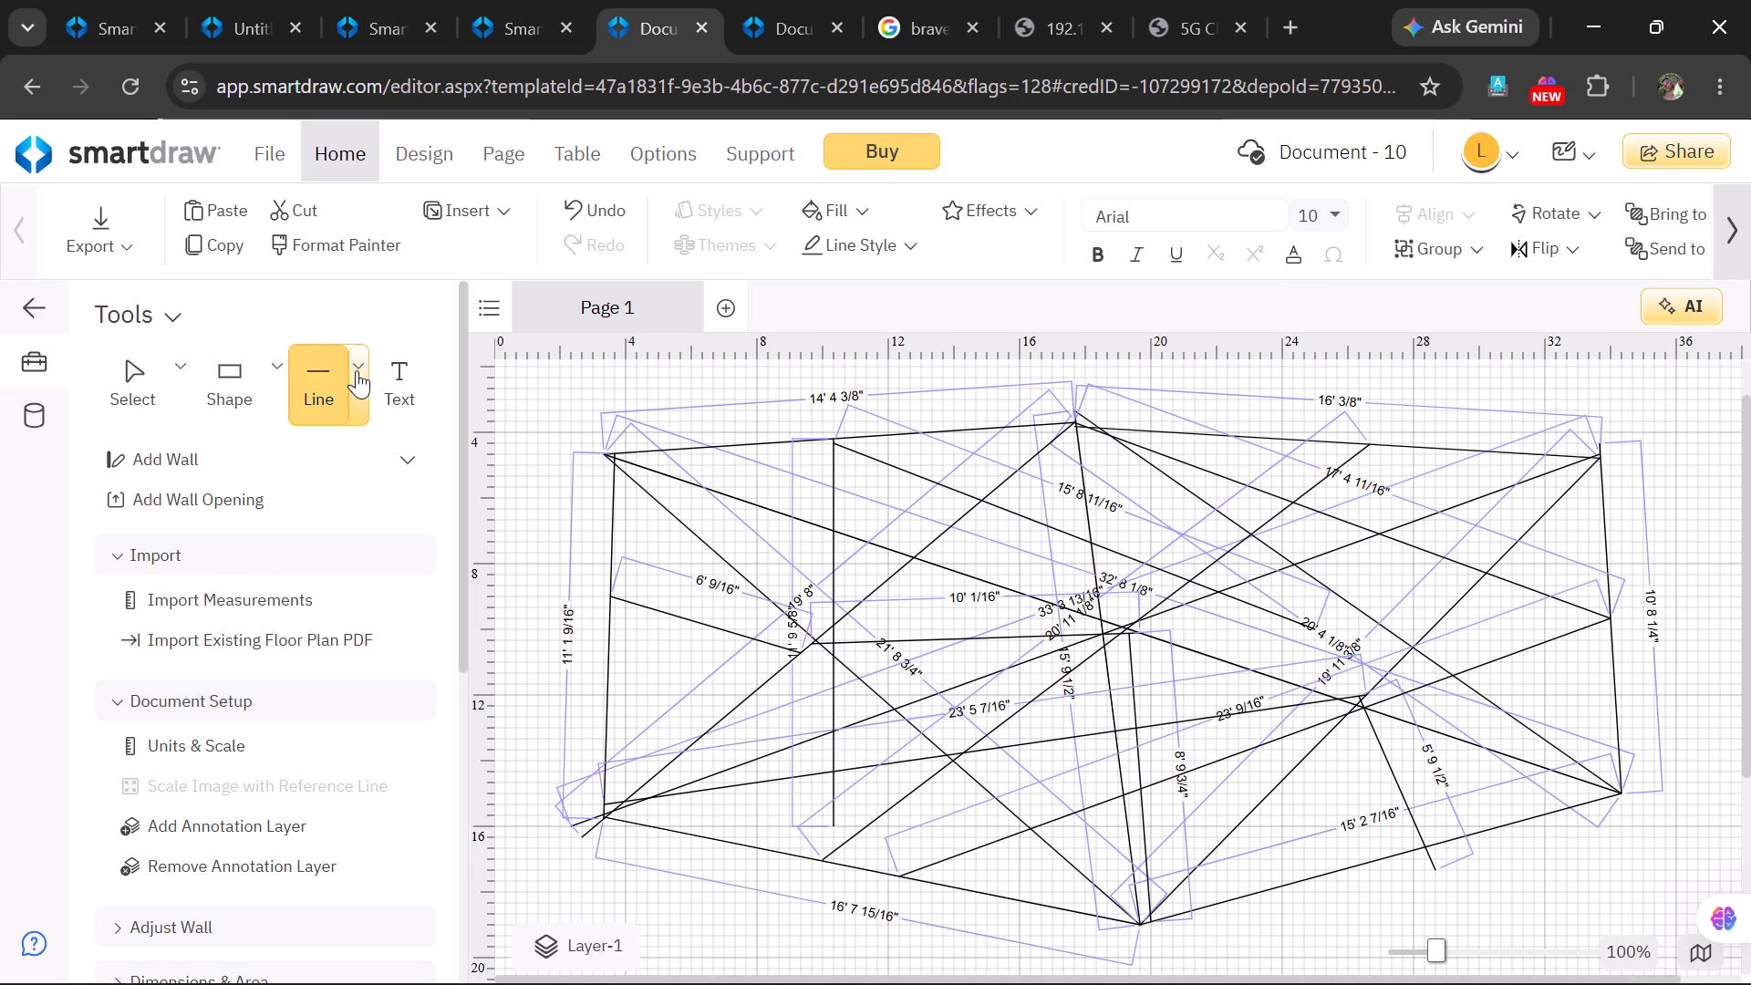
click(357, 371)
click(451, 474)
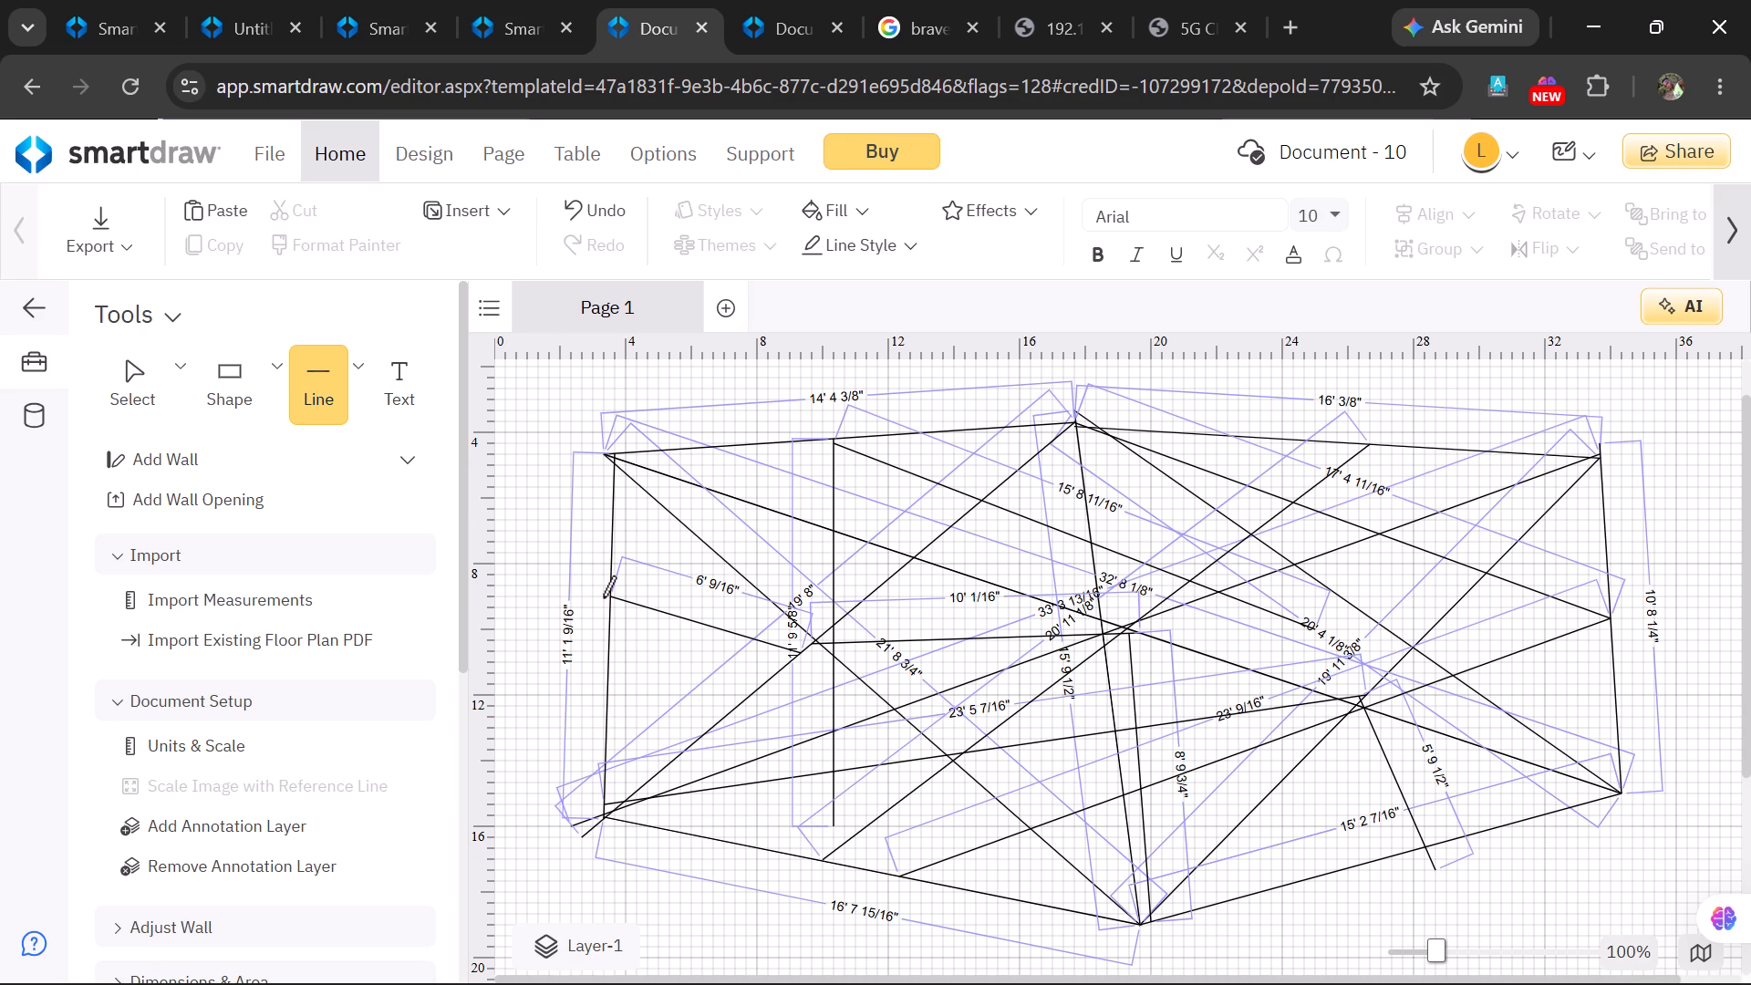
drag(603, 597, 1354, 461)
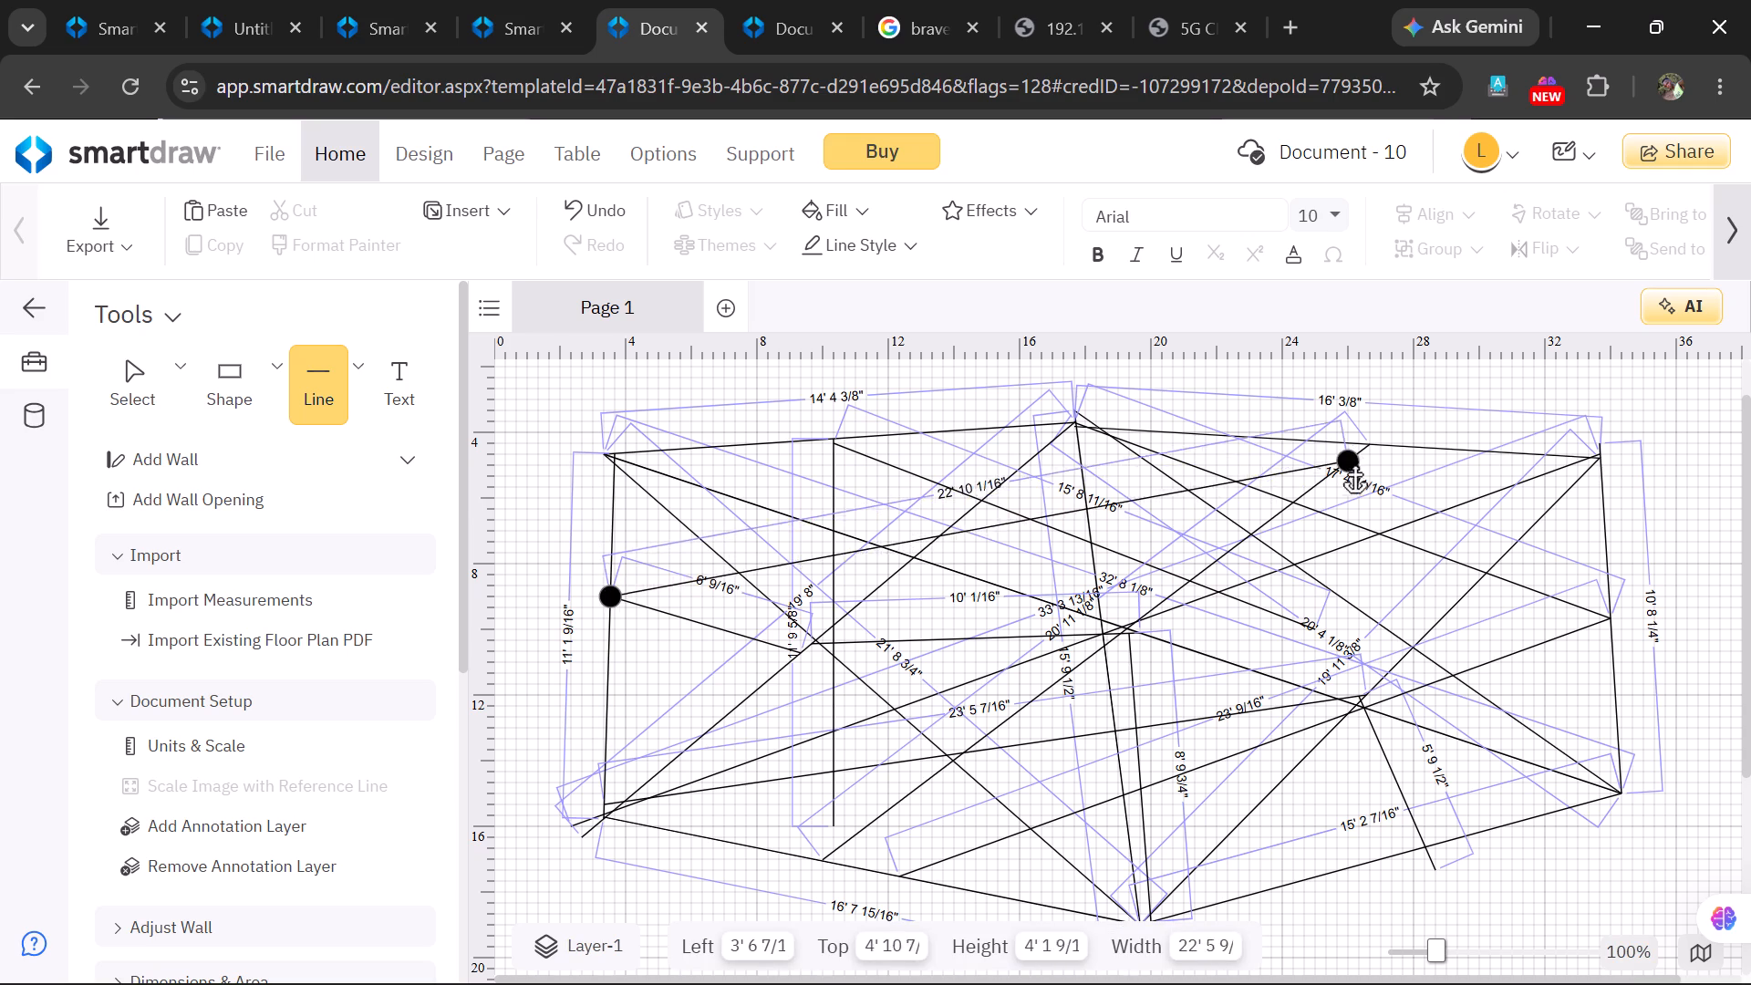
drag(1354, 461, 1371, 451)
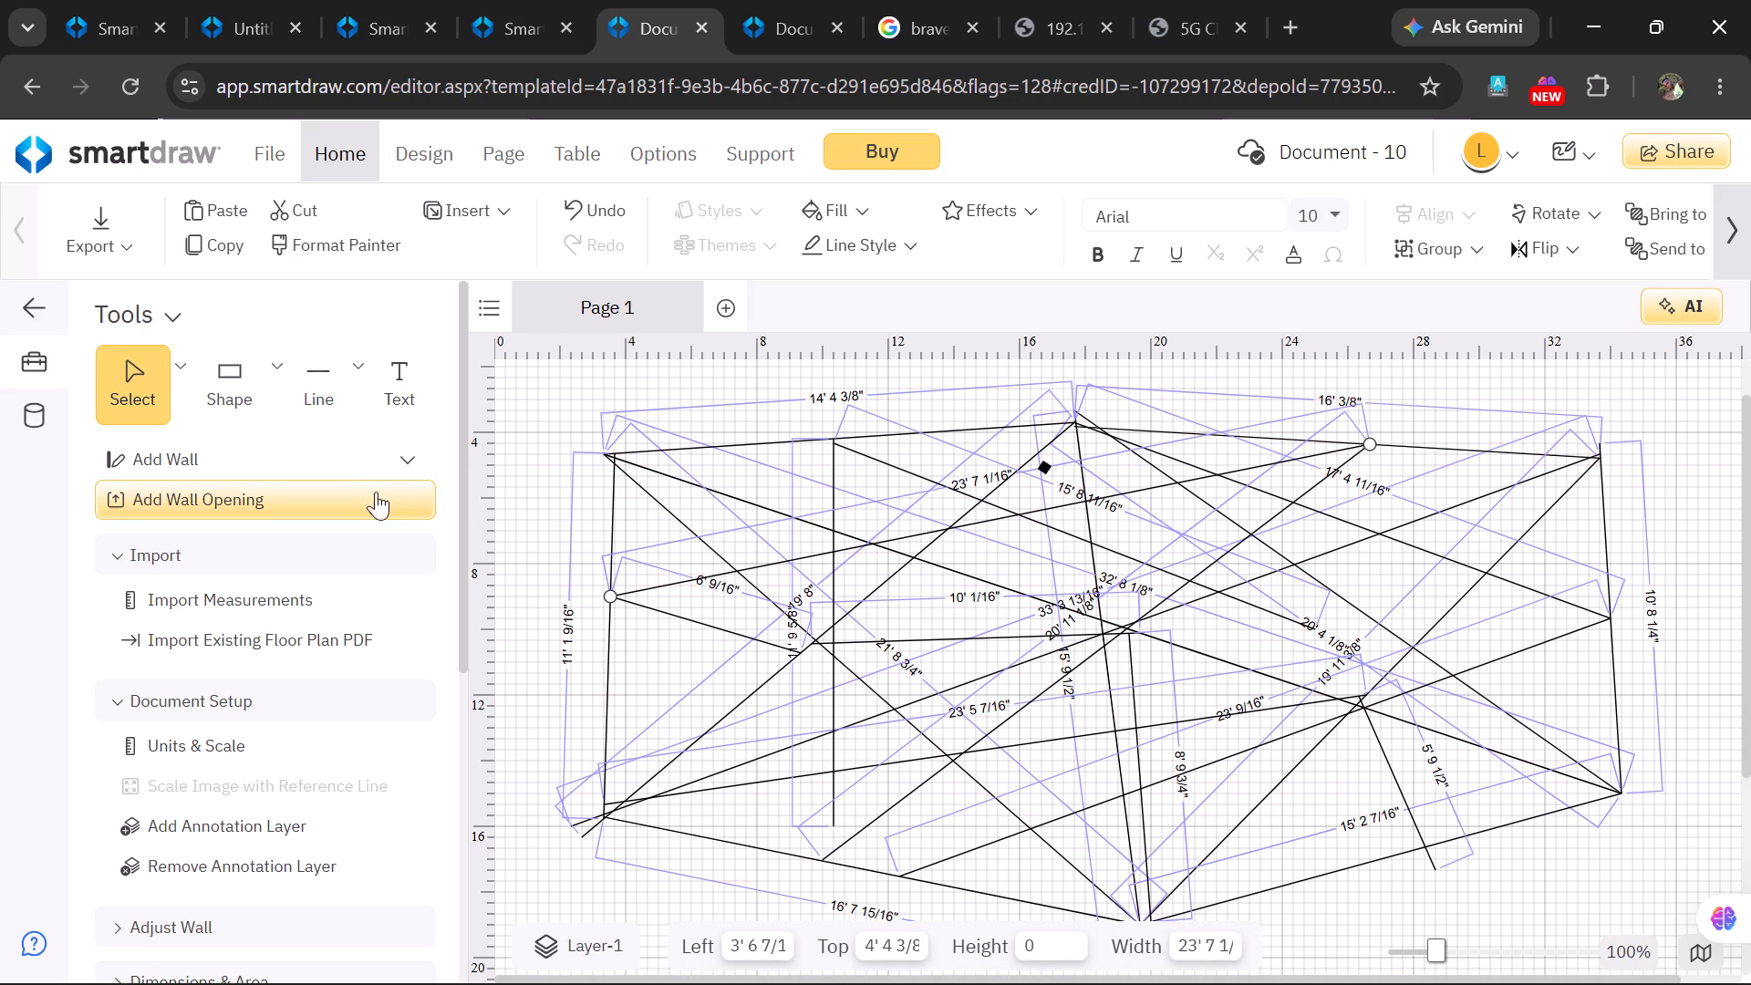
Draw a straight line about 14' 9 15/16" long from the 11' 1 9/16" edge down to the 16' 7 15/16" bottom edge.
click(360, 378)
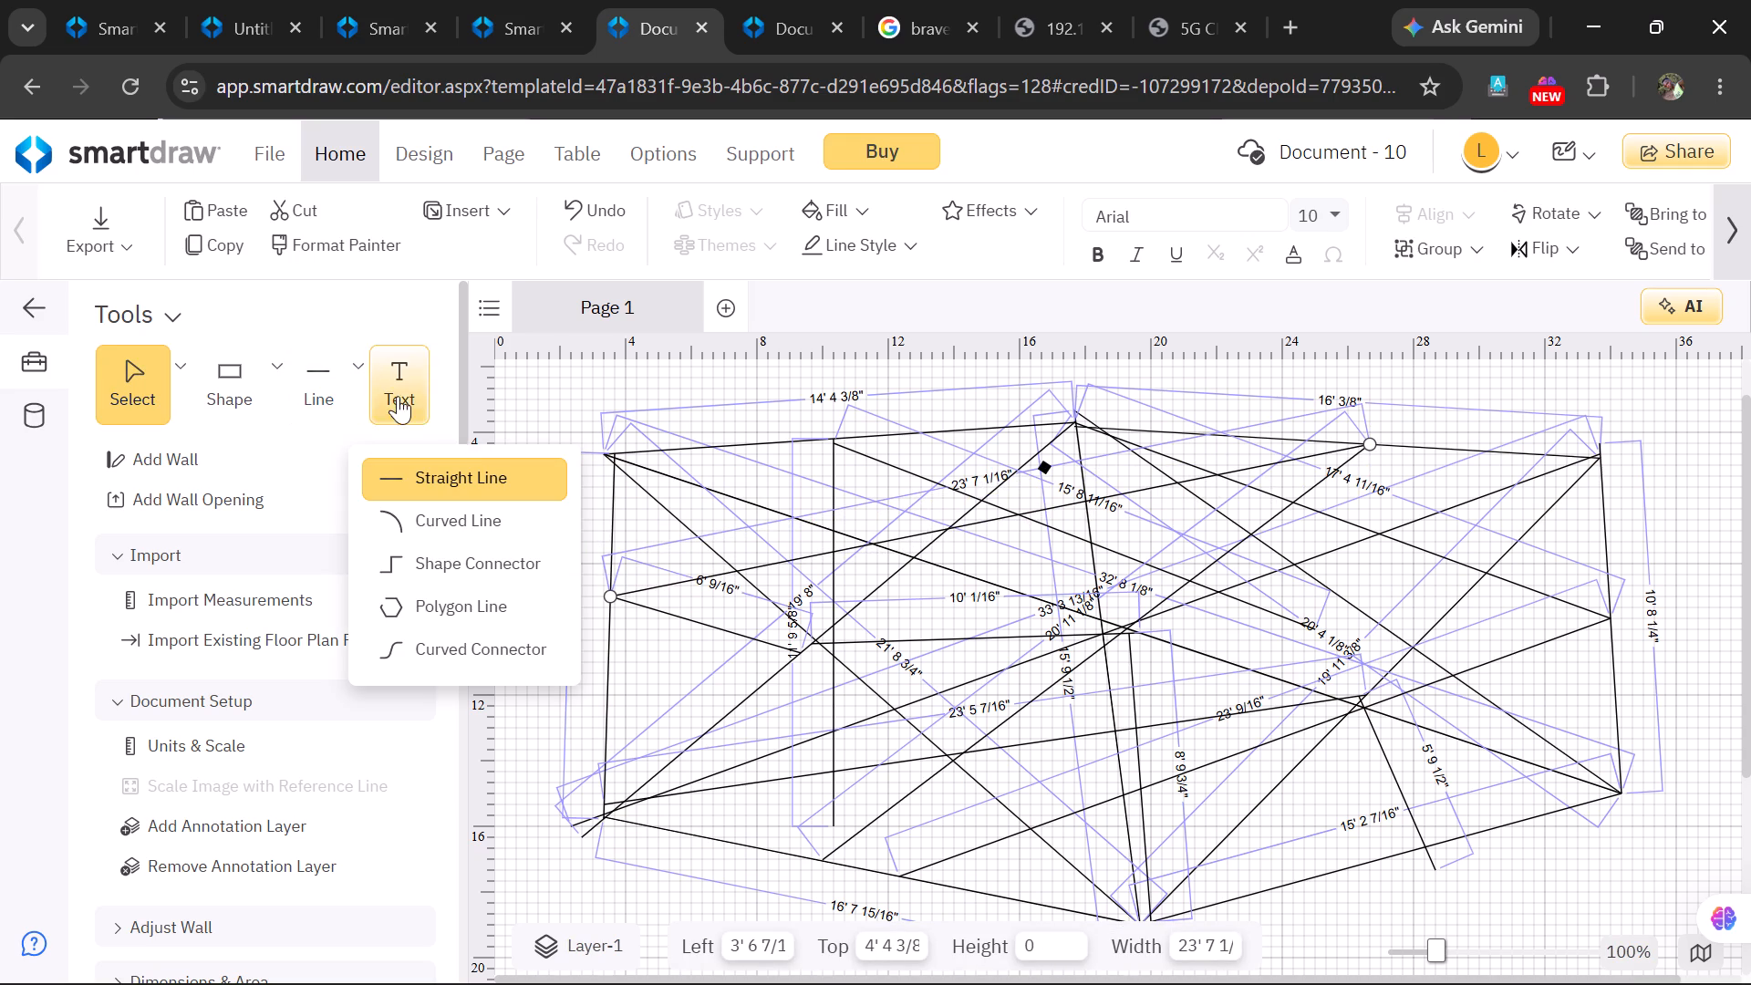
click(501, 473)
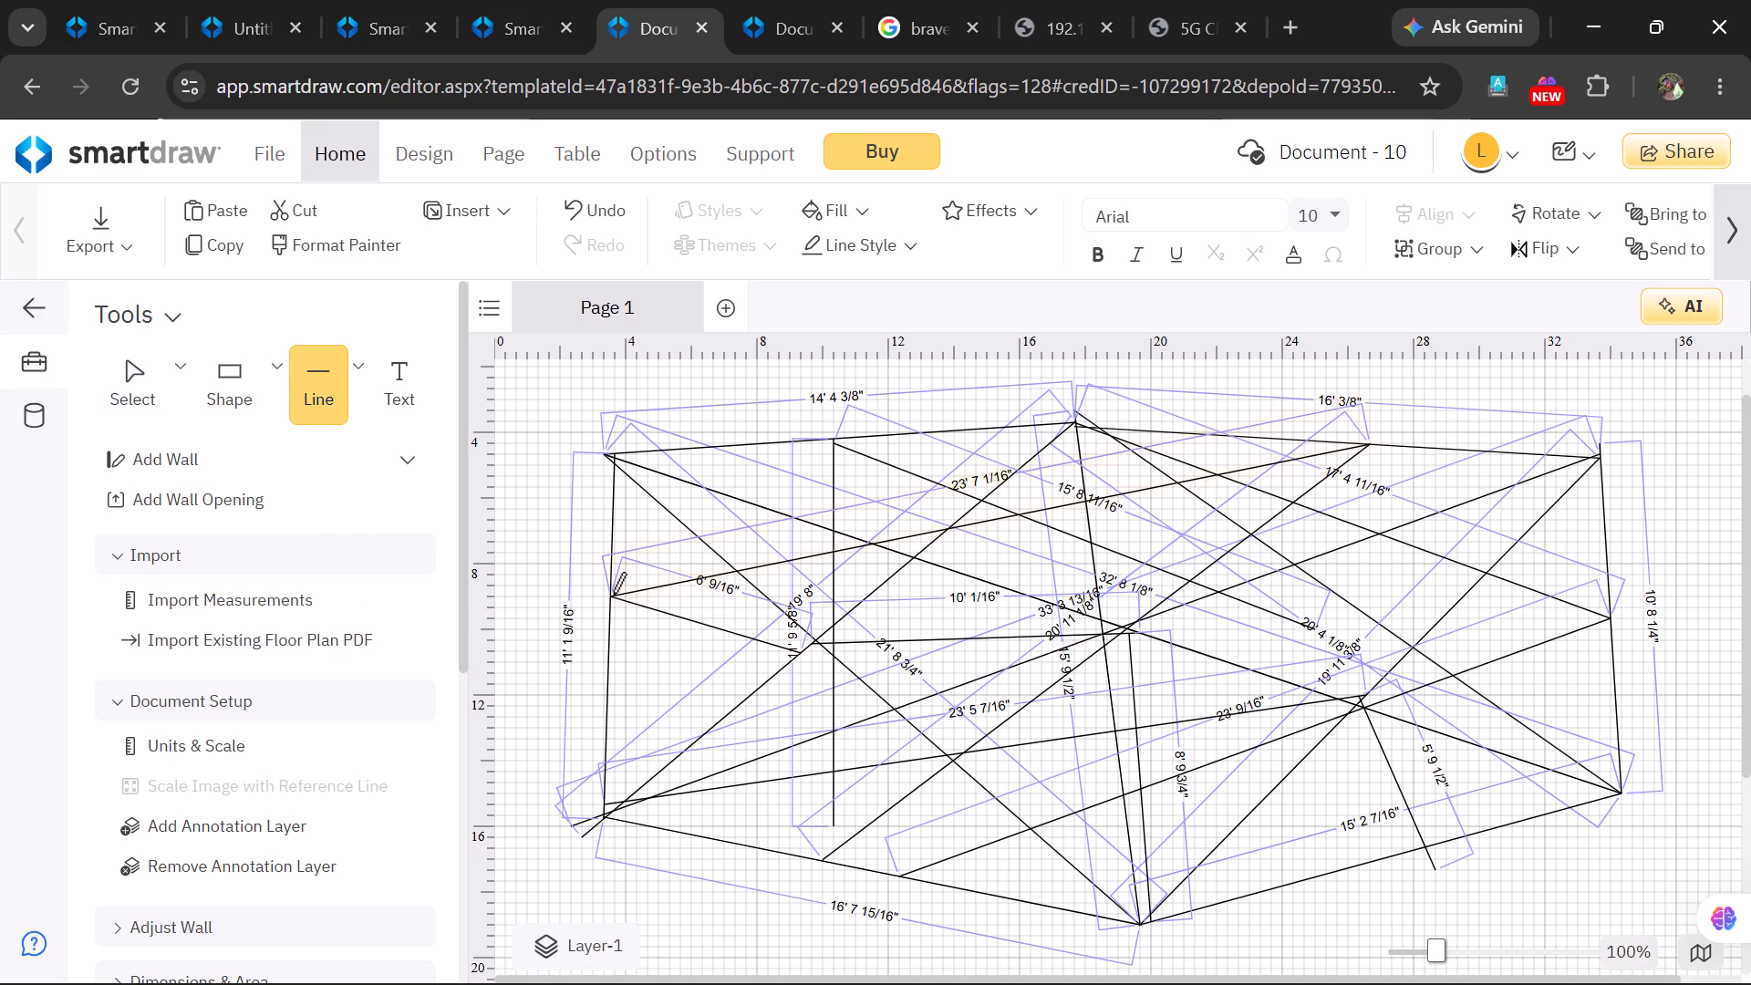
drag(613, 594, 817, 749)
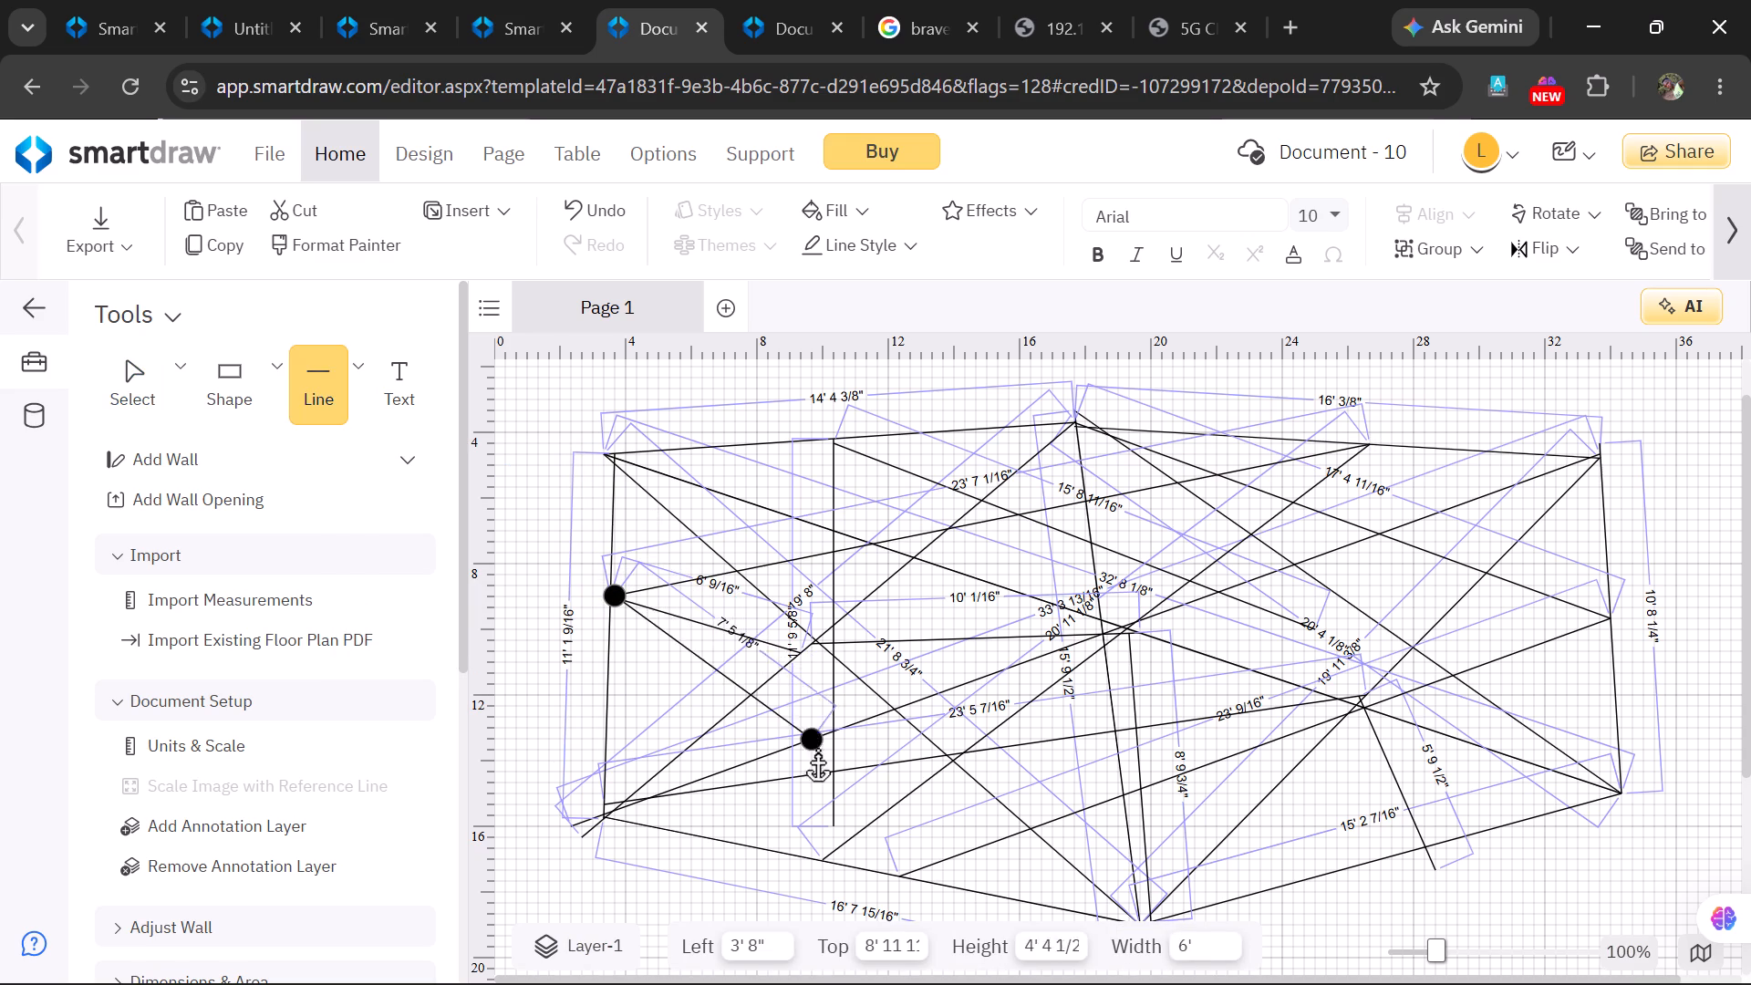
drag(817, 749, 993, 871)
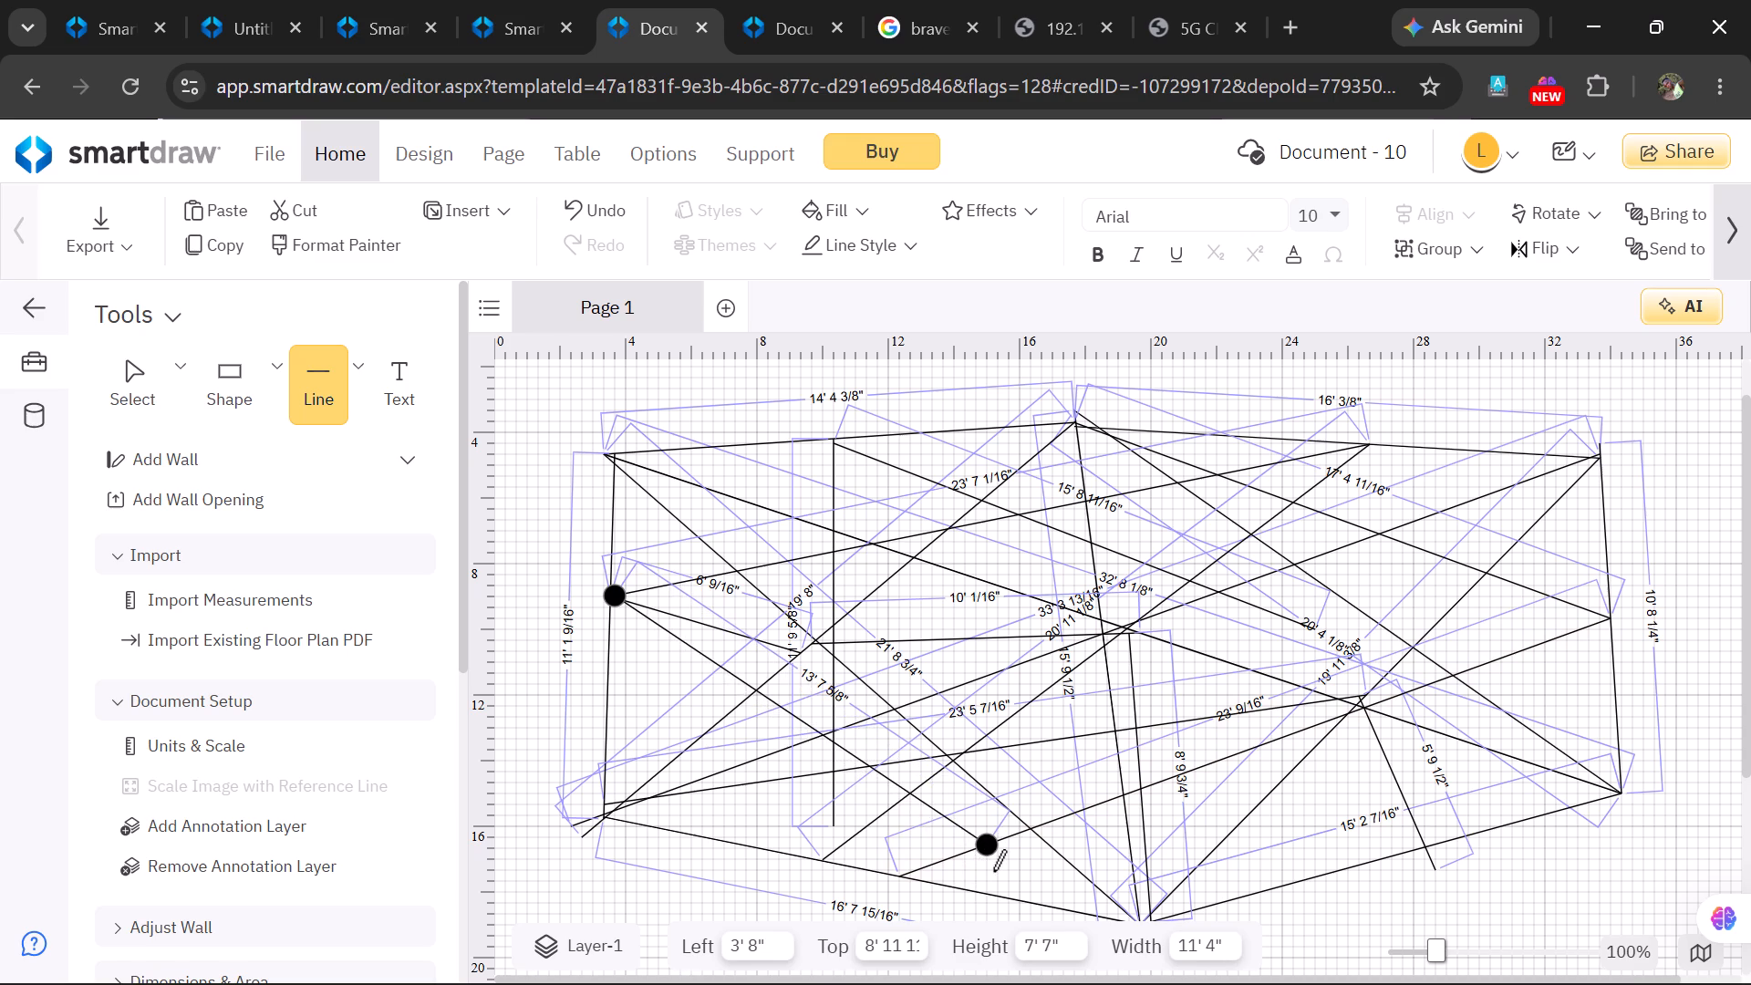
drag(993, 871, 1000, 885)
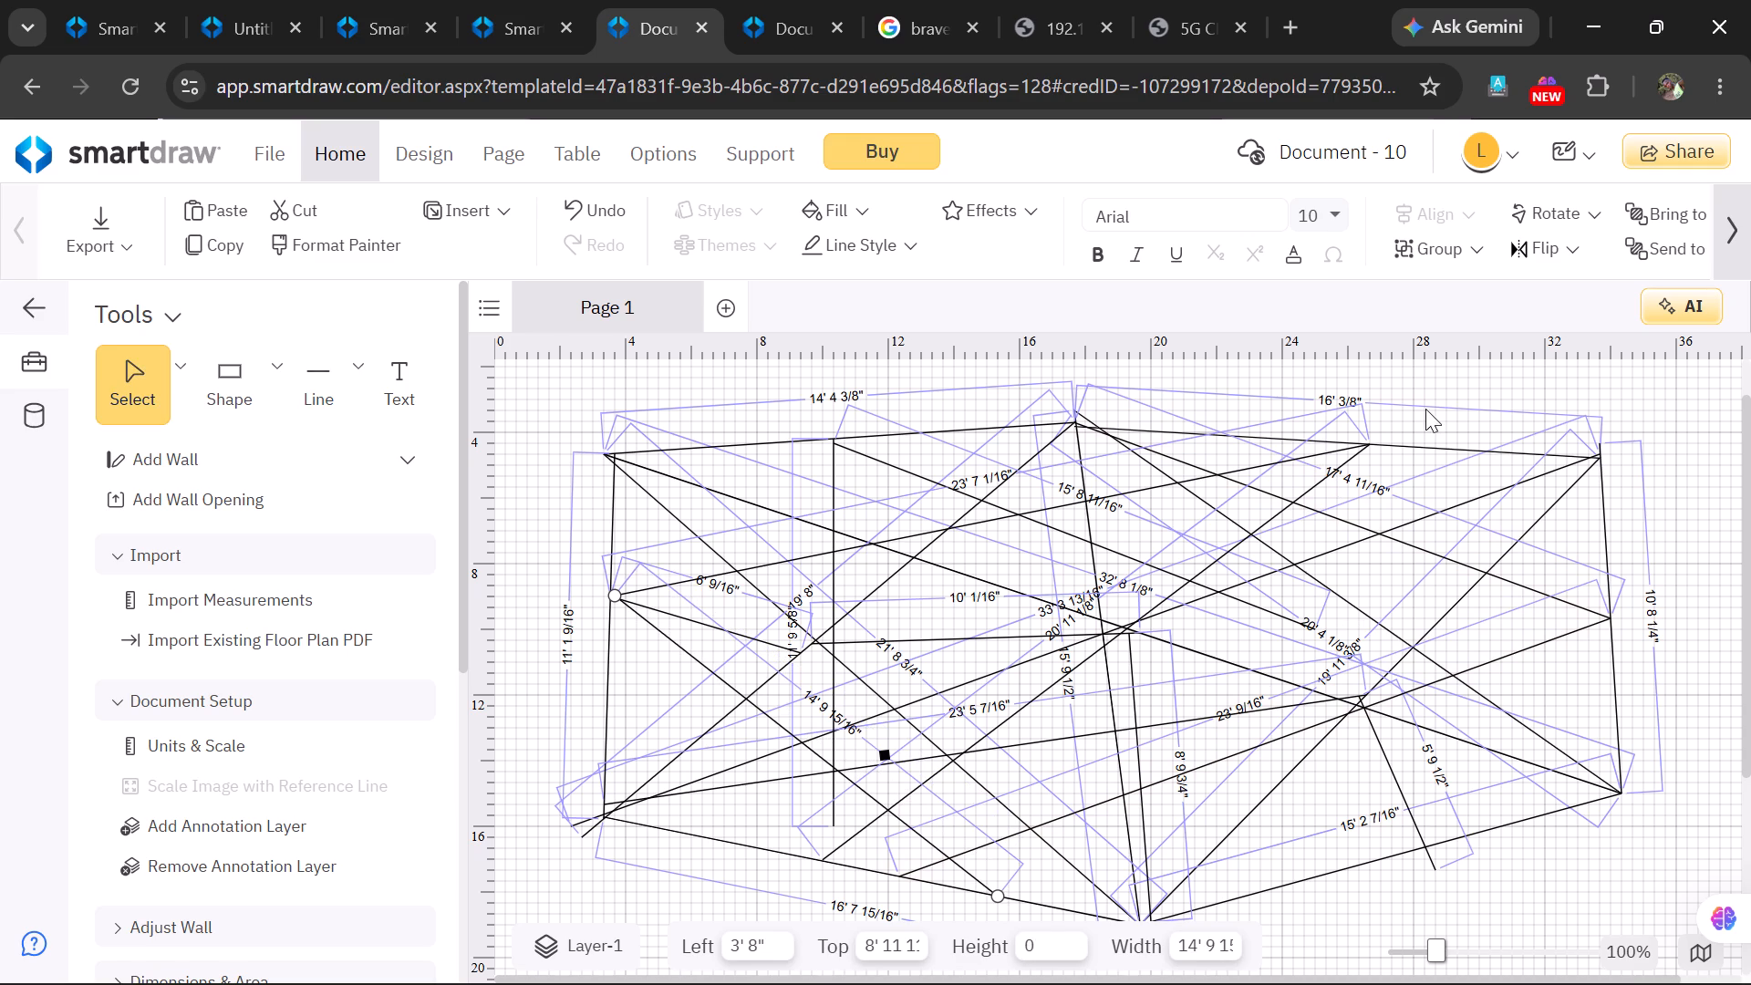
Draw a straight line about 20' 7 13/16" long from the 16' 3/8" top edge to just above the 16' 7 15/16" bottom edge.
click(345, 375)
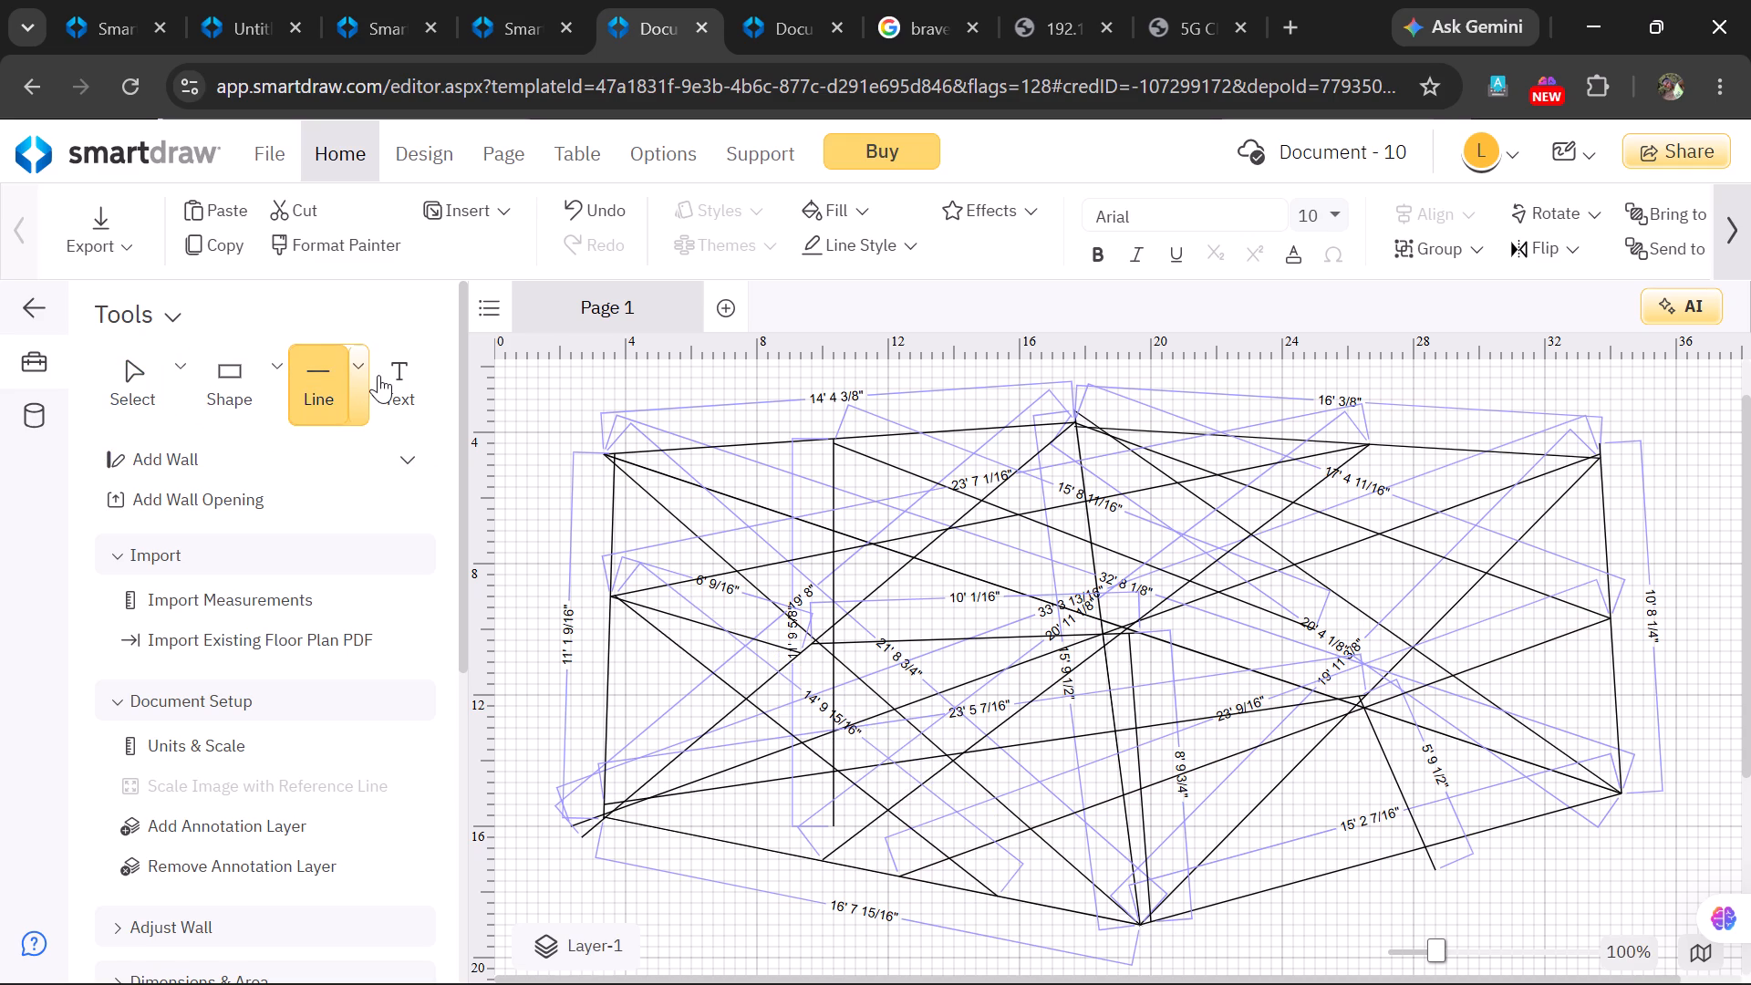
drag(356, 382, 385, 399)
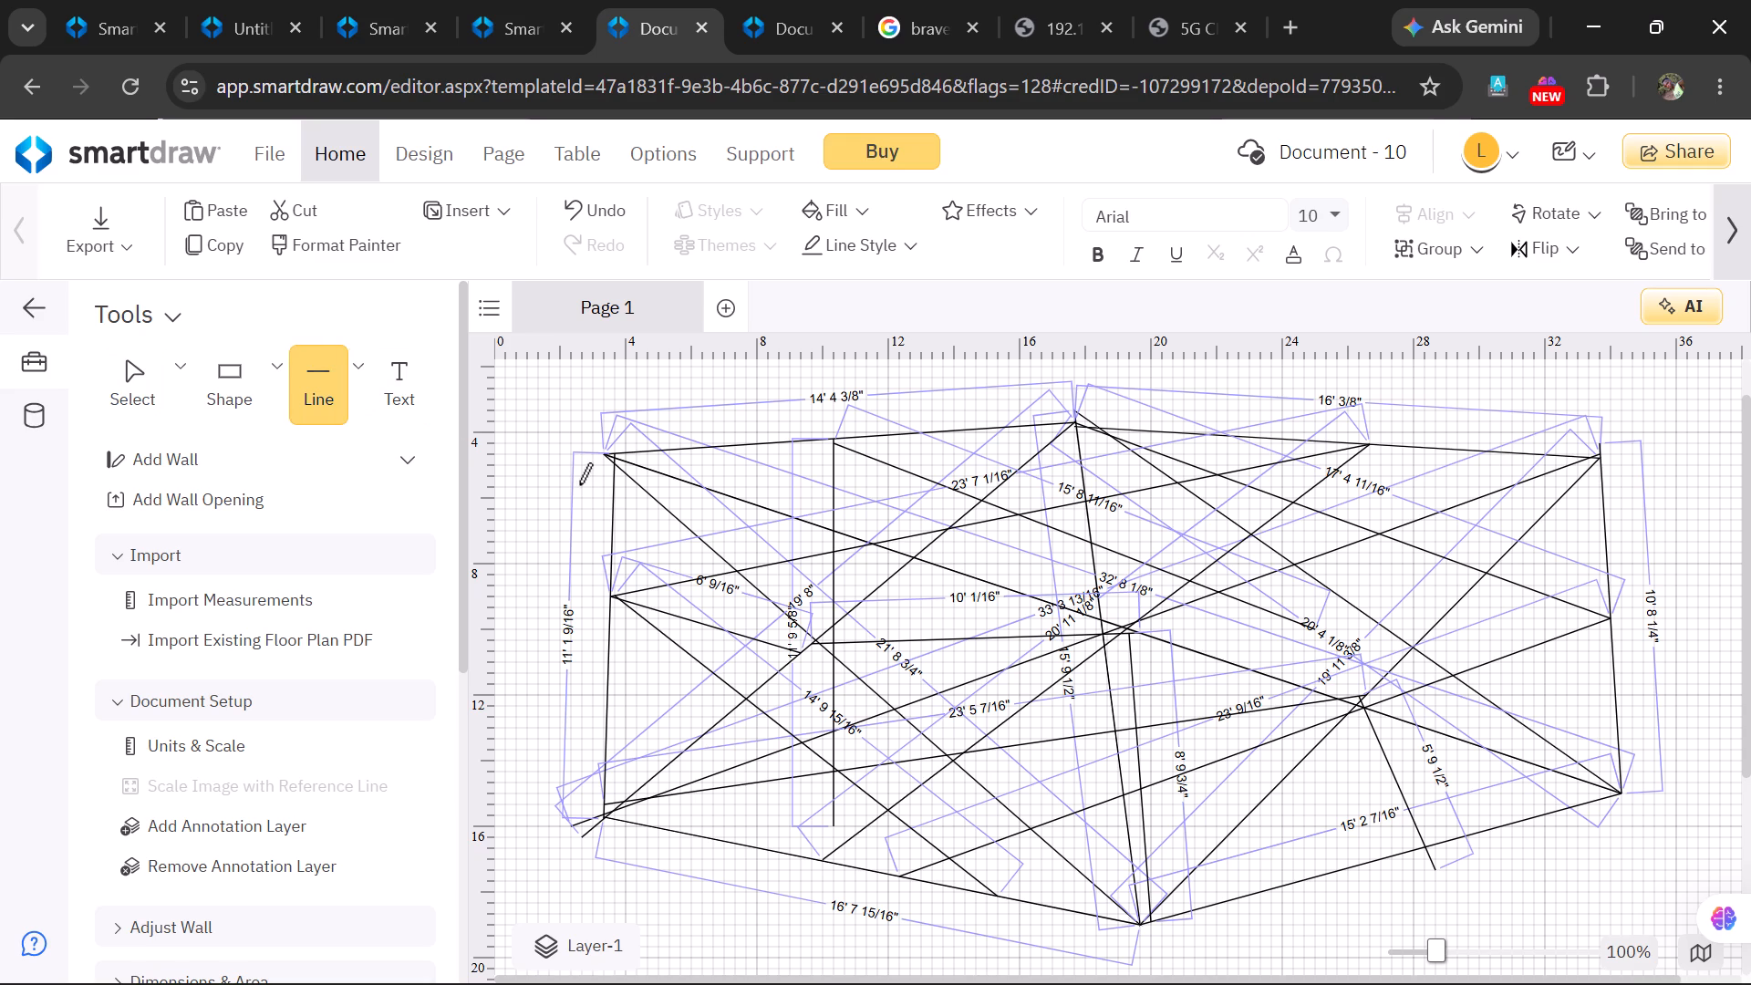
drag(1472, 453, 1022, 793)
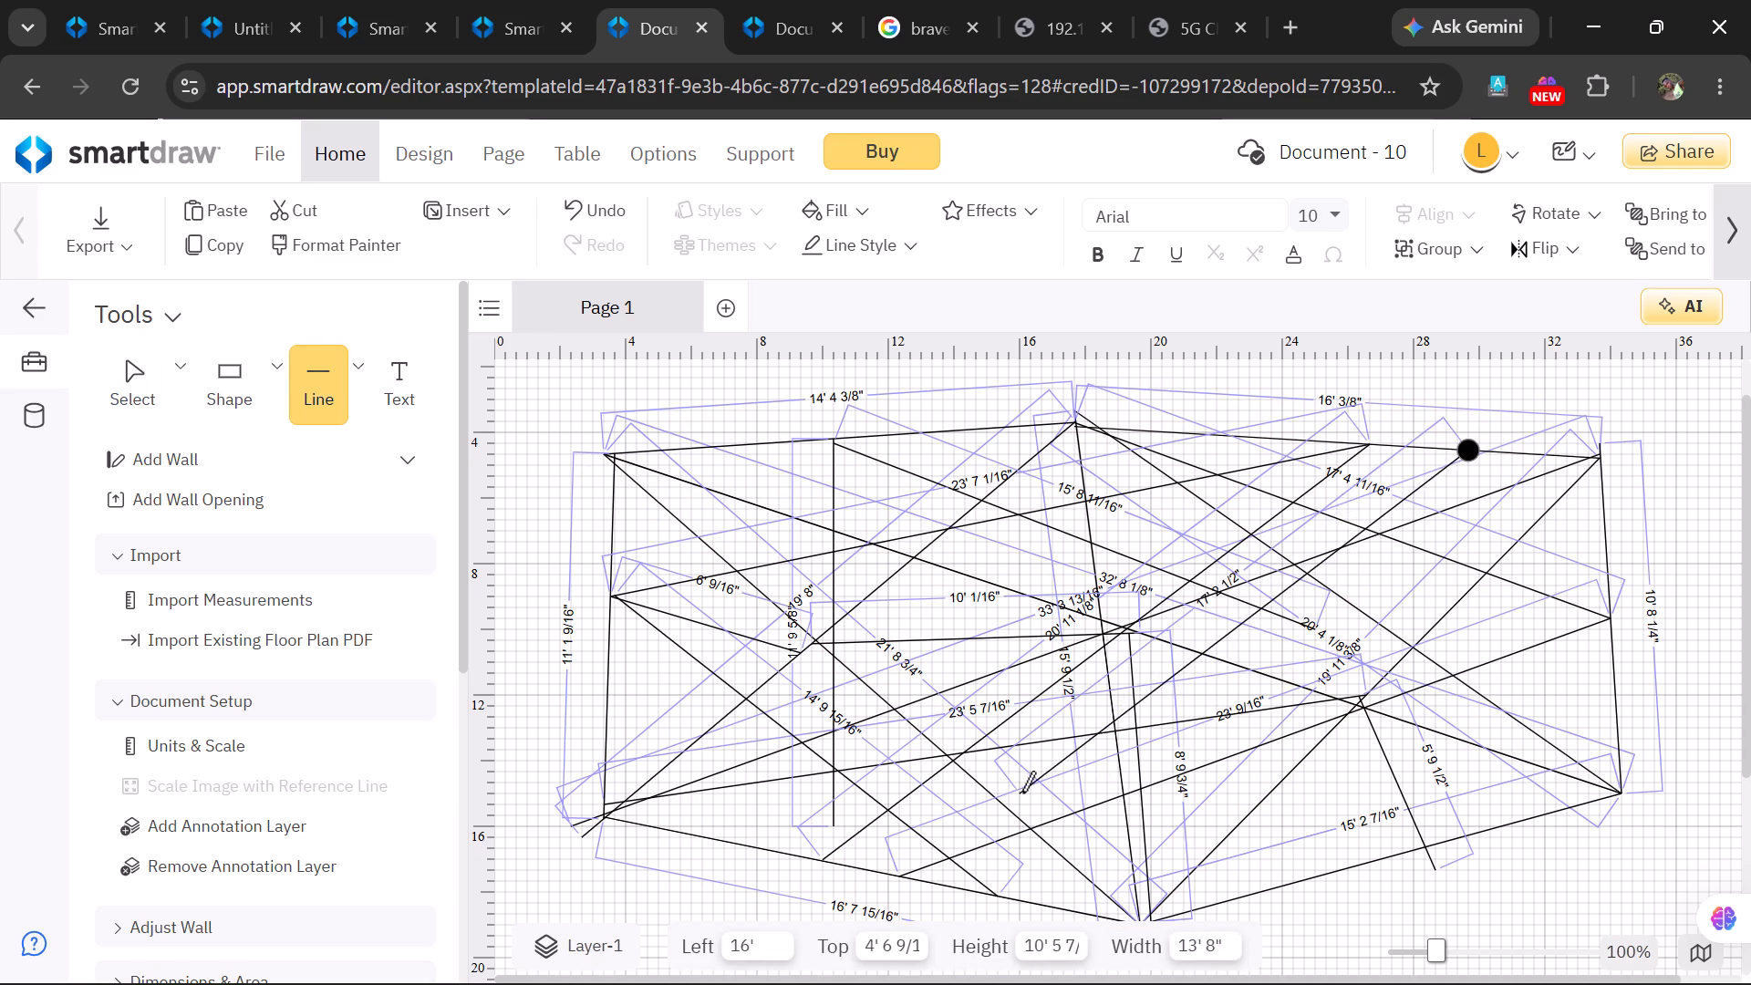
drag(1022, 793, 896, 836)
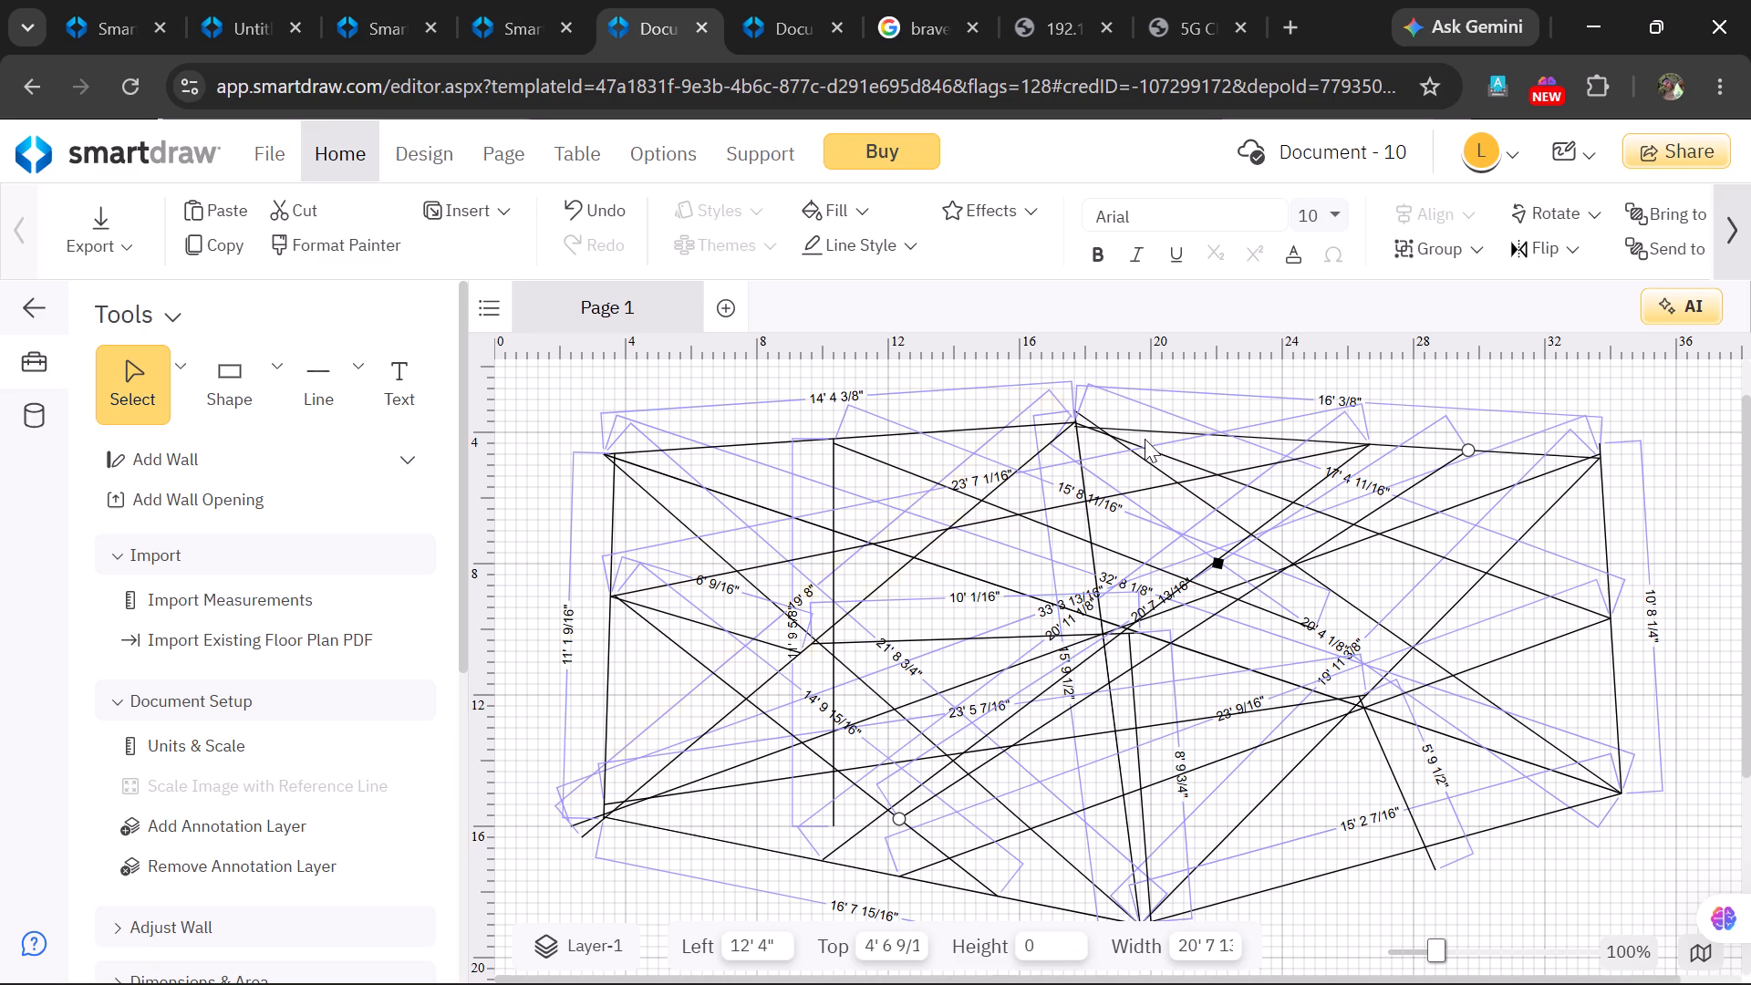
Move the connected lines by the outline's 15' 2 7/16" edge, placing that edge at Left 19' 8" and Top 14' 8".
click(1307, 878)
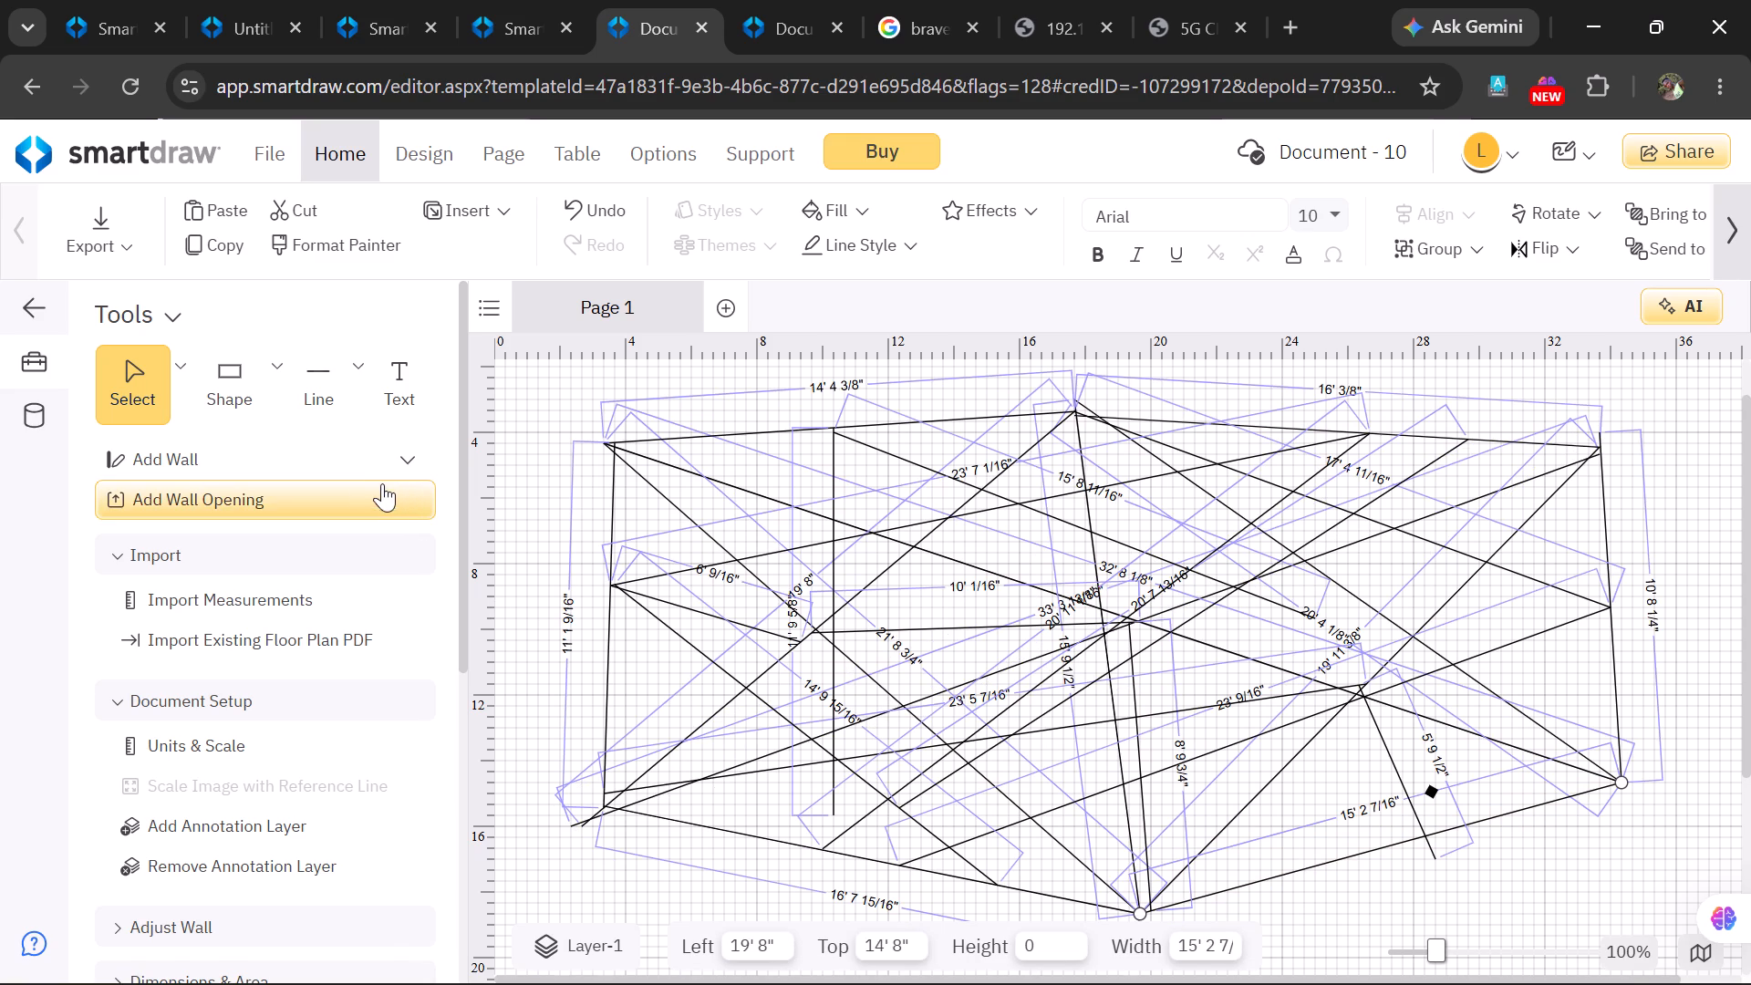
Draw a straight line about 16' 1" long from the 16' 3/8" top edge down to the 15' 2 7/16" bottom edge.
click(345, 389)
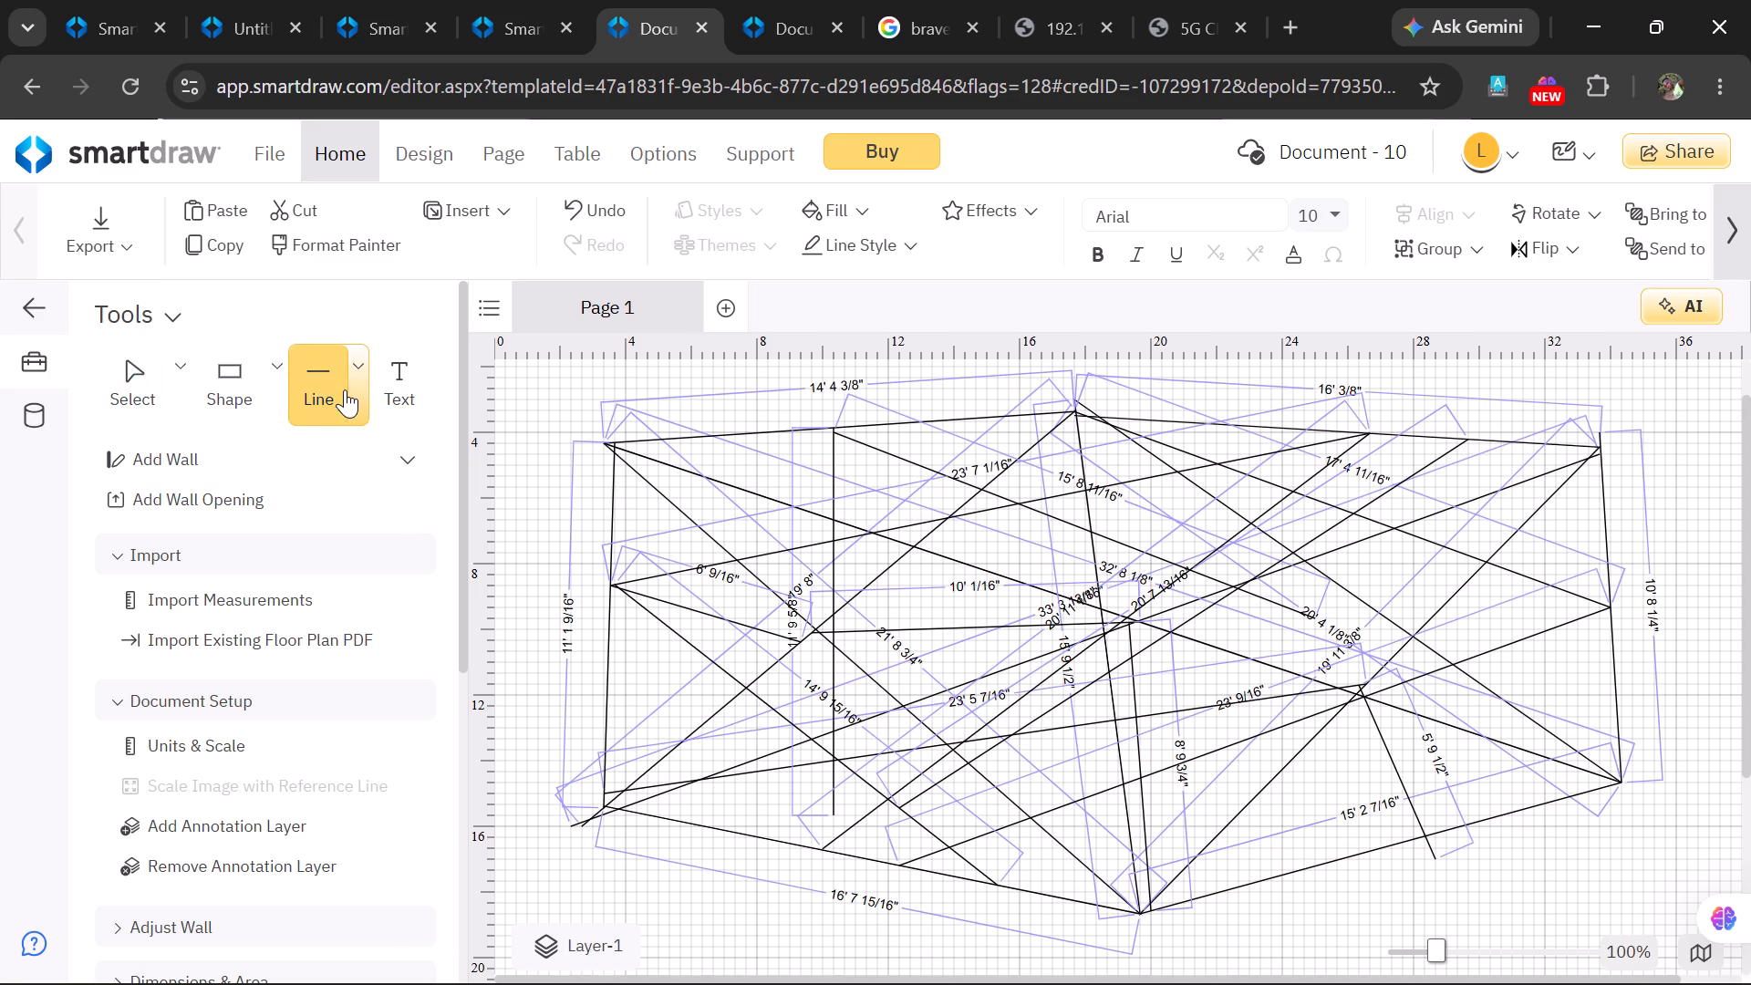
click(367, 395)
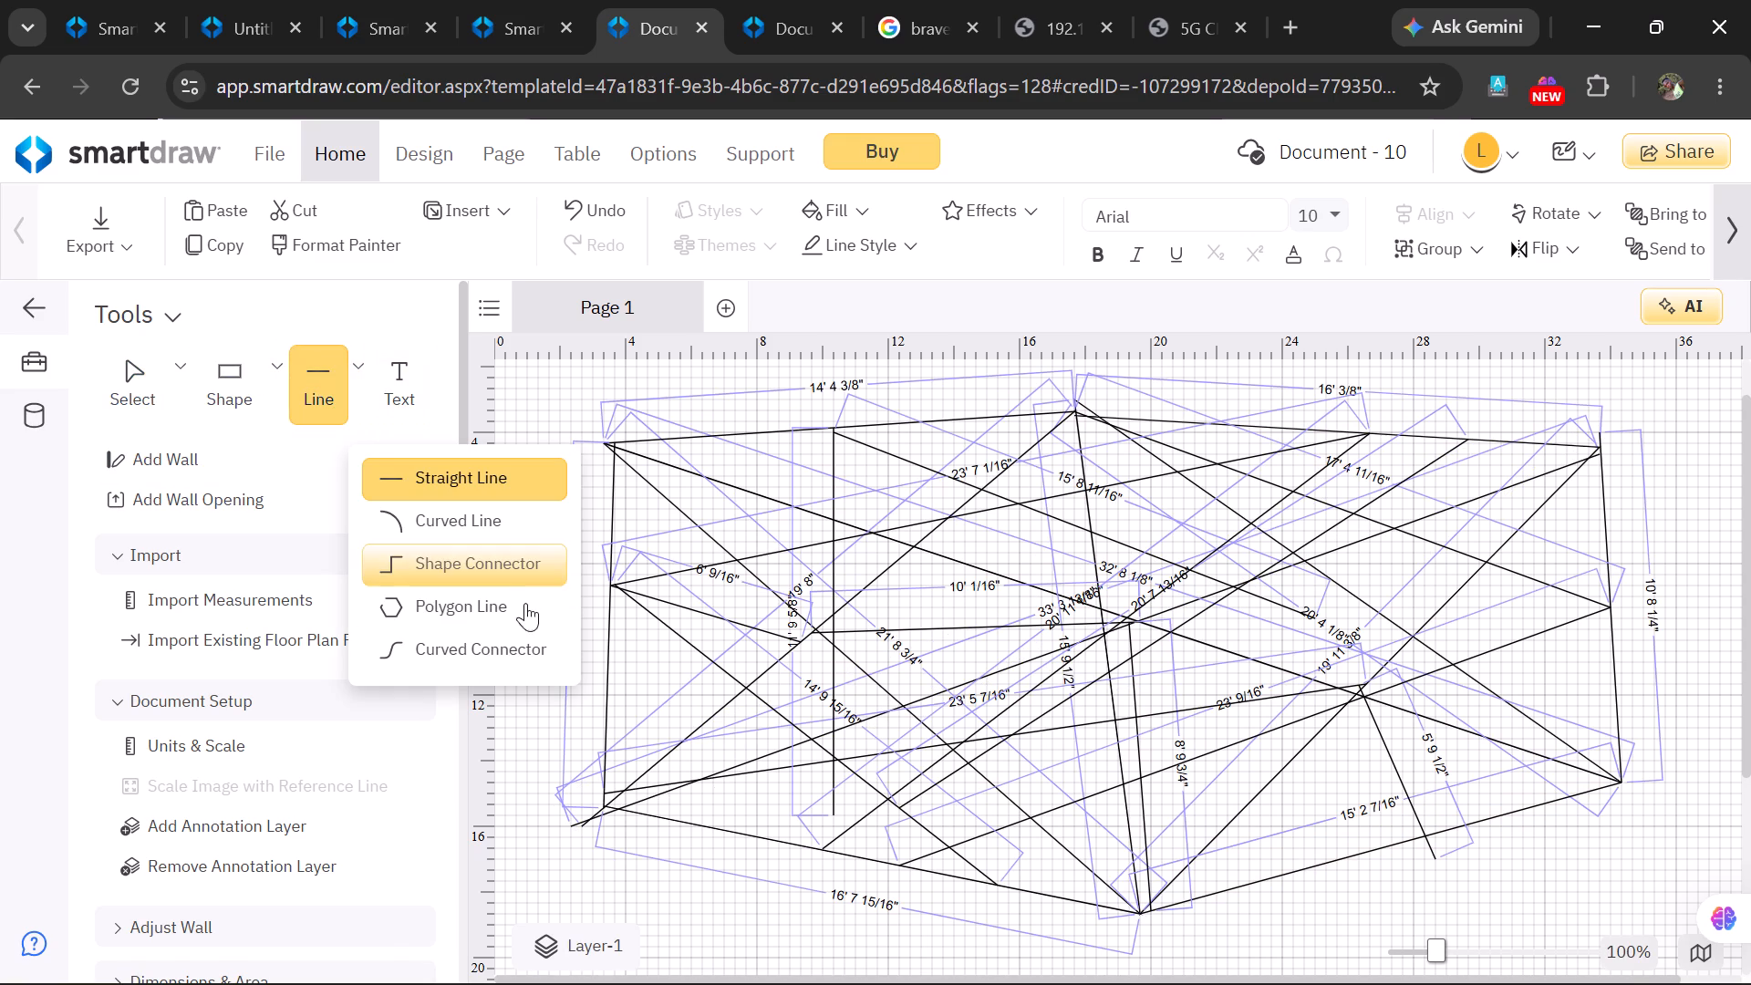
click(522, 479)
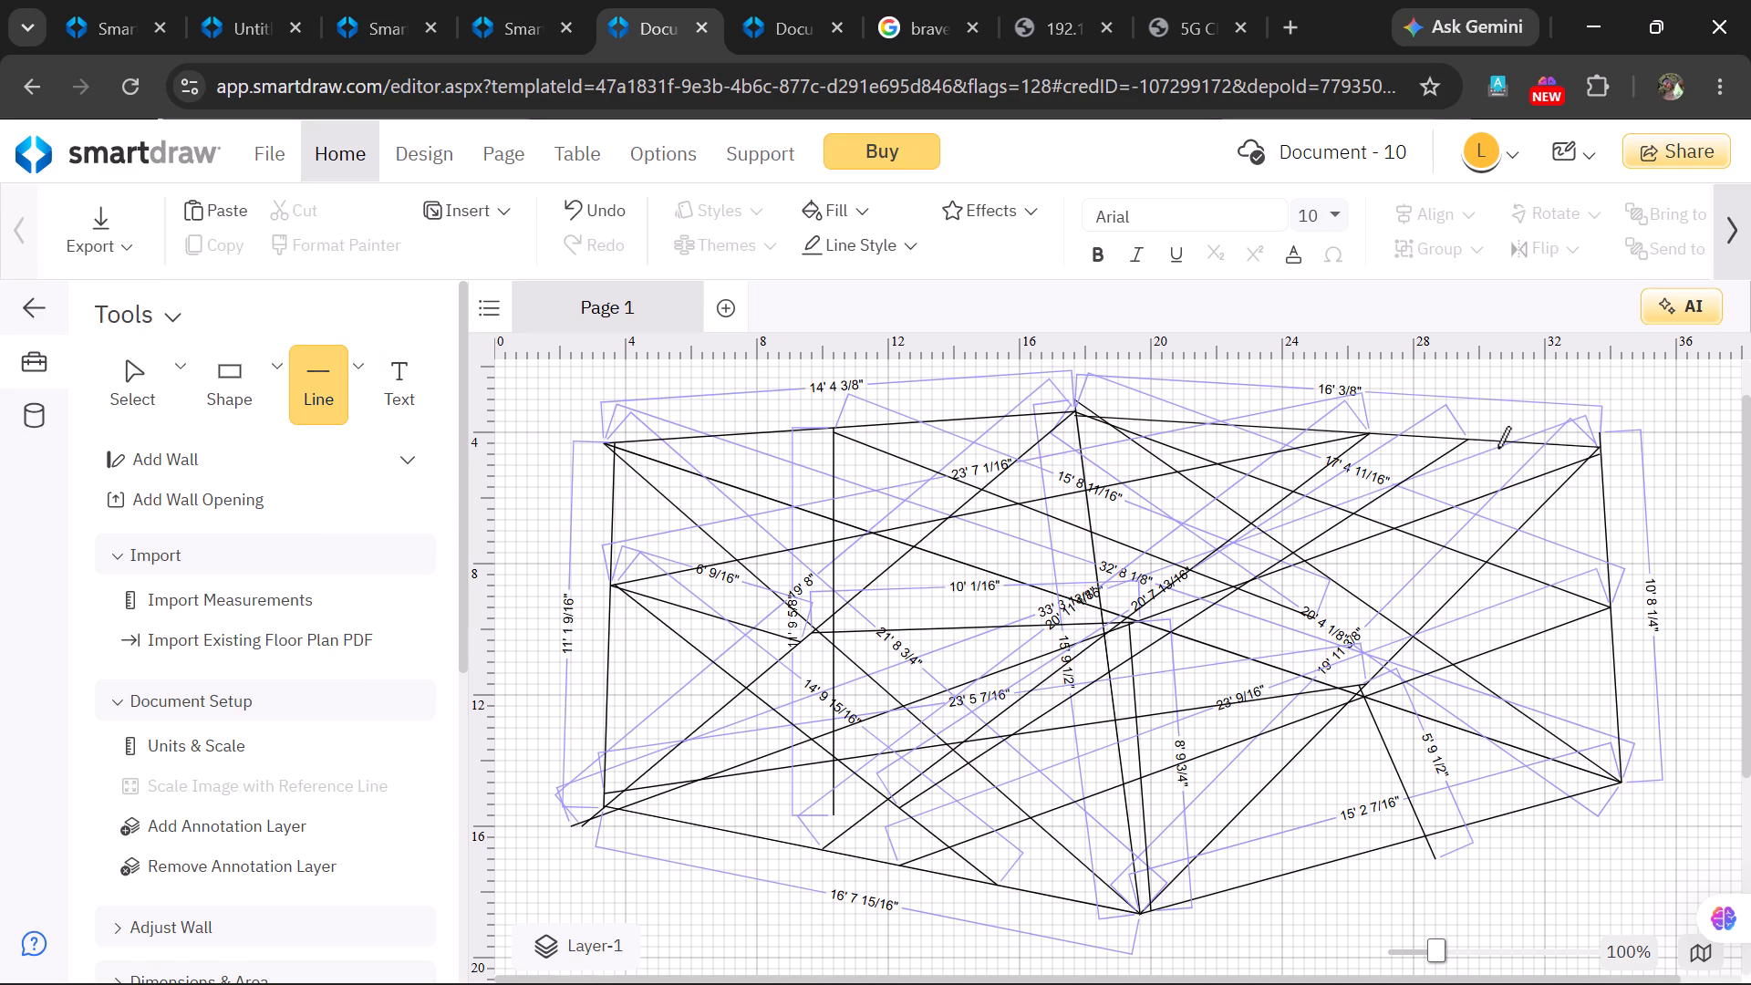
drag(1497, 444, 1266, 766)
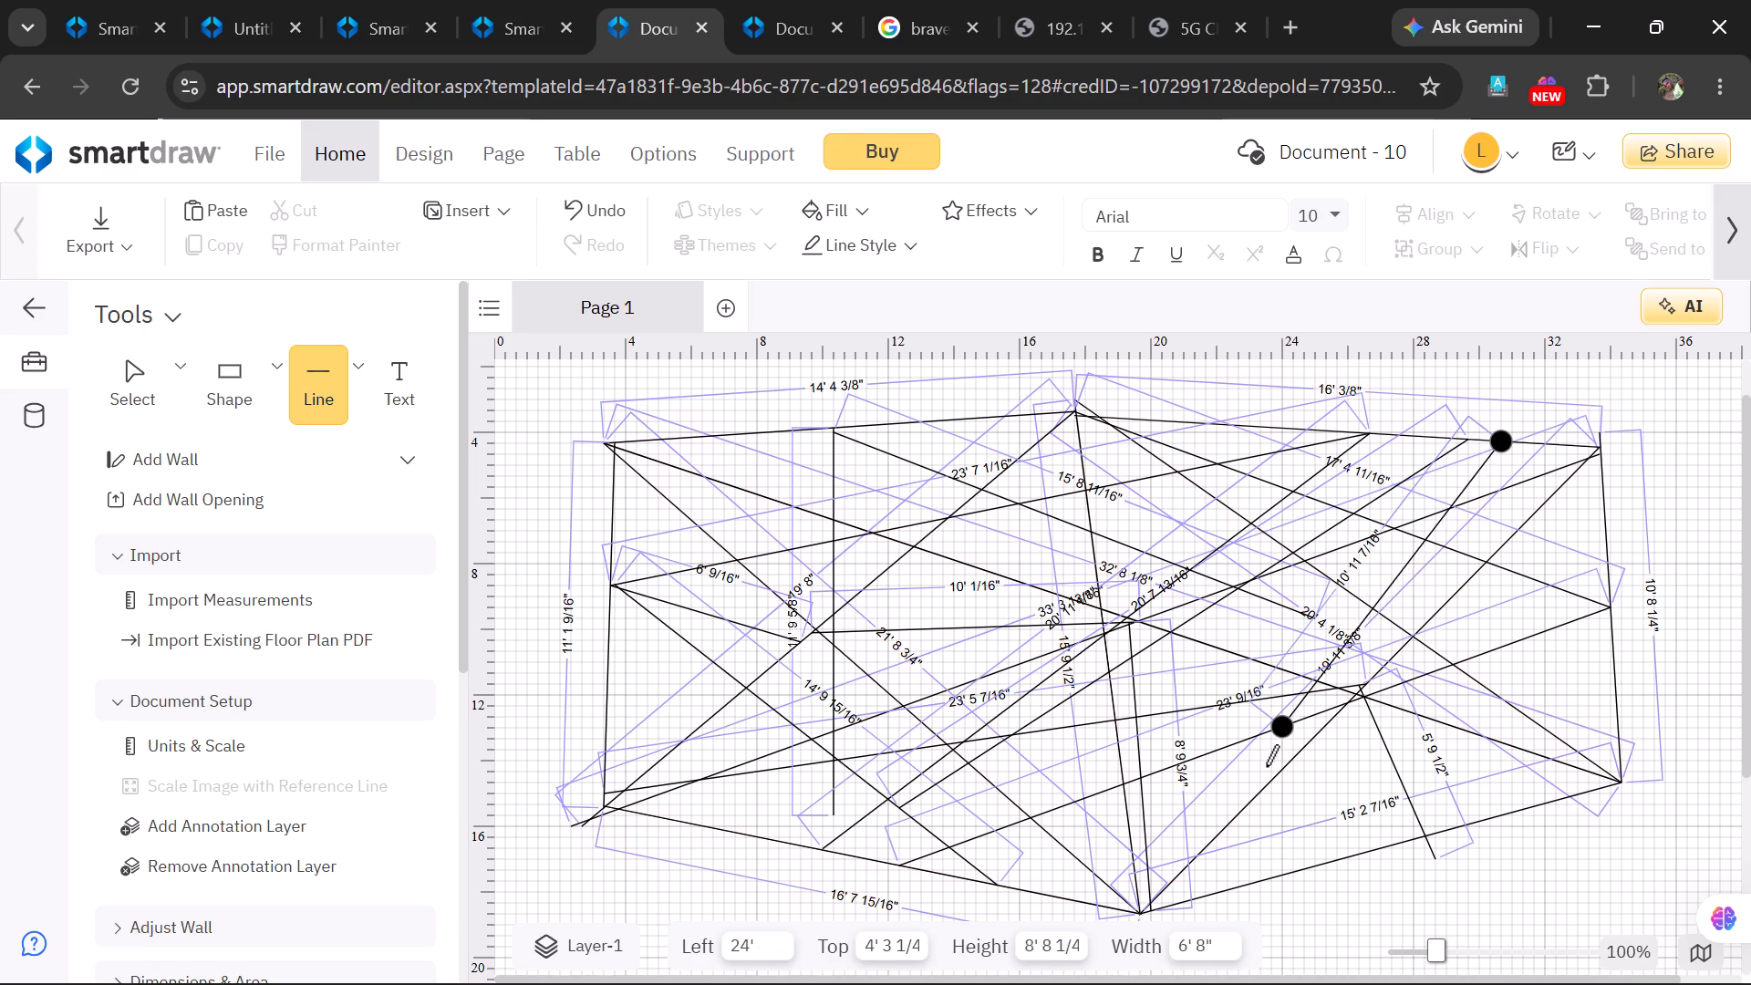
drag(1266, 766, 1223, 890)
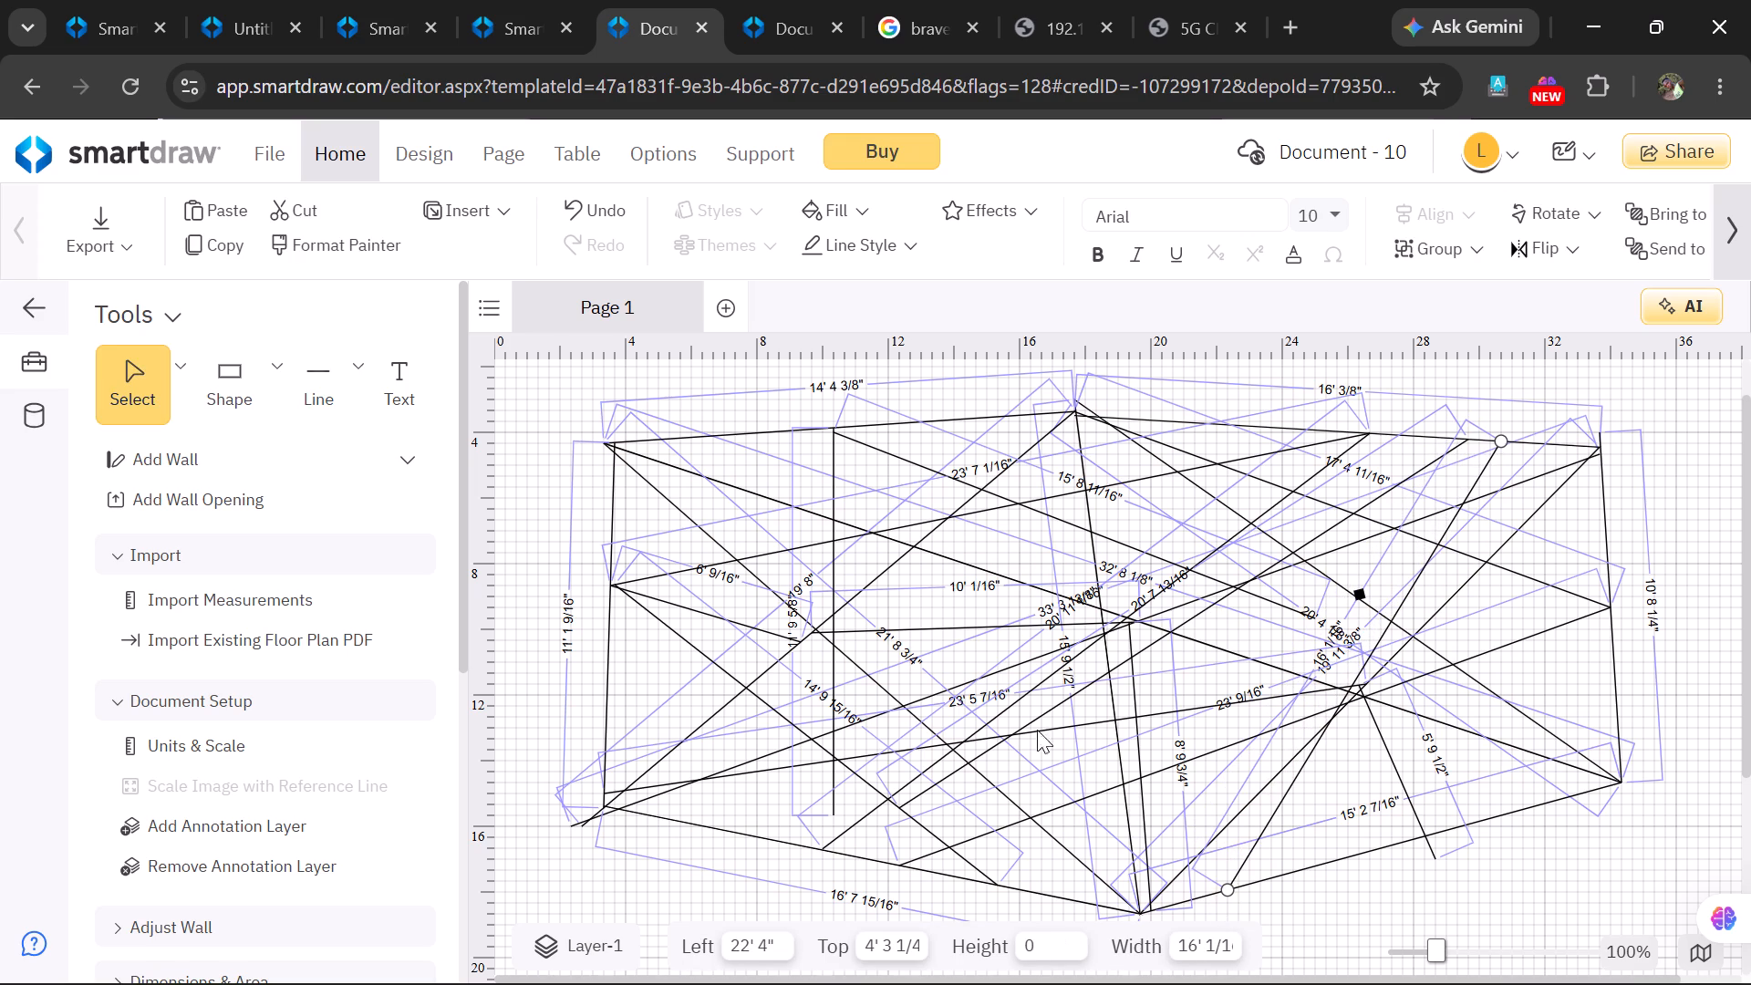
Move the connected lines slightly downward by the outline's 11' 1 9/16" edge, keeping that edge at Left 3' 4".
click(364, 374)
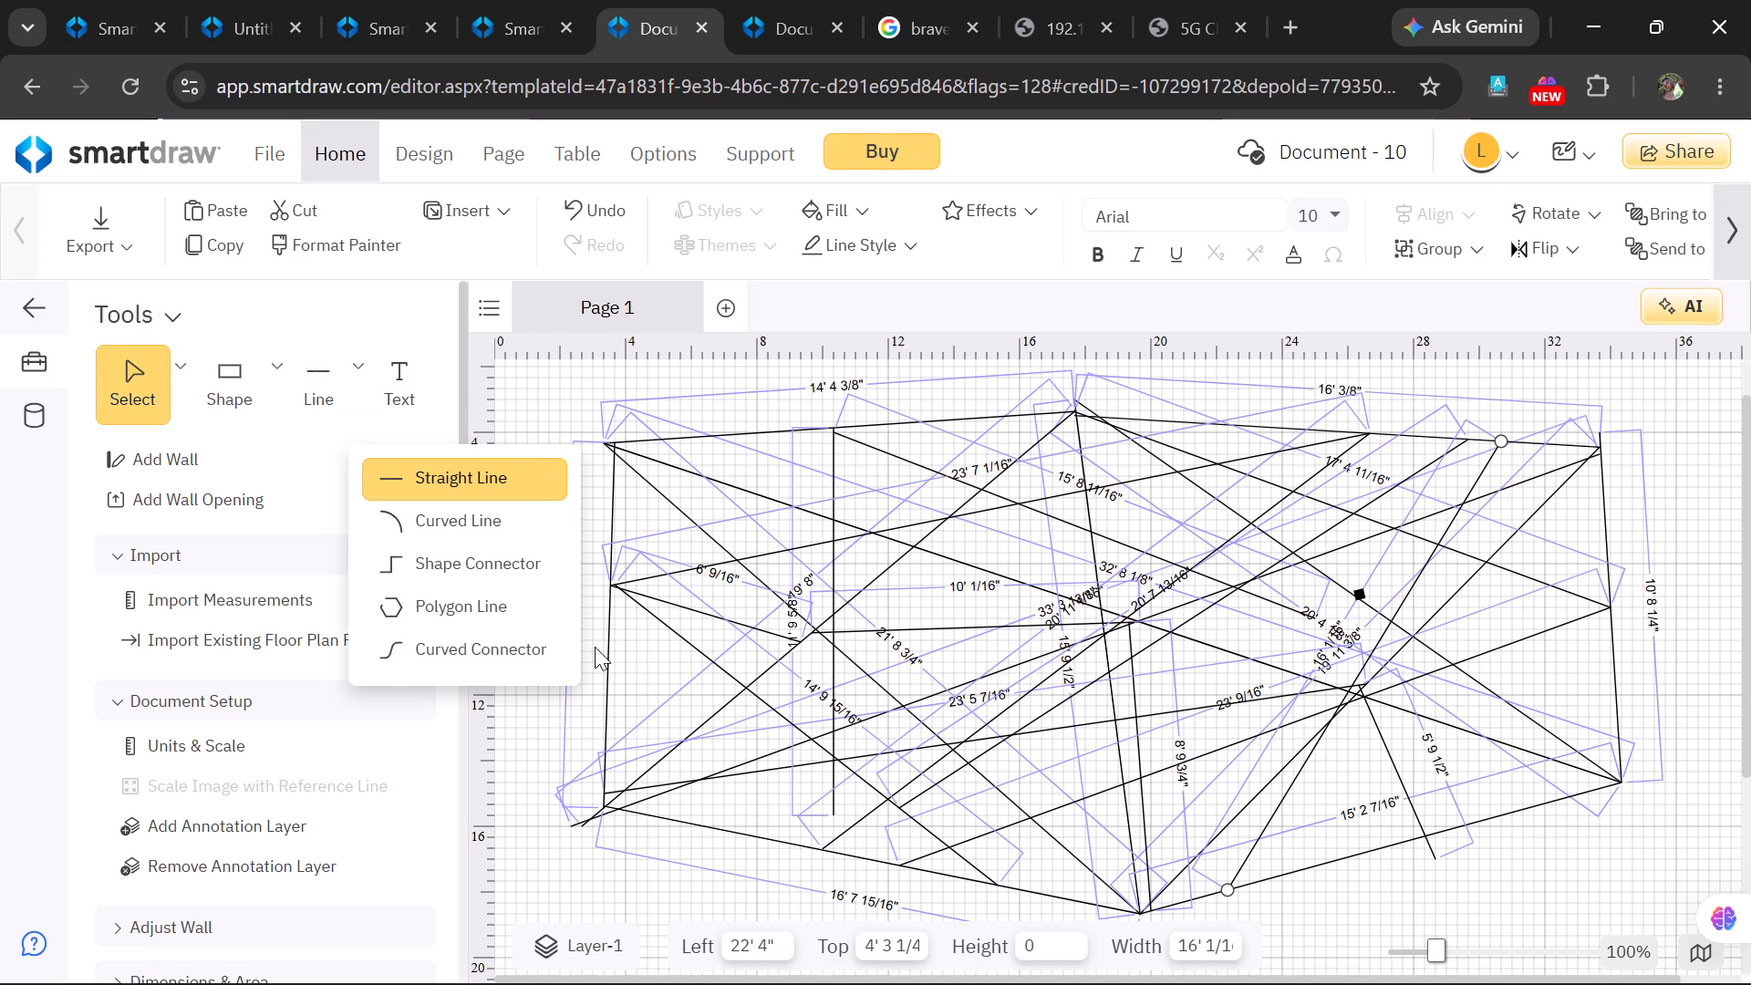
click(611, 647)
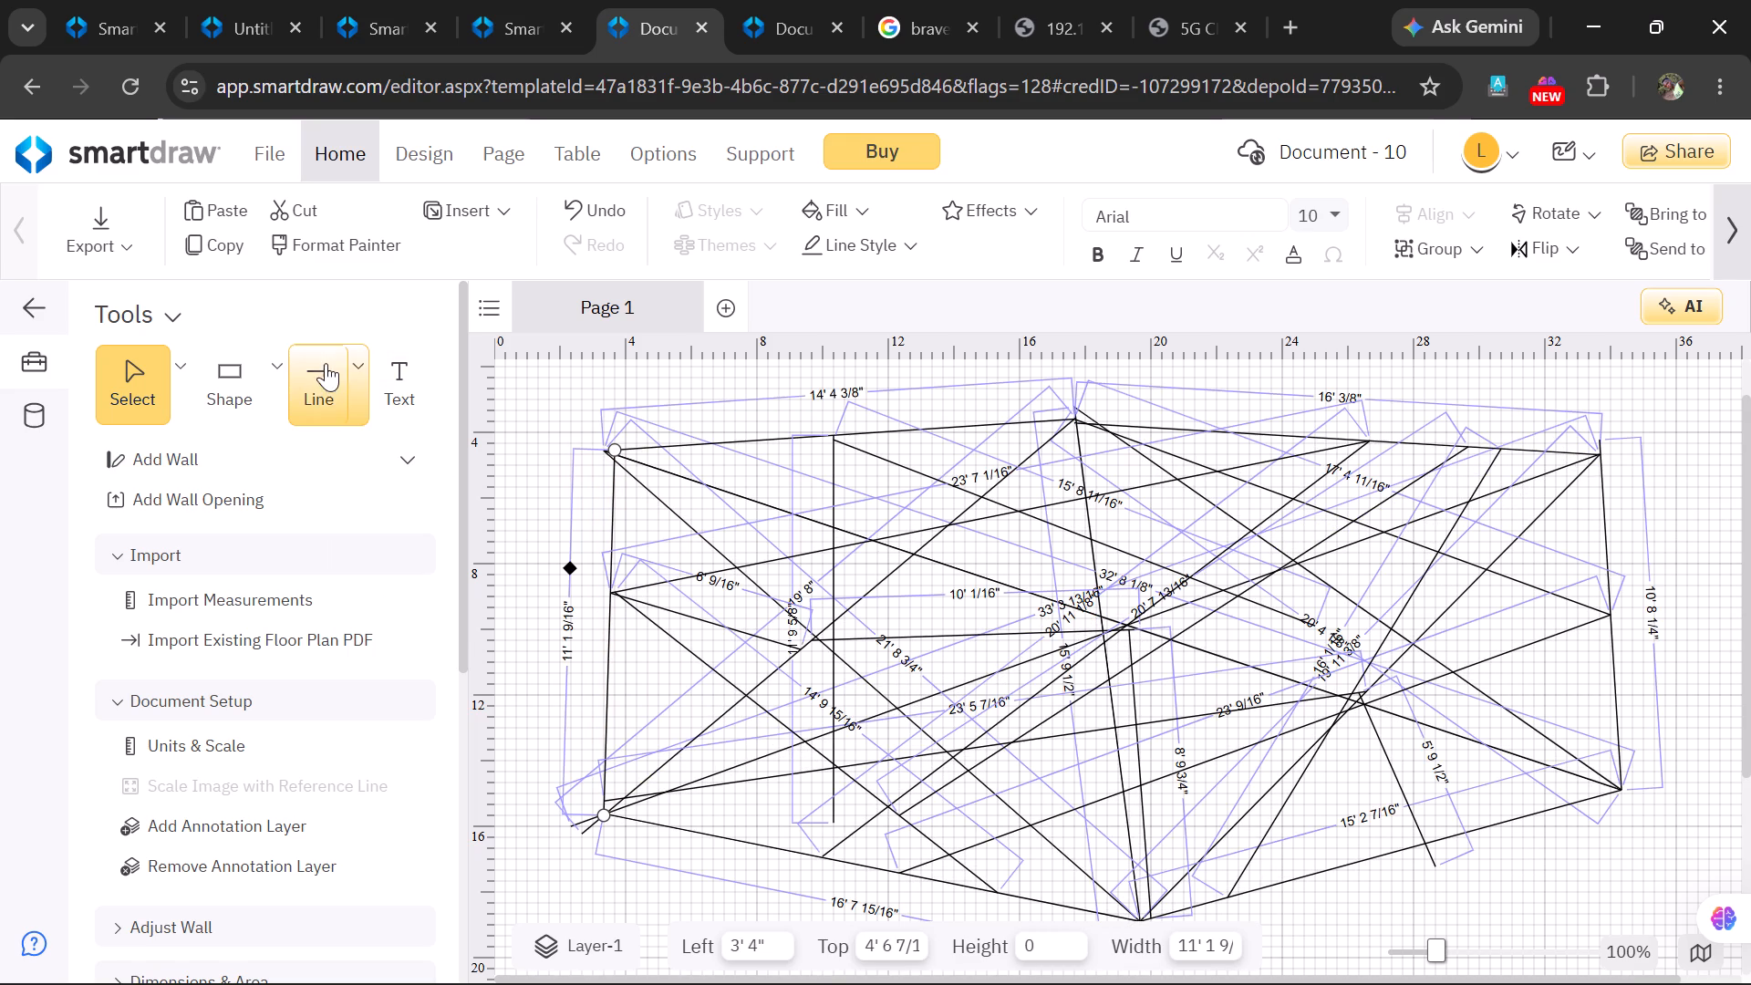
Draw a straight line about 26' 4 3/16" long from the 15' 2 7/16" bottom edge up past the 14' 4 3/8" top edge.
click(362, 399)
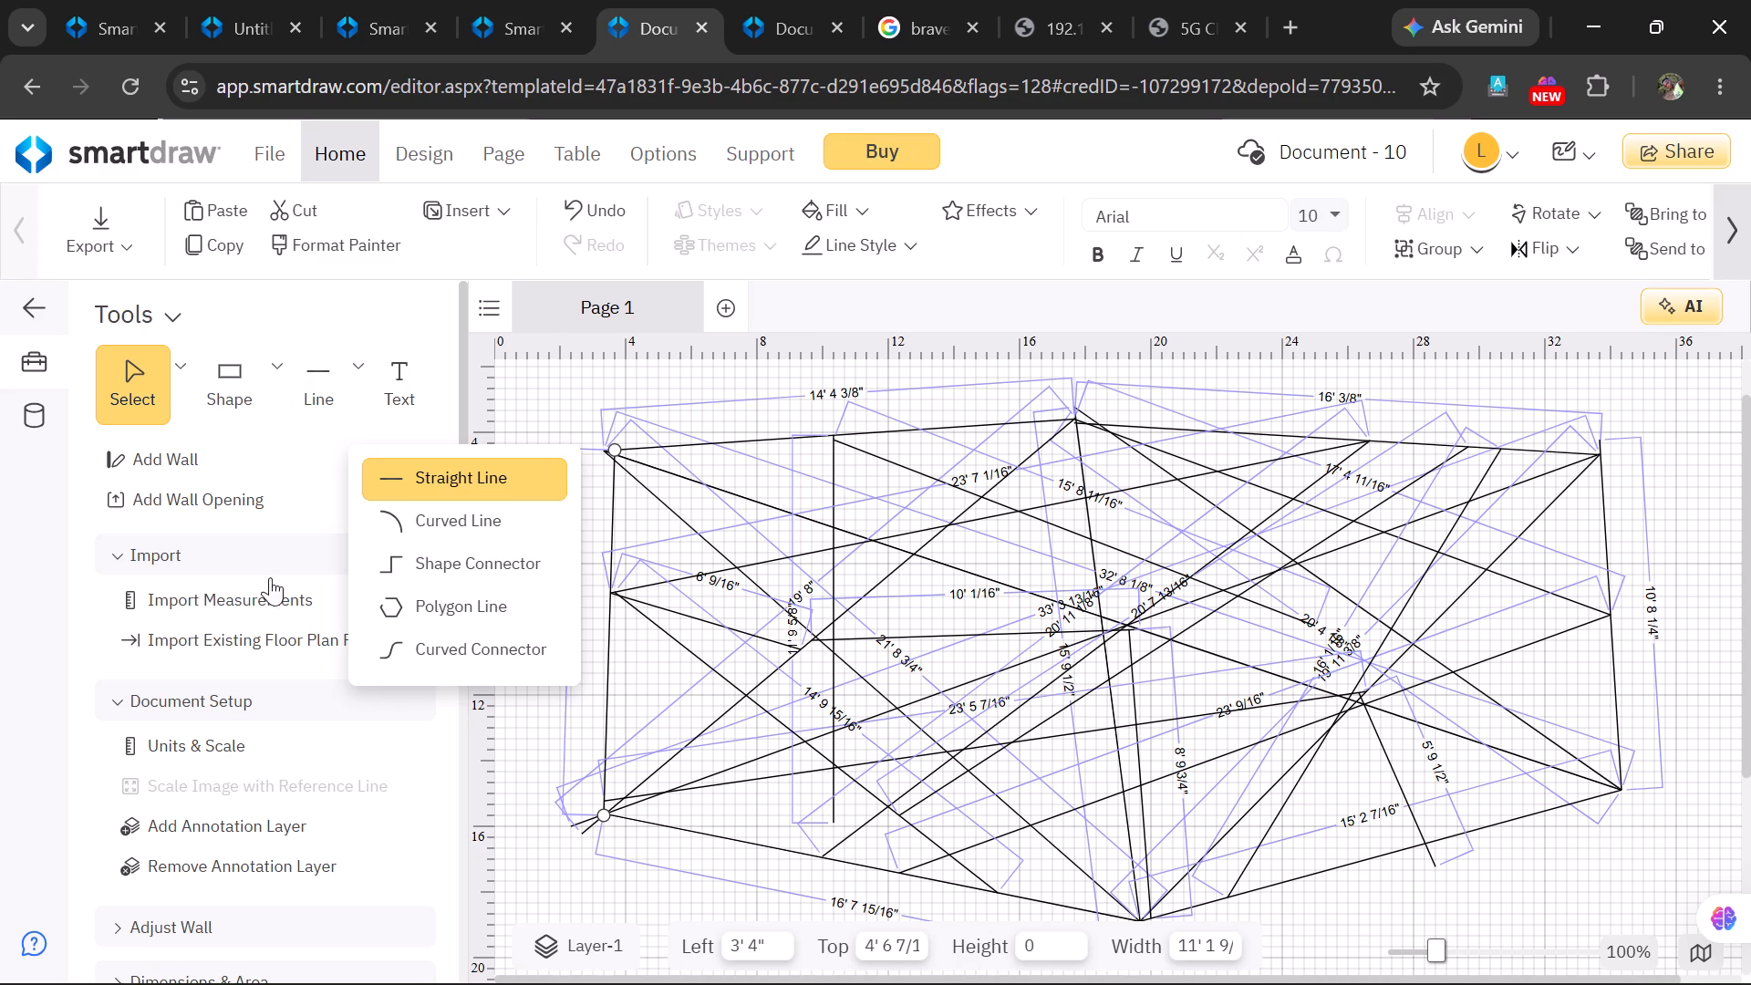
click(538, 481)
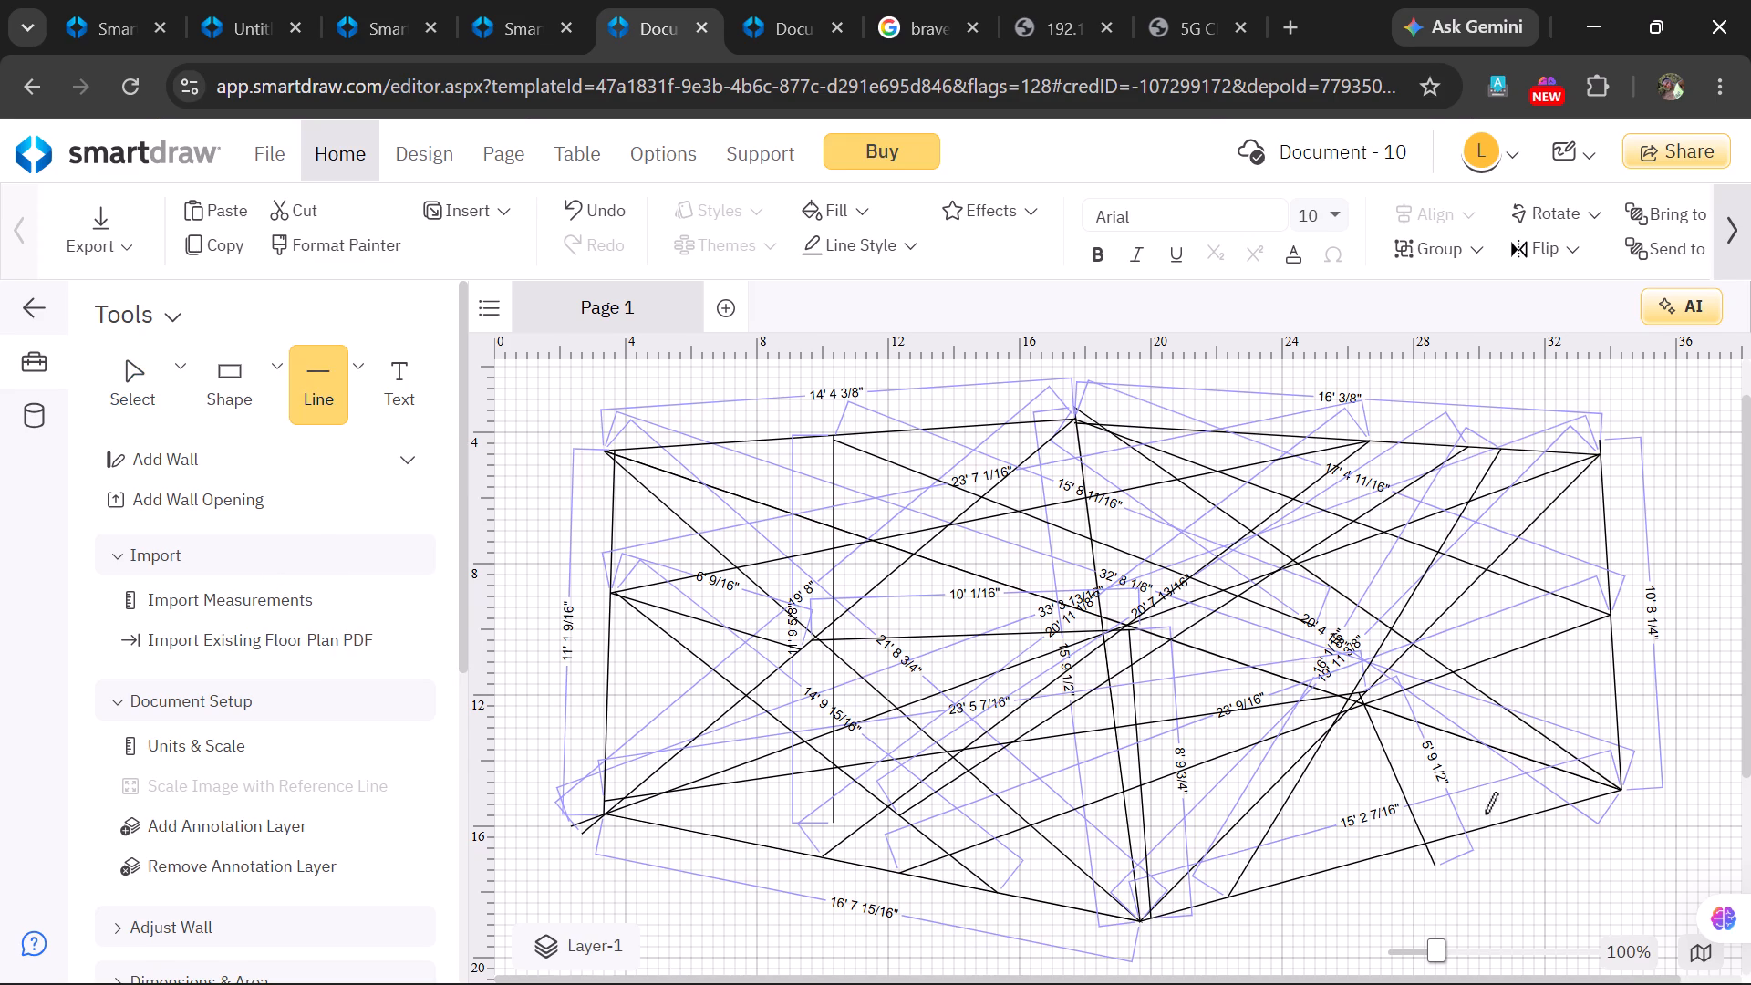
drag(1492, 822, 1164, 648)
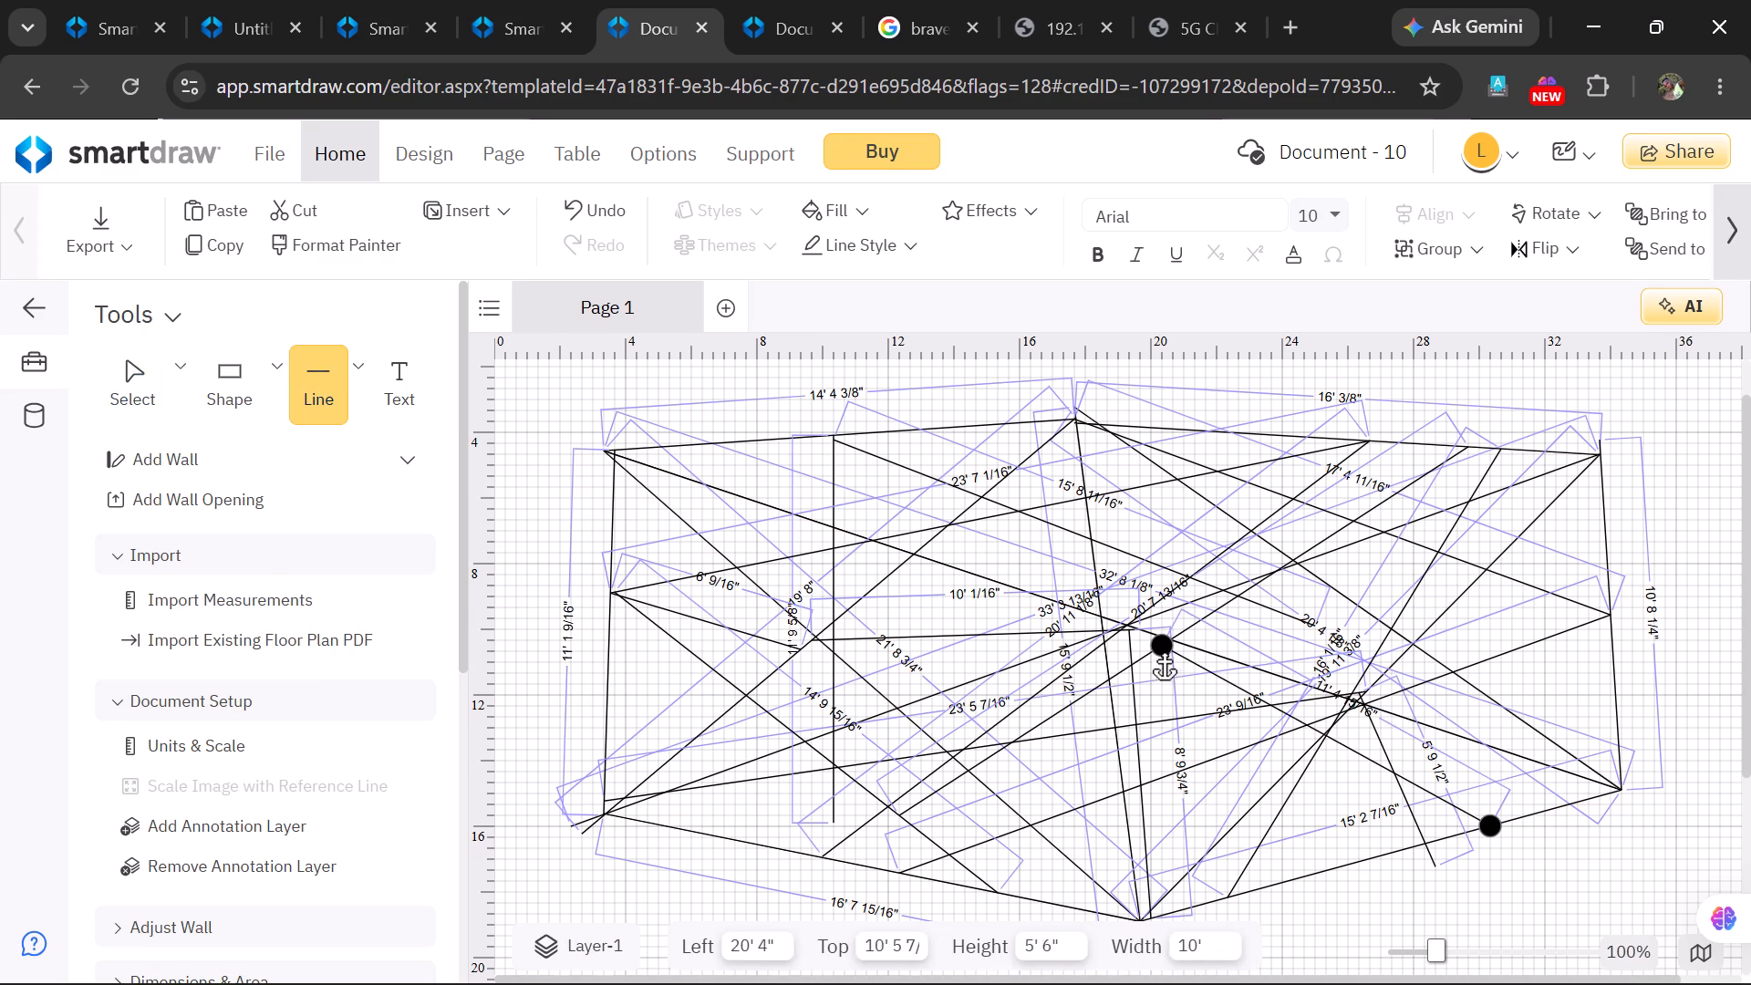
drag(1164, 648, 759, 428)
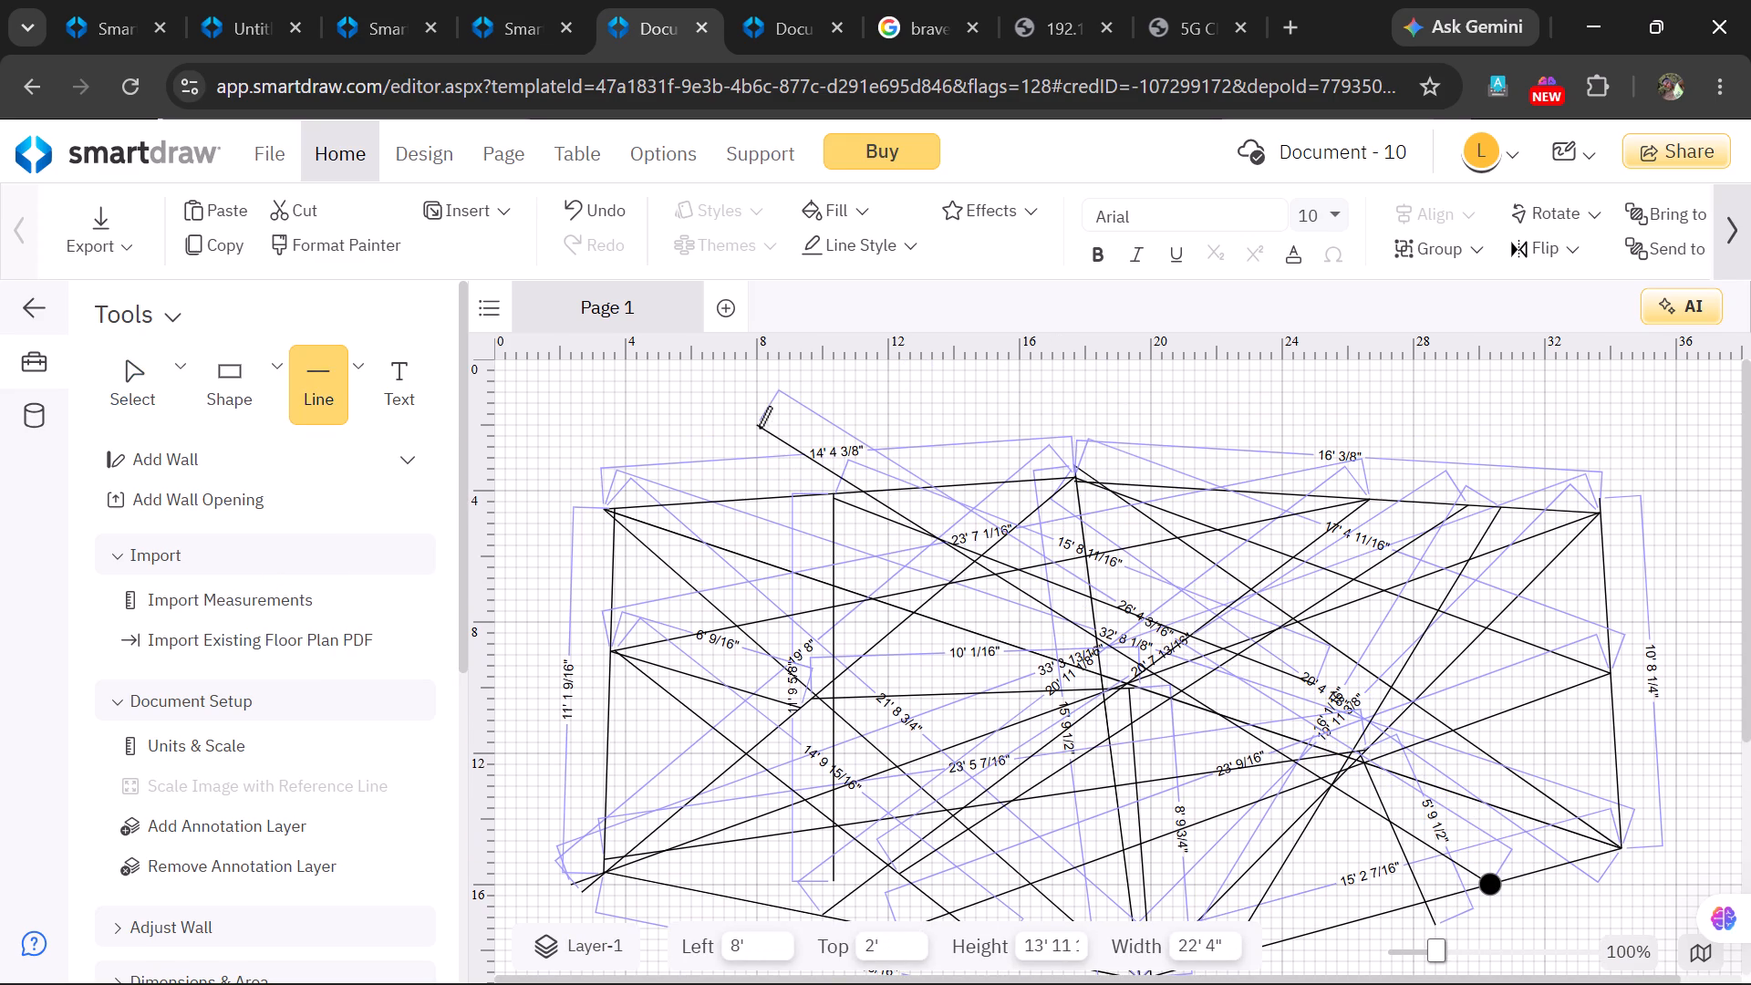
drag(759, 428, 757, 424)
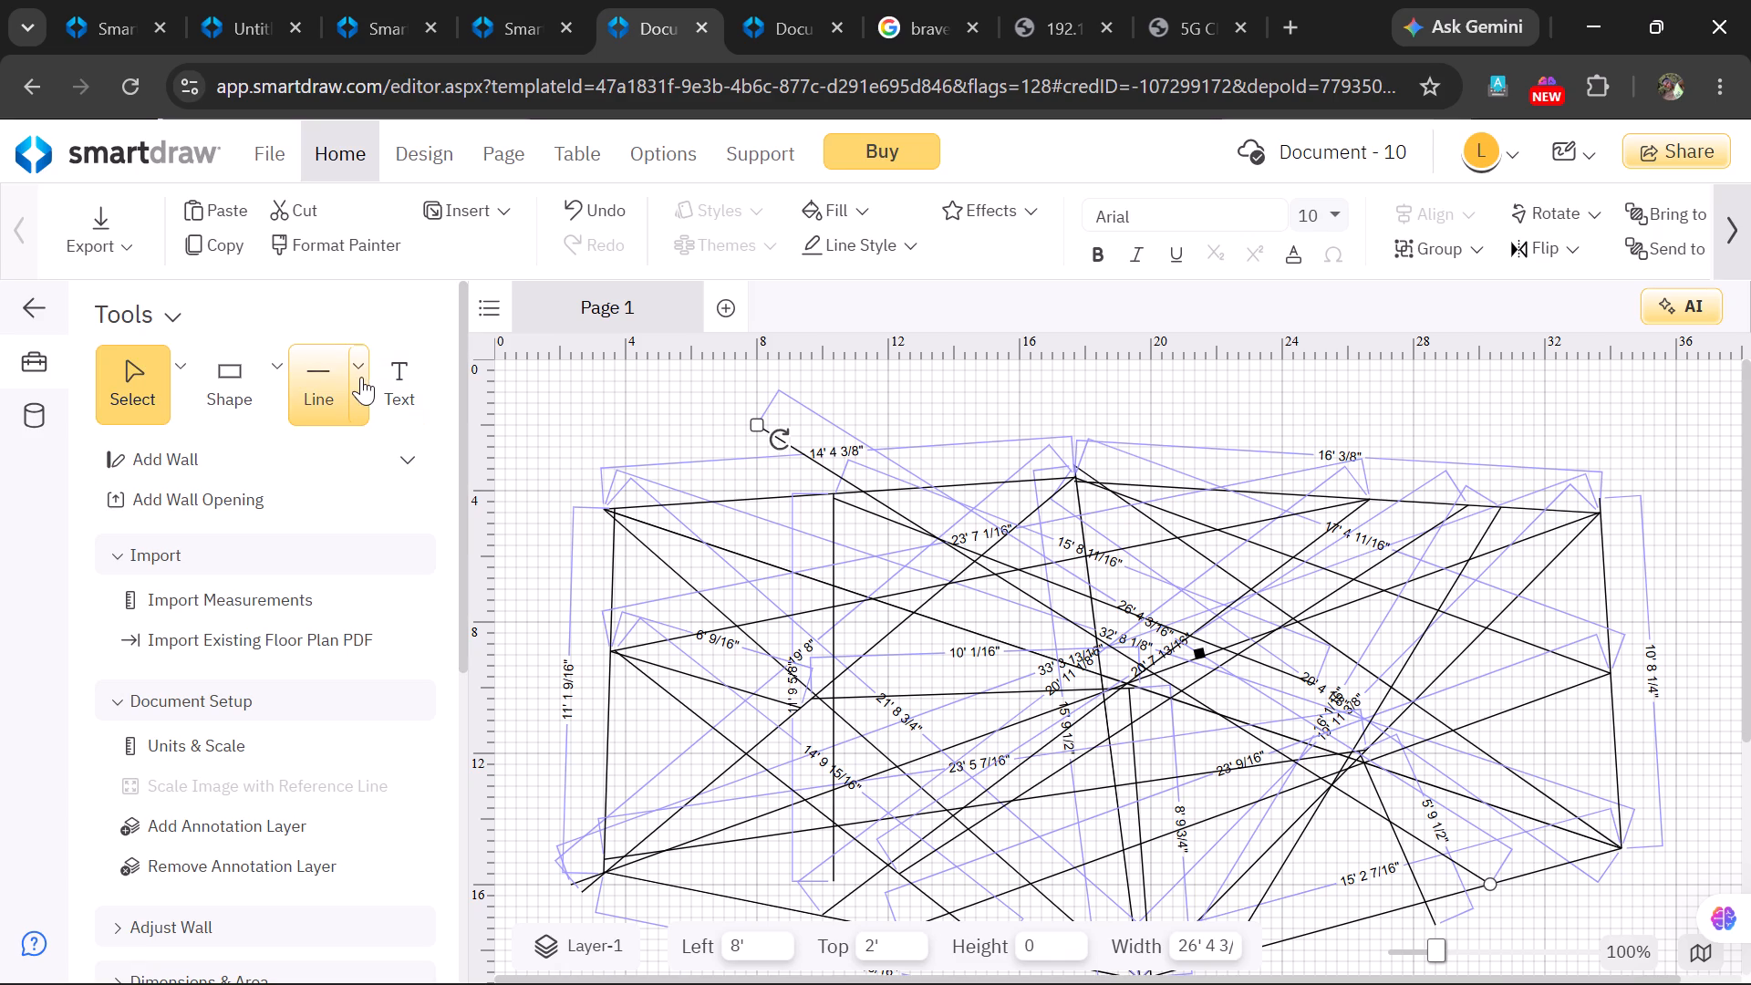
Draw a horizontal straight line about 24' 8" long above the outline, ending at the upper end of the 26' 4 3/16" line.
click(361, 375)
click(475, 473)
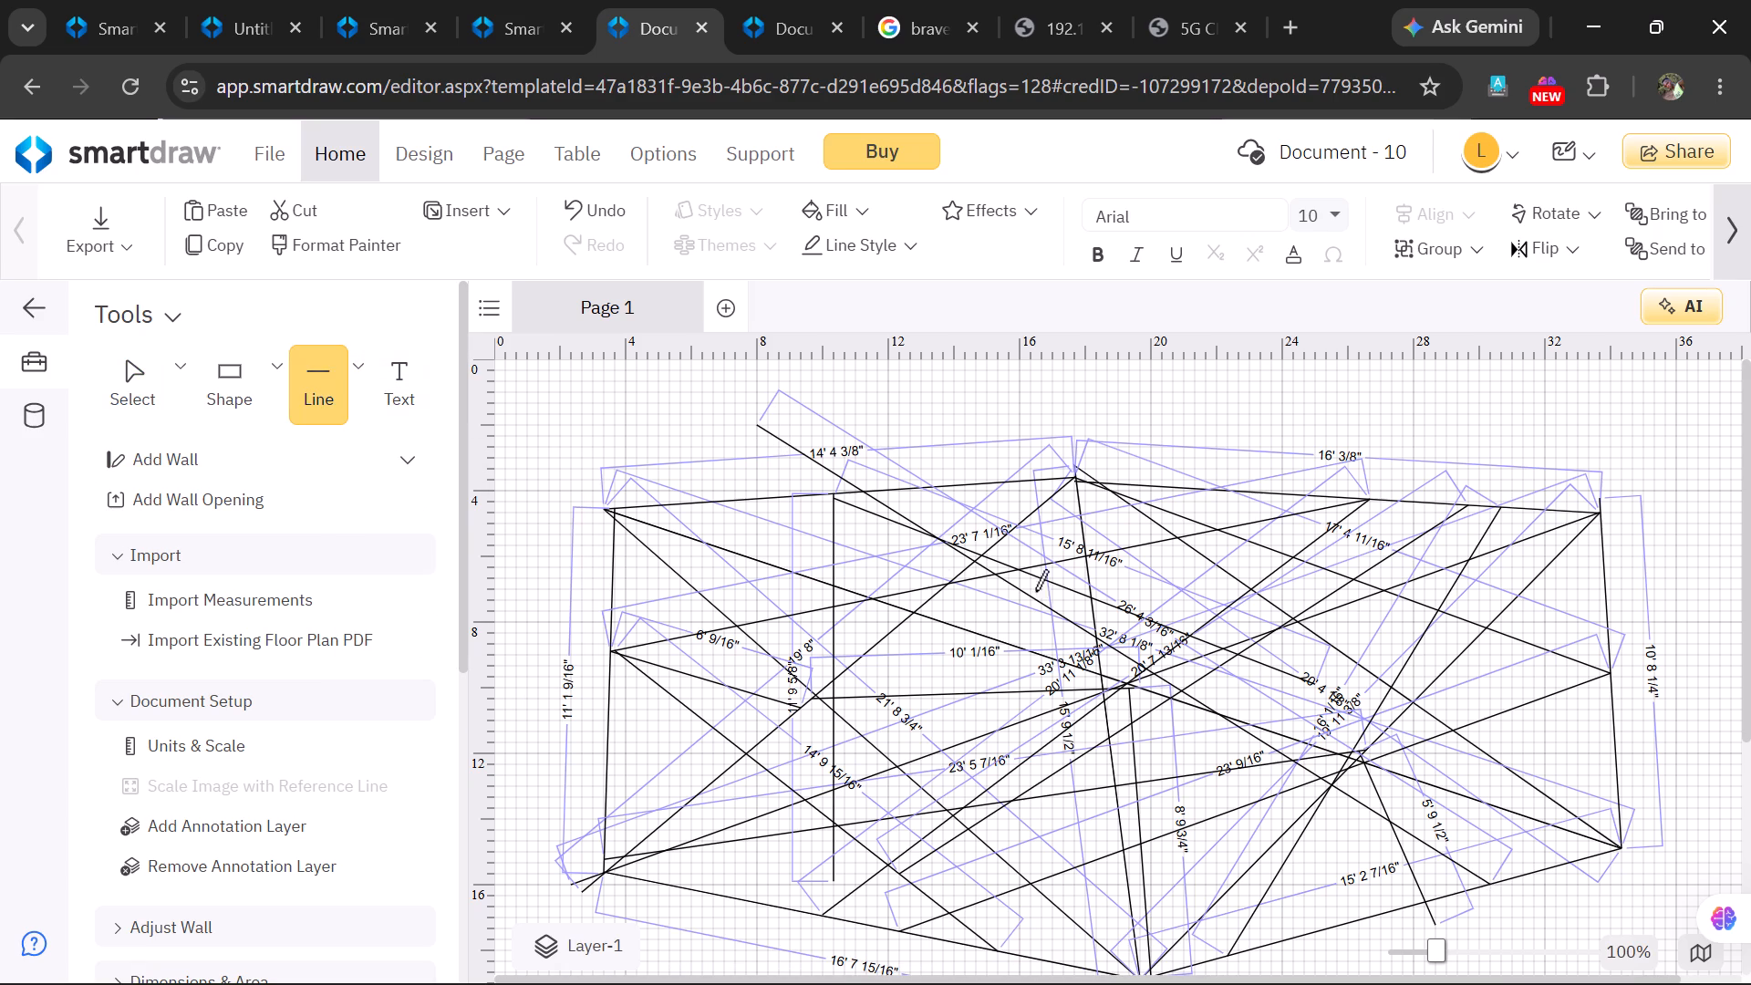
drag(1565, 405, 1037, 499)
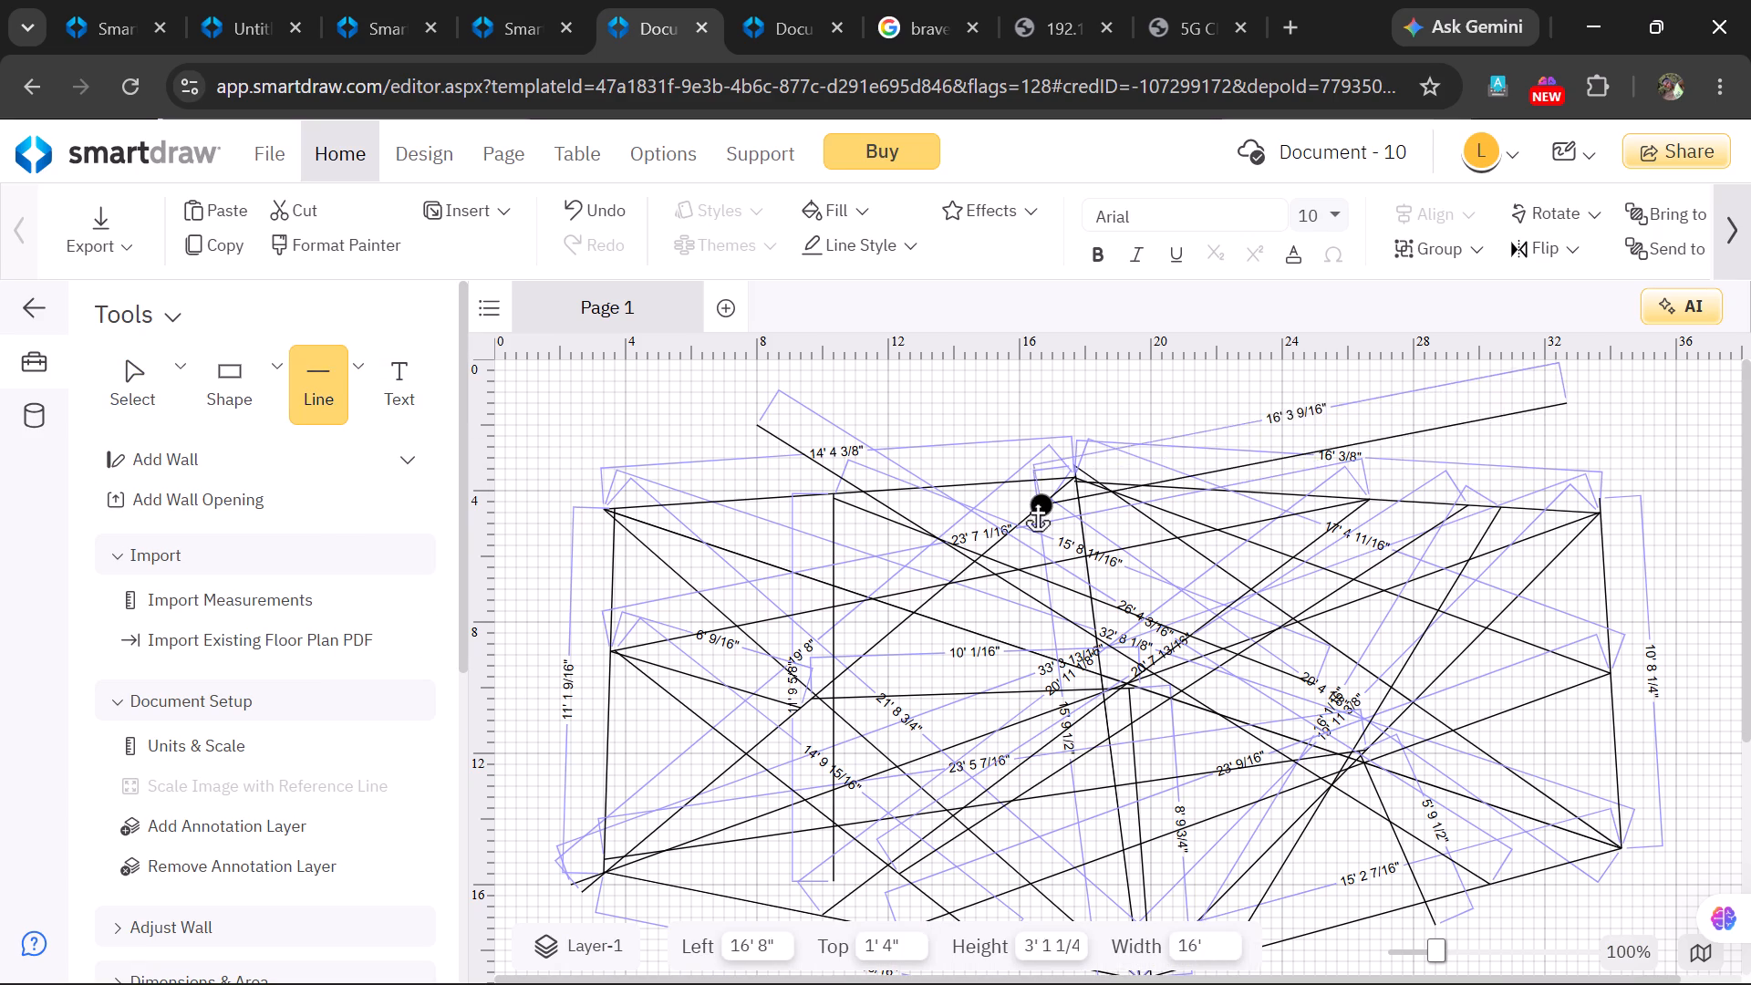
drag(1037, 499, 727, 381)
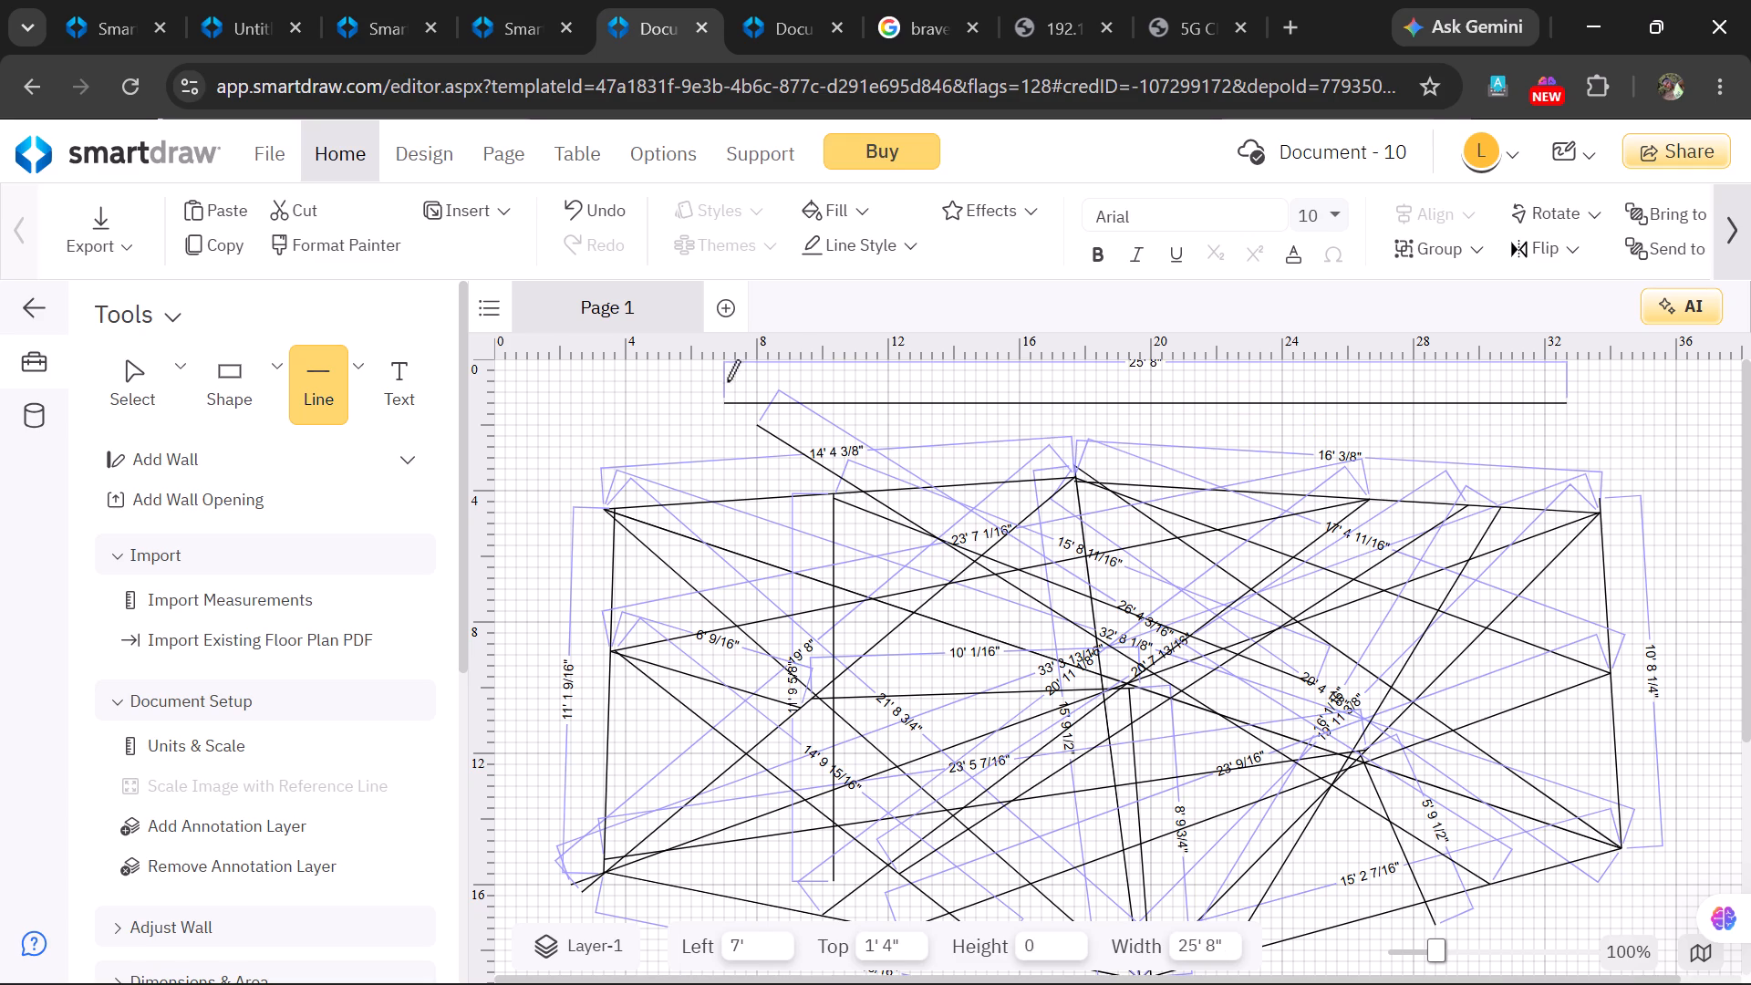
drag(727, 381, 746, 433)
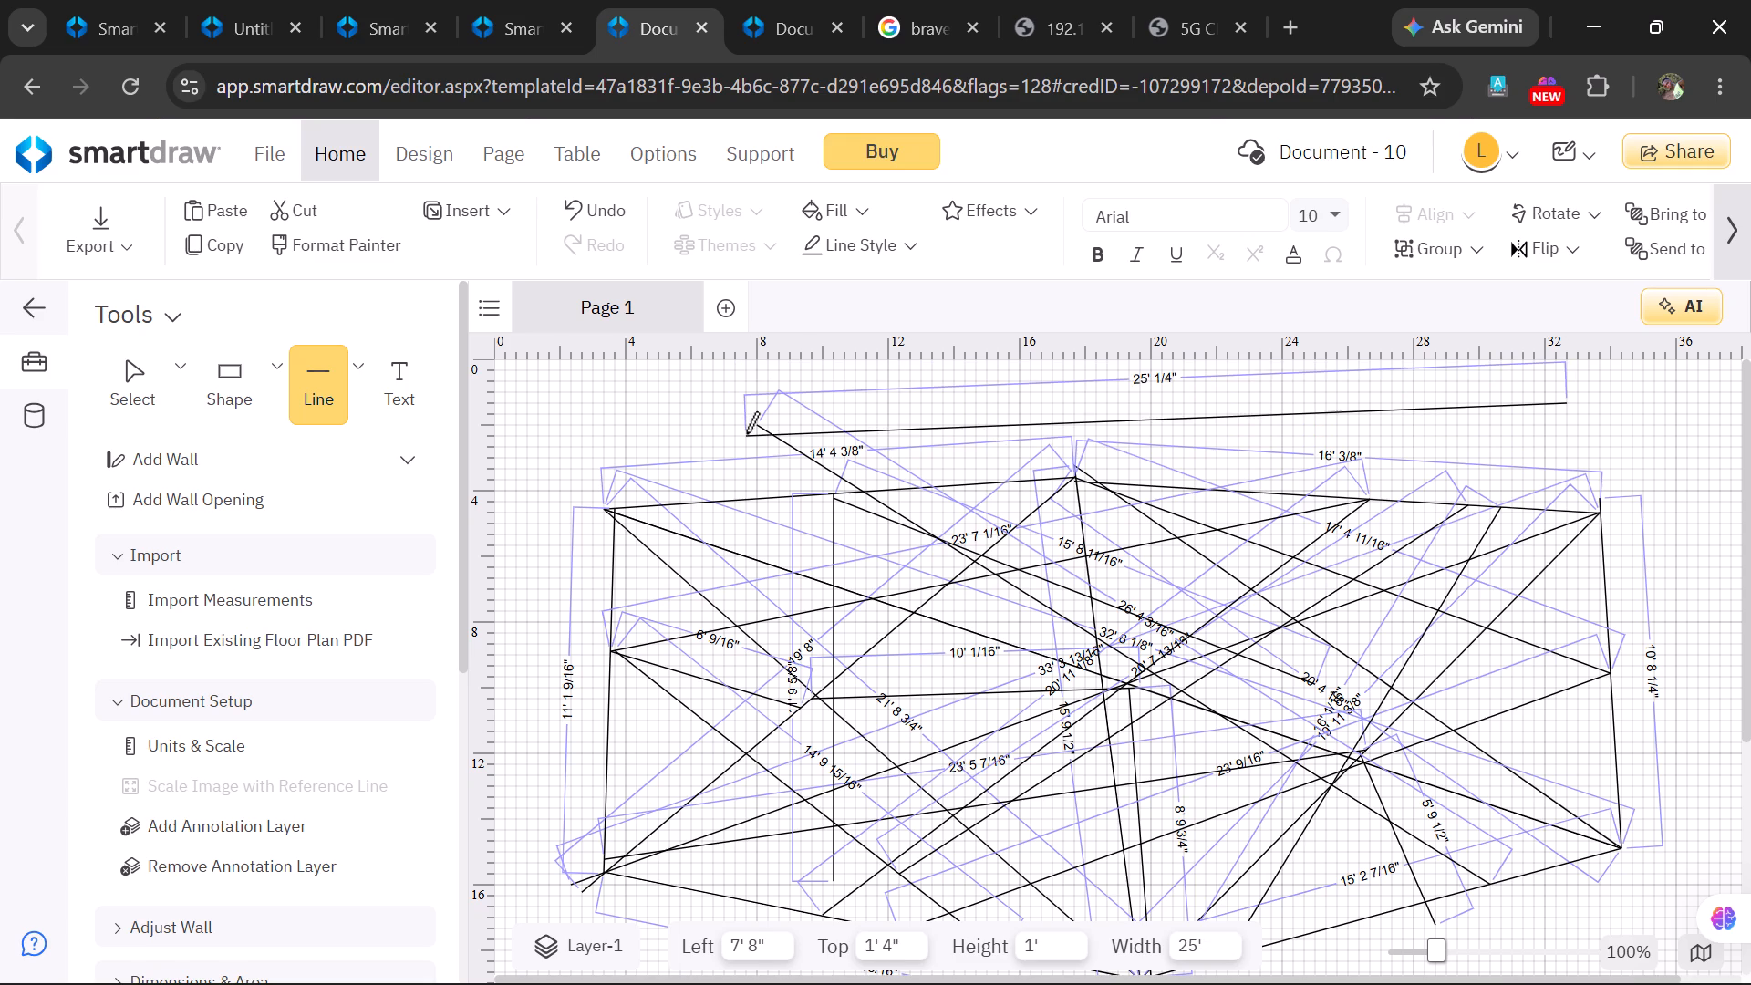
drag(746, 433, 762, 419)
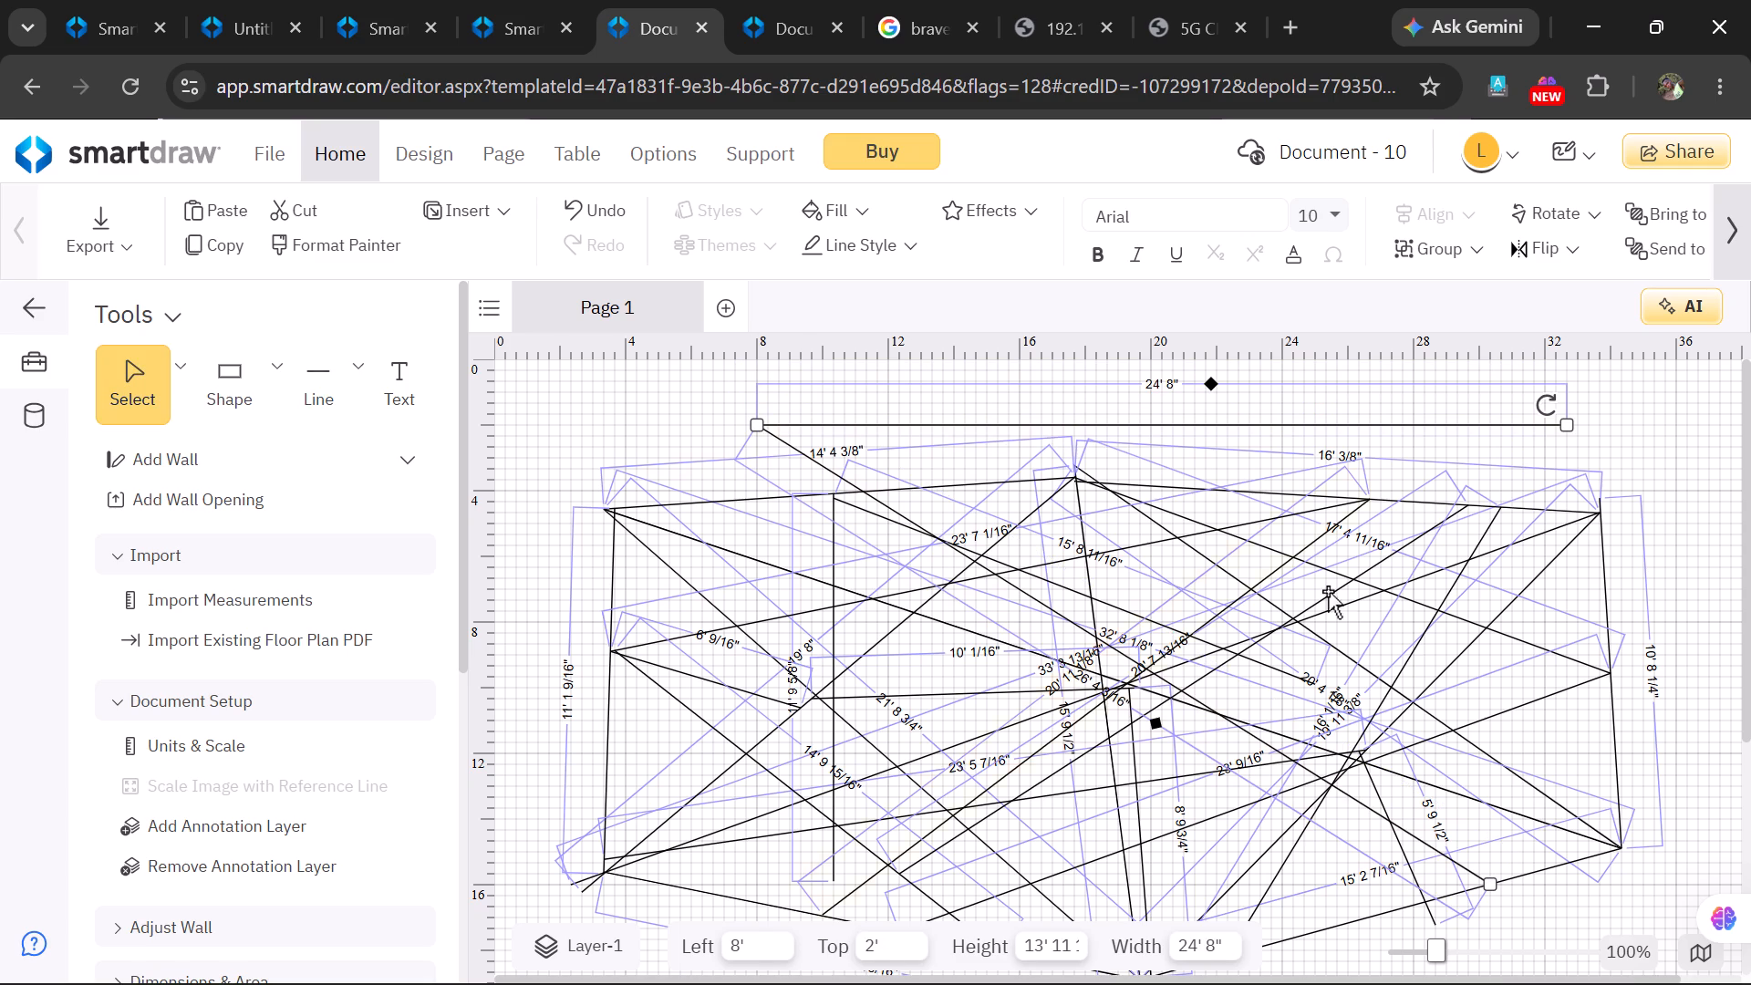
Draw a vertical straight line from the right end of the 24' 8" line down to the 15' 2 7/16" bottom edge.
click(338, 358)
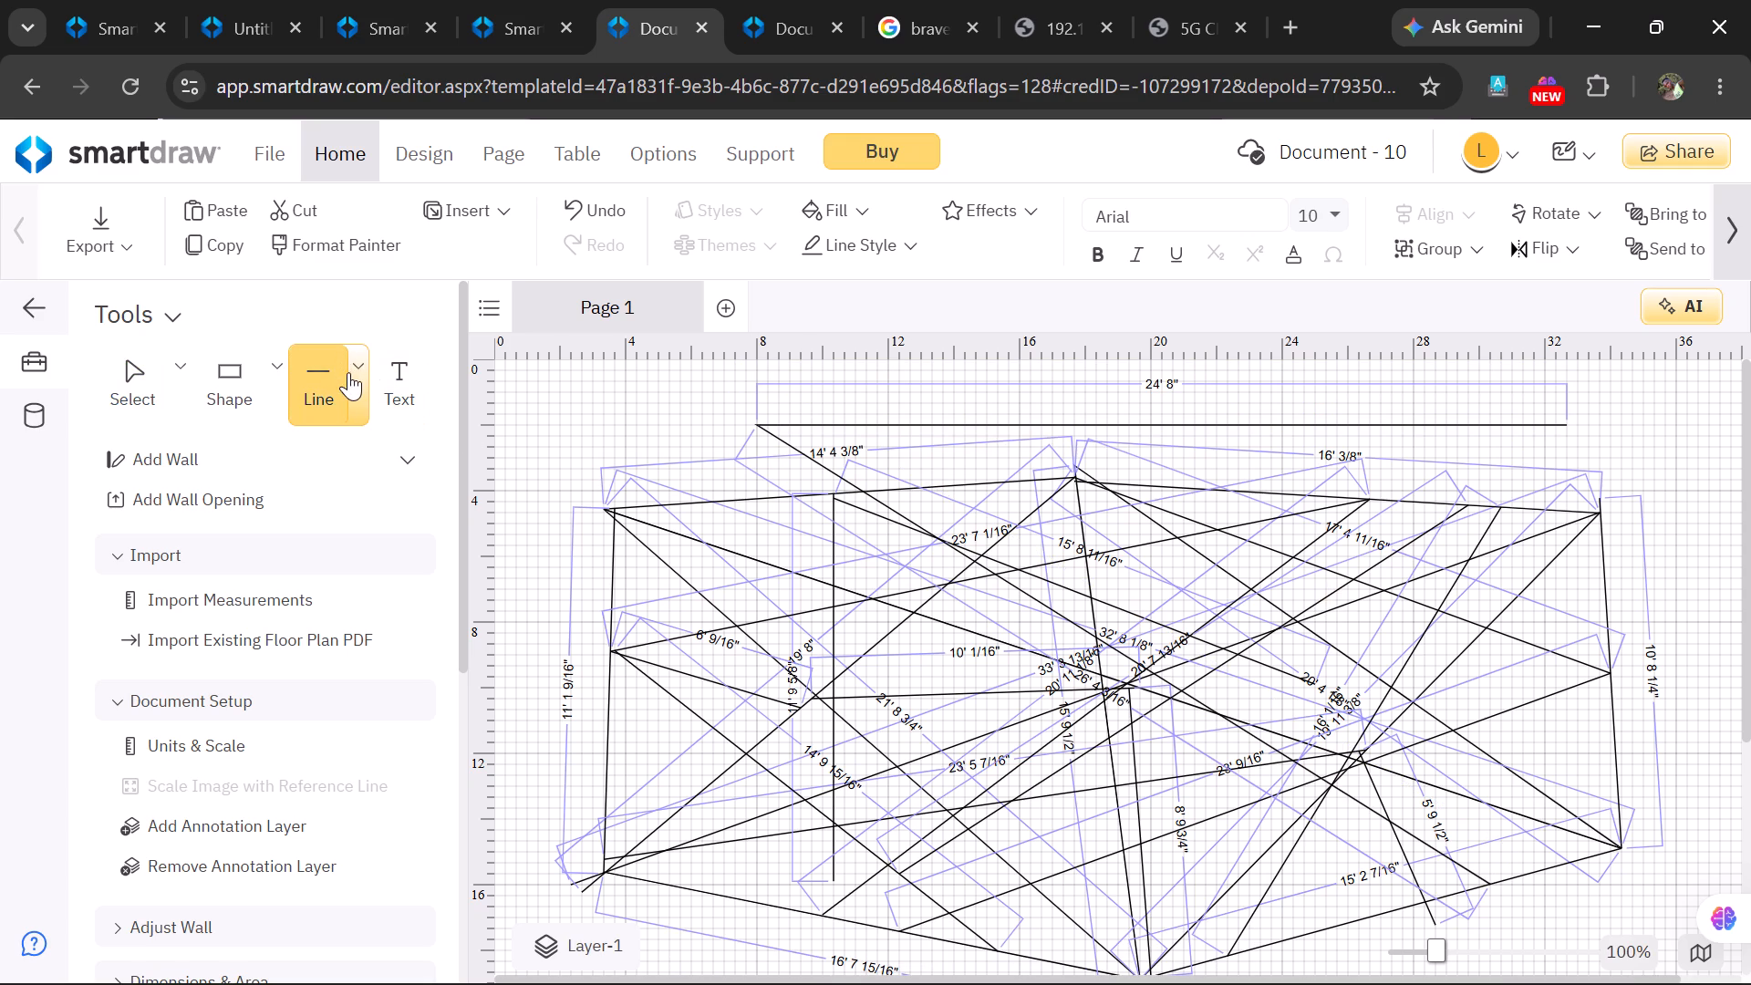
drag(360, 383, 373, 389)
click(355, 390)
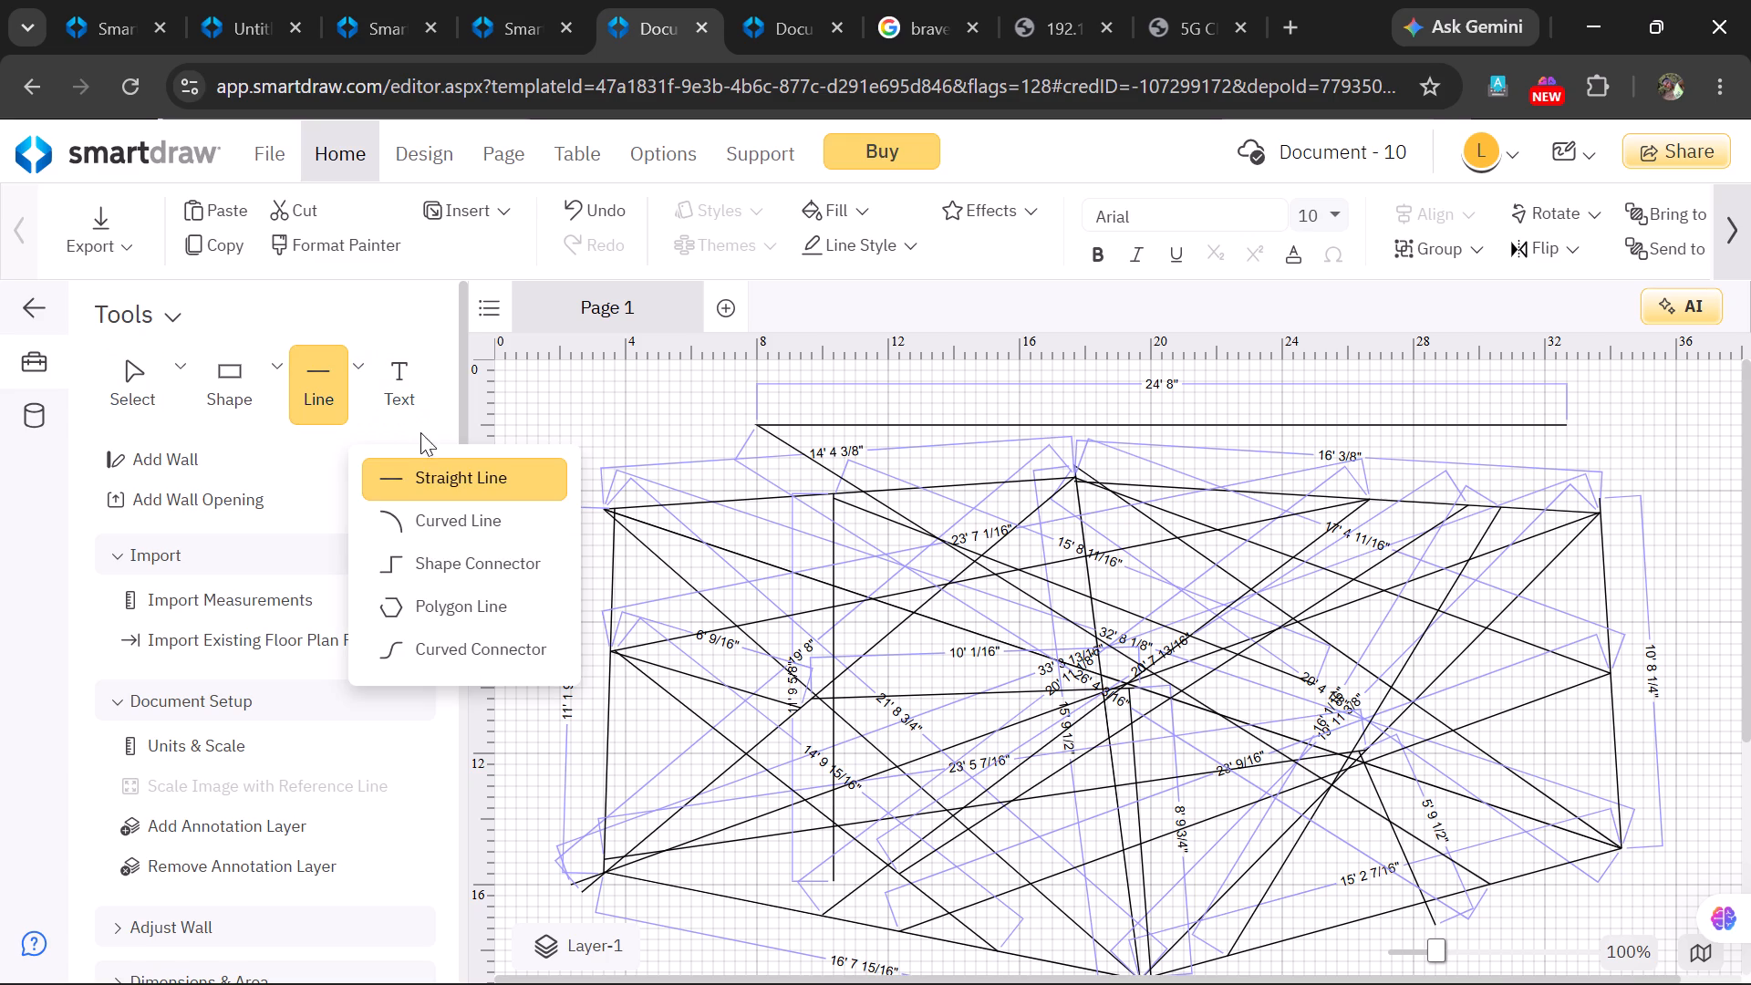
drag(435, 462, 458, 463)
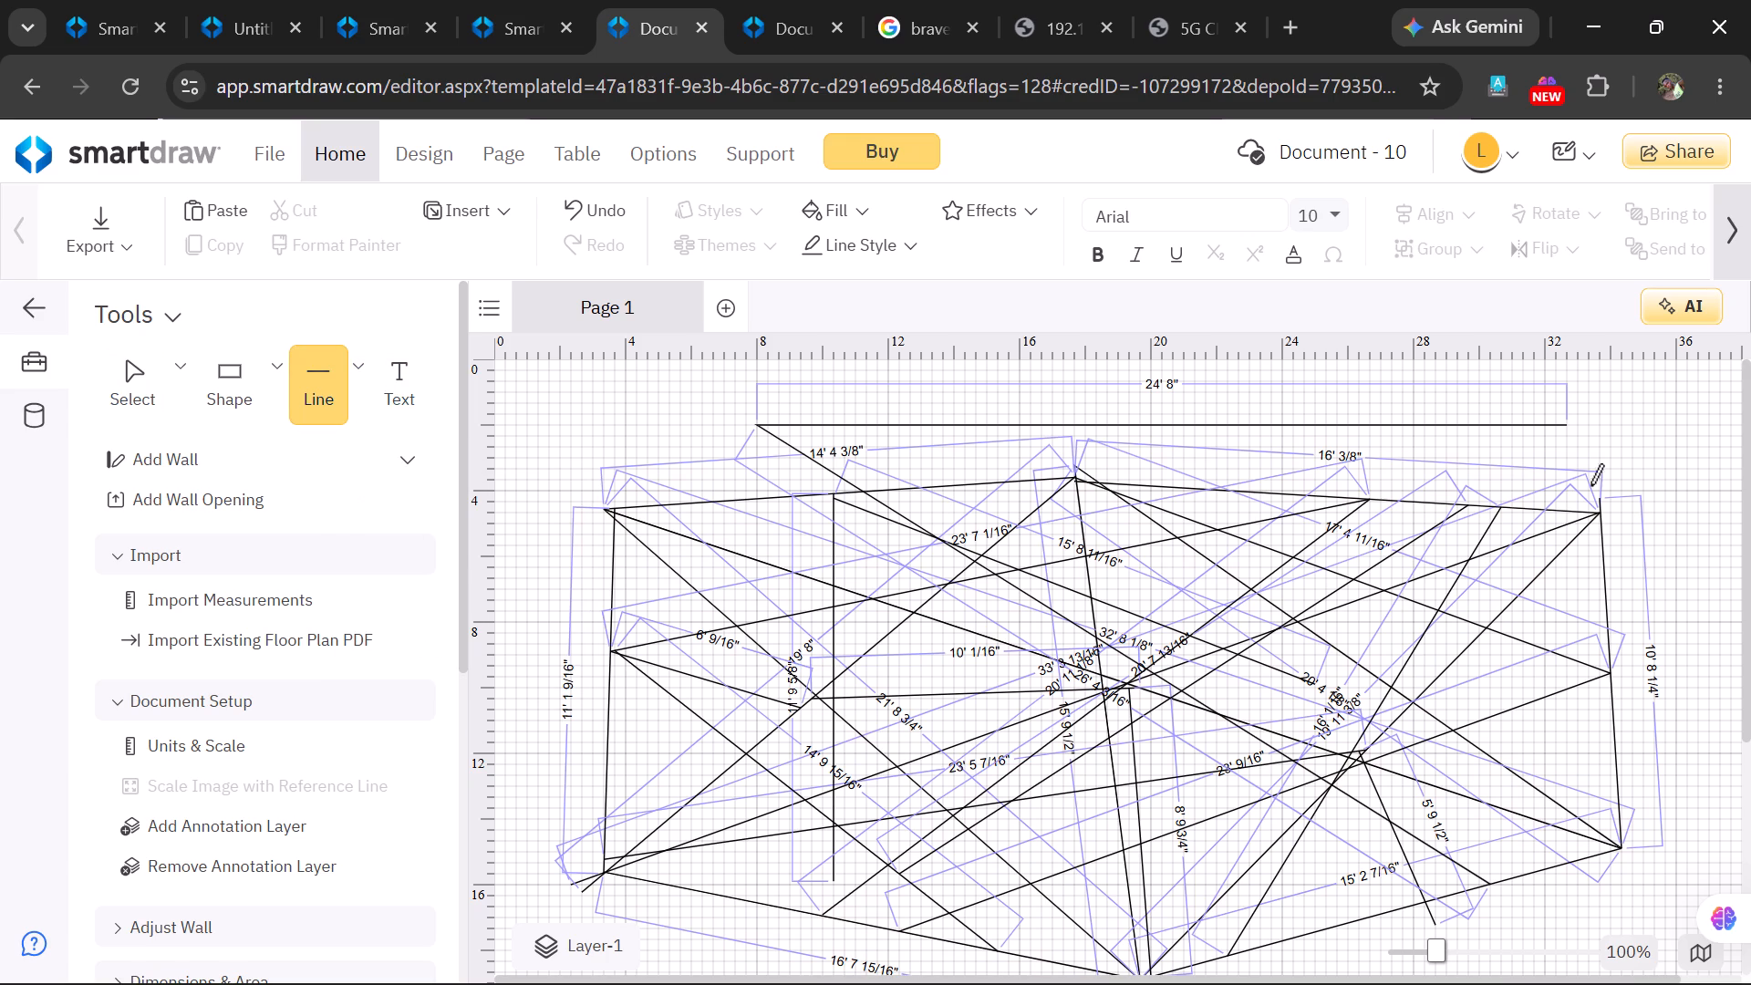
drag(1569, 424, 1578, 421)
drag(1578, 421, 1615, 624)
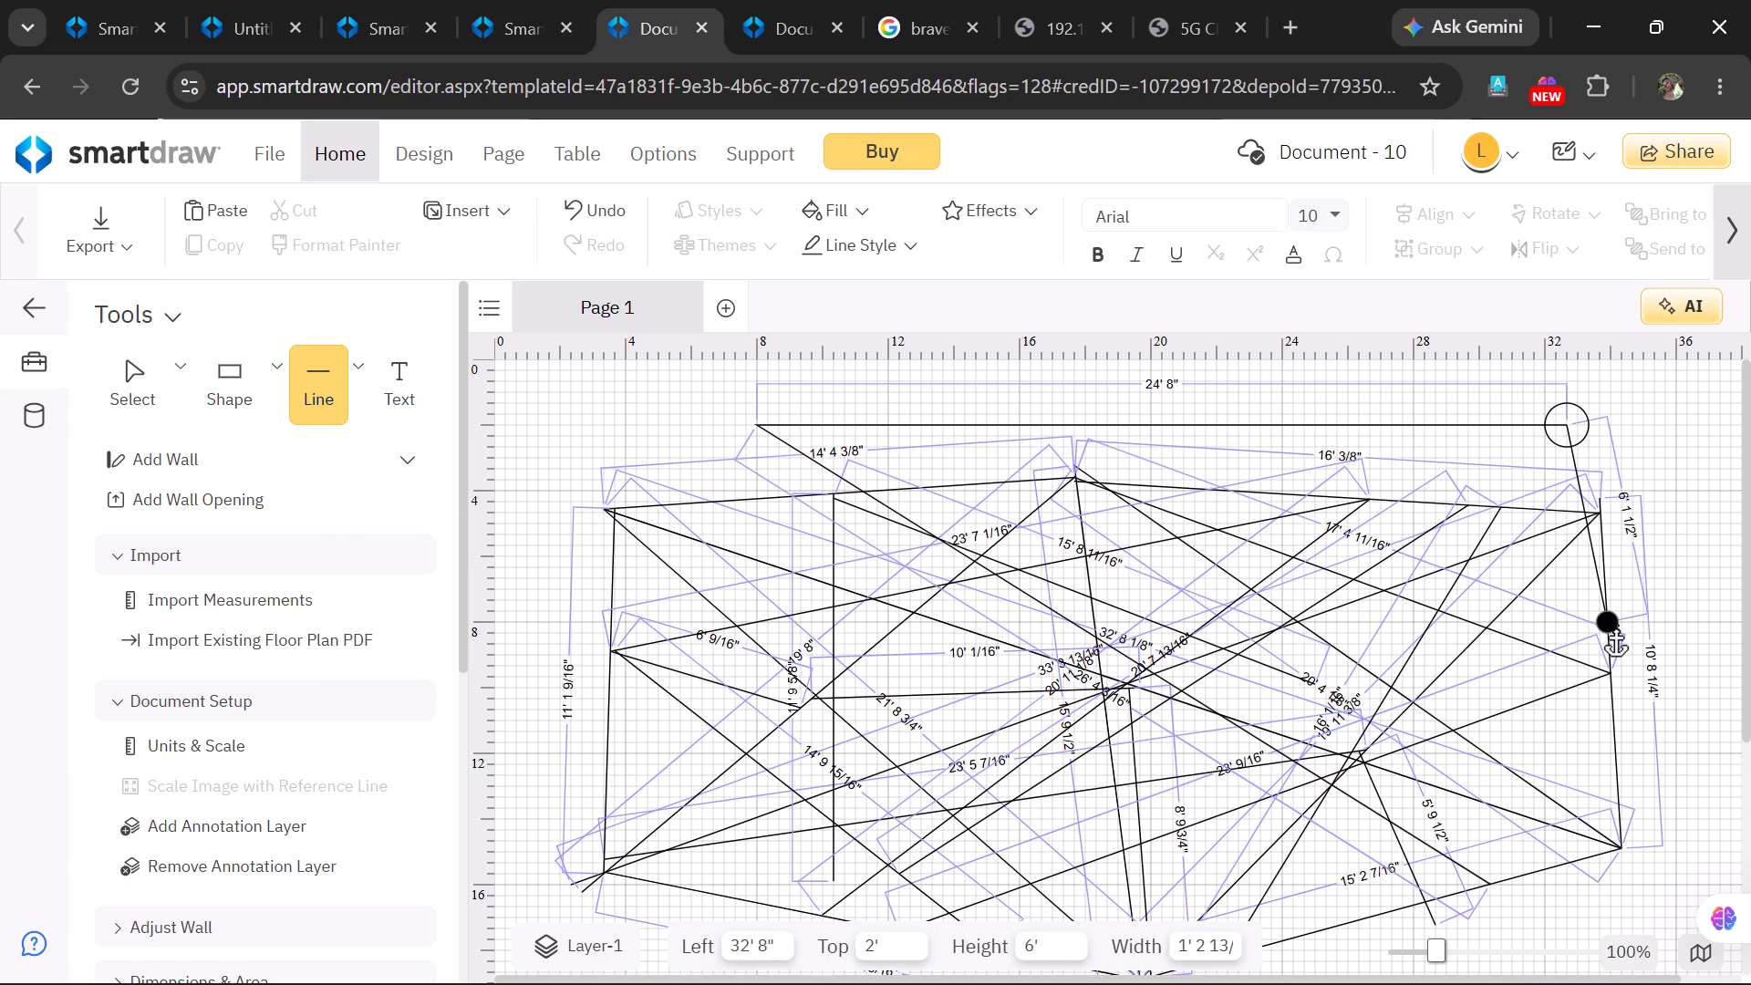
drag(1615, 624, 1571, 874)
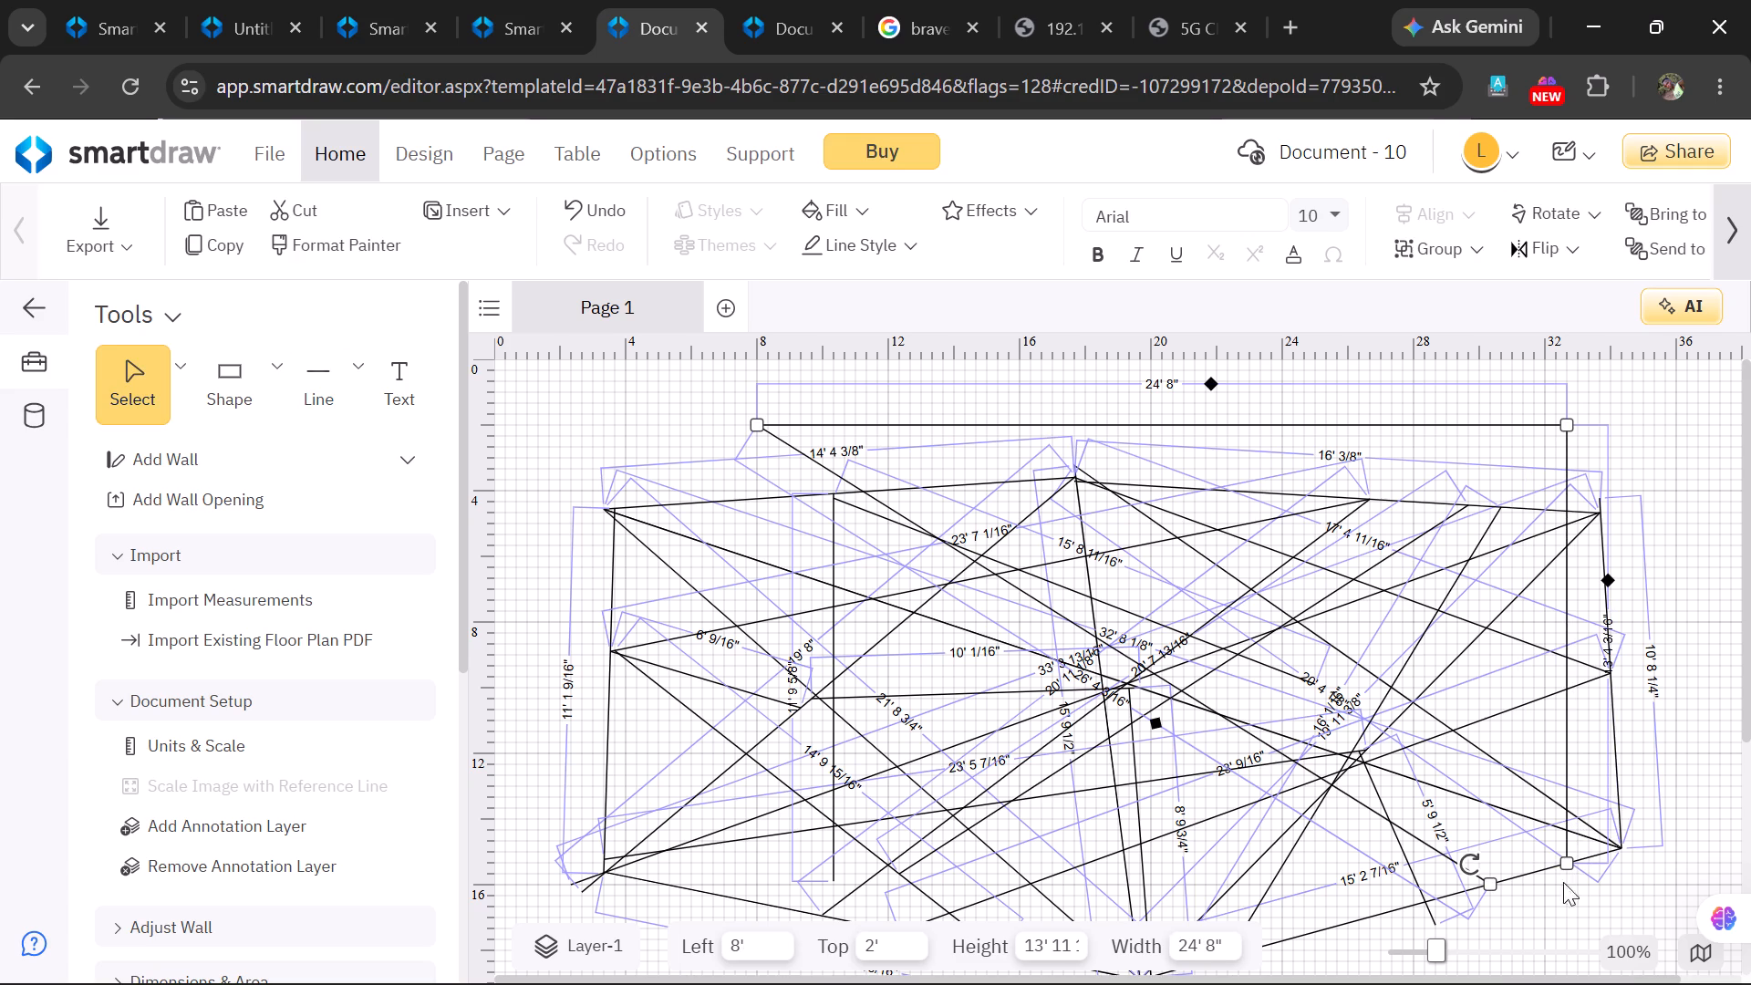
Draw a straight line about 32' 8" long from the 11' 1 9/16" left edge across and past the 10' 8 1/4" right edge.
click(351, 369)
click(522, 469)
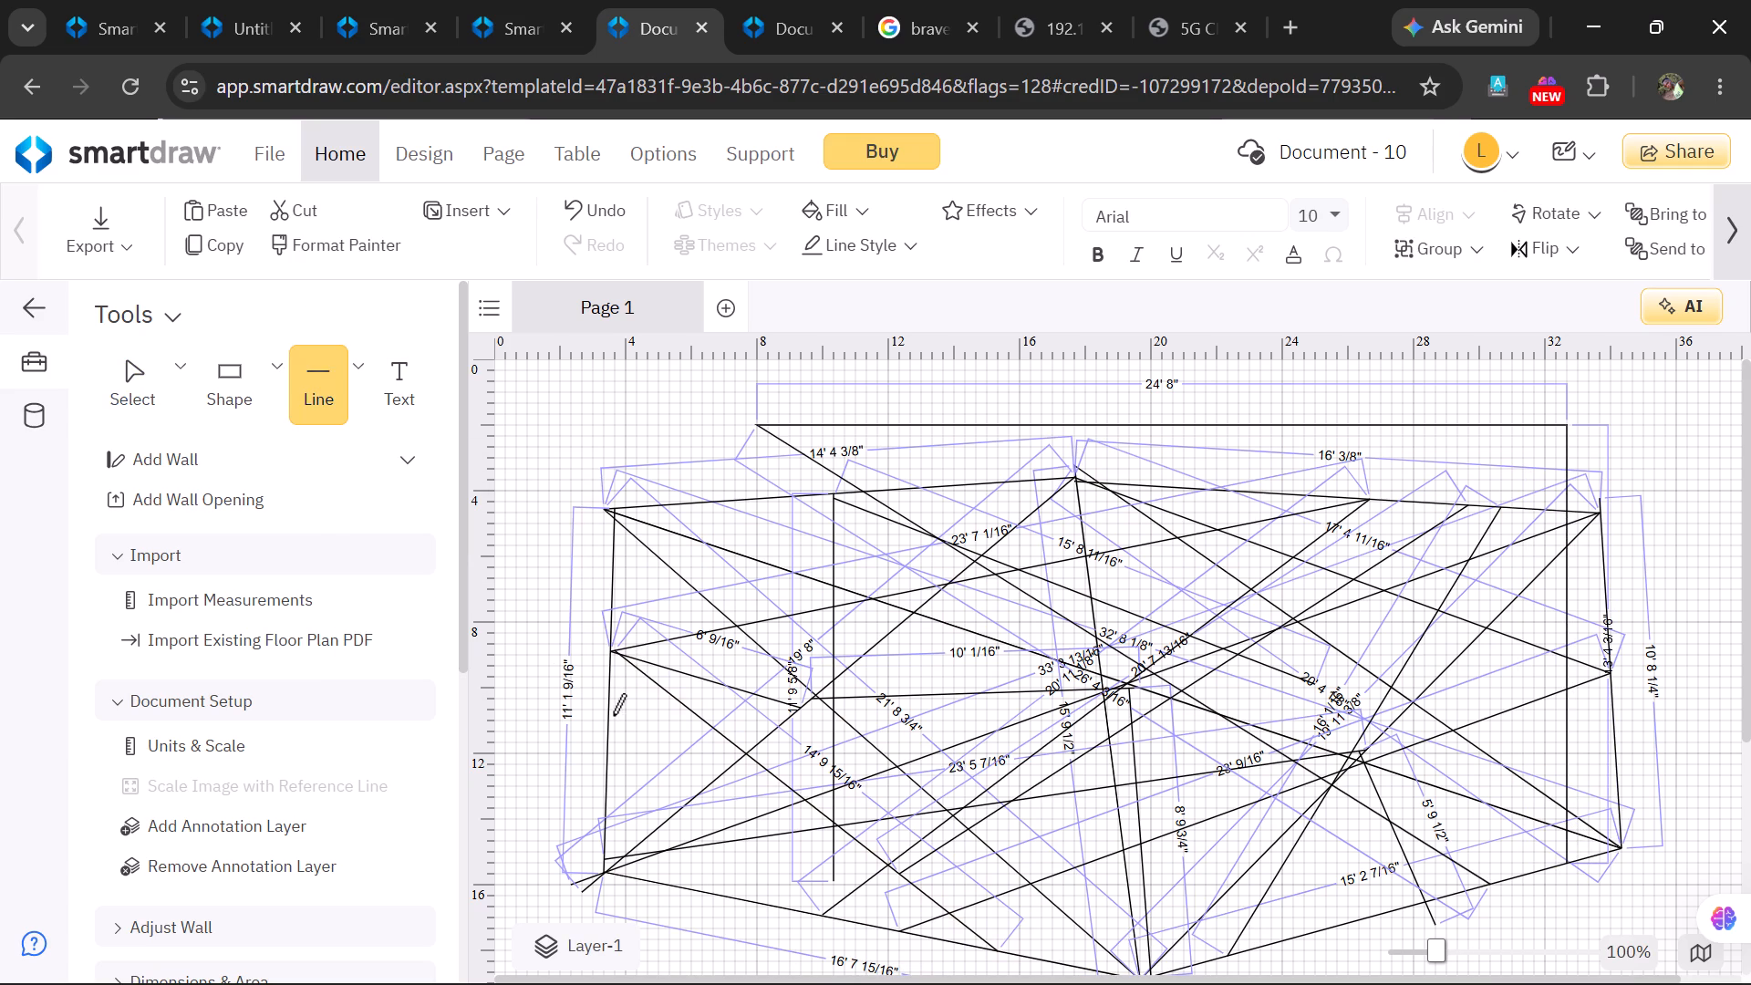
drag(606, 718, 1720, 622)
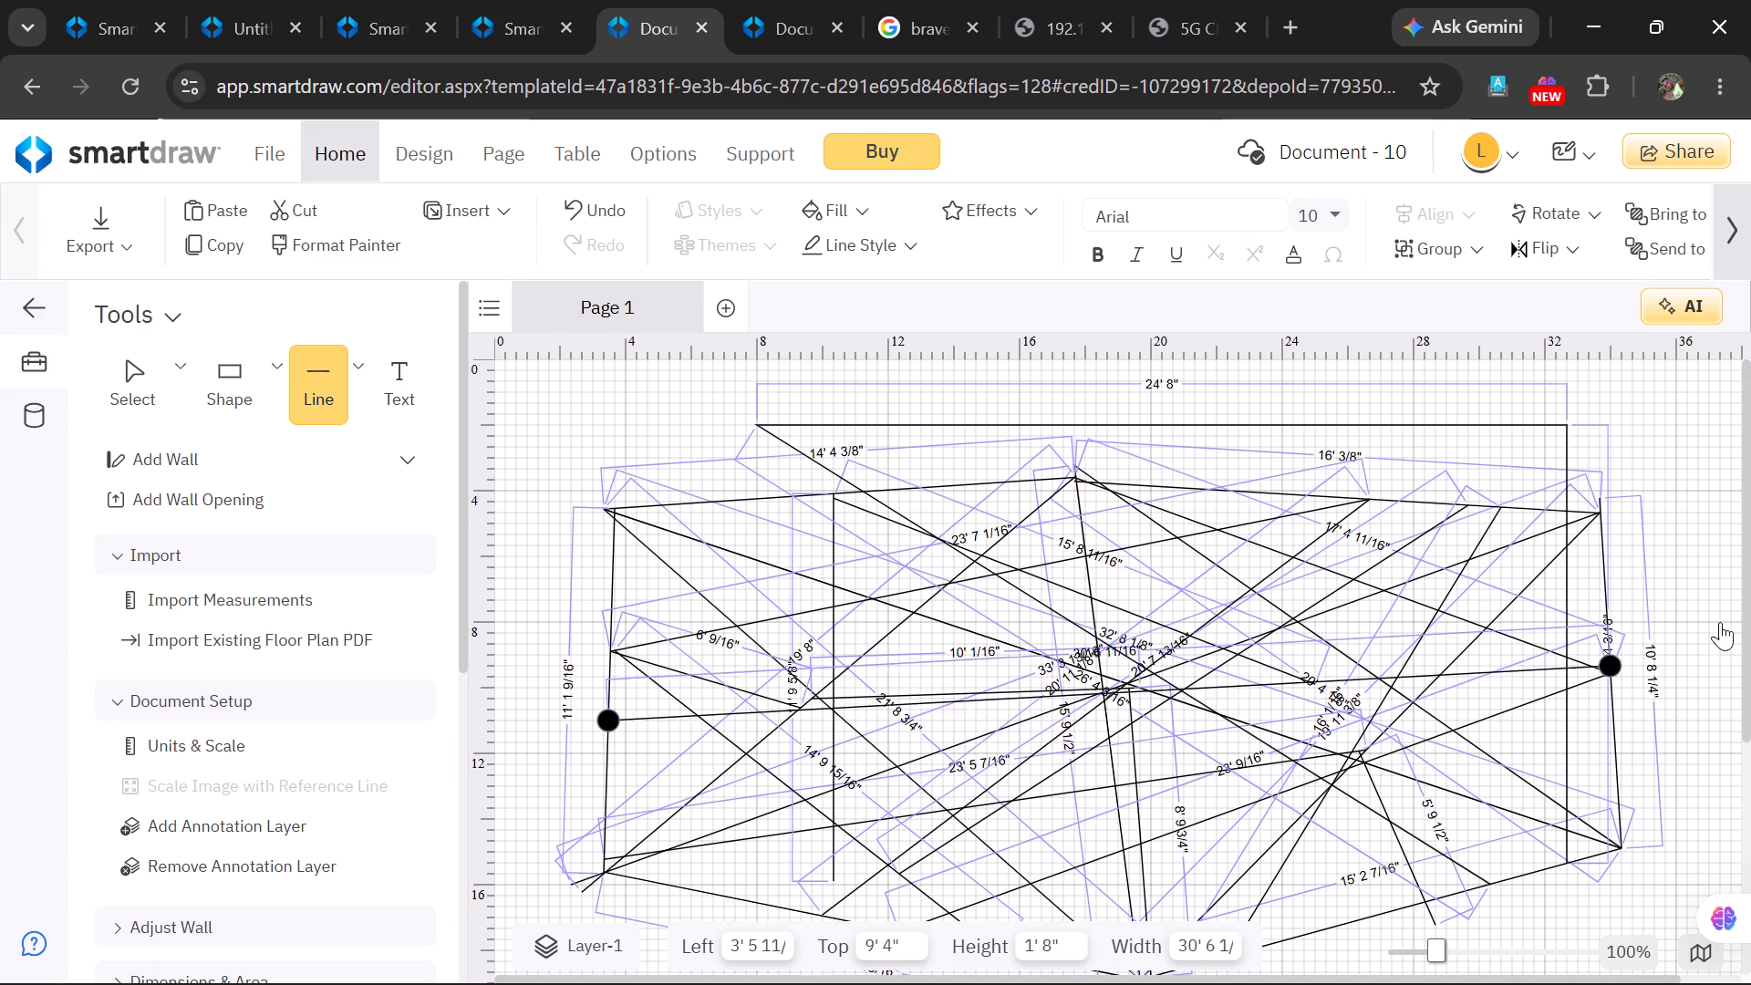
drag(1720, 622, 1671, 618)
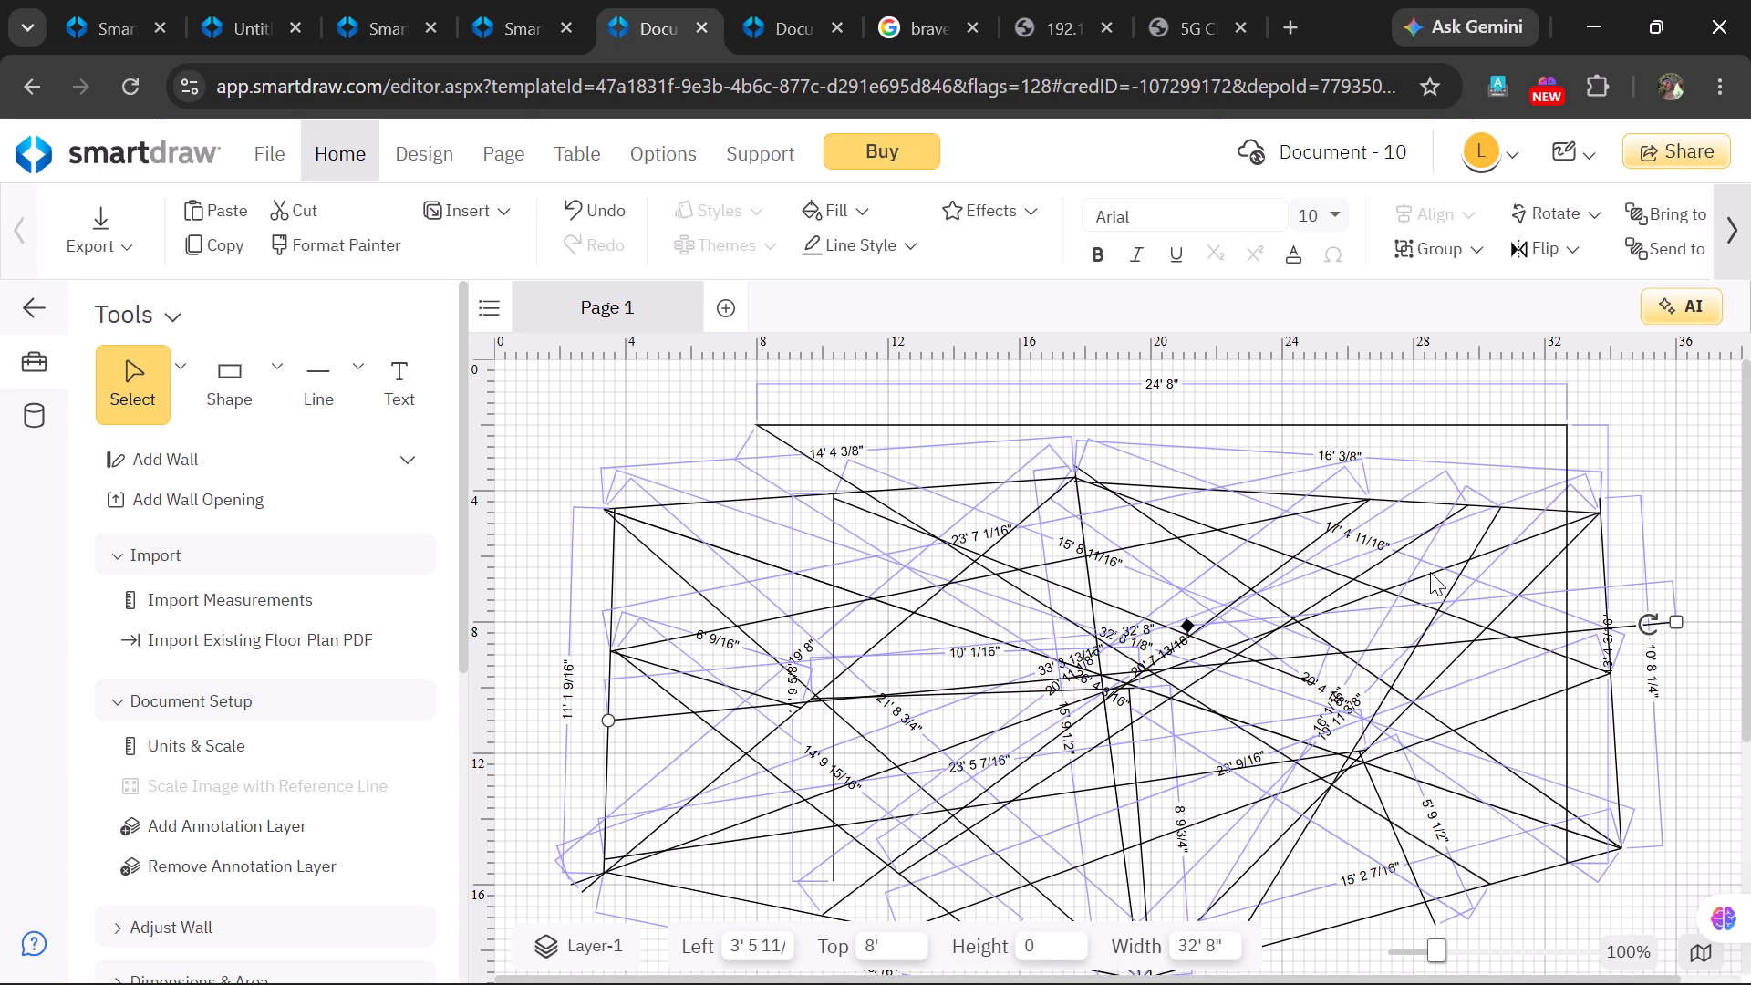
Draw a horizontal straight line about 34' long above the 24' 8" line, at Left 2' and Top 8".
click(326, 382)
click(363, 388)
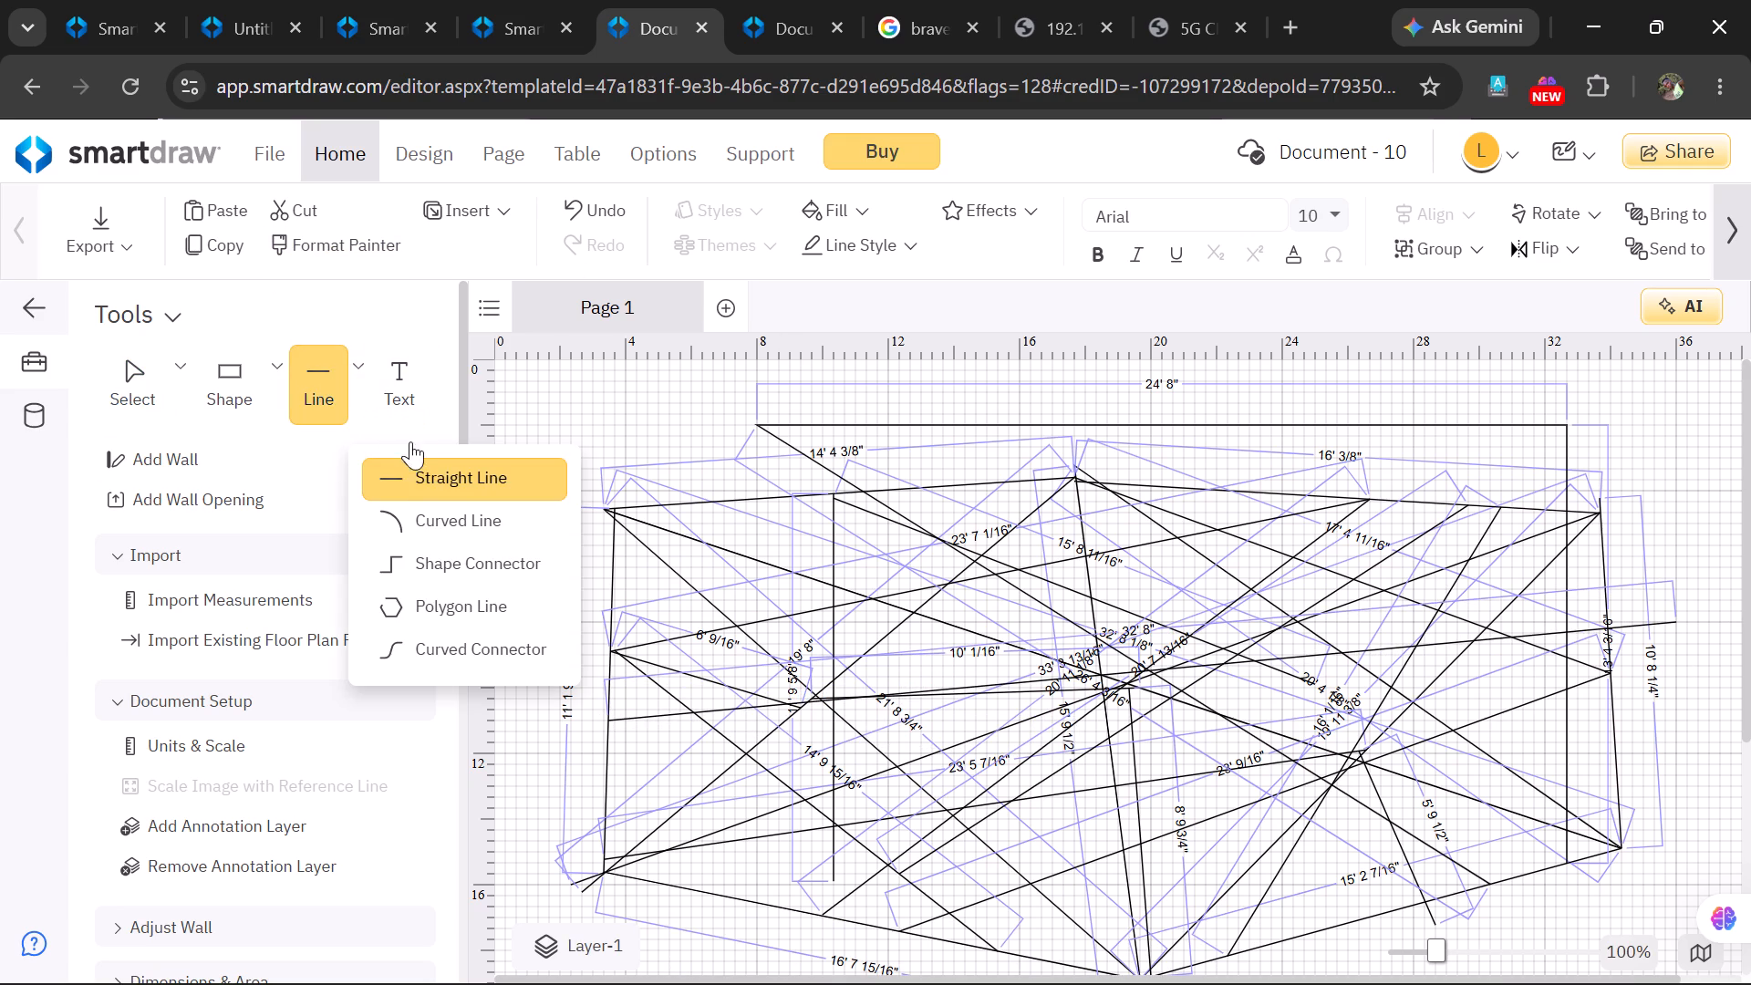
click(431, 480)
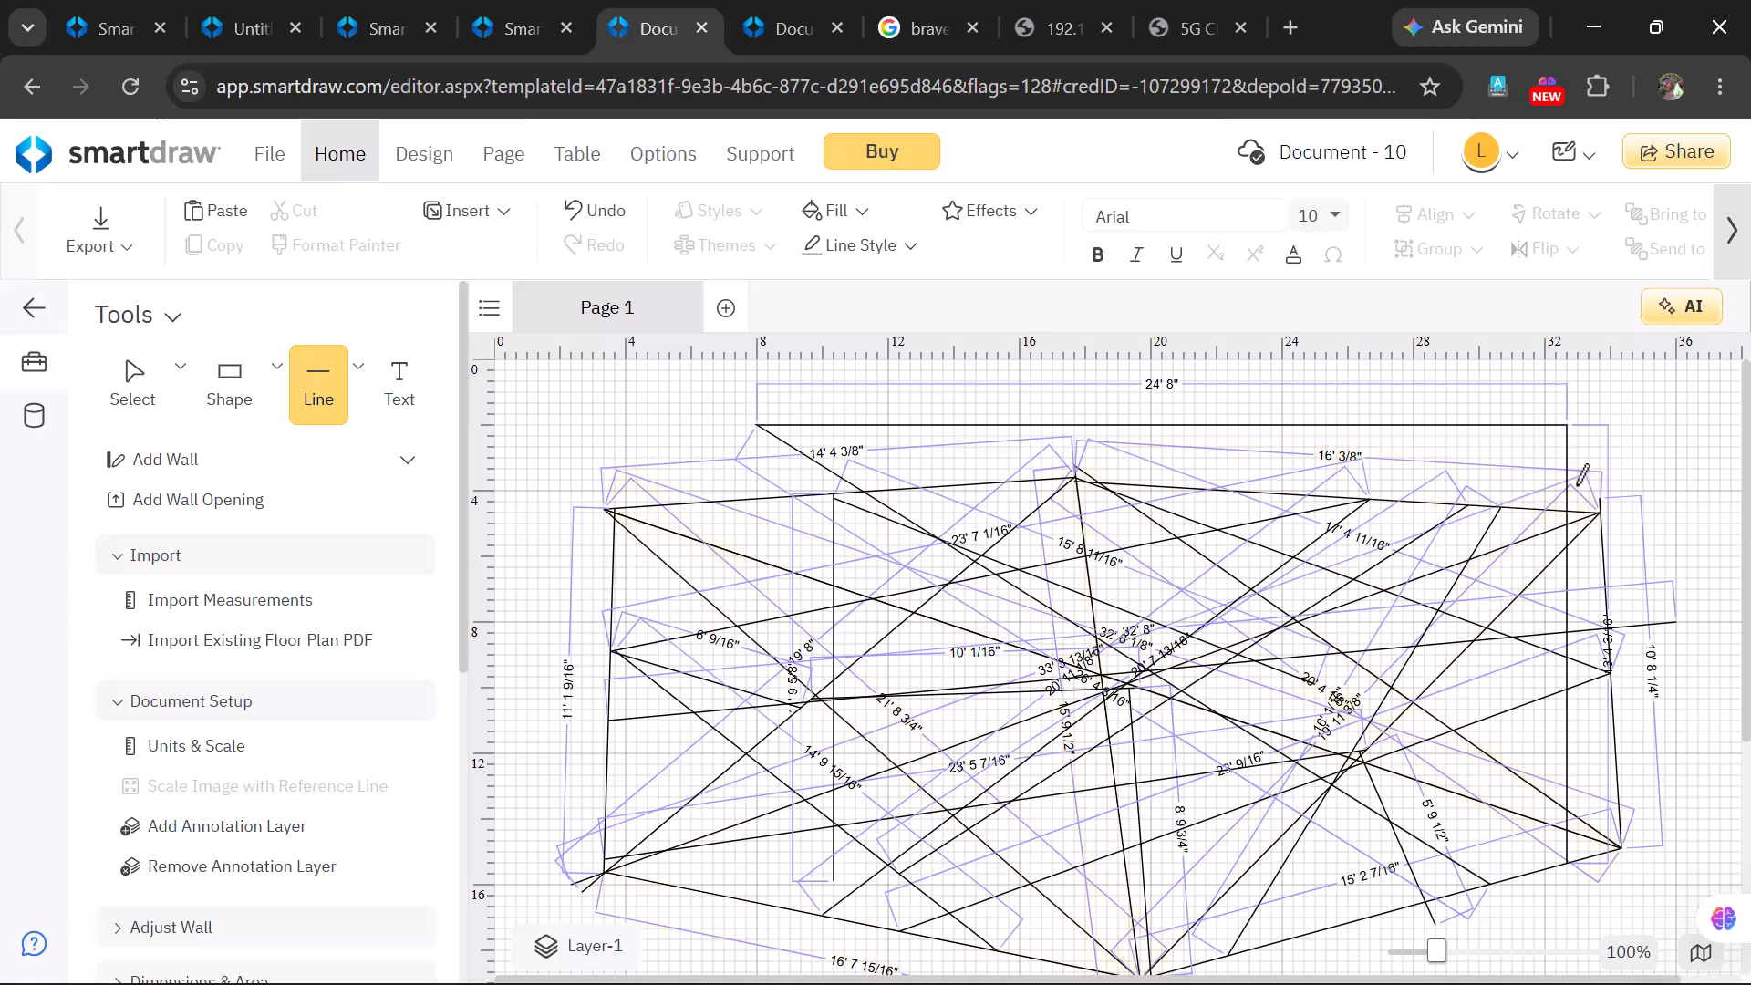
drag(1678, 380, 1356, 510)
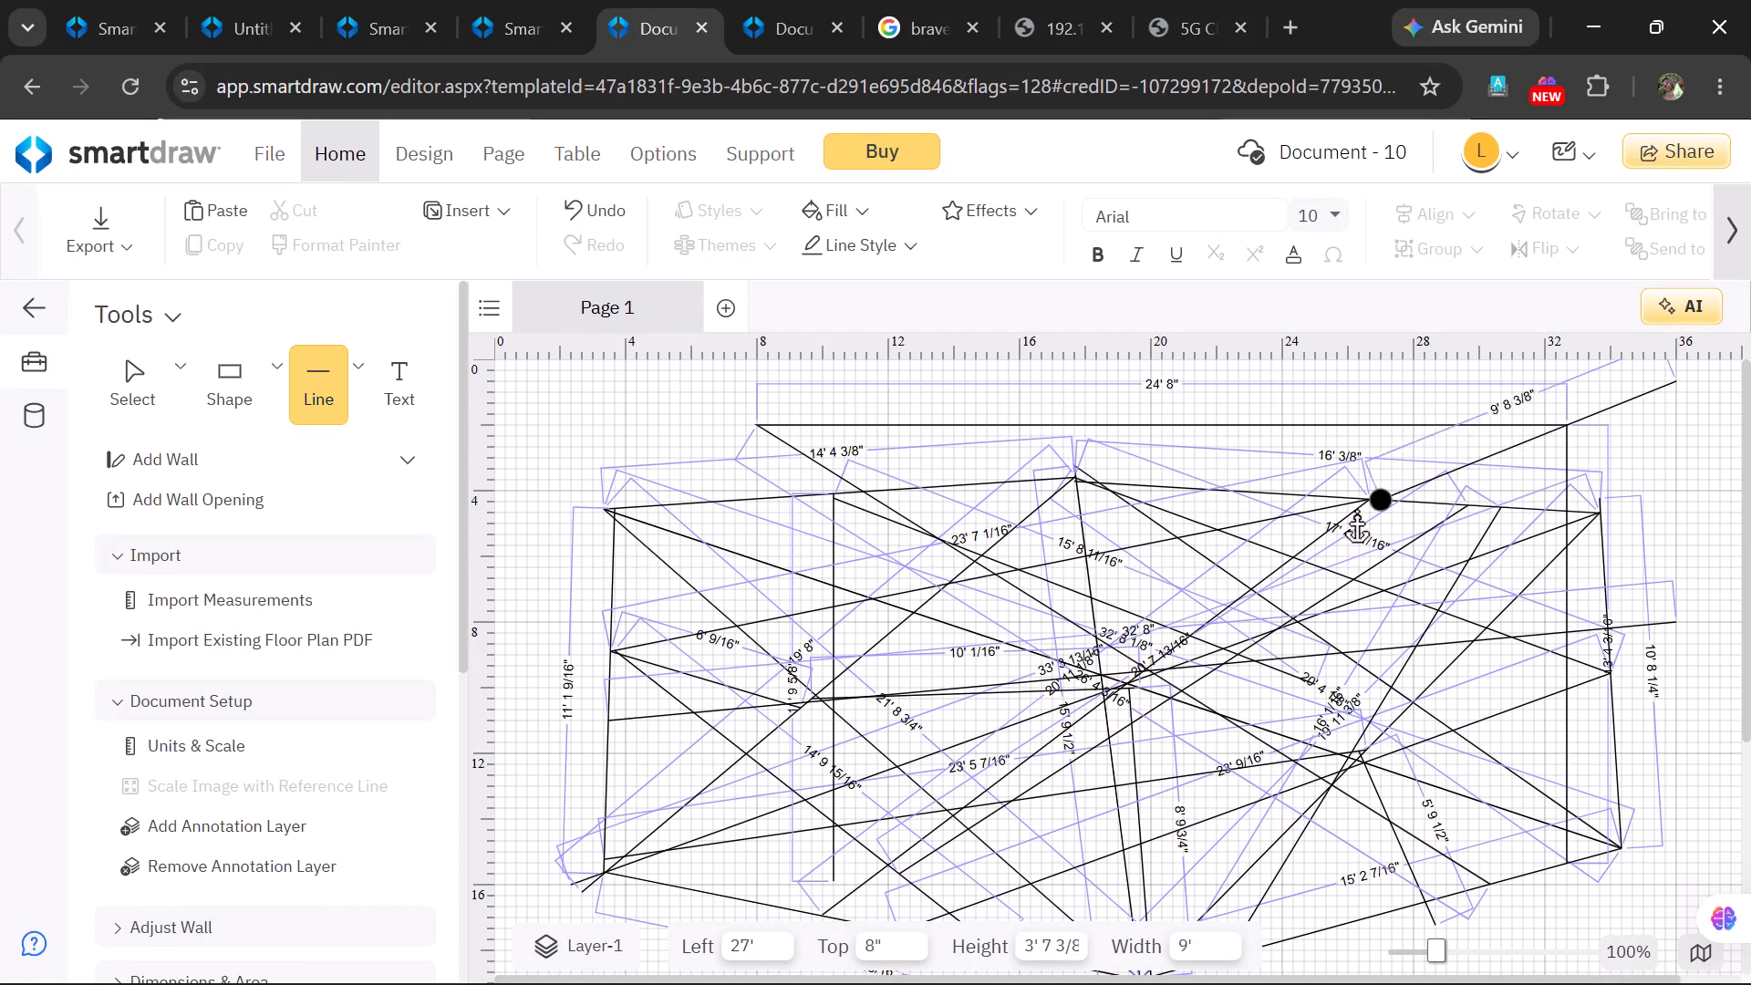
drag(1356, 510, 625, 408)
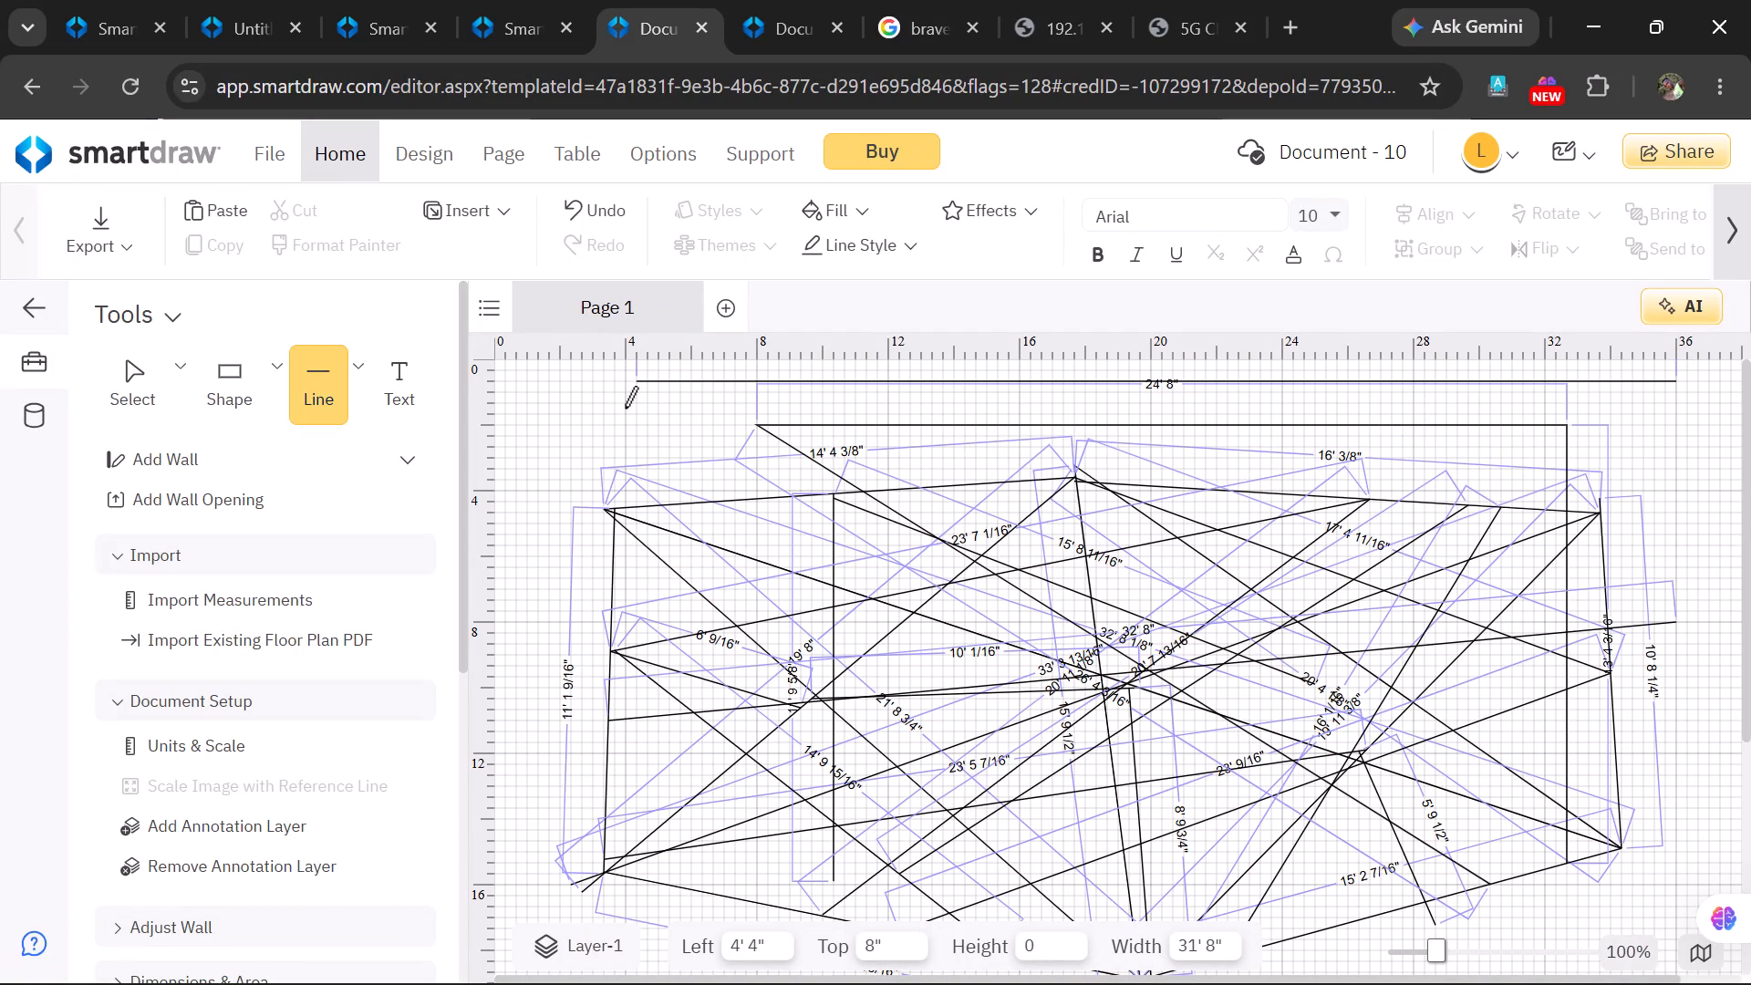
drag(625, 408, 556, 385)
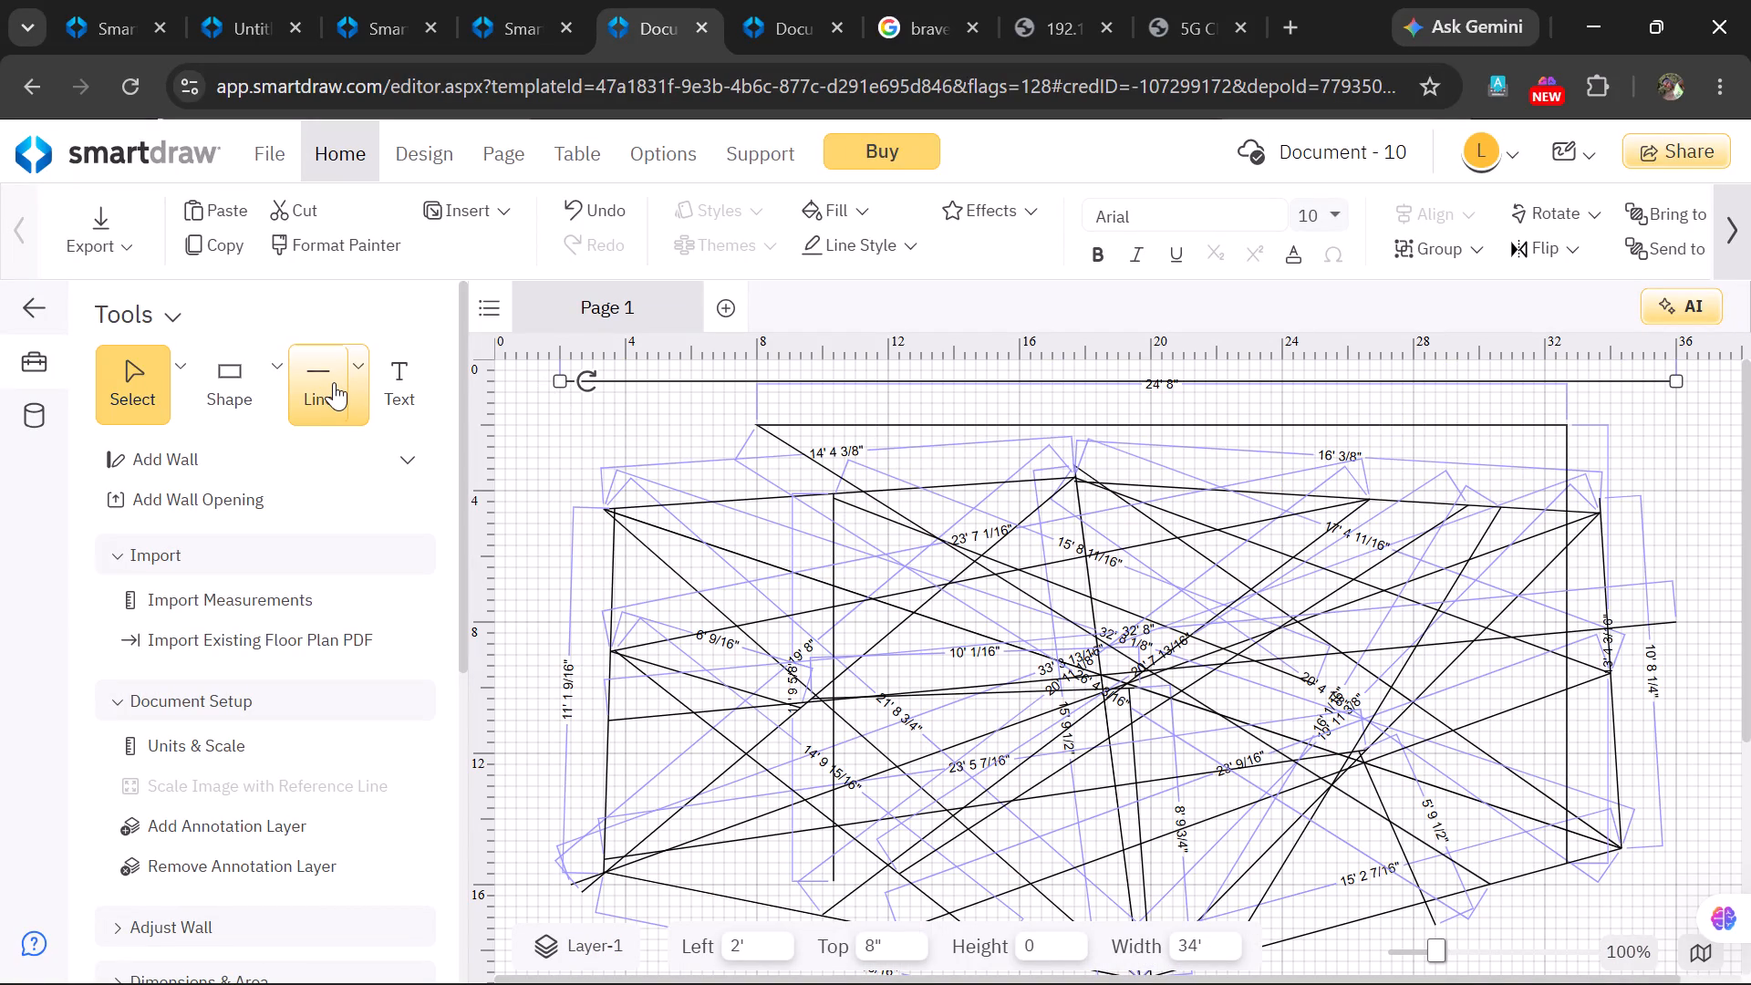
Draw a straight line about 36' 6 15/16" long from just below the 34' line's left end, down past the 10' 8 1/4" right edge.
click(334, 382)
click(359, 381)
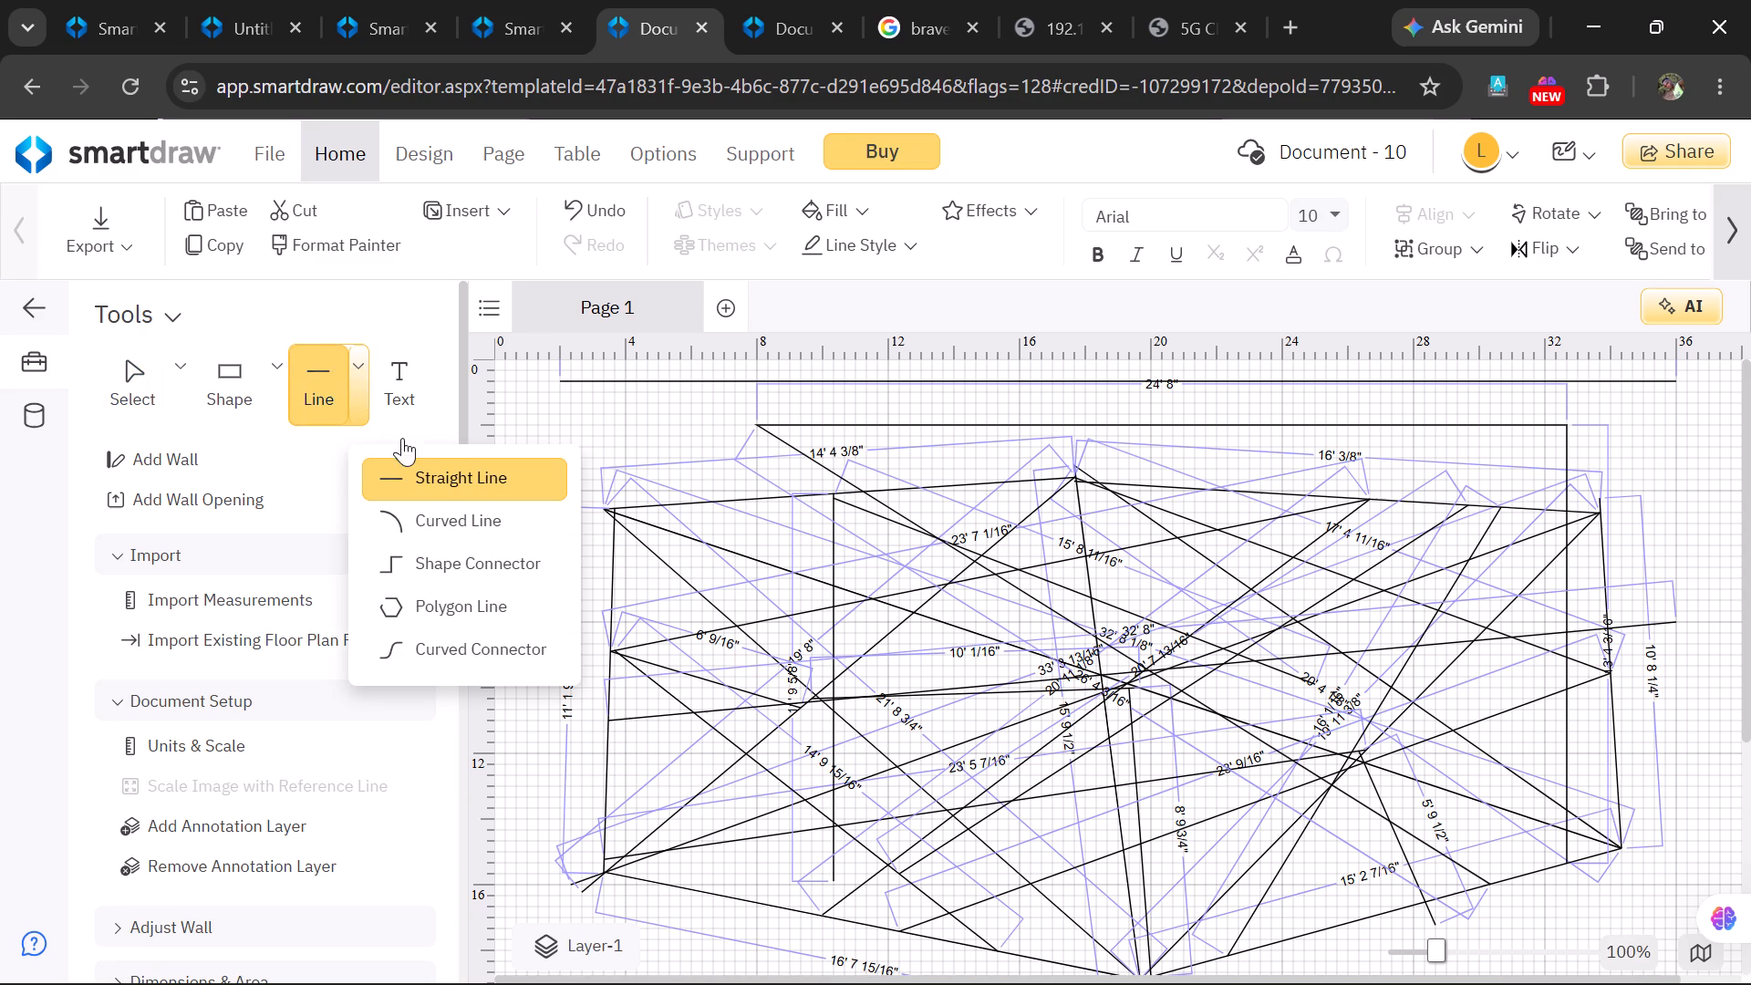
click(436, 478)
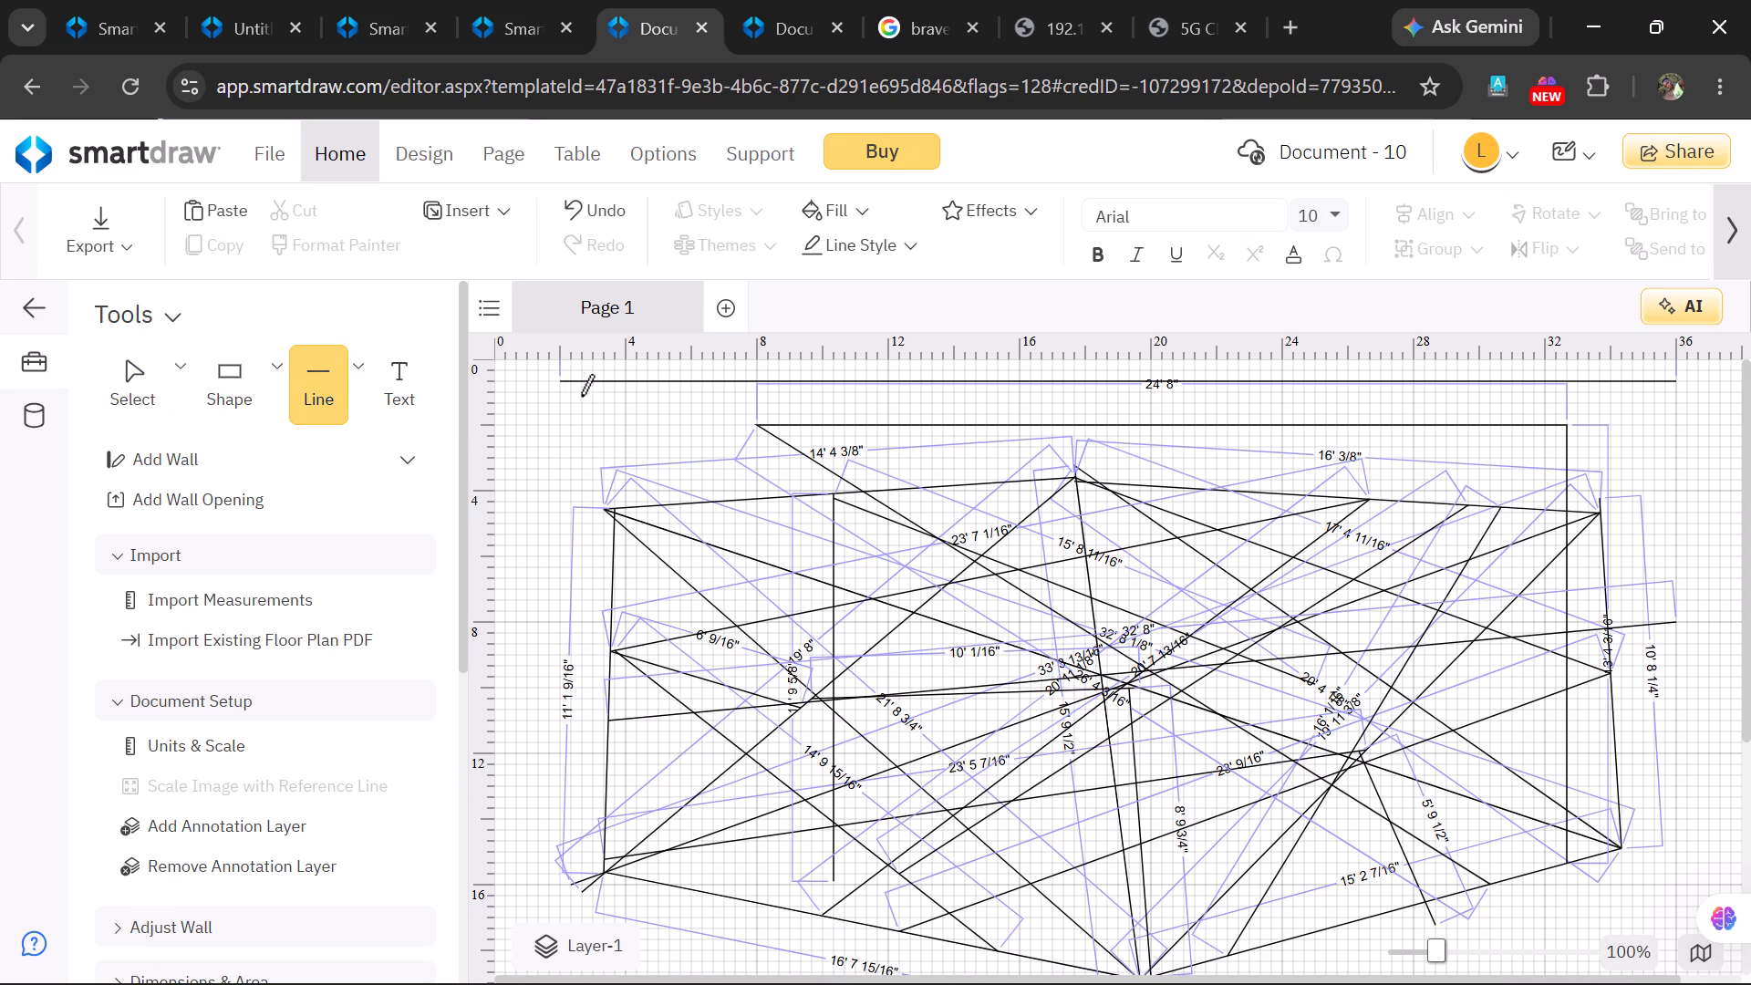
drag(563, 391, 762, 461)
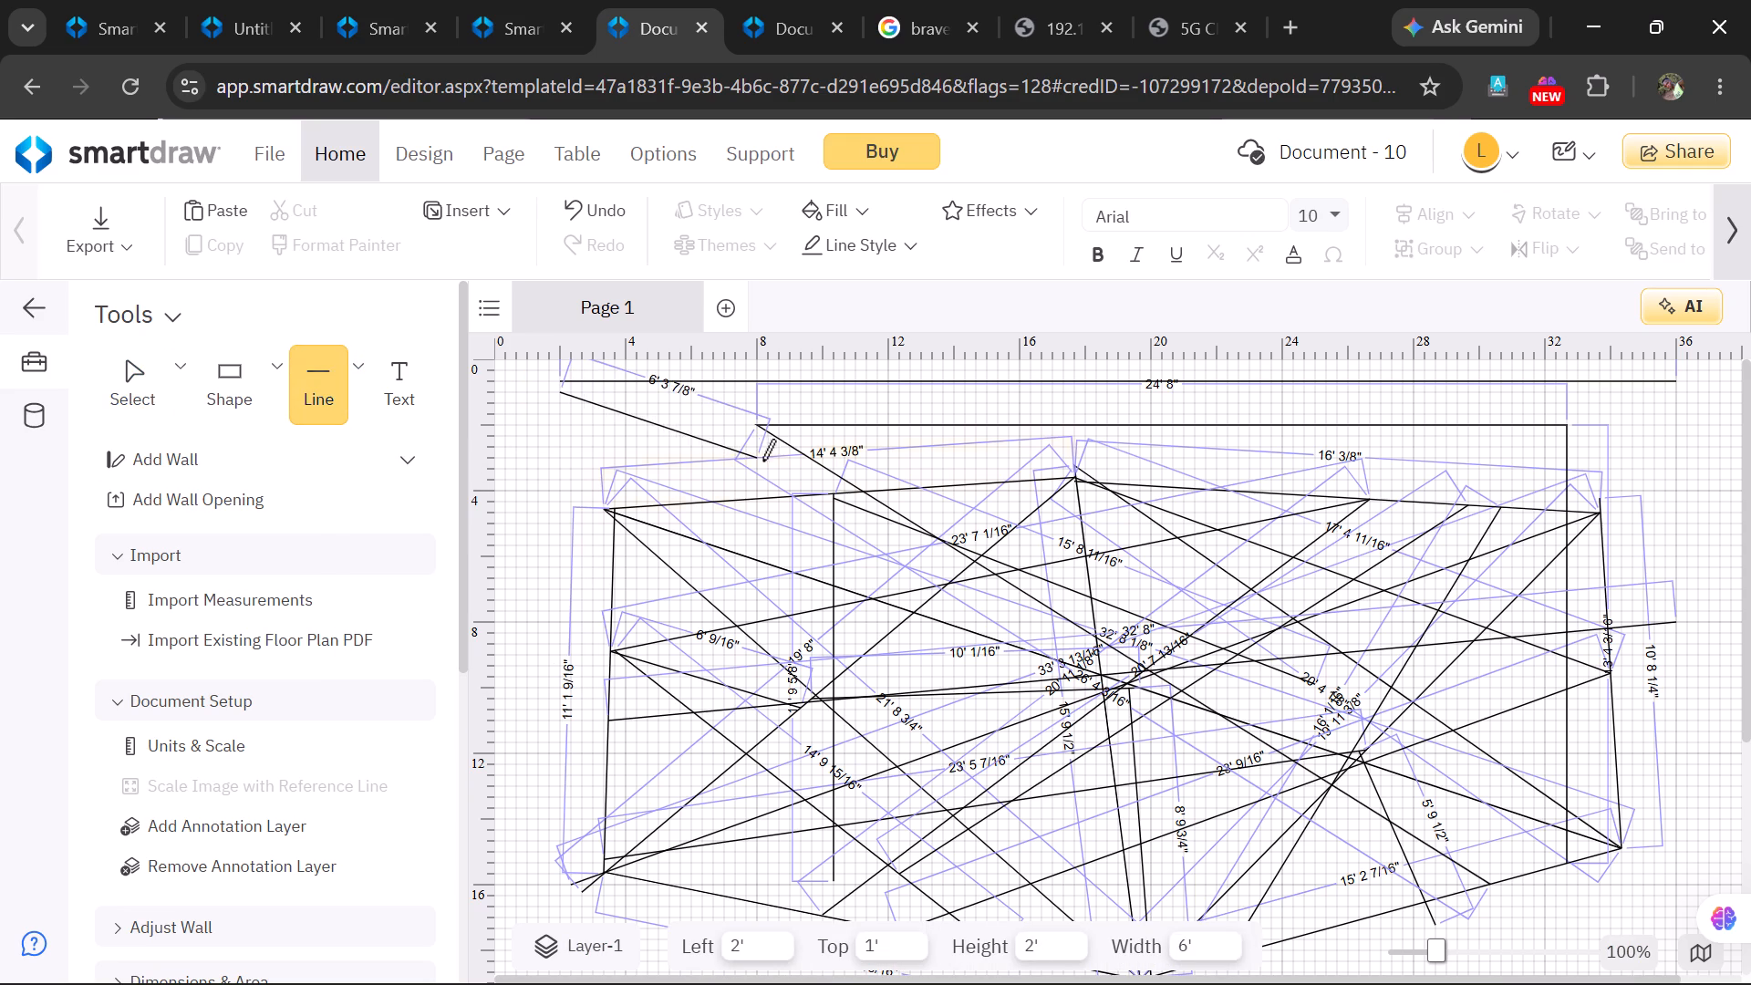
drag(762, 461, 1315, 543)
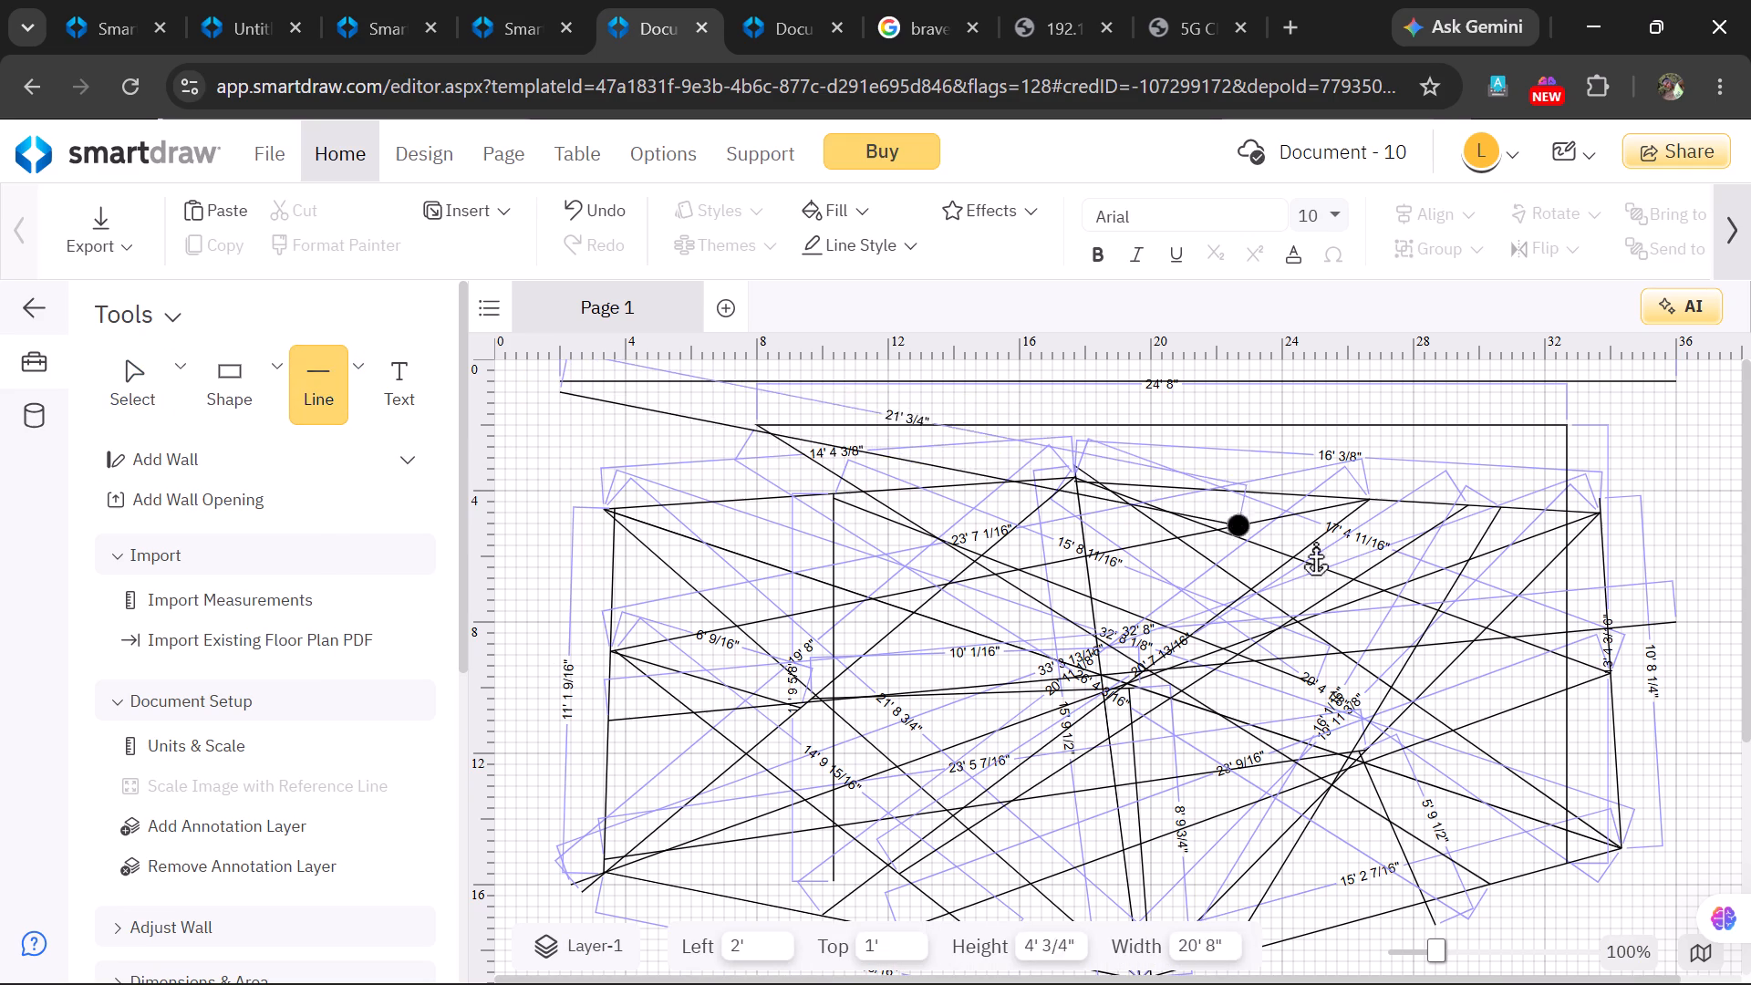
drag(1315, 543, 1703, 776)
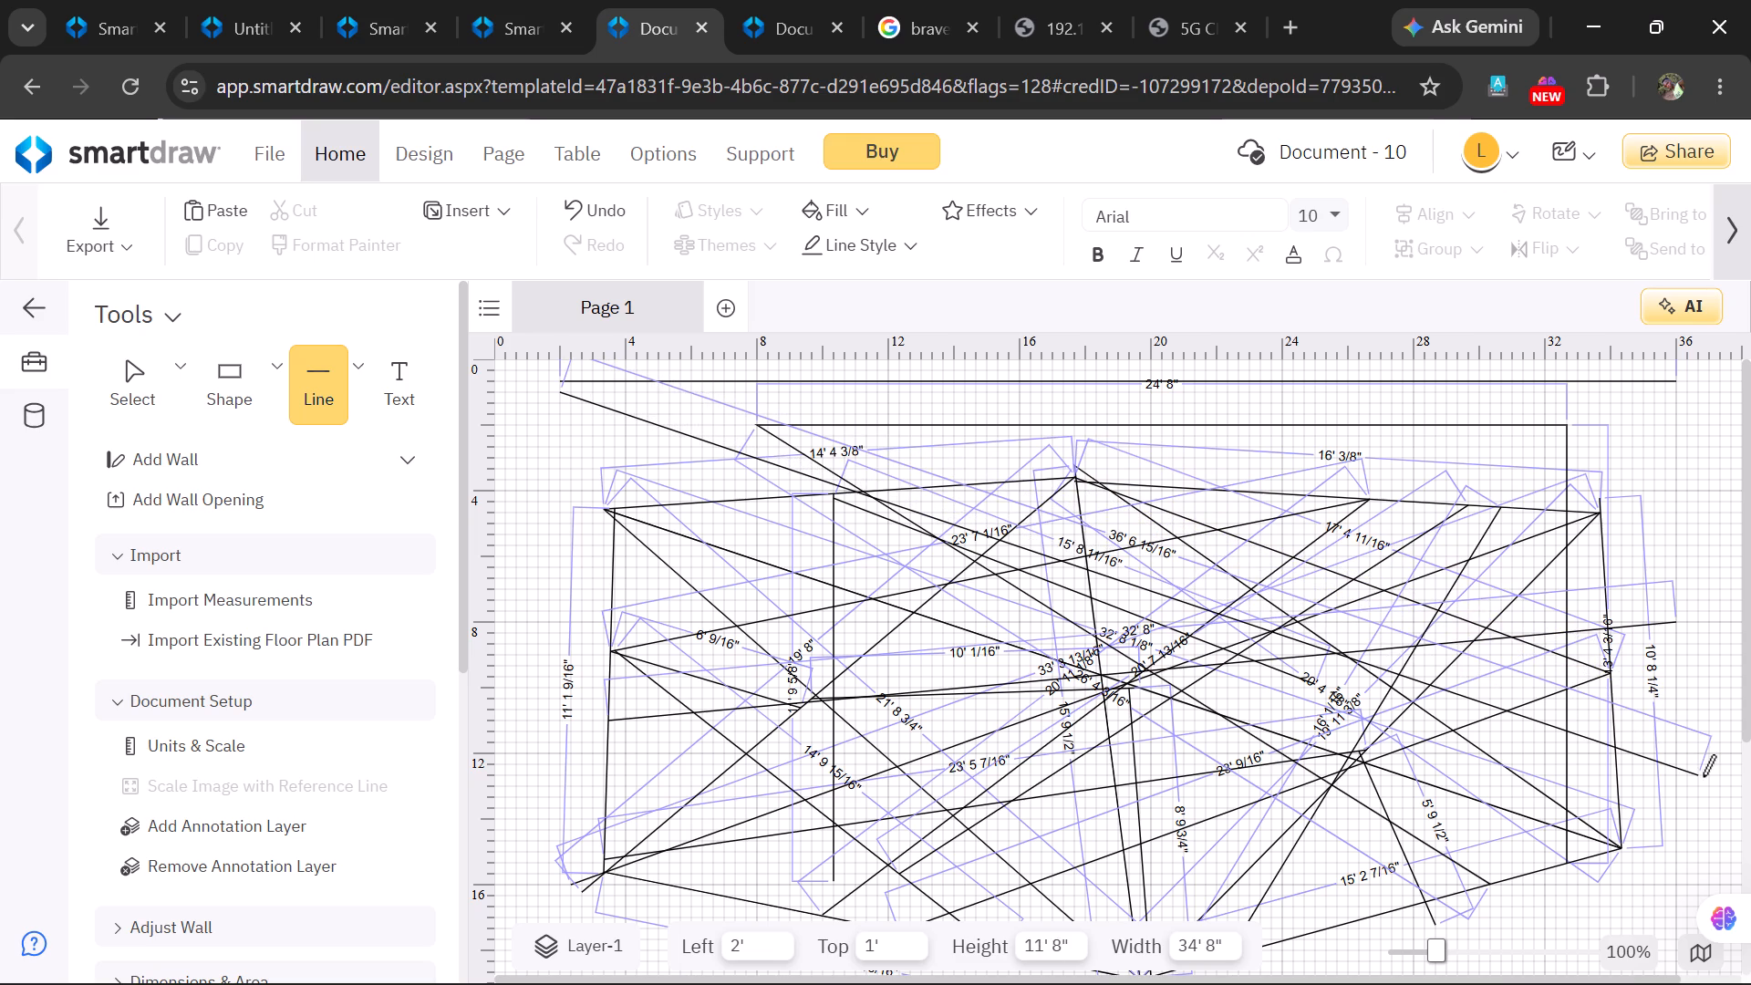
Draw a straight line about 42' 8" long from the 34' line's right end, down and left past the outline's bottom corner.
click(347, 378)
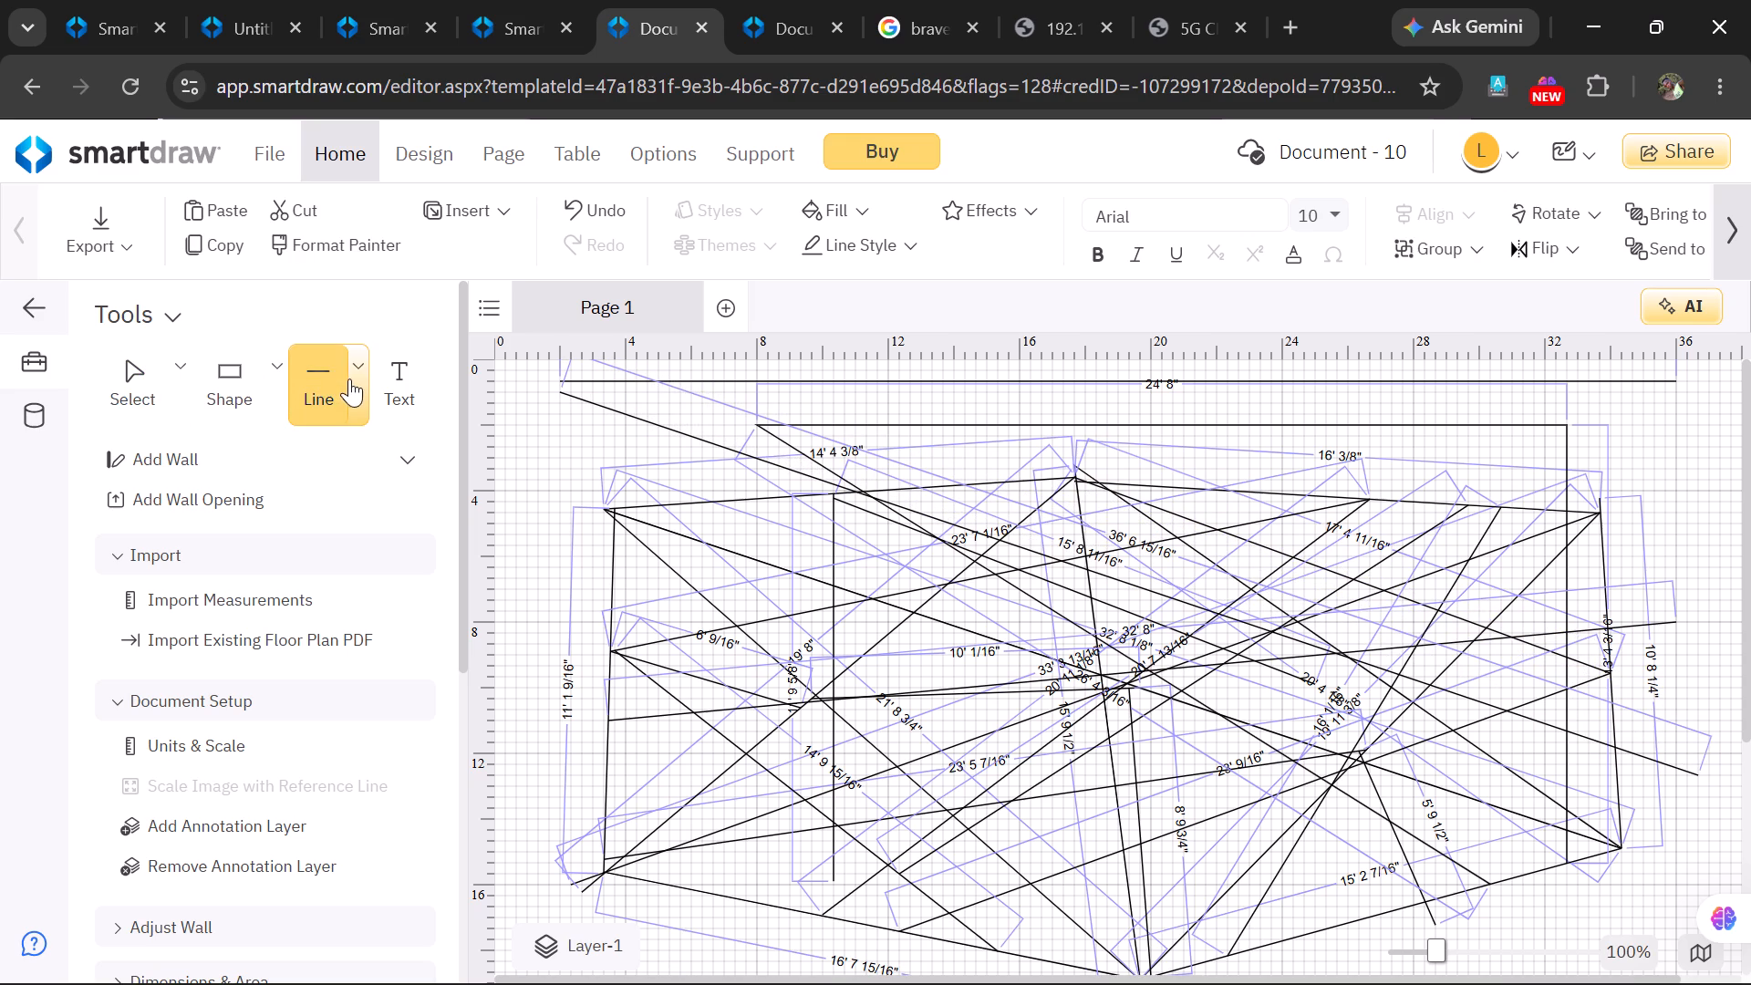
click(362, 385)
drag(536, 477, 549, 478)
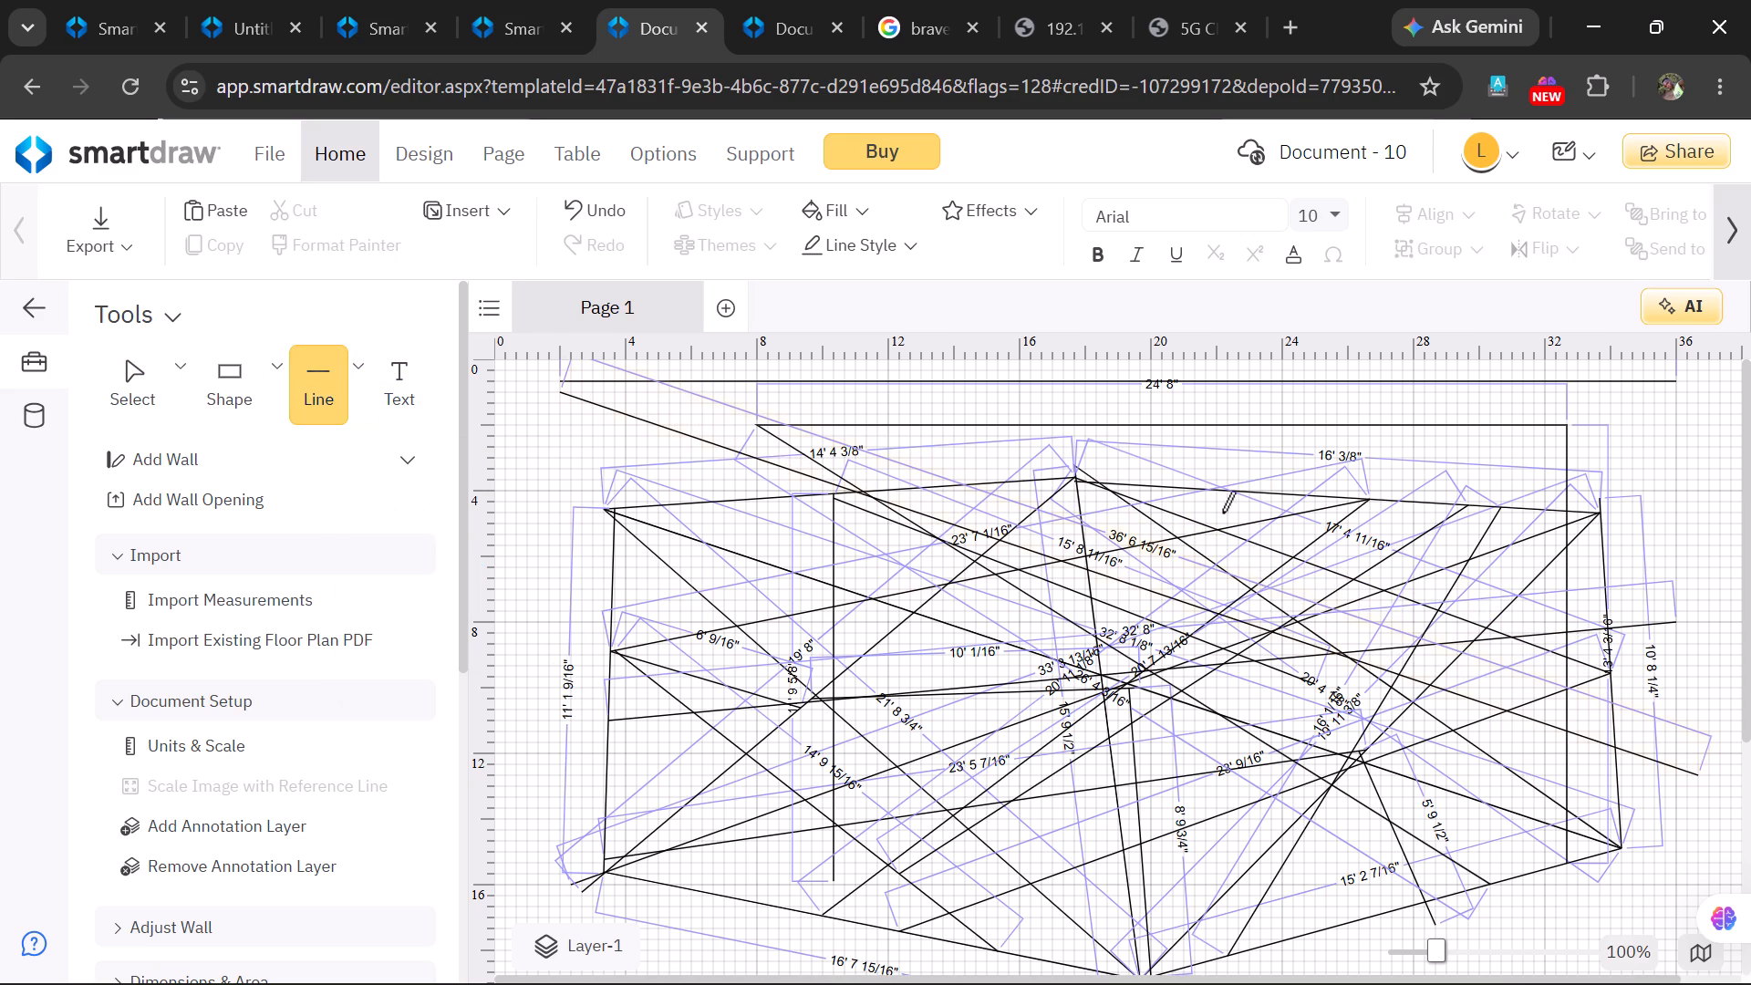
drag(1681, 386, 1444, 984)
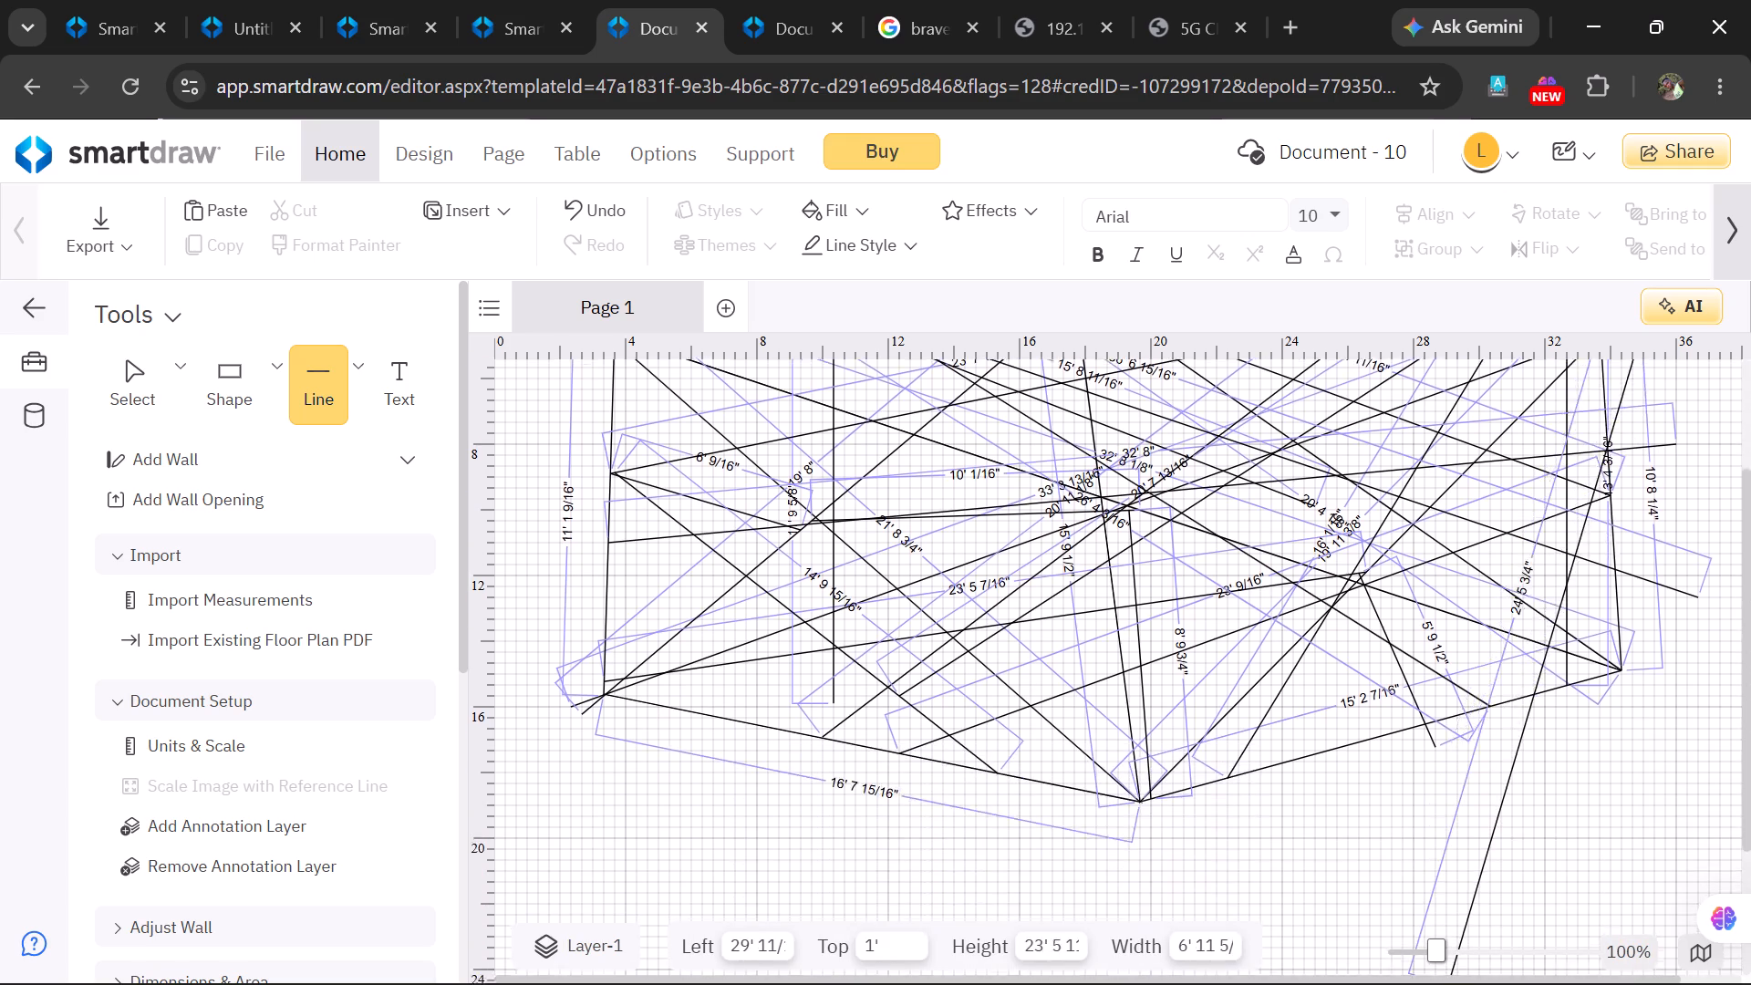
drag(1444, 984, 0, 316)
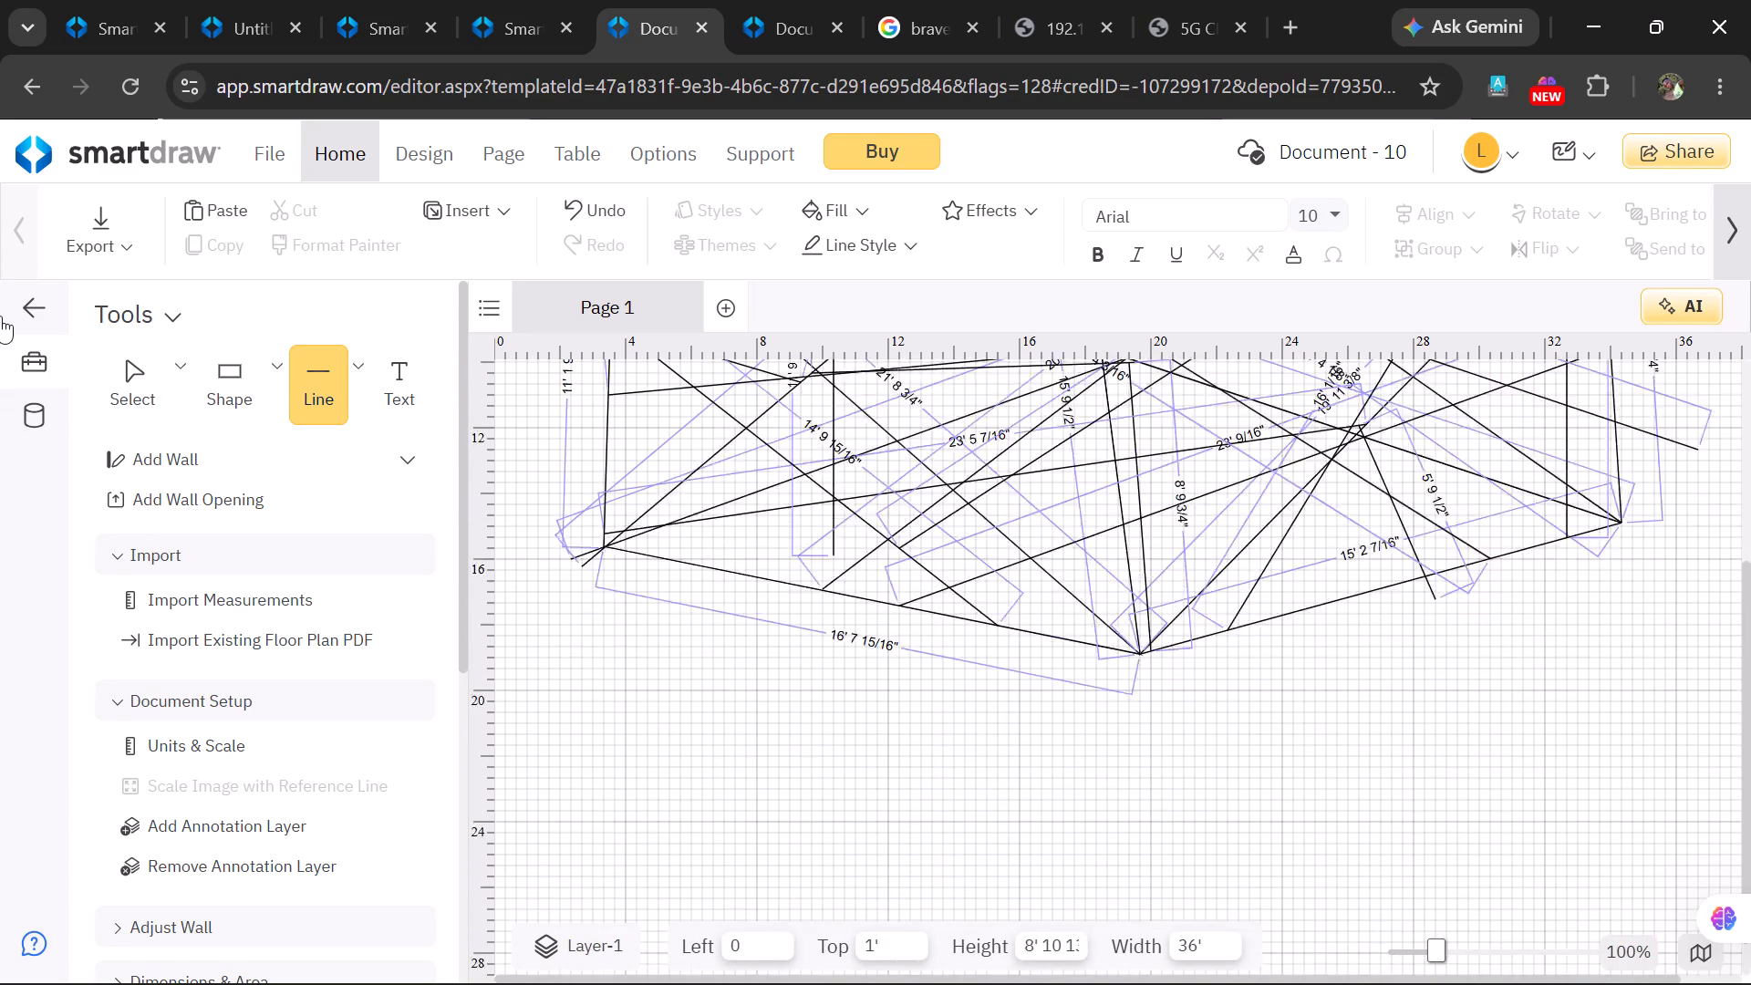
drag(0, 316, 742, 815)
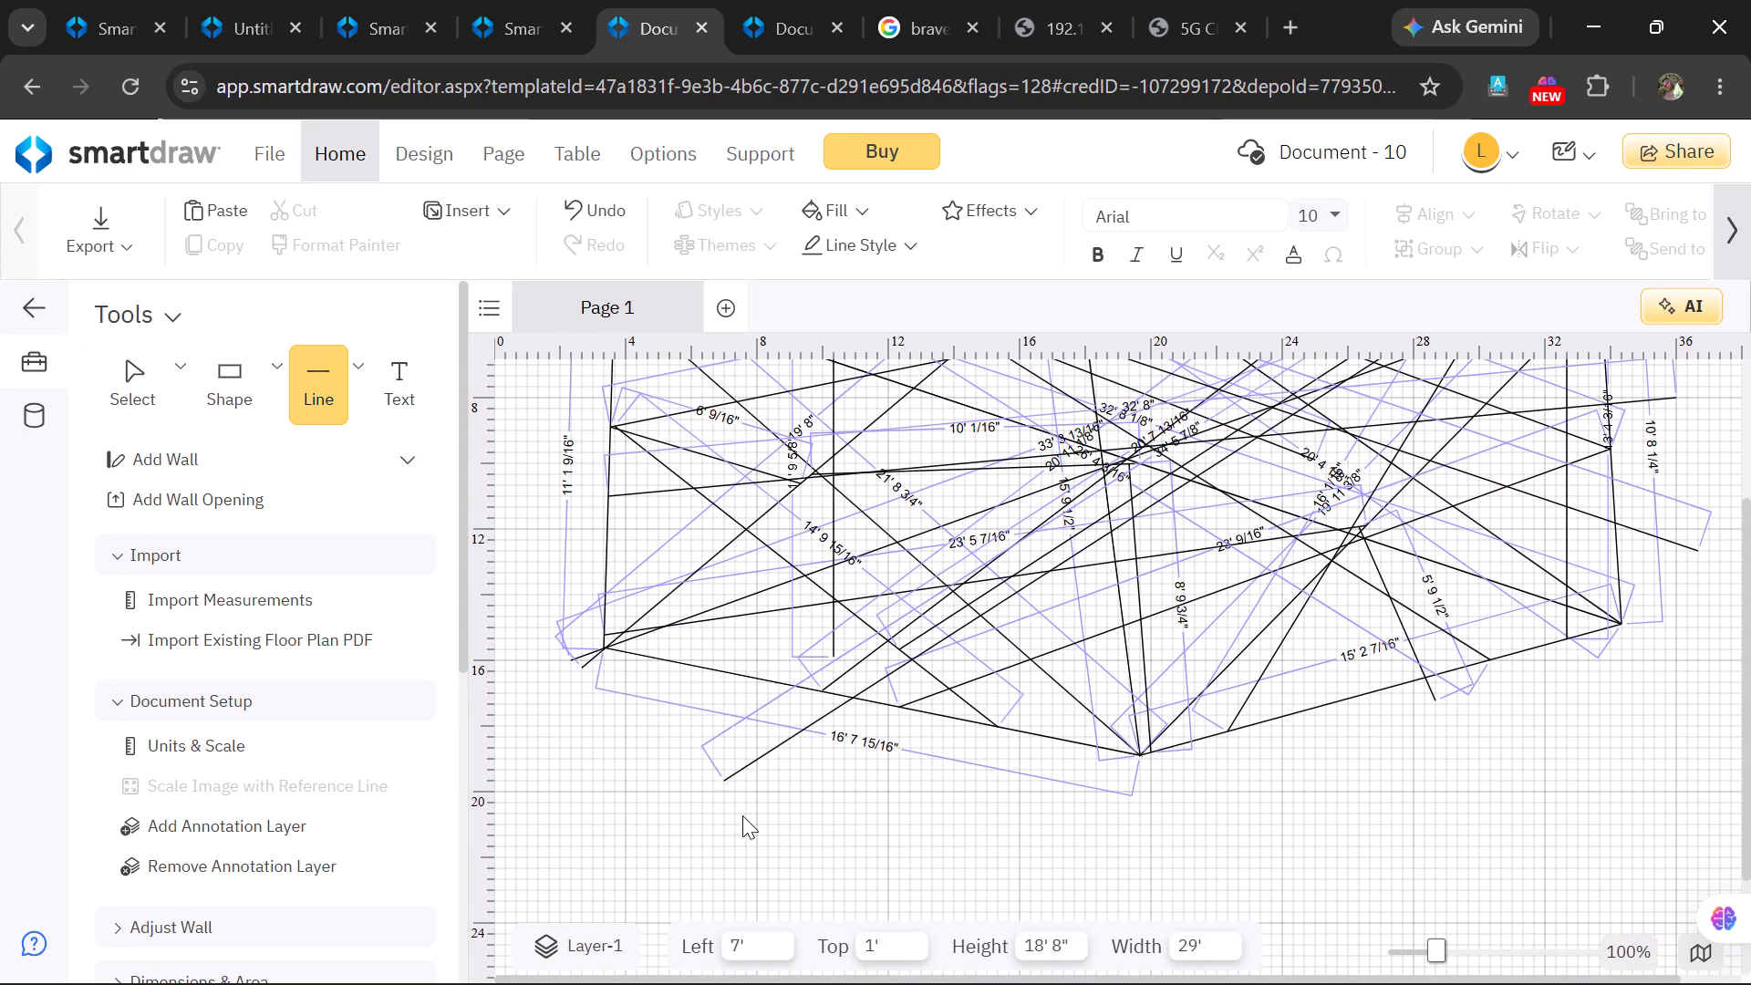
drag(742, 815, 763, 984)
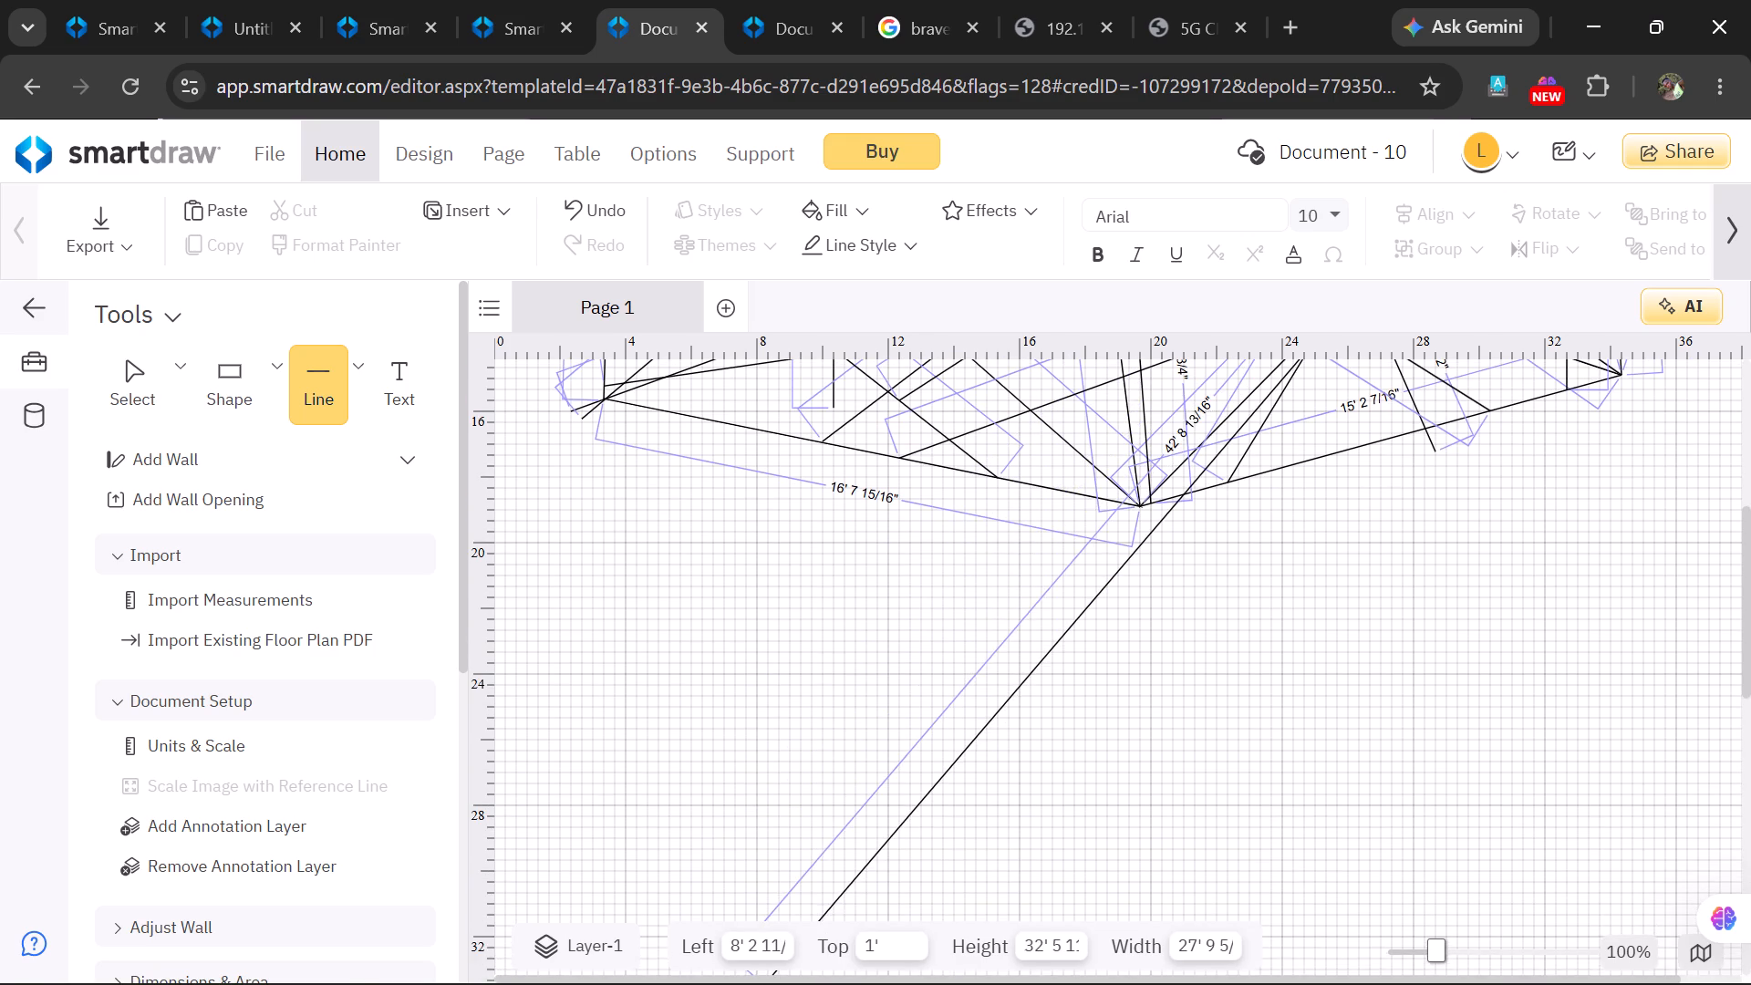
Draw a straight line about 22' 9 7/16" long from the lower end of the 42' 8" line, rising slightly to the right.
click(363, 378)
click(372, 469)
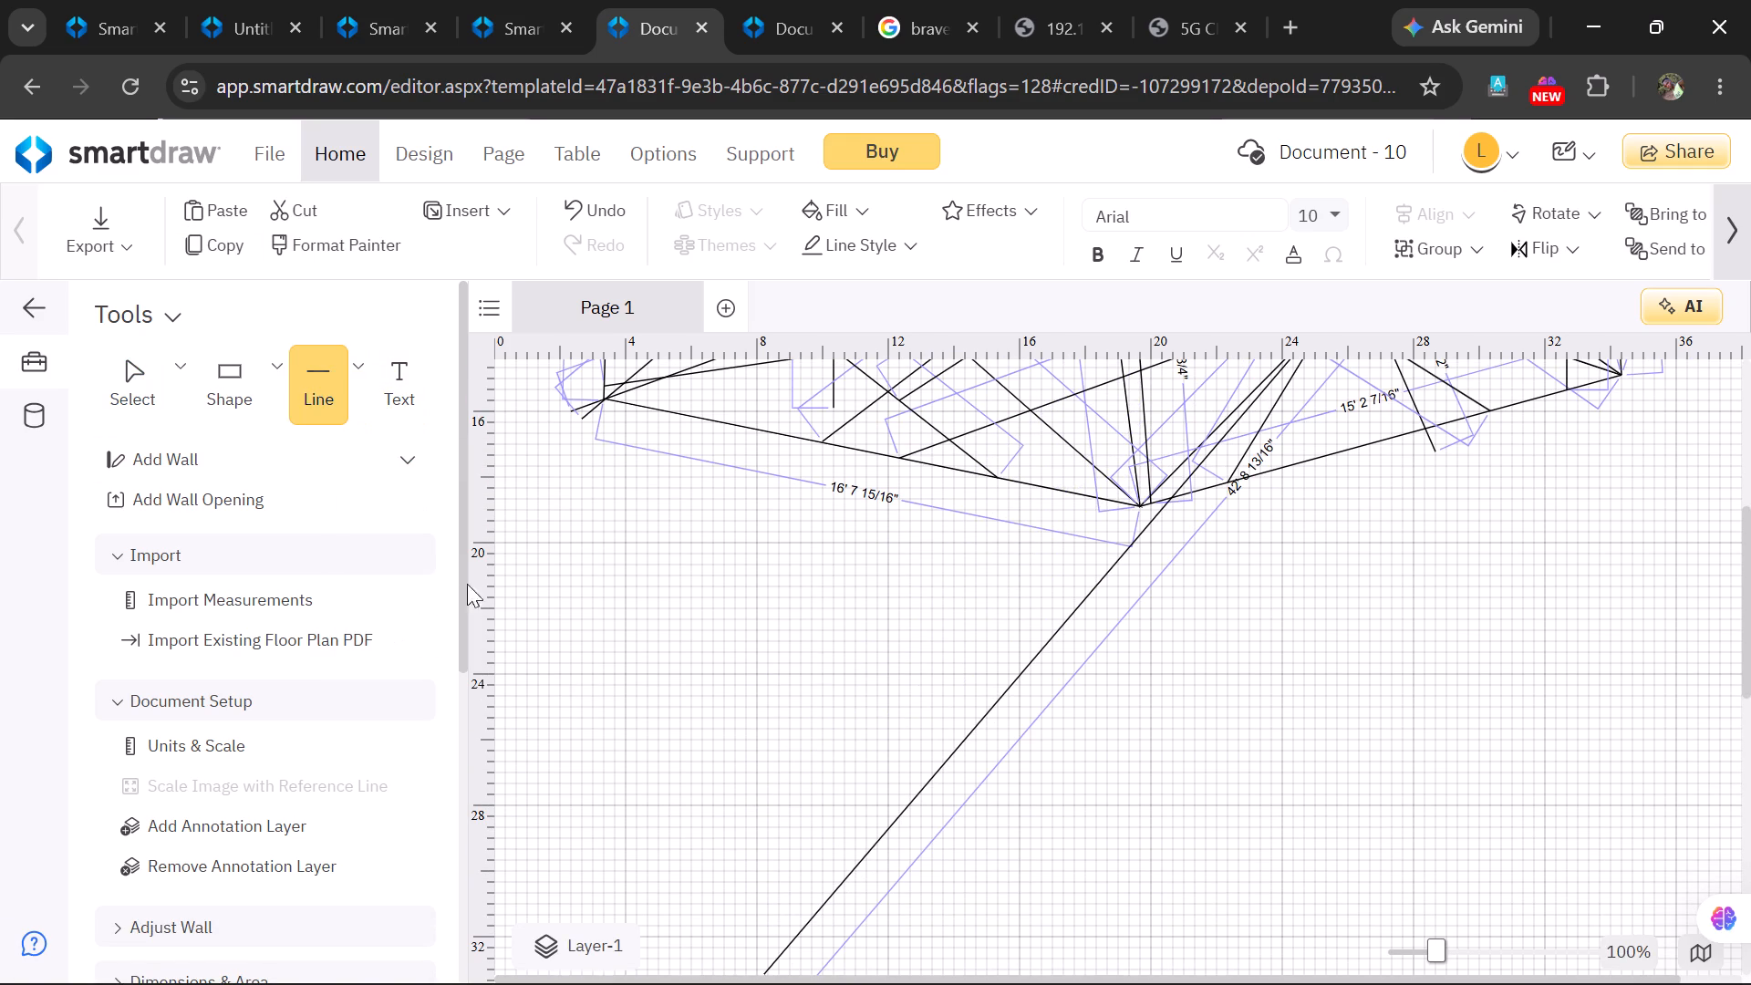
scroll(910, 782, down, 3)
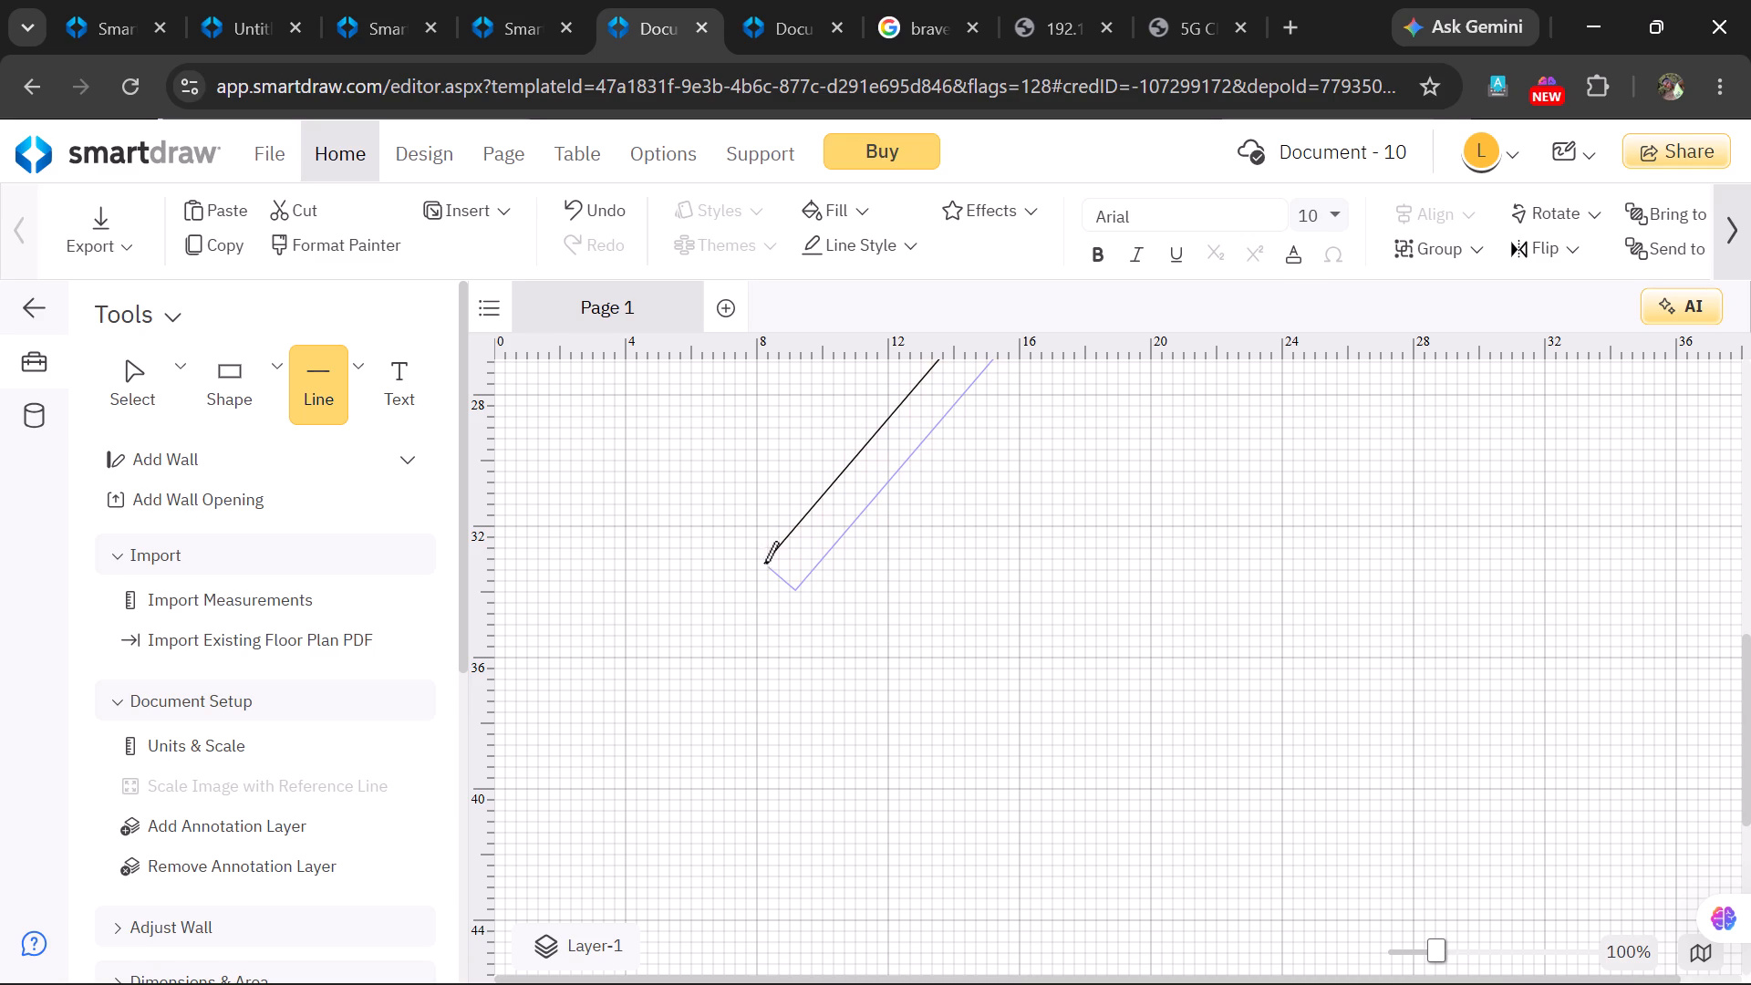
drag(766, 563, 1512, 480)
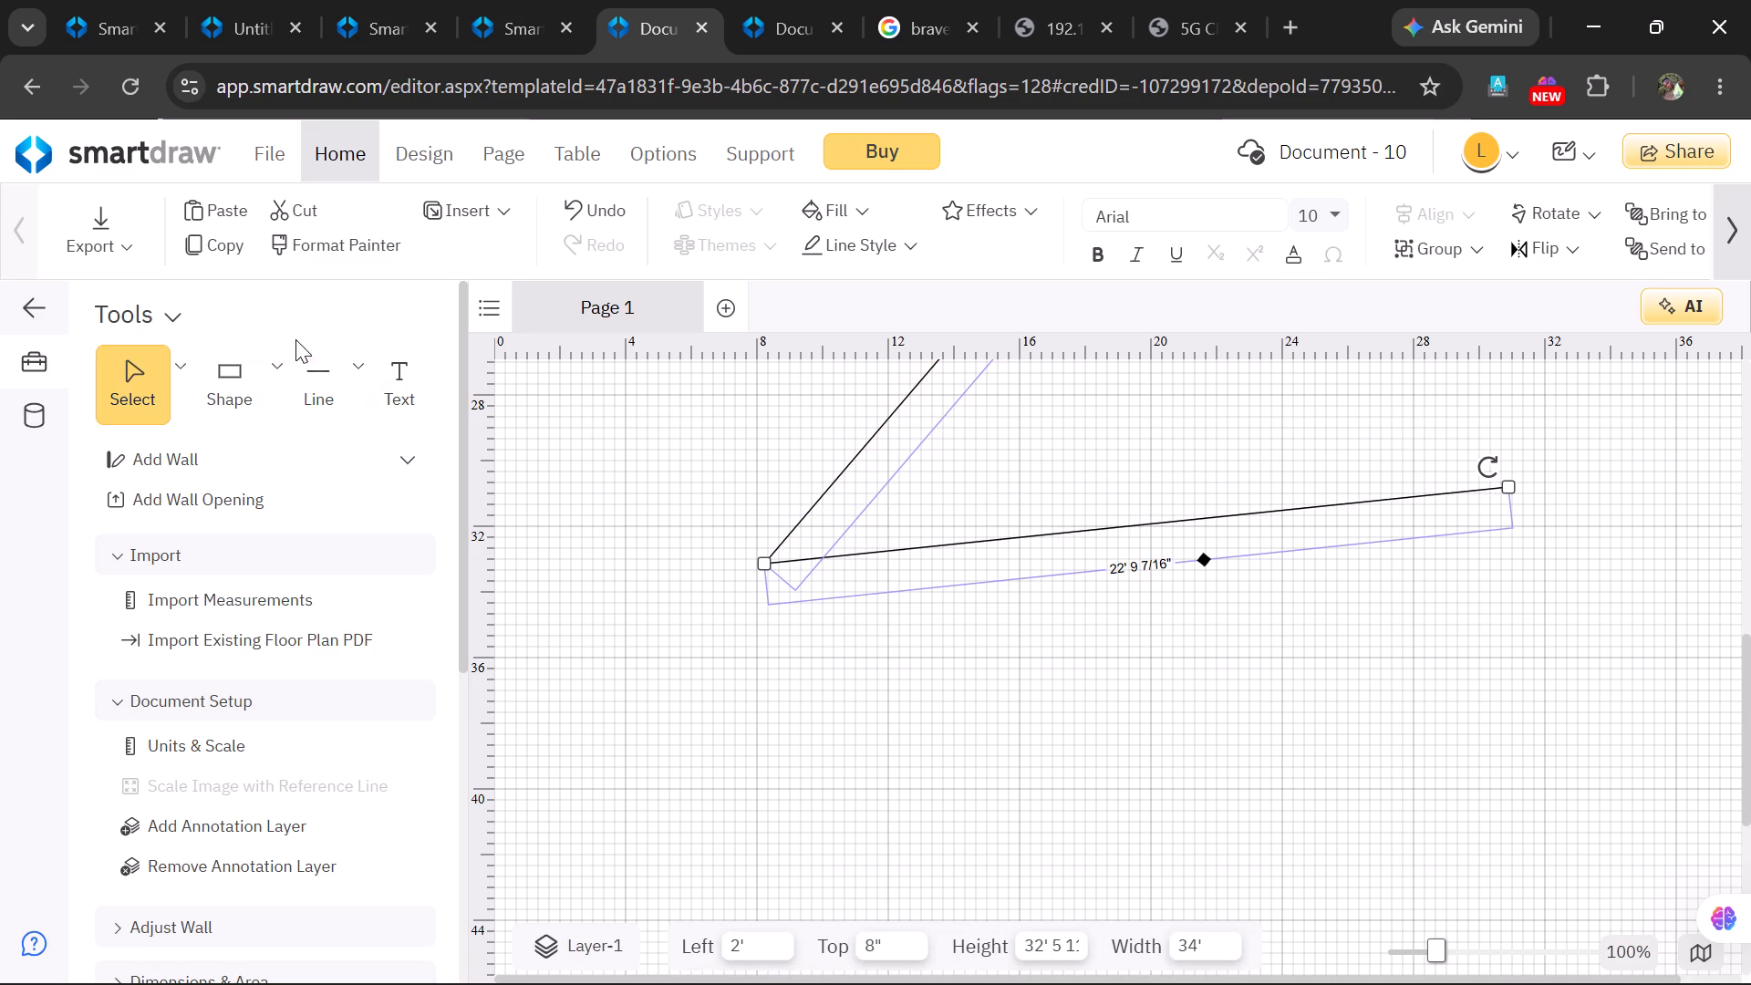
Draw a straight line about 17' 11 1/4" long from the 22' 9 7/16" line's right end up to the outline's bottom edge.
click(326, 350)
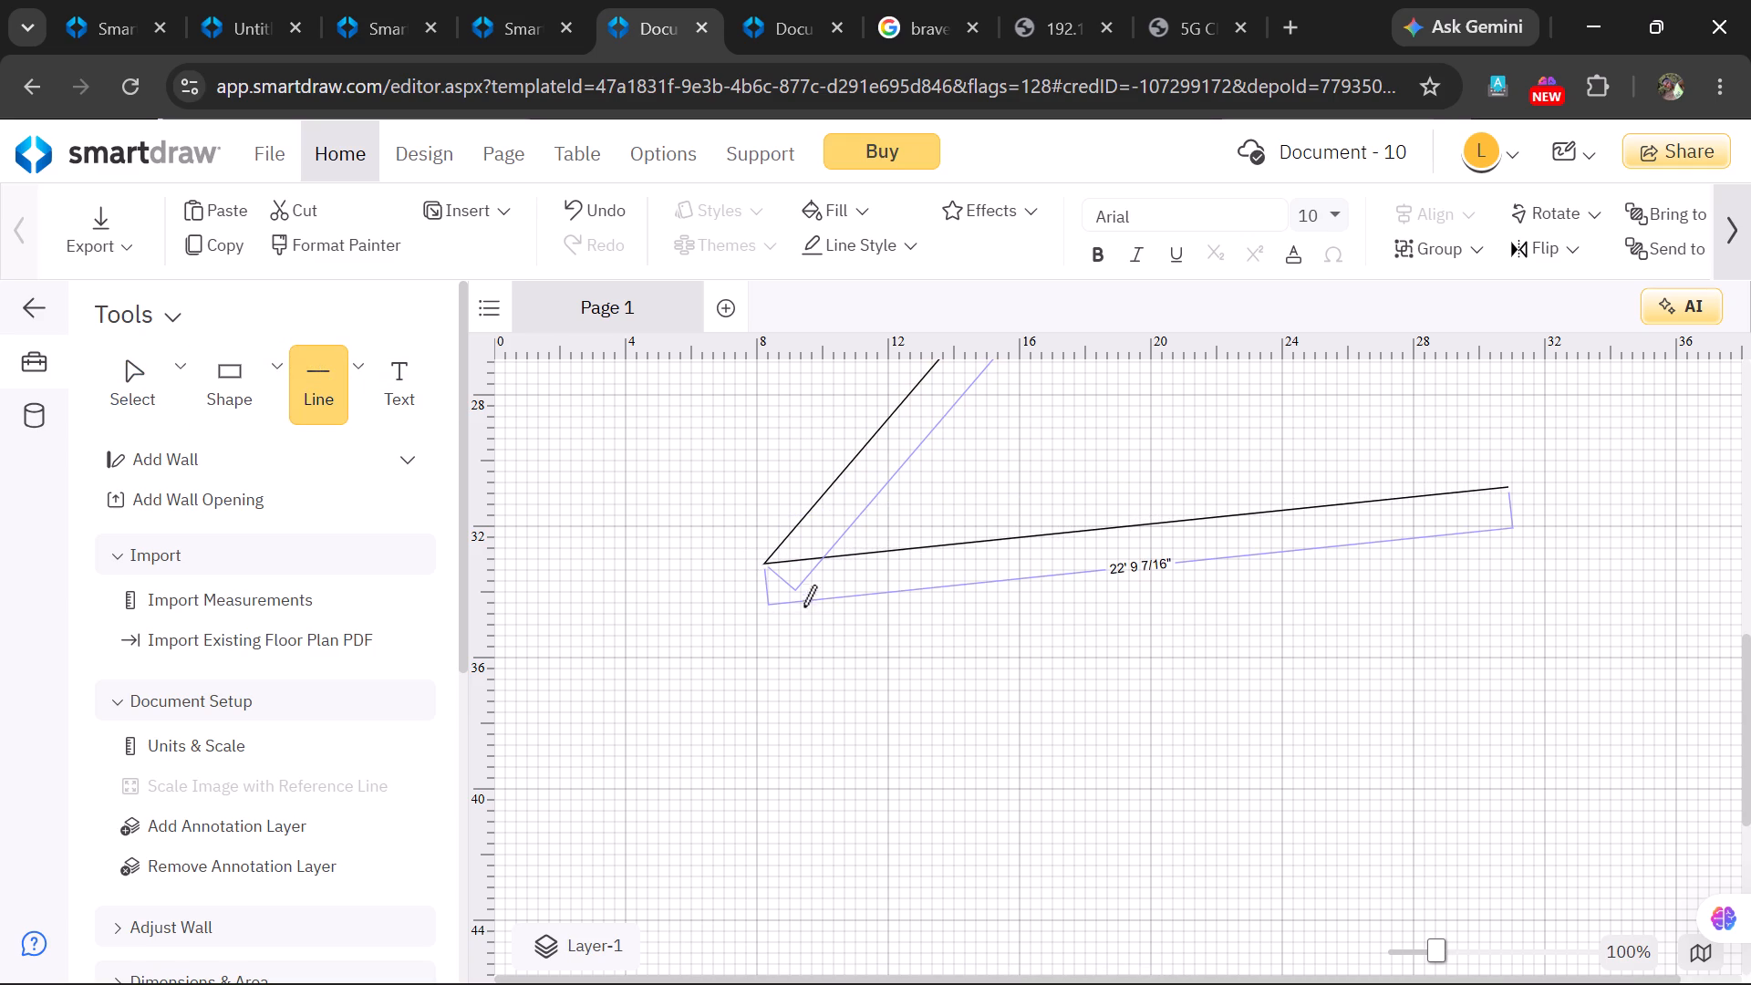
click(349, 378)
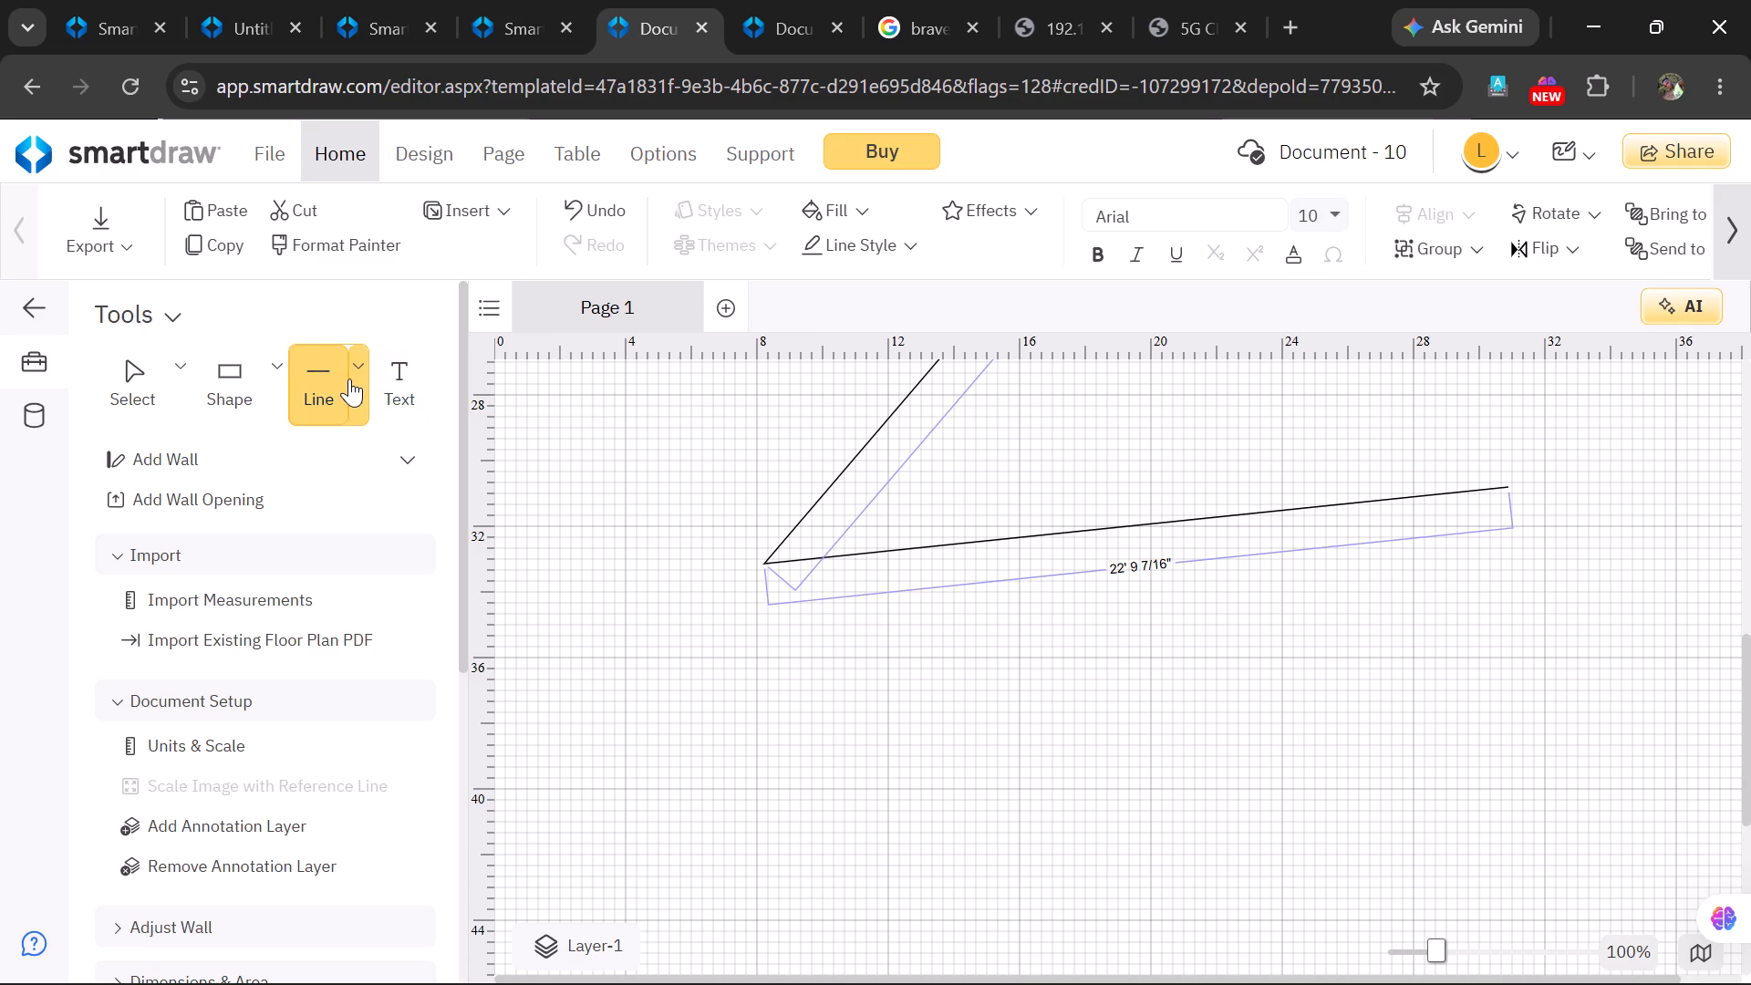
click(454, 477)
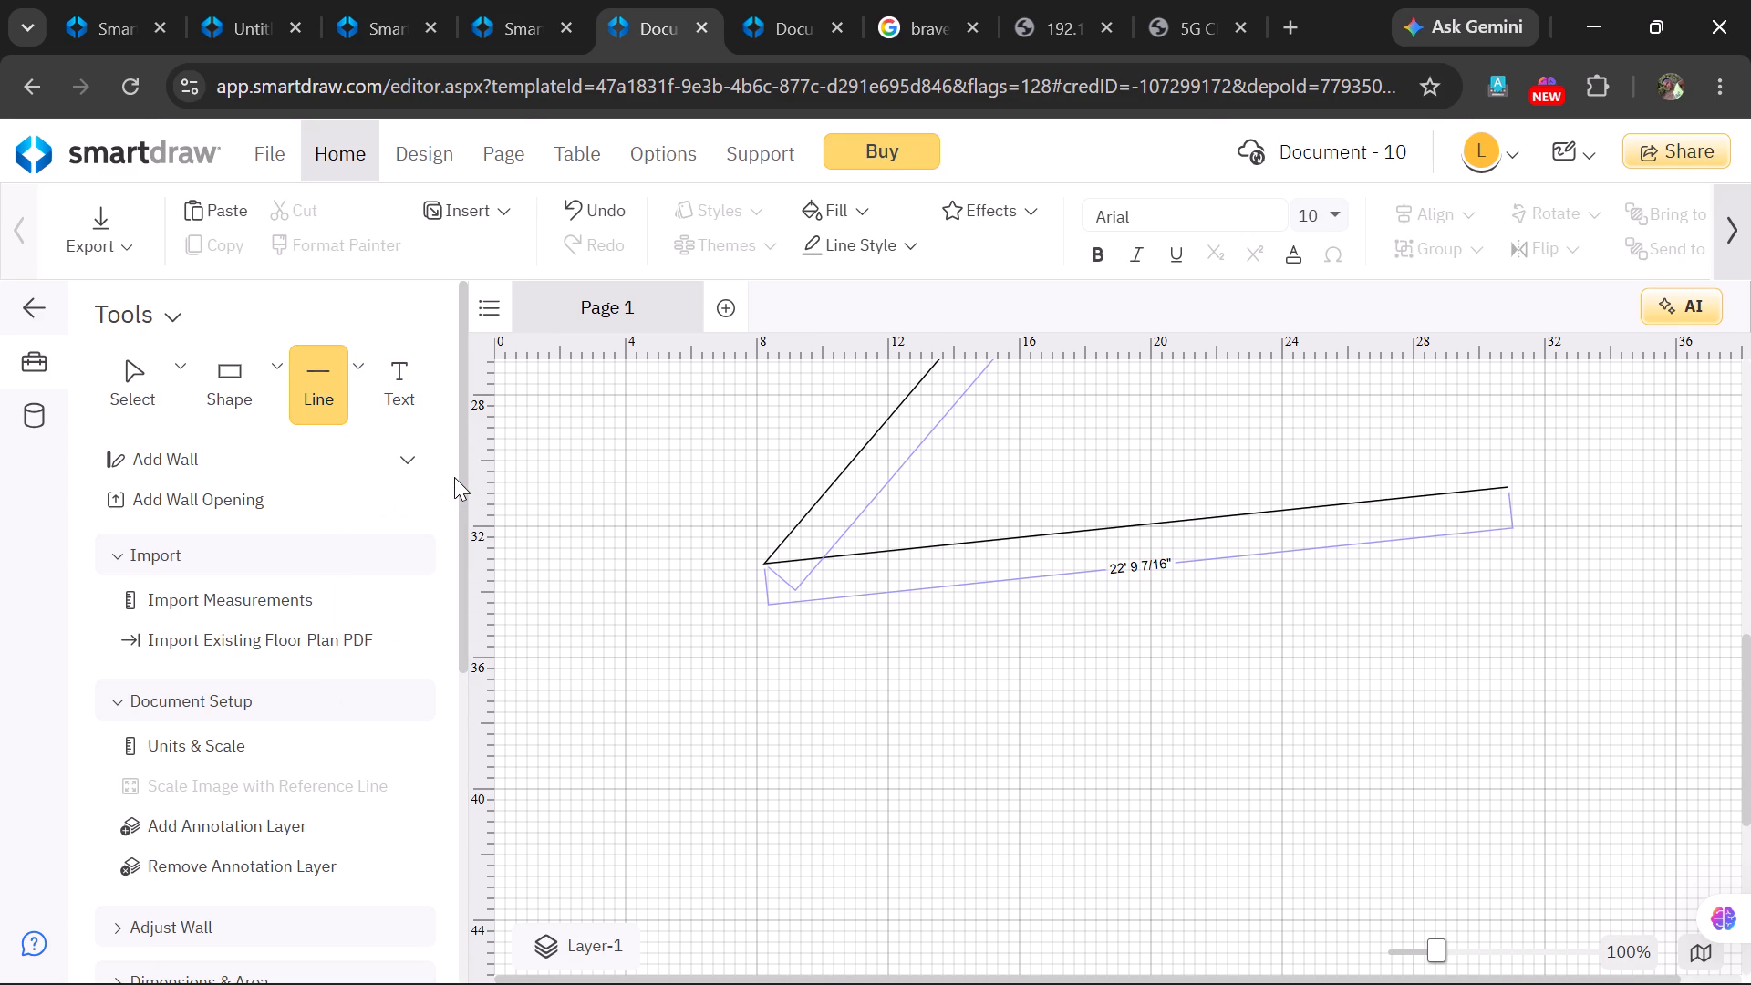
scroll(1300, 652, up, 2)
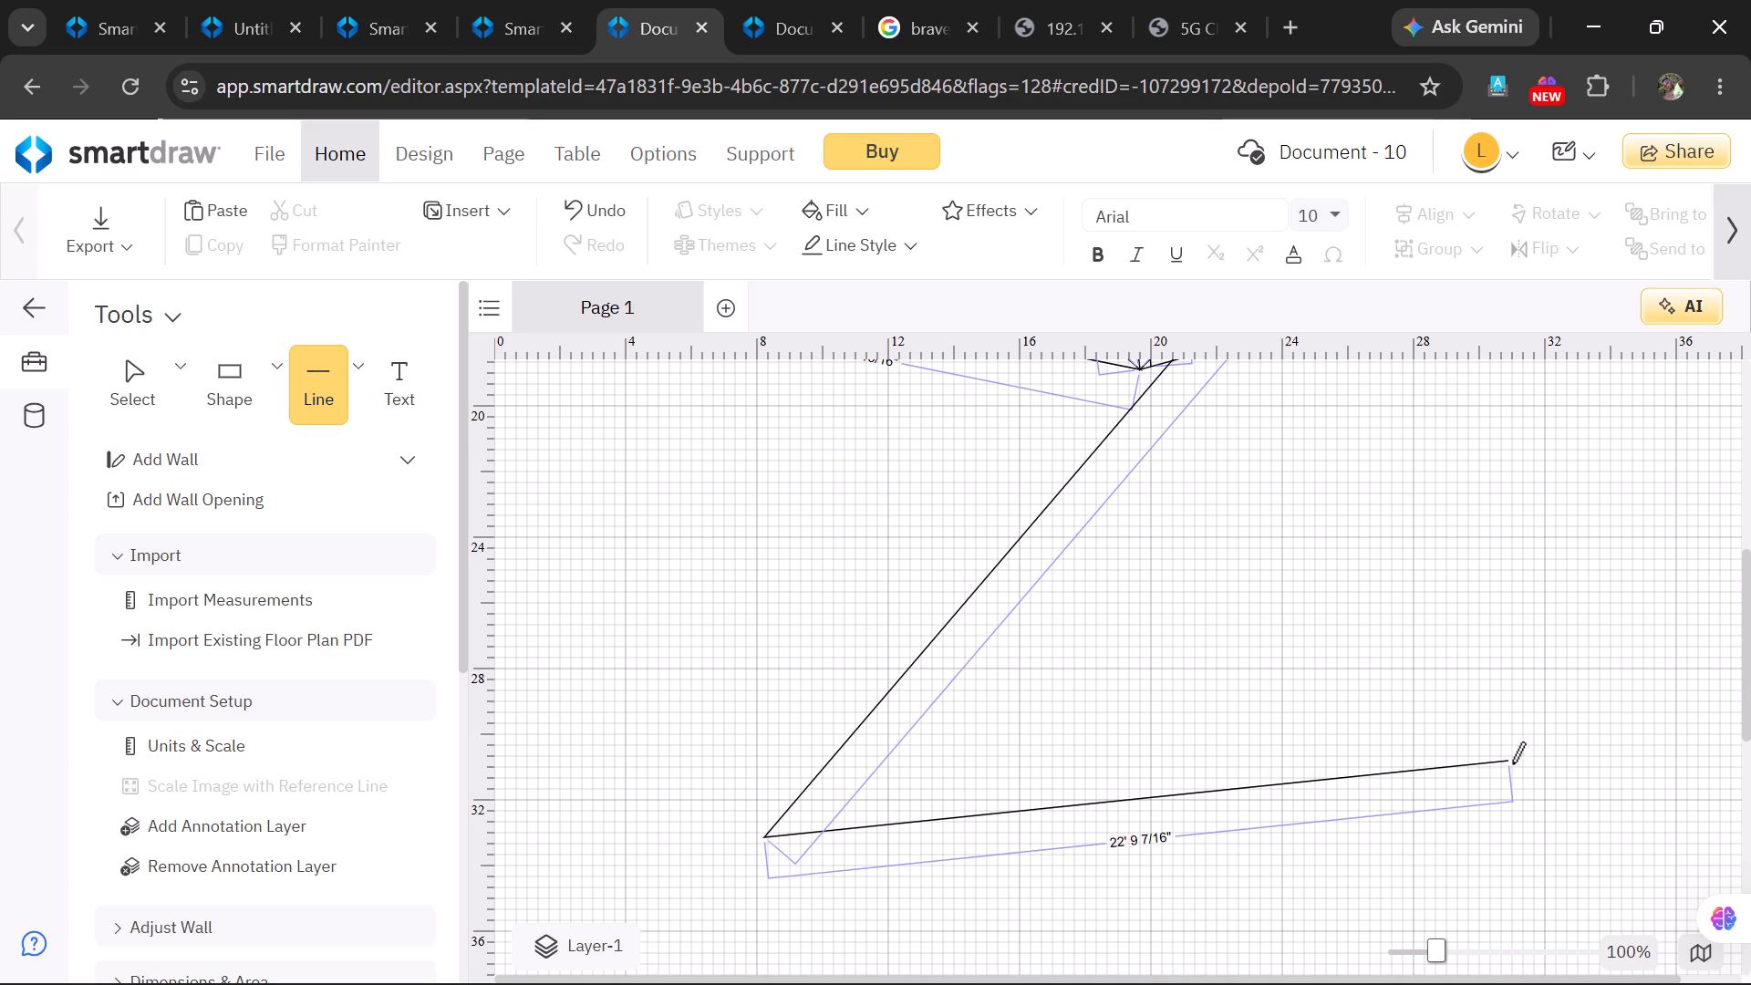
drag(1512, 763, 1069, 376)
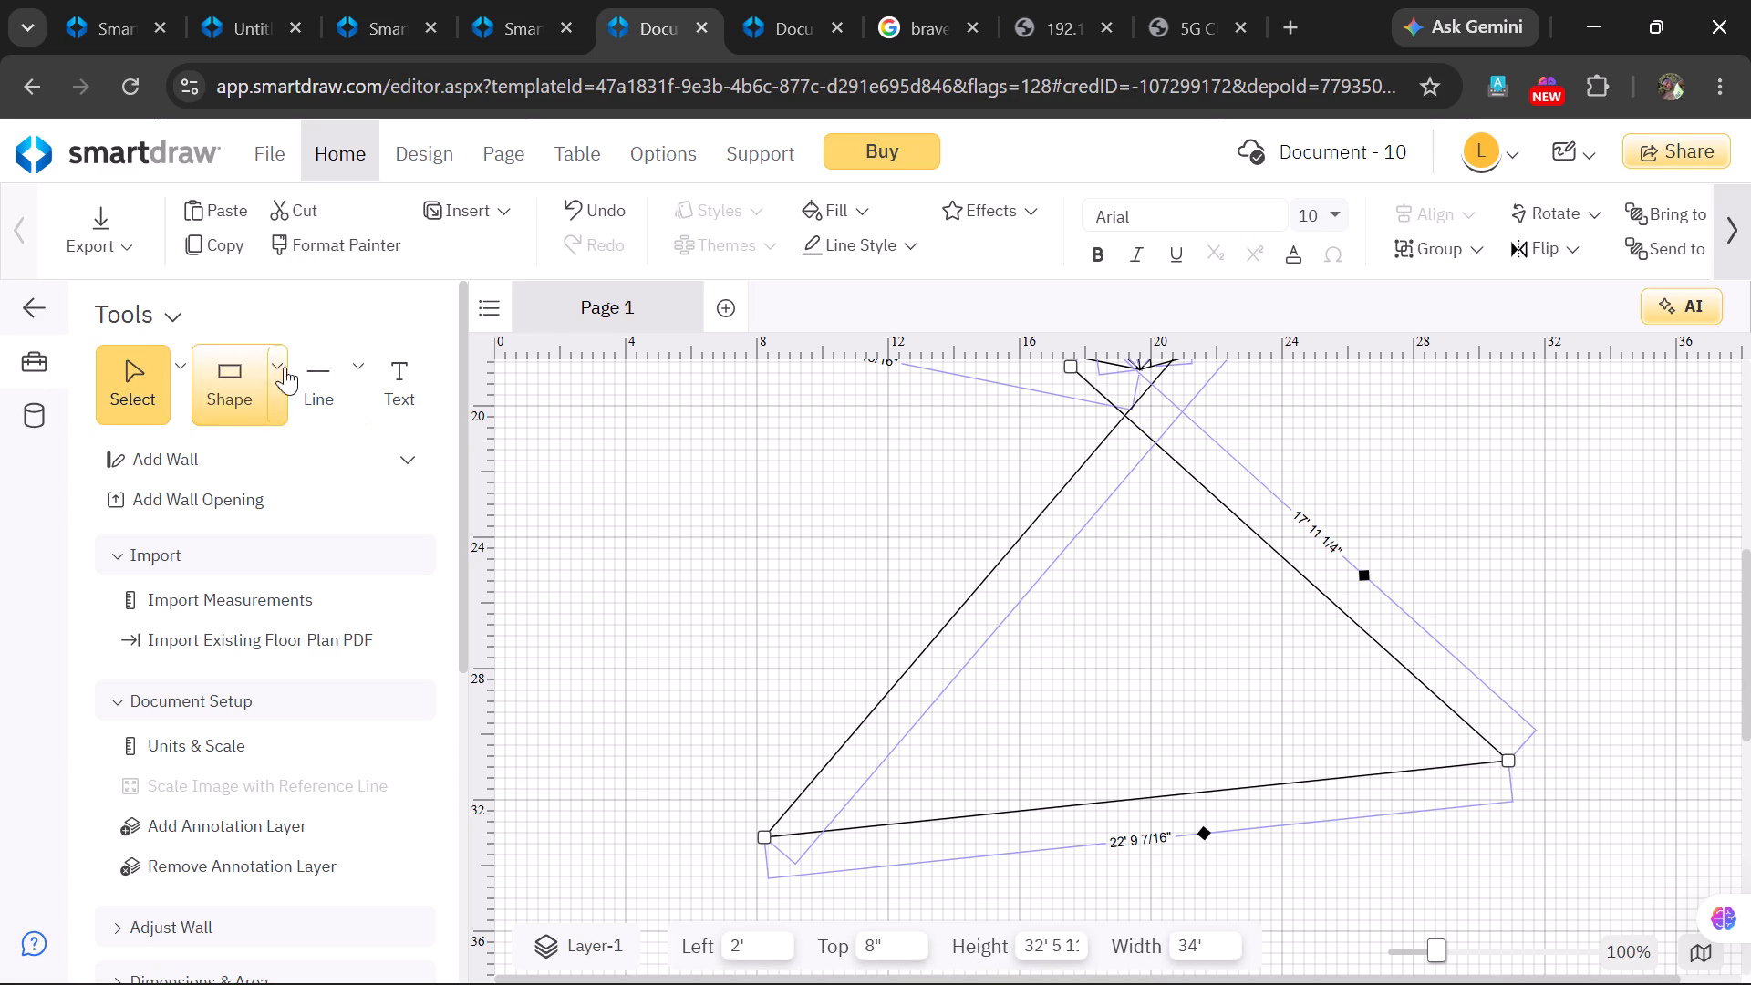
Draw a straight line about 27' 5 7/8" long across the 17' 11 1/4" line, ending at the 22' 9 7/16" line's left end.
click(346, 388)
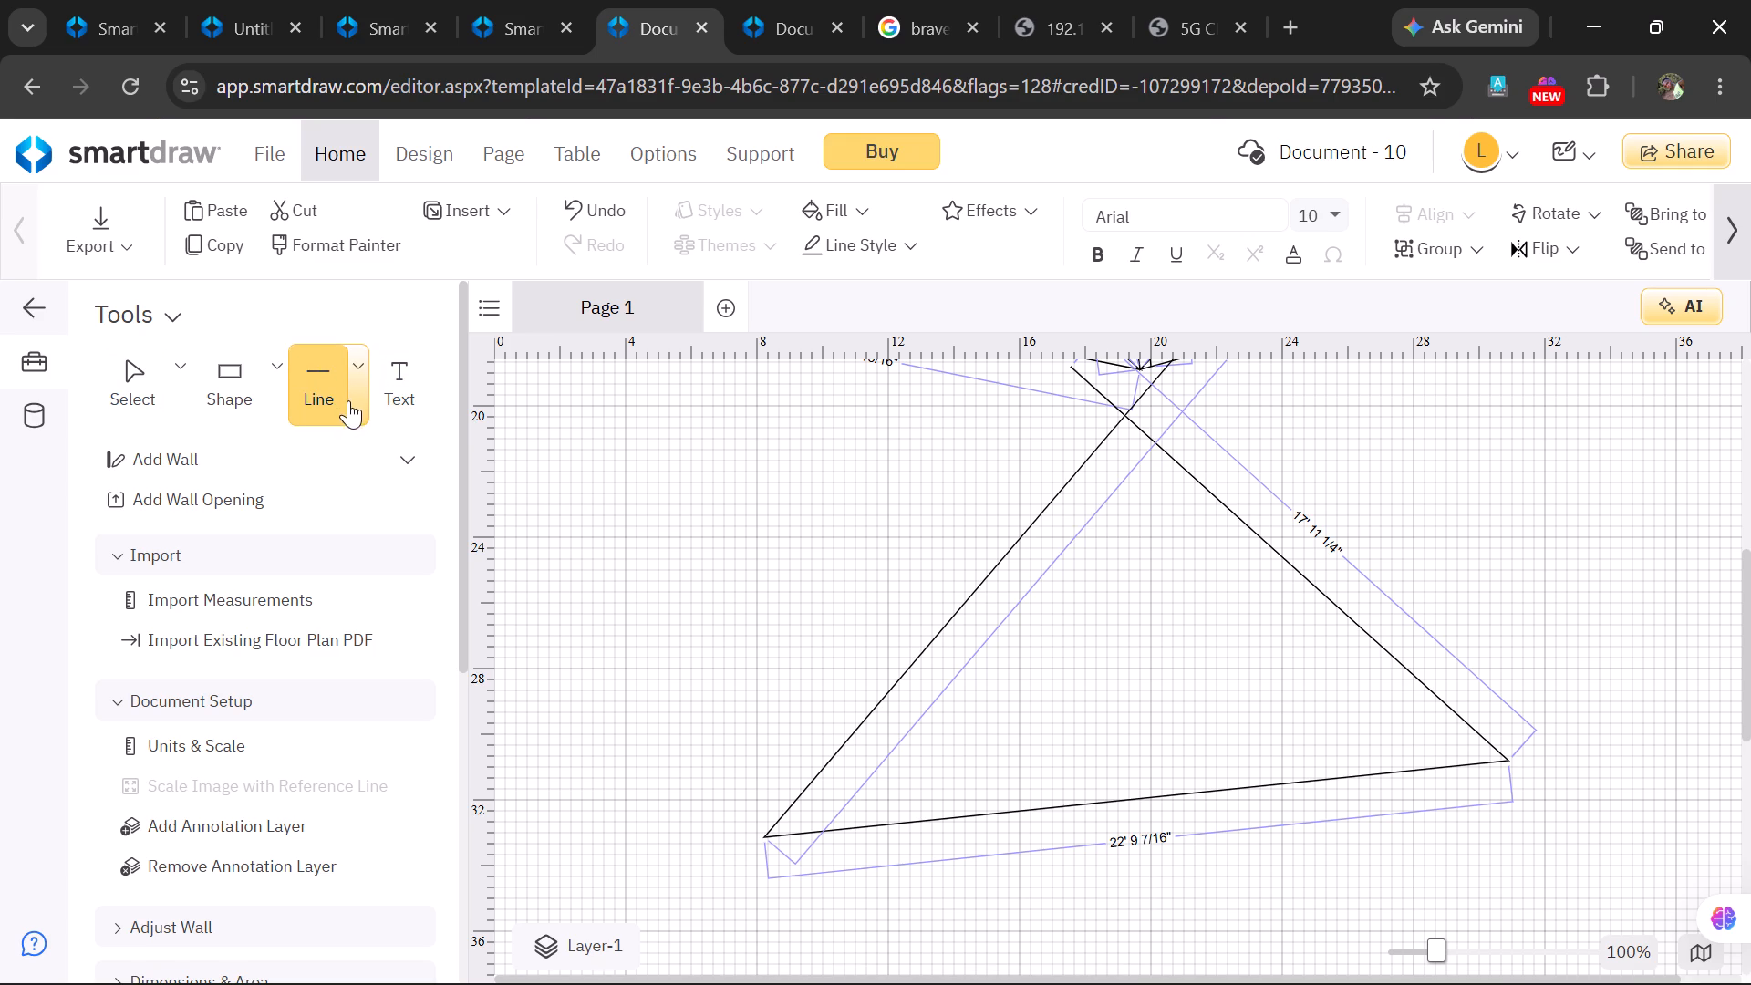
click(361, 407)
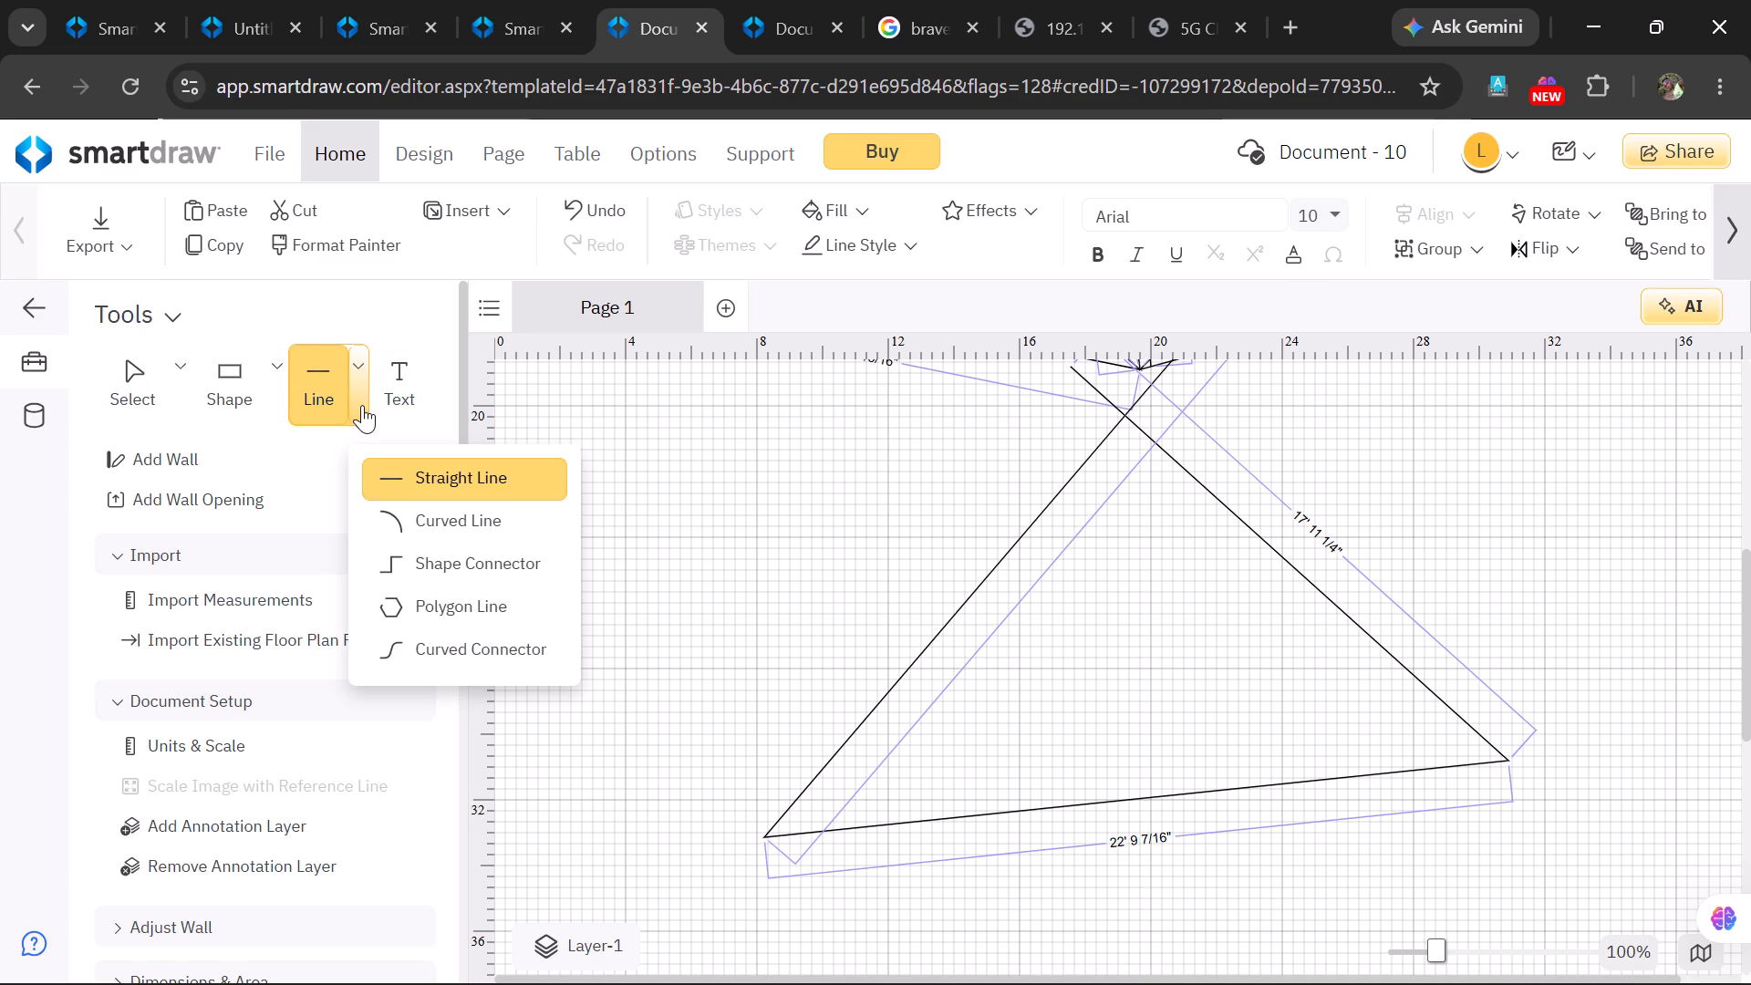
click(451, 482)
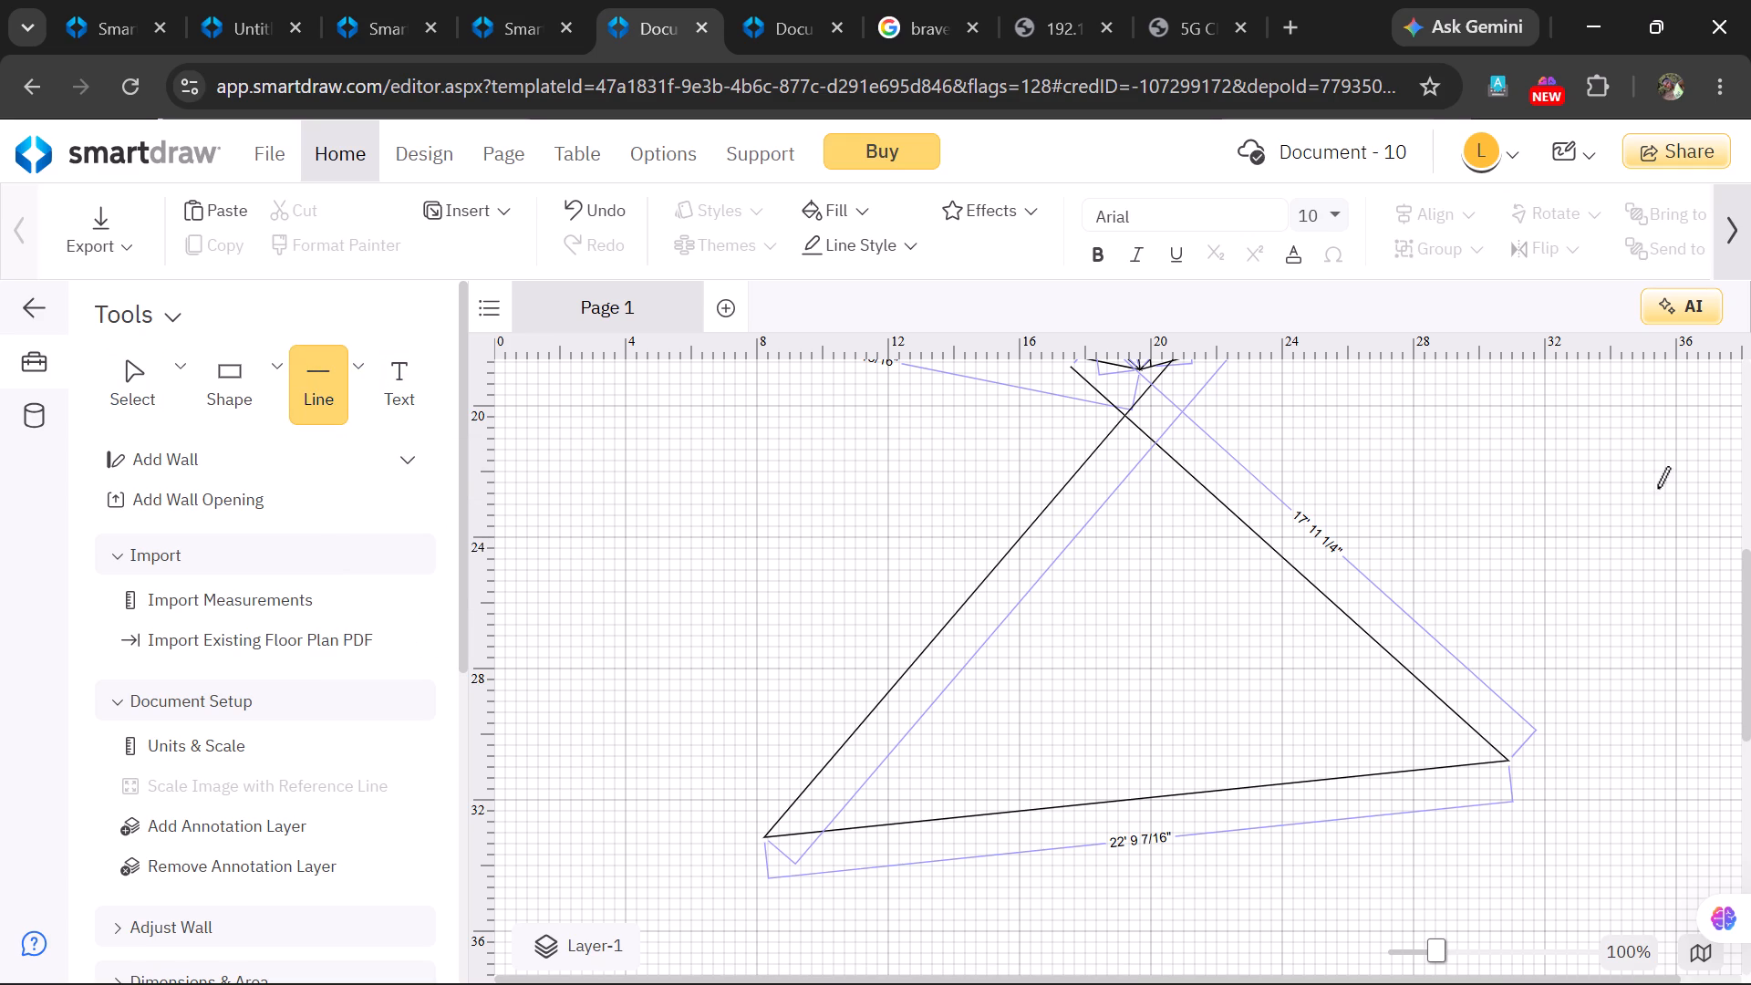
drag(1565, 416, 1209, 590)
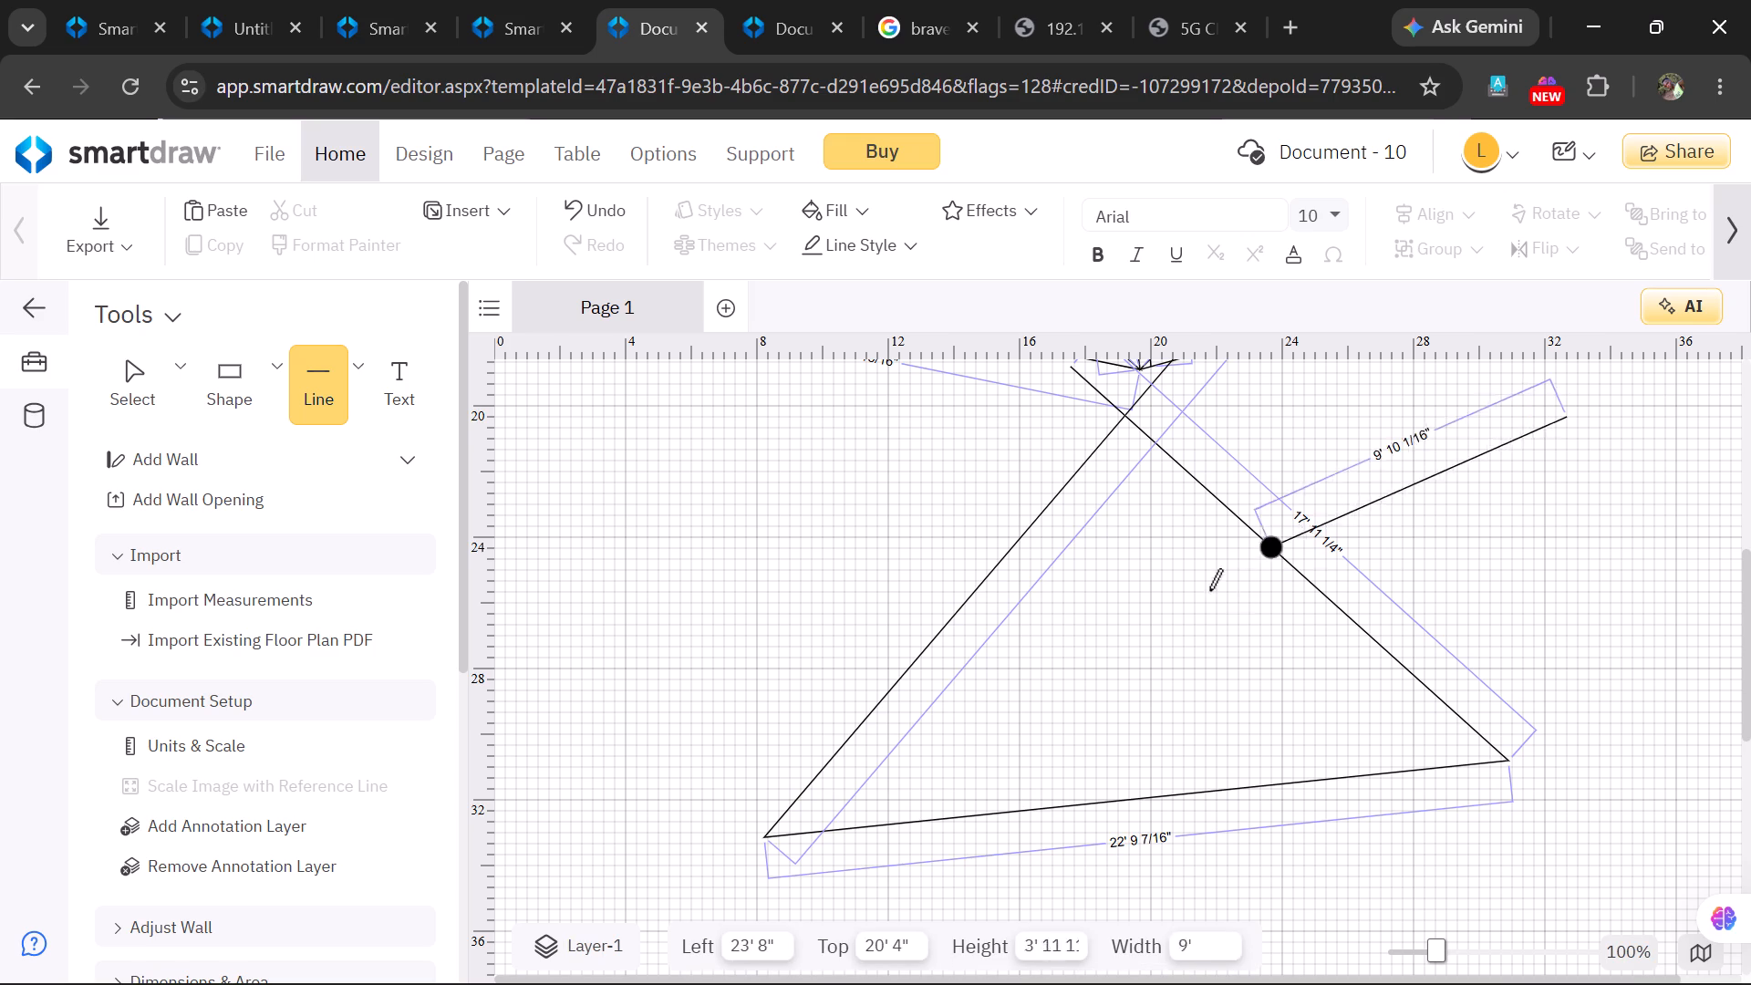
drag(1209, 590, 844, 779)
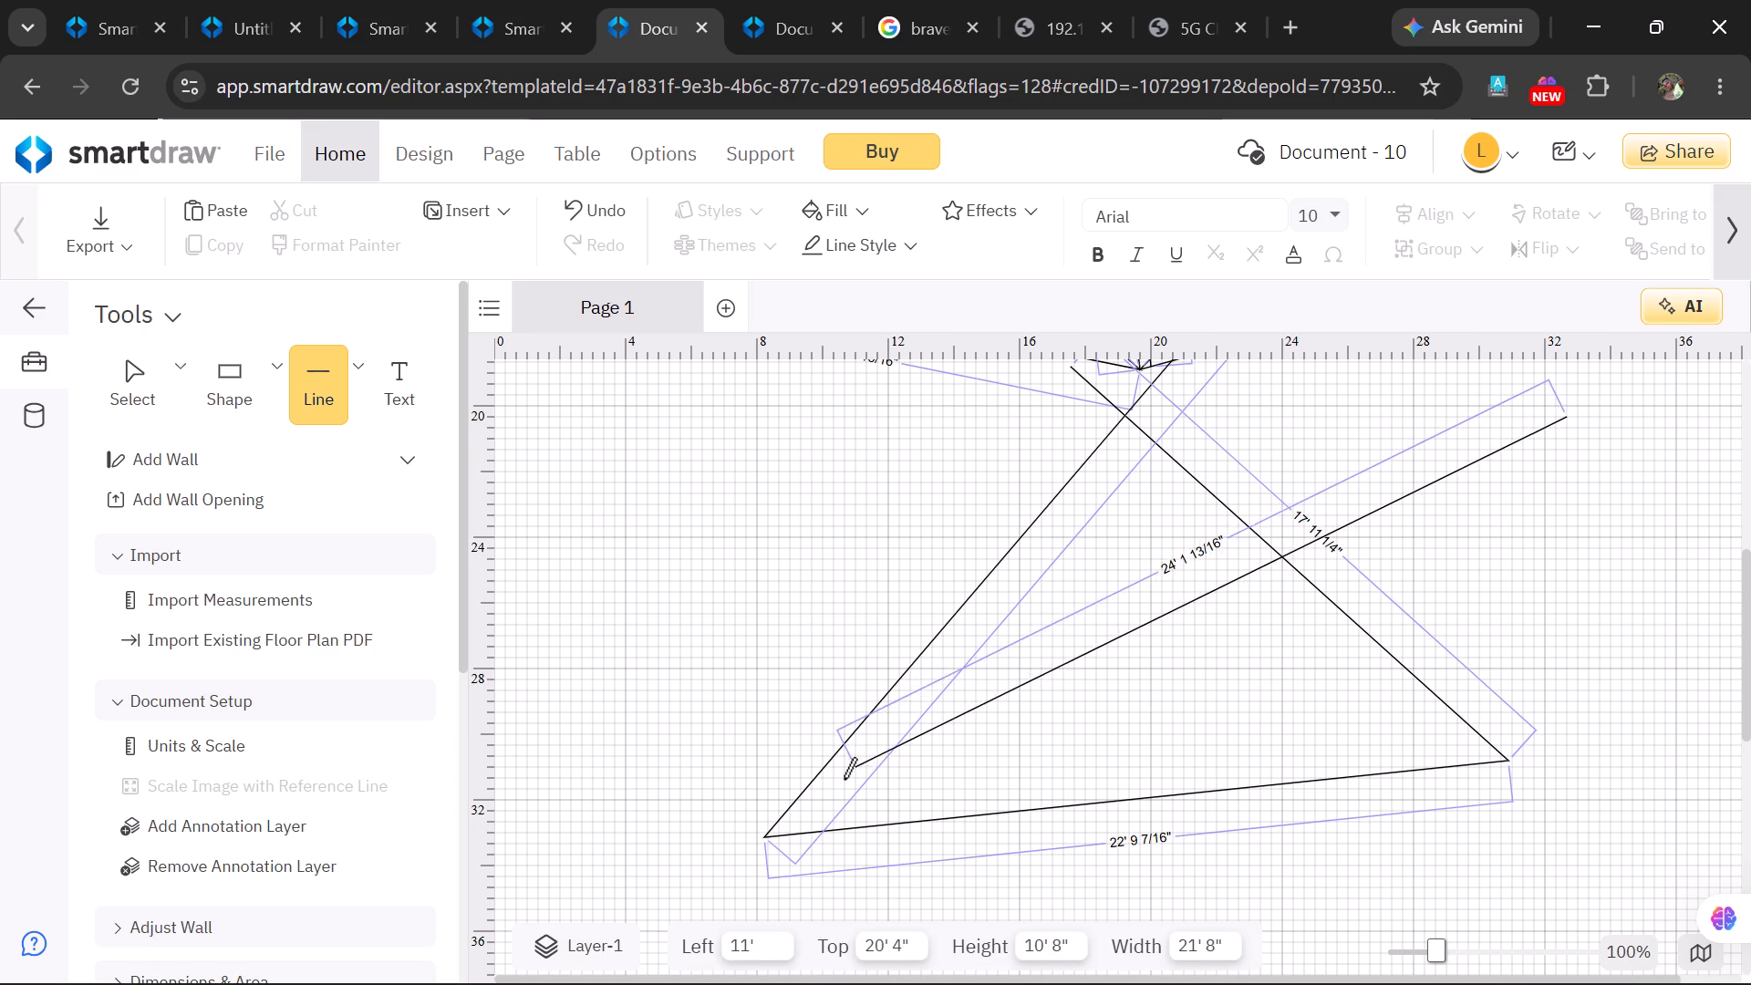
drag(844, 779, 772, 833)
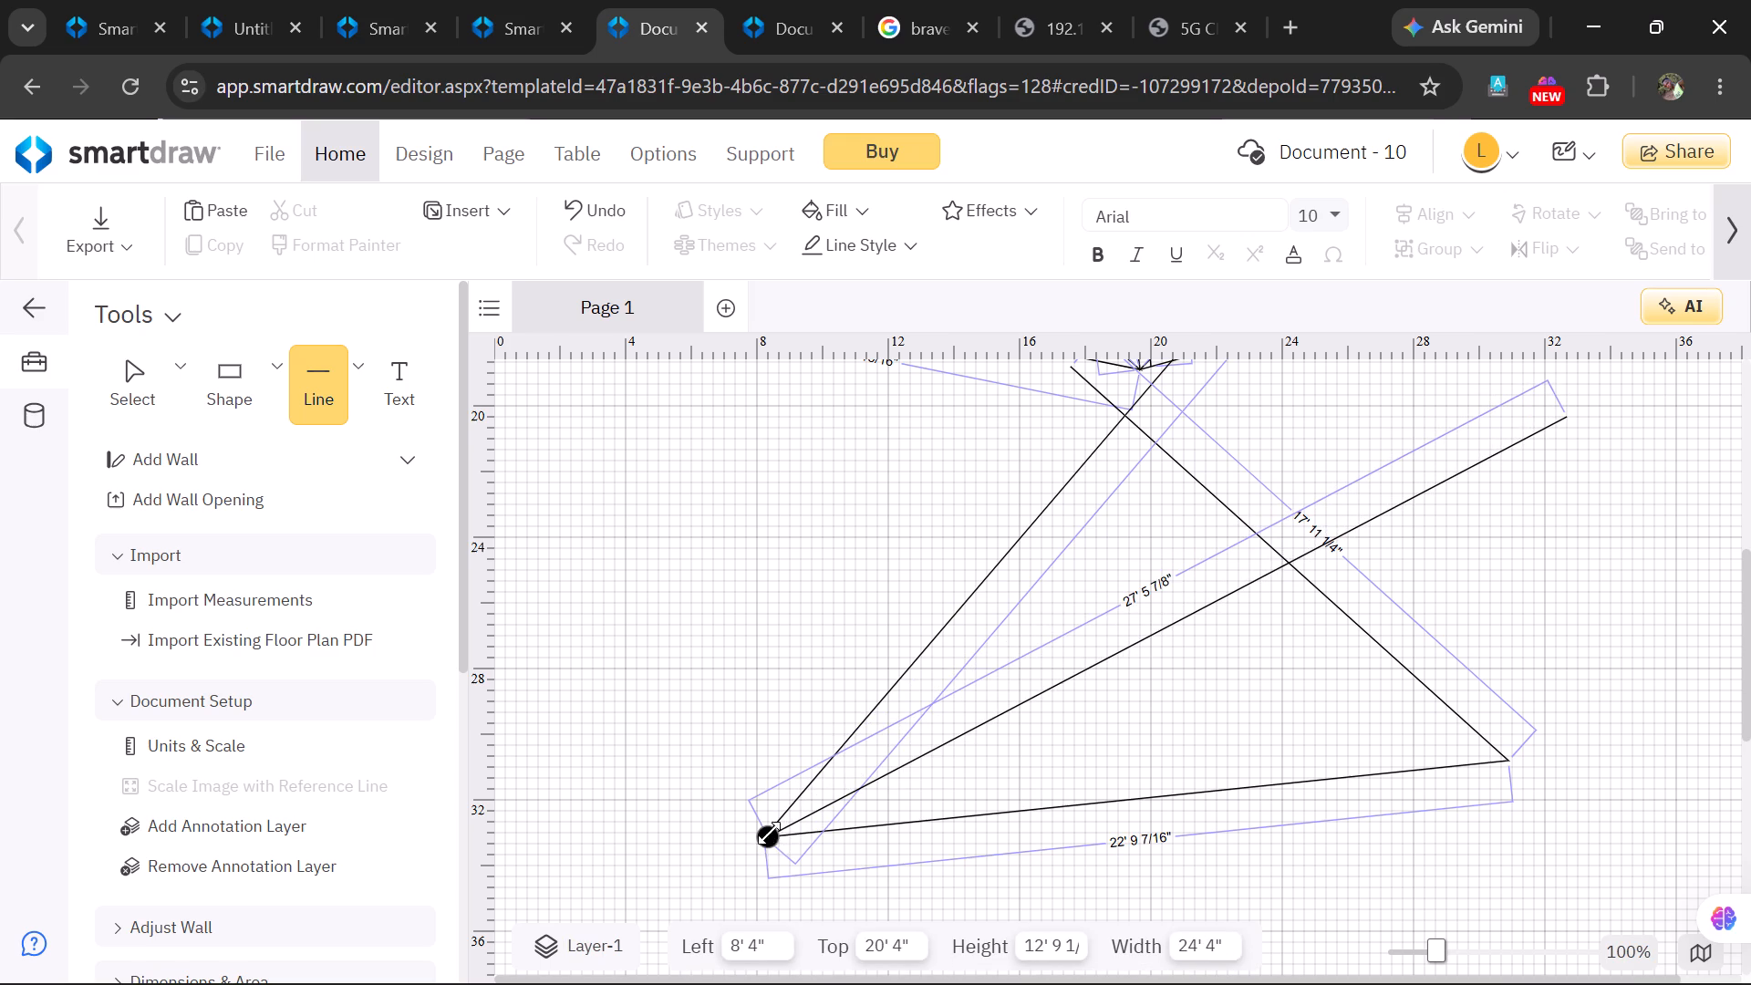
Draw a straight line about 26' 11 3/16" long from the 27' 5 7/8" line's upper end, down and to the right.
click(358, 375)
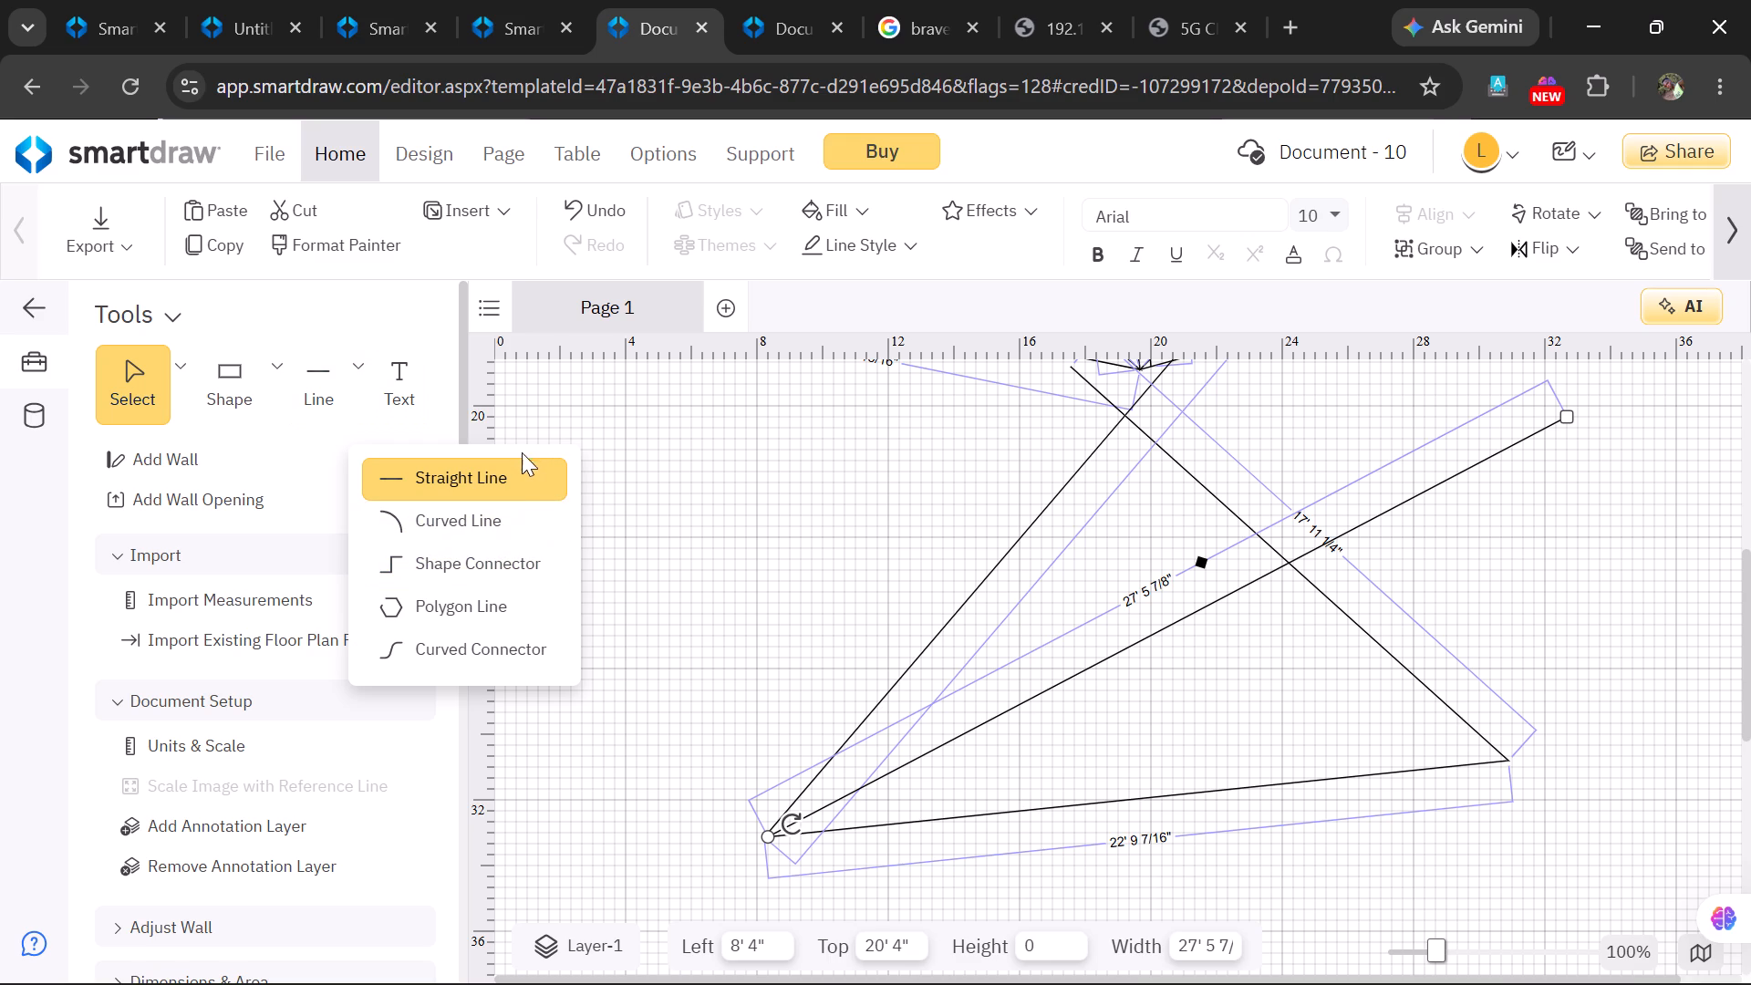
click(513, 474)
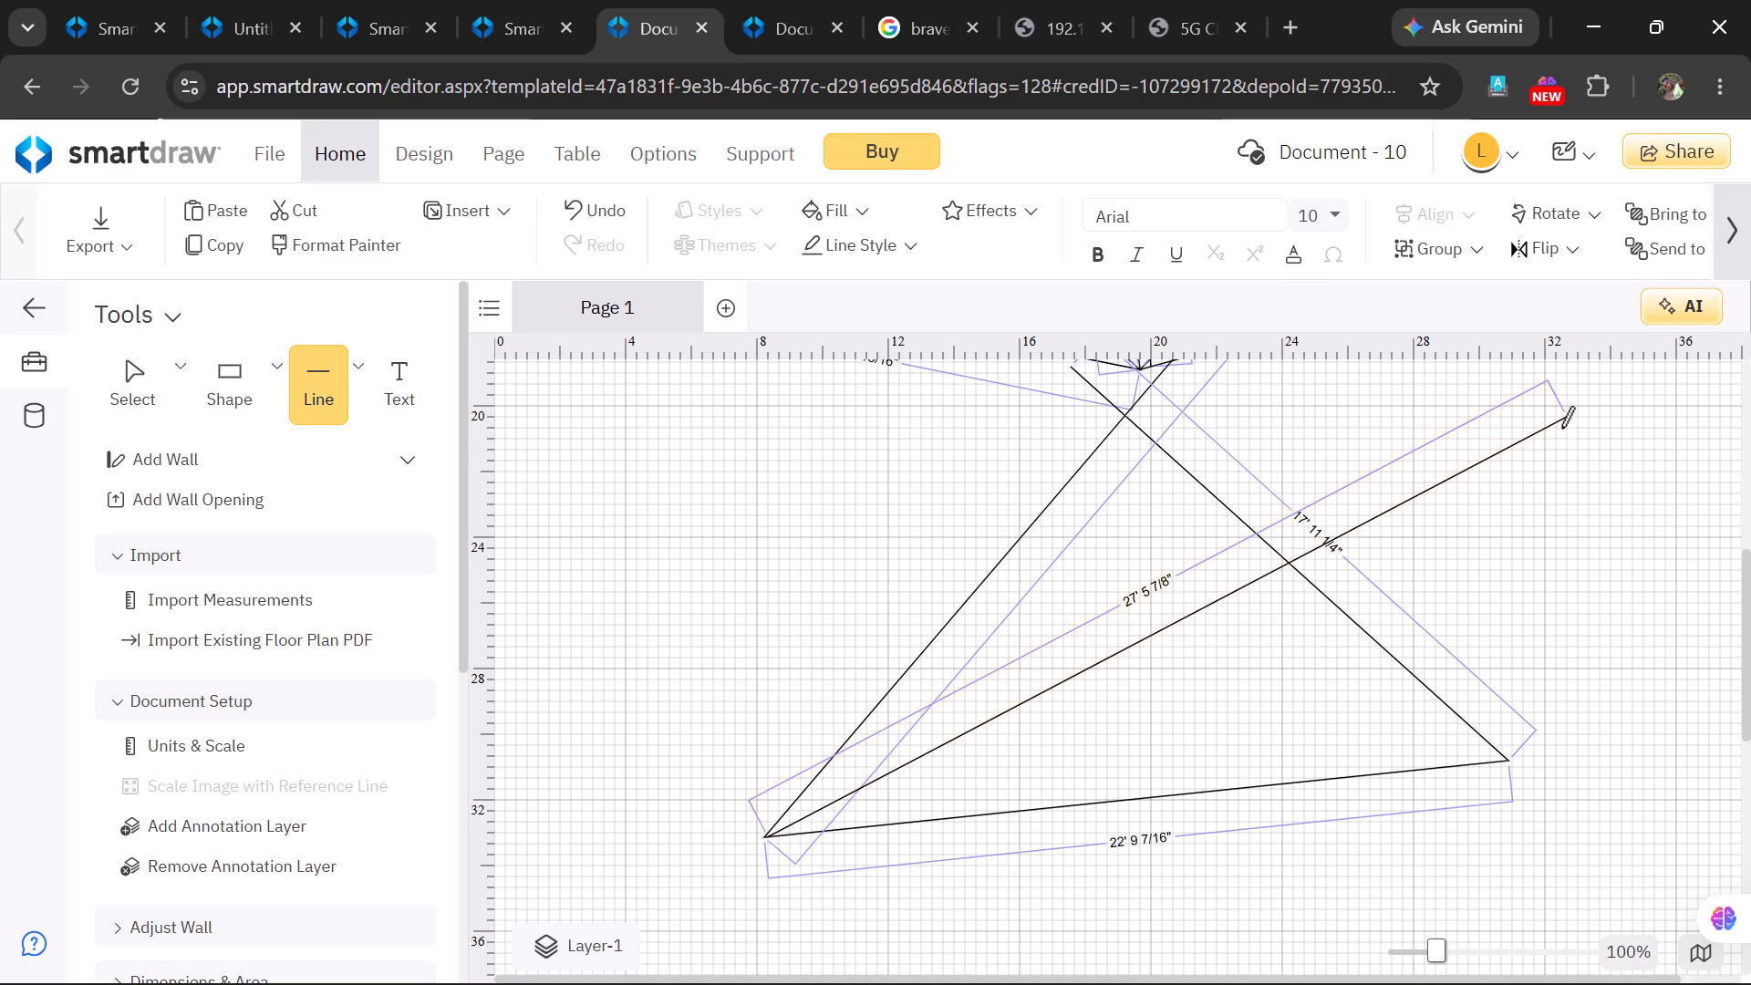
drag(1565, 419, 1750, 880)
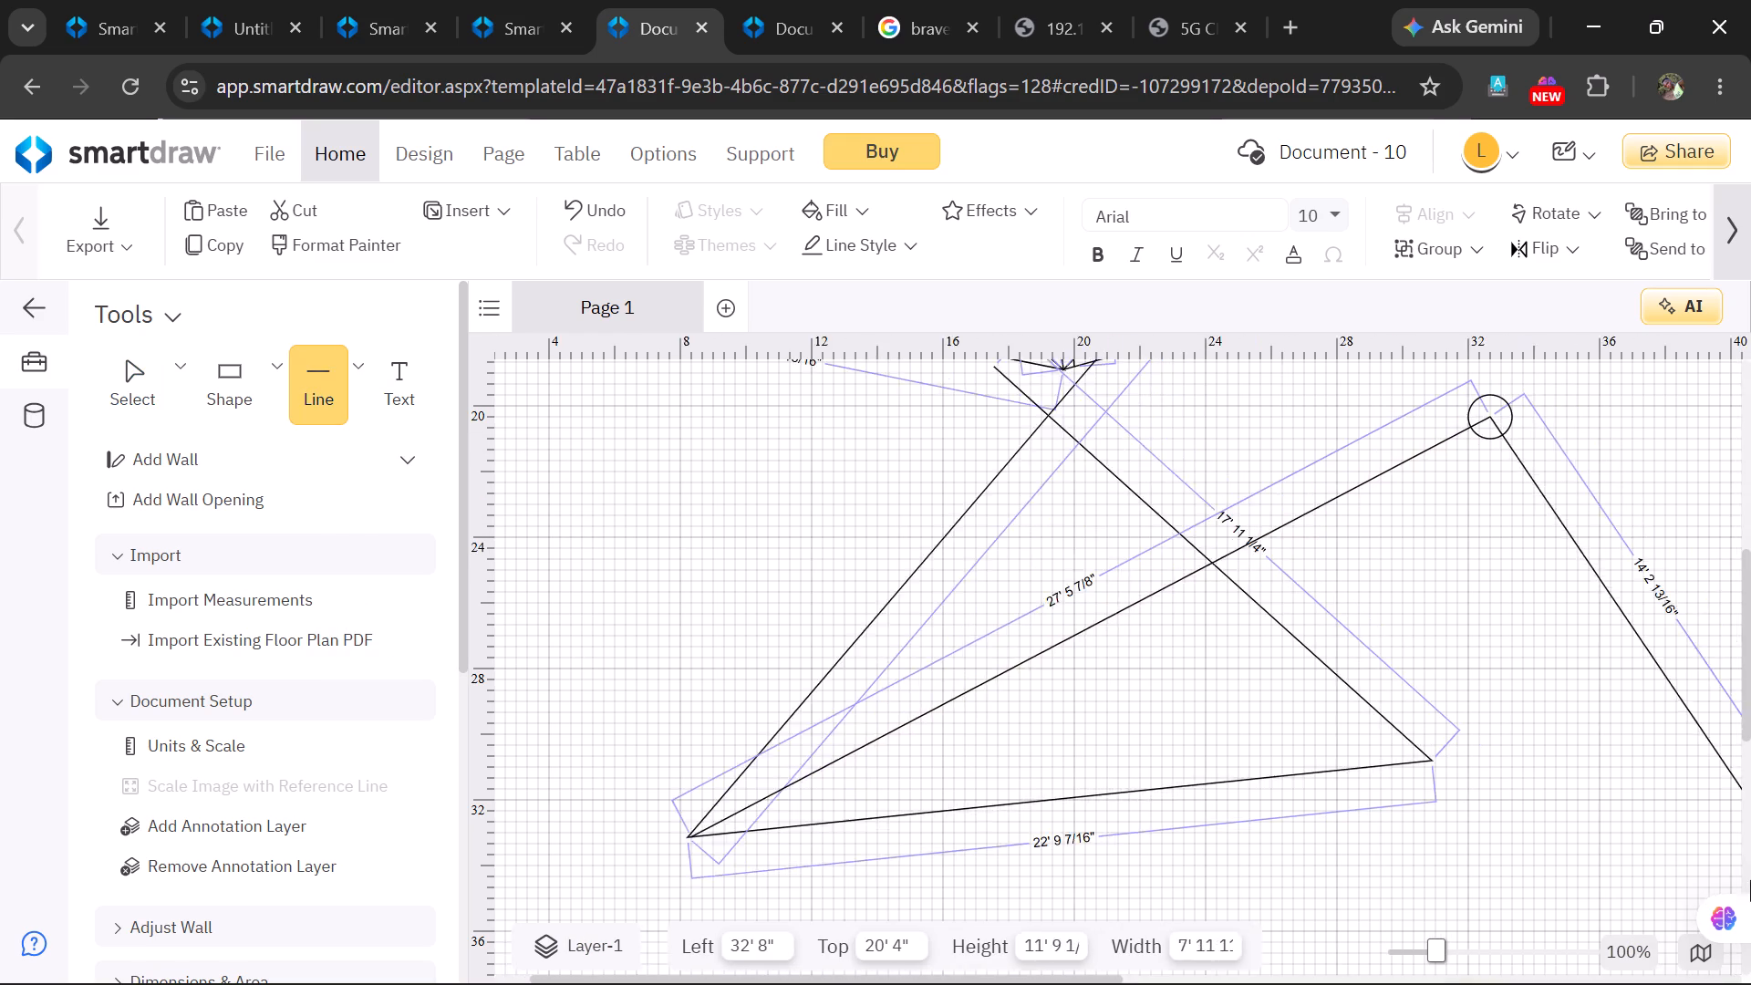
drag(1750, 880, 1579, 845)
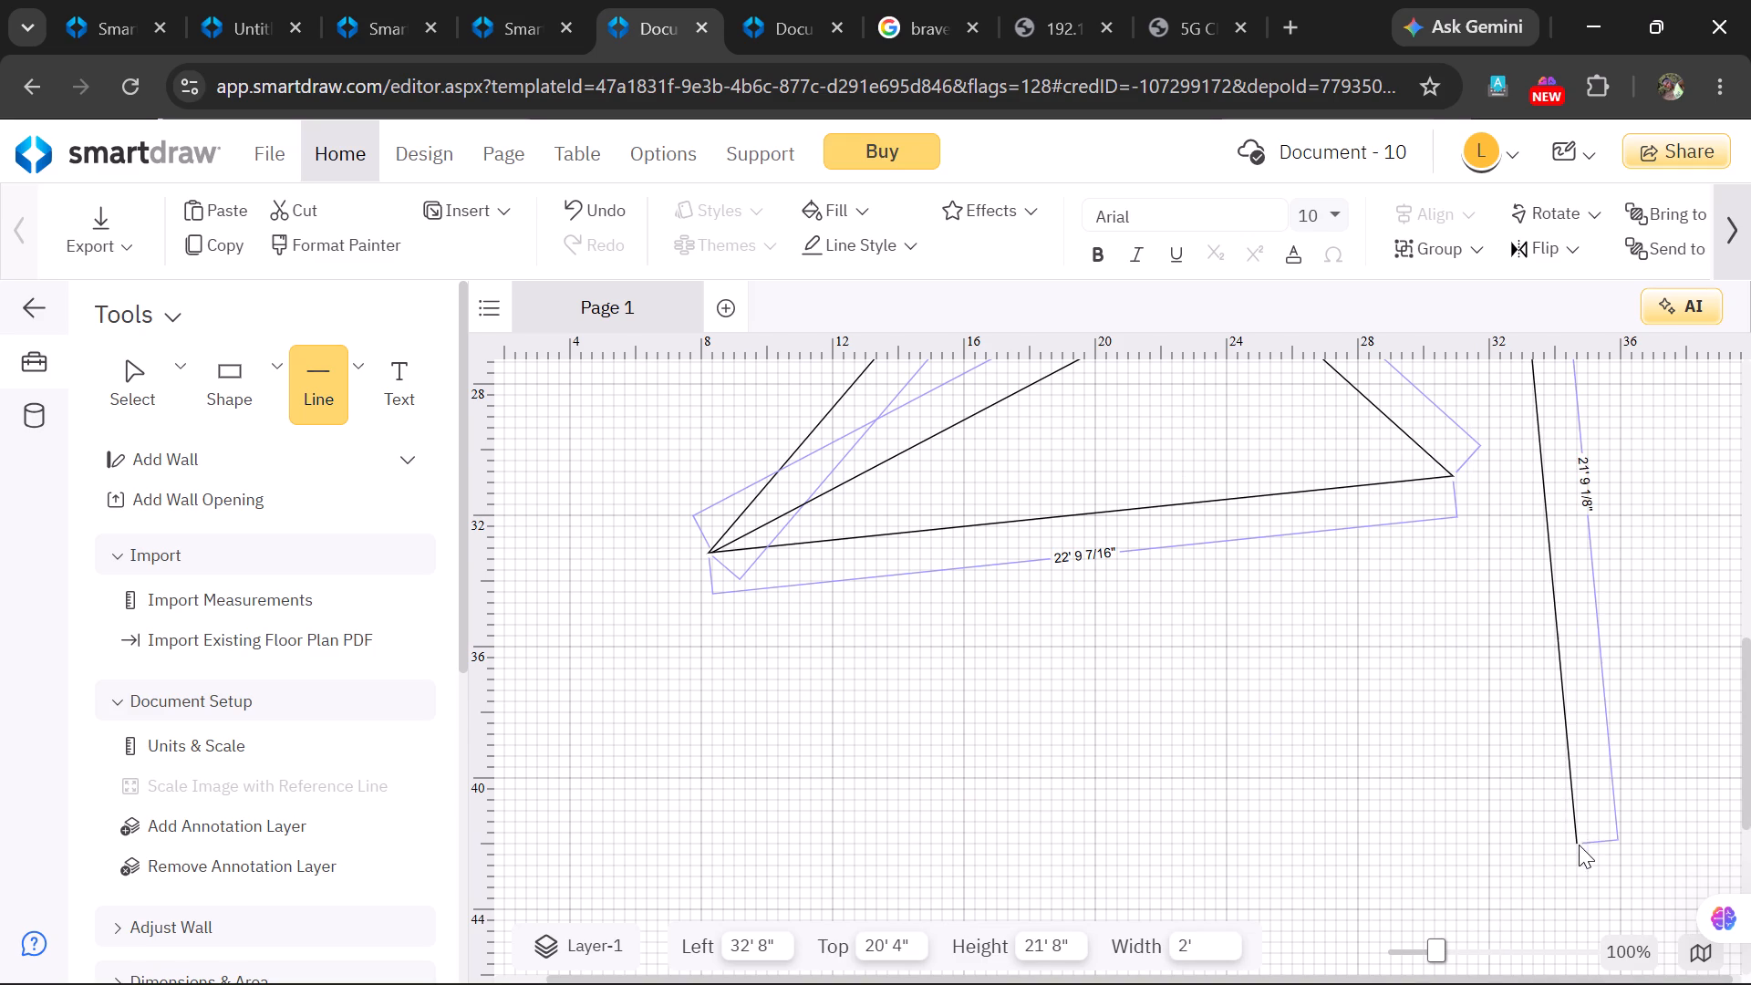
drag(1579, 845, 1698, 709)
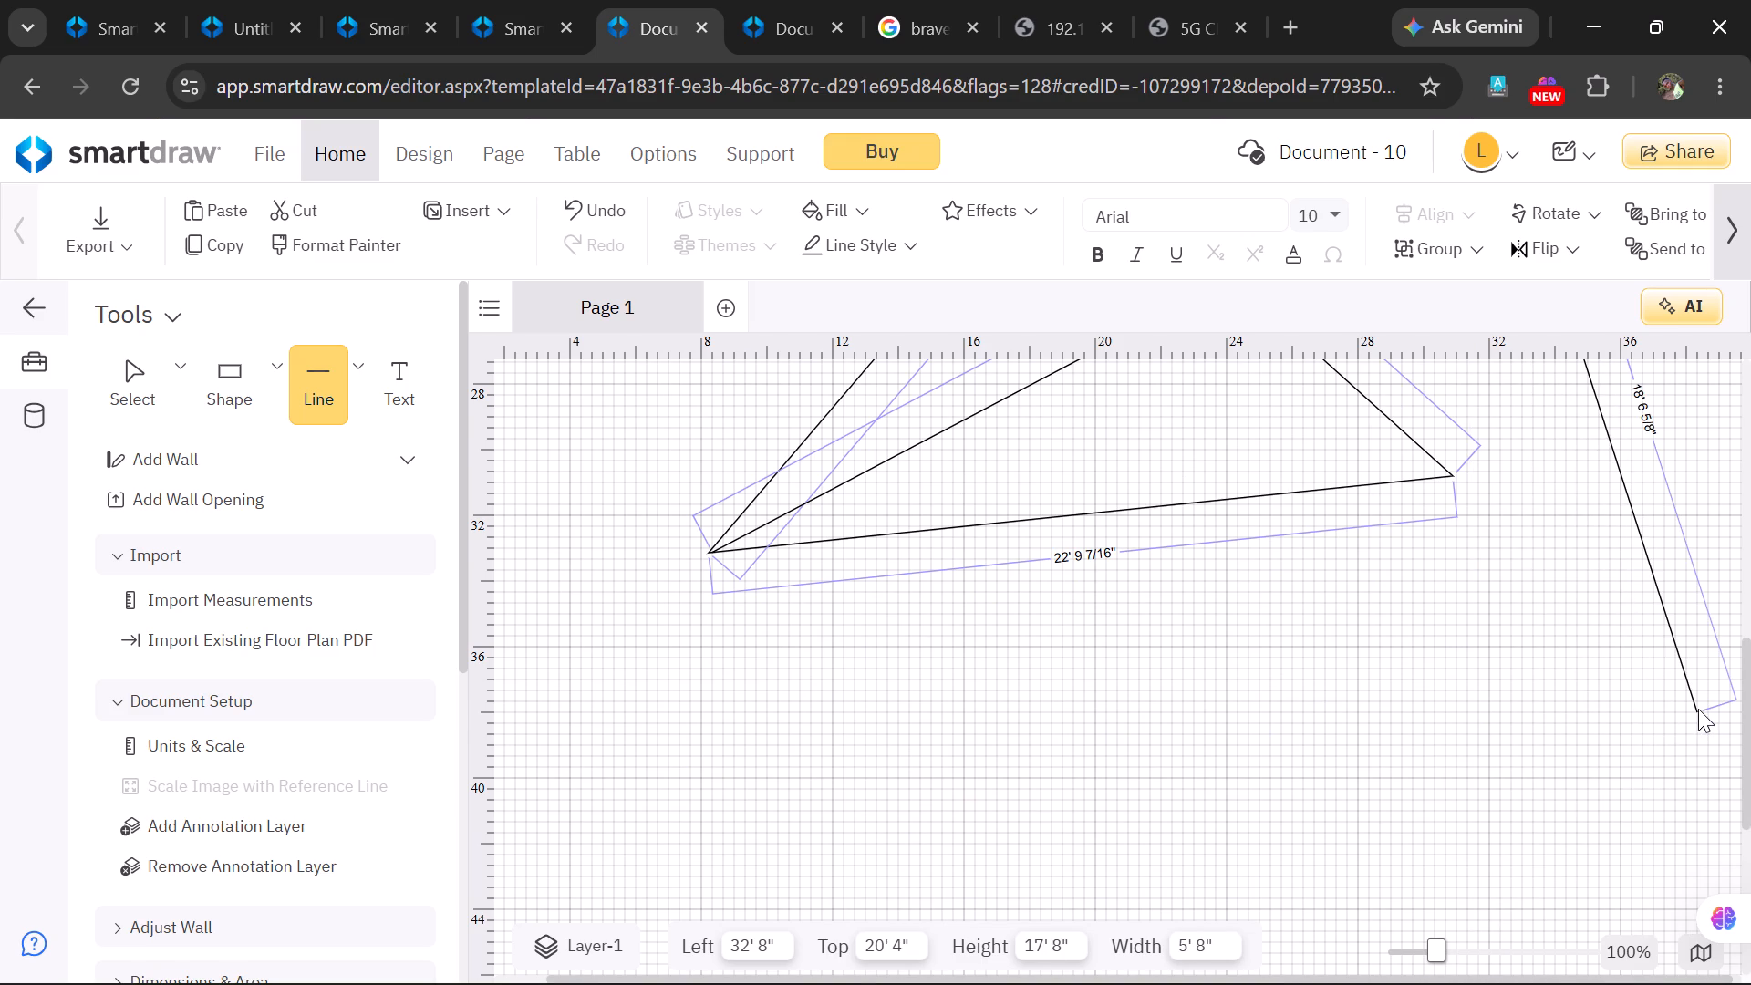
drag(1698, 709, 1648, 844)
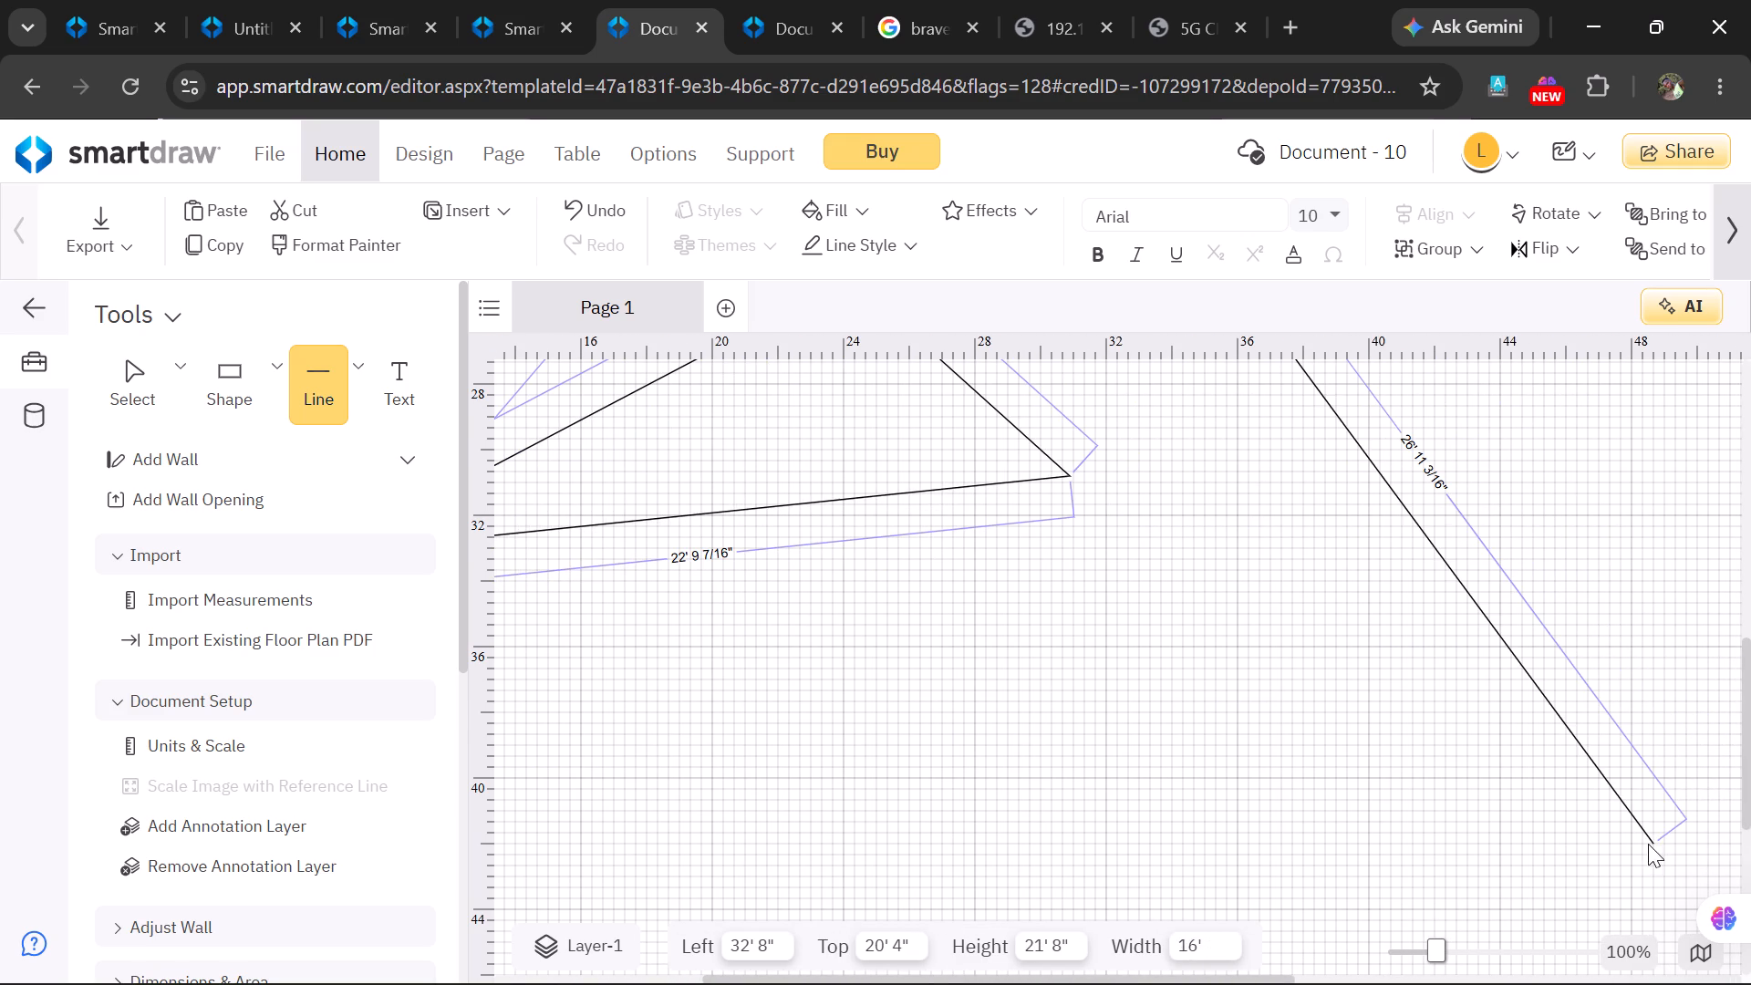
Draw a straight line about 21' 3 5/8" long from the 26' 11 3/16" line's lower end to the 22' 9 7/16" line's right end.
click(355, 378)
click(464, 461)
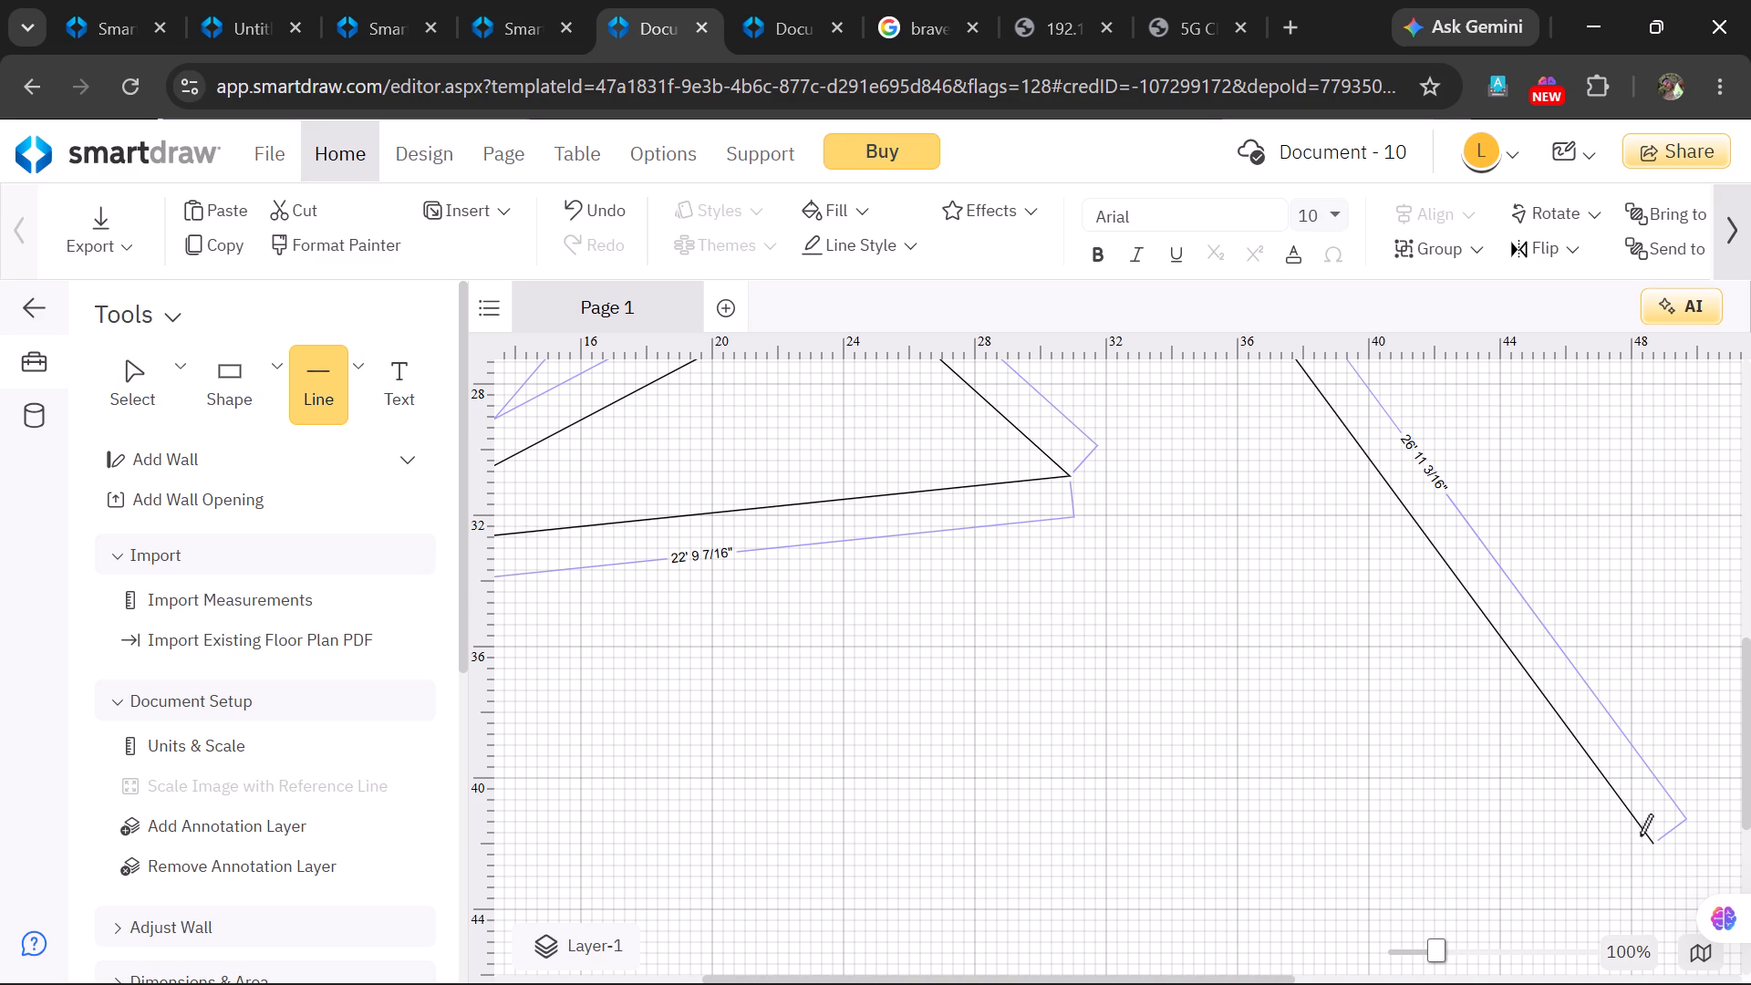
drag(1651, 840, 1647, 840)
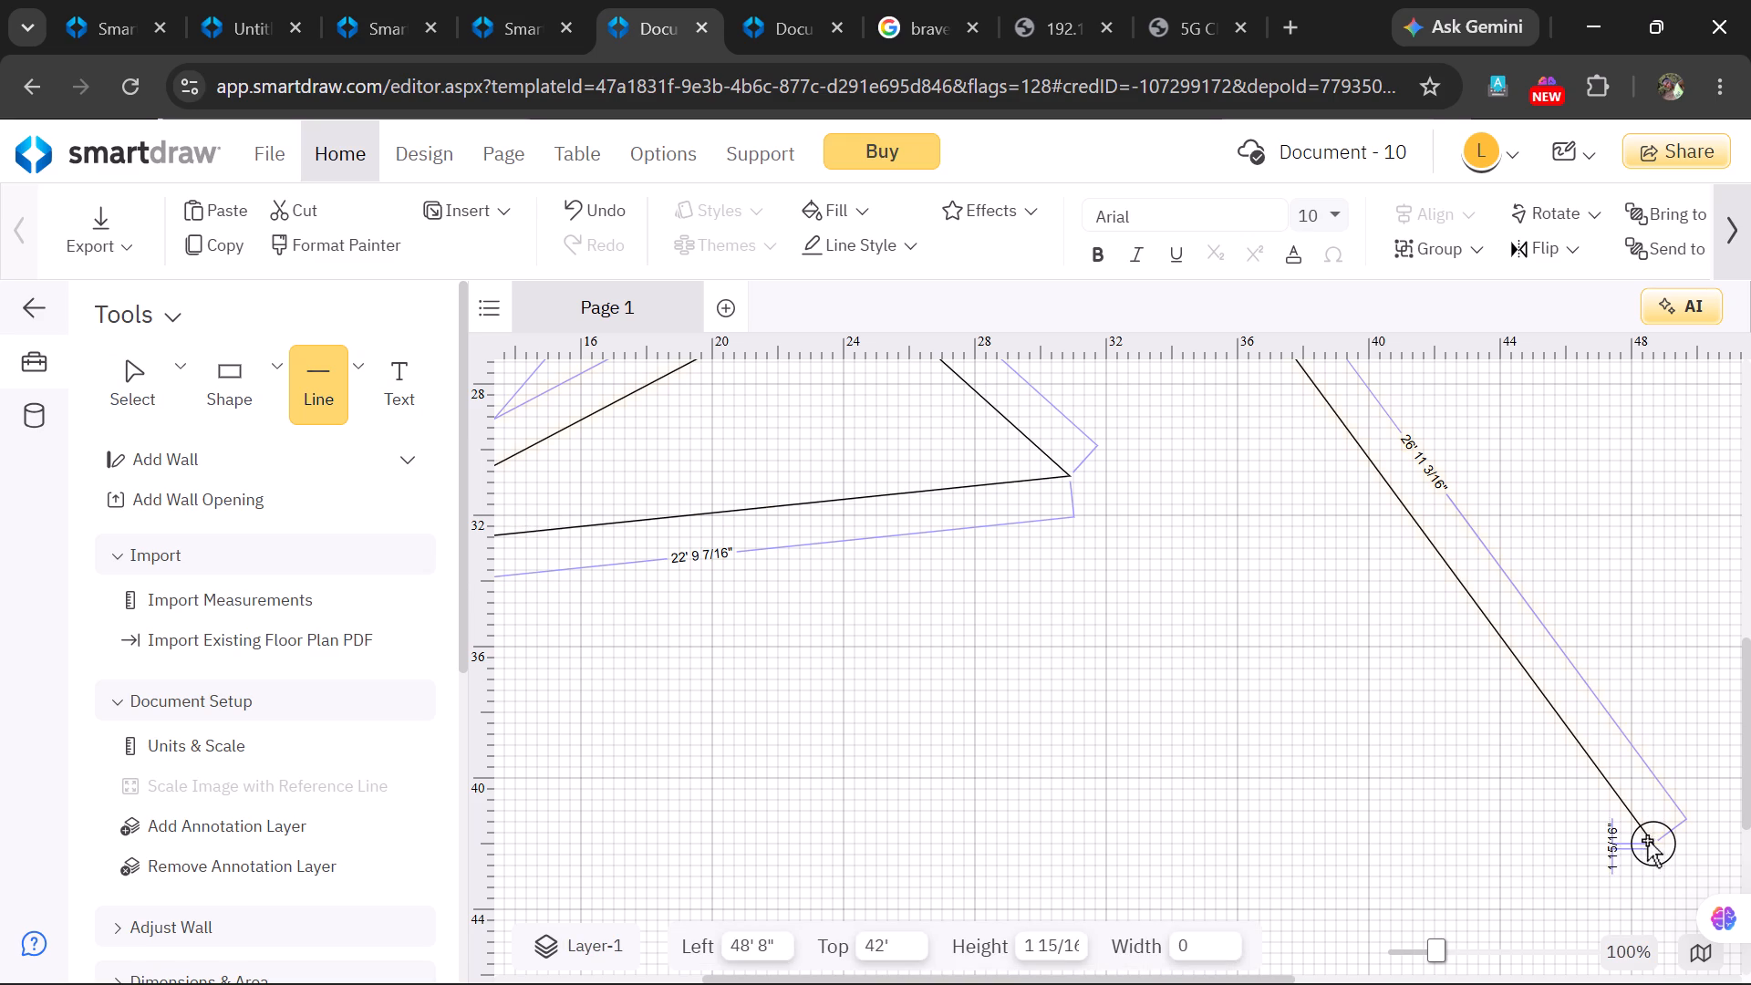
drag(1647, 840, 1053, 473)
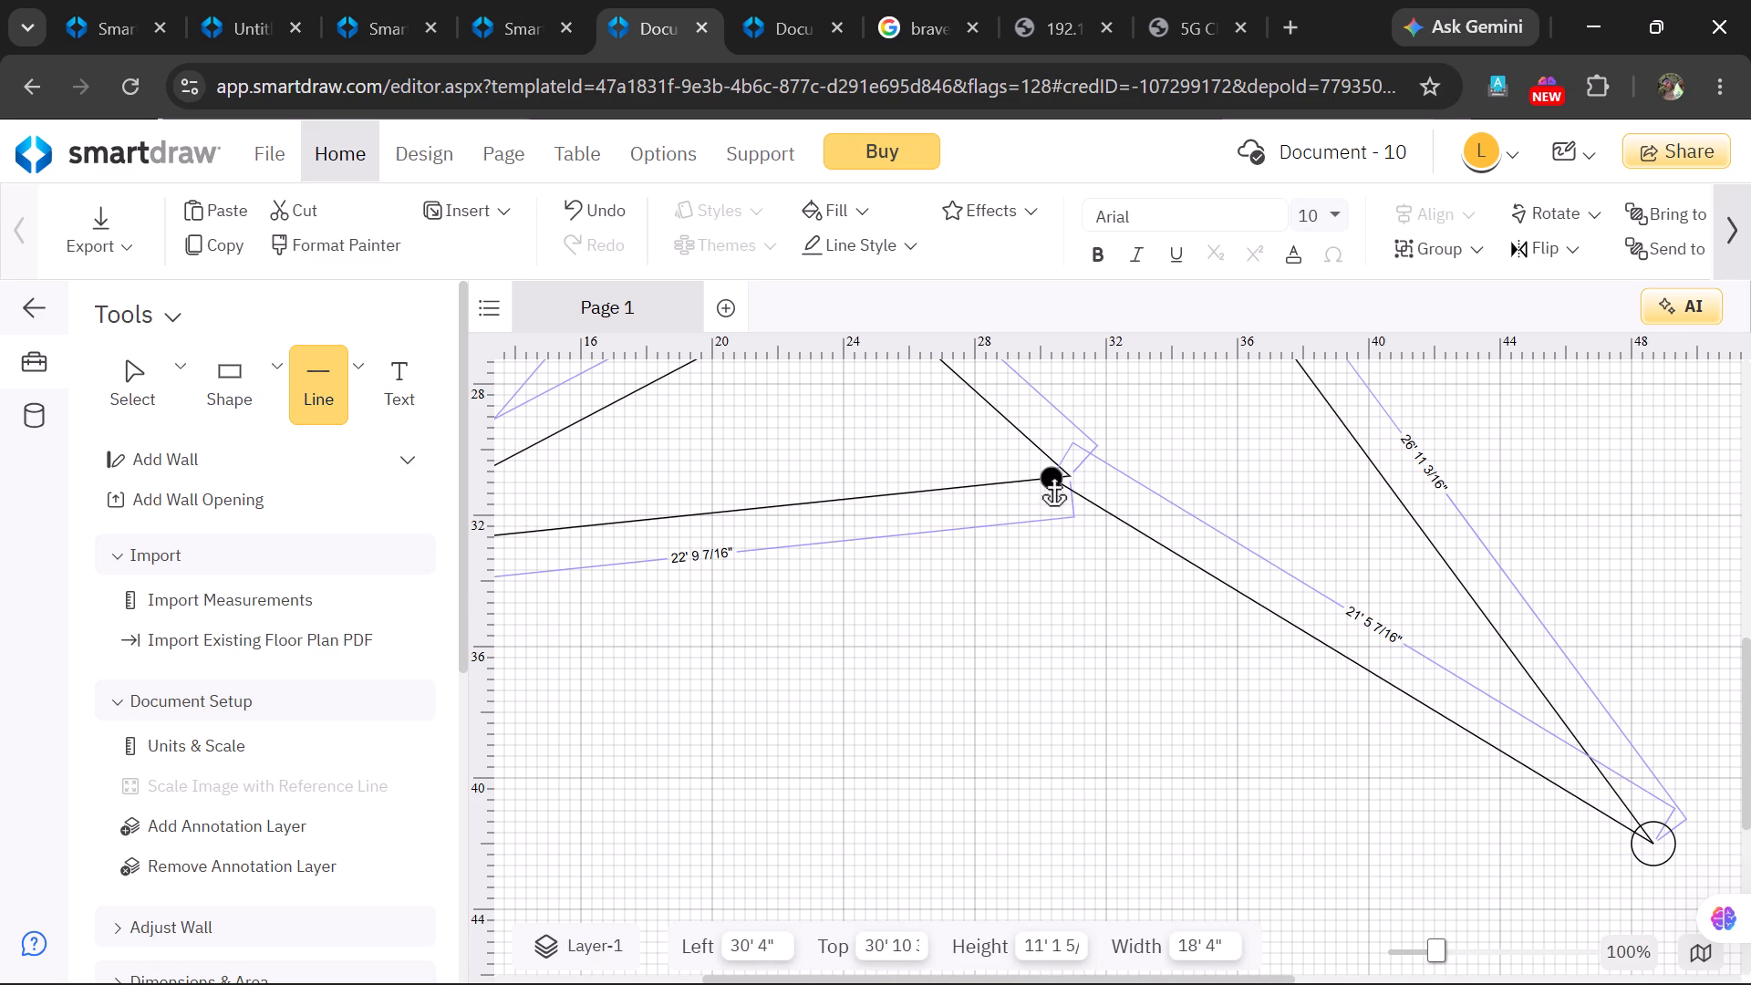
drag(1053, 473, 1057, 466)
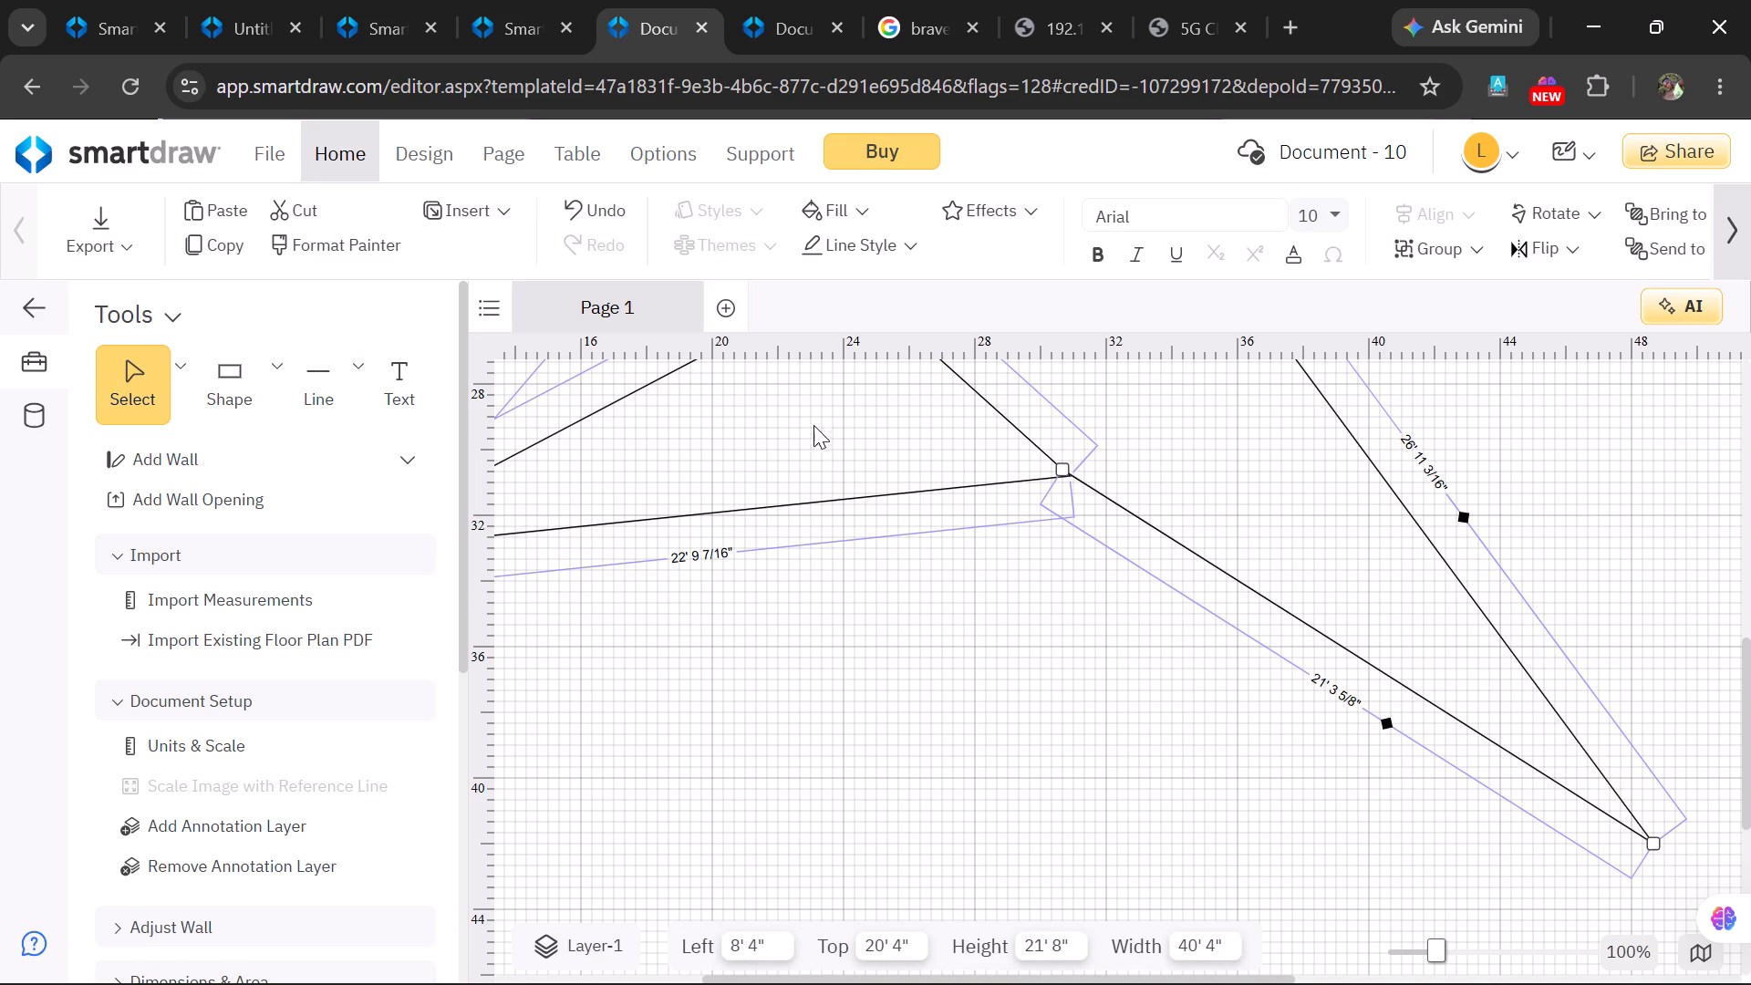
Draw a horizontal straight line about 10' 8" long from the 21' 3 5/8" line's upper end across the 26' 11 3/16" line.
click(356, 384)
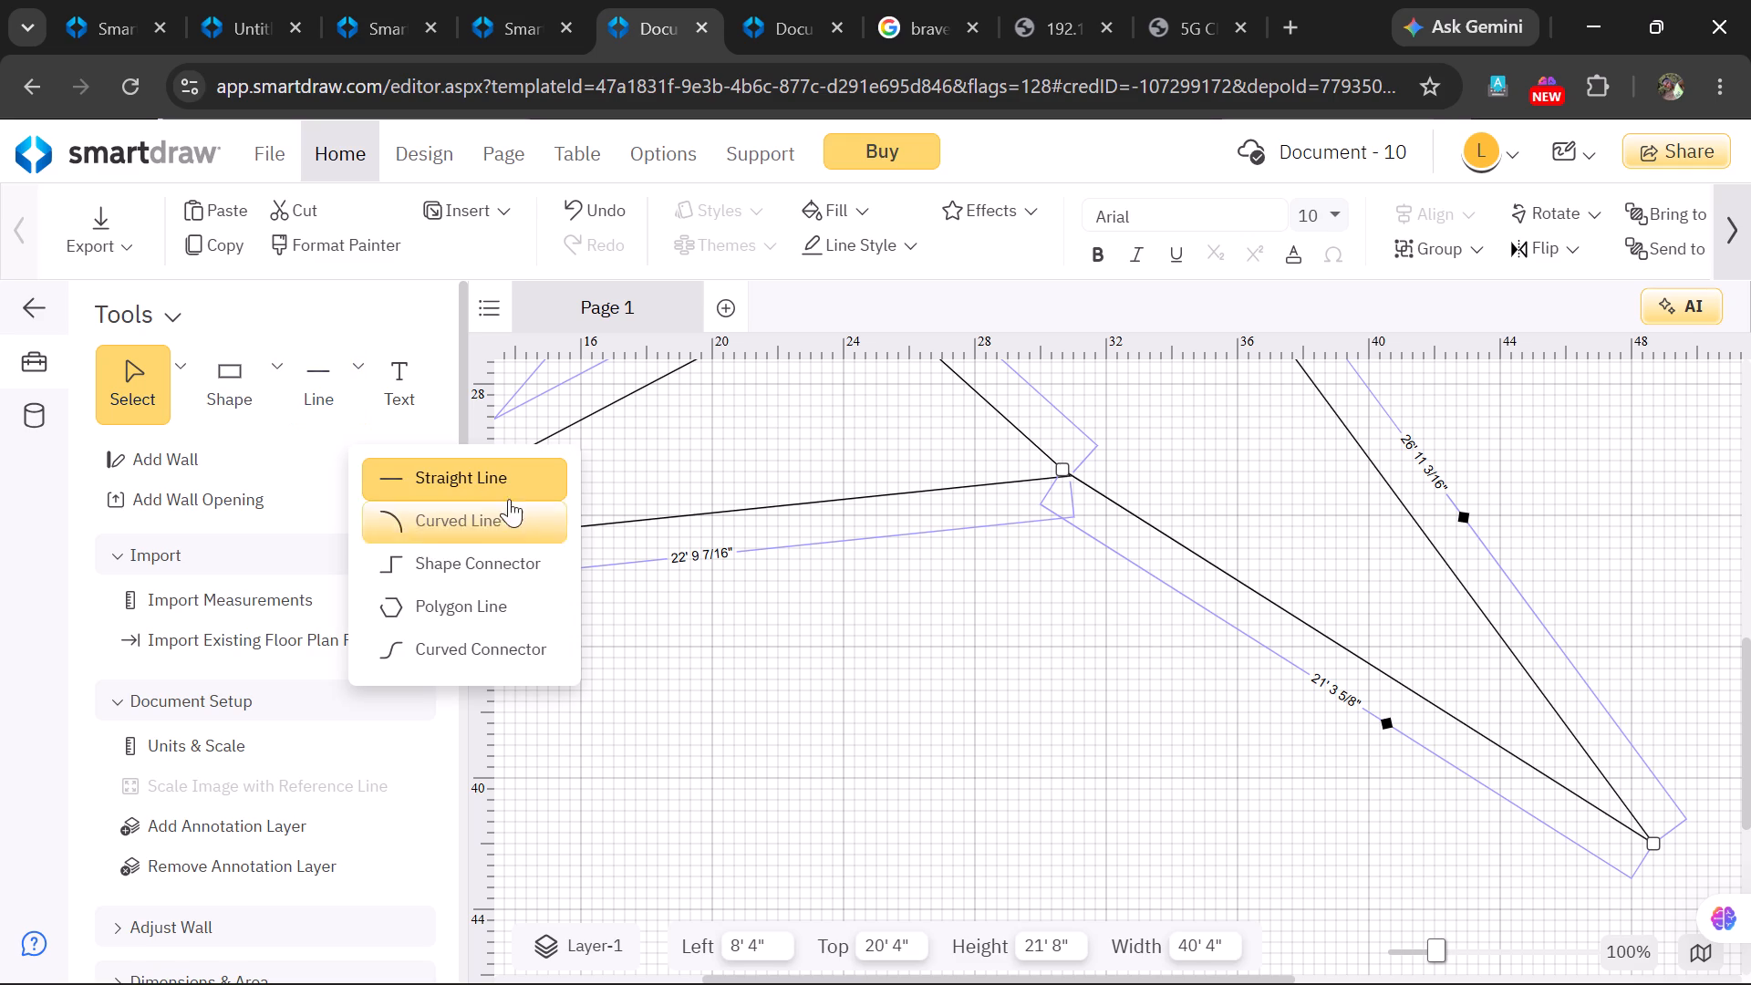
click(513, 469)
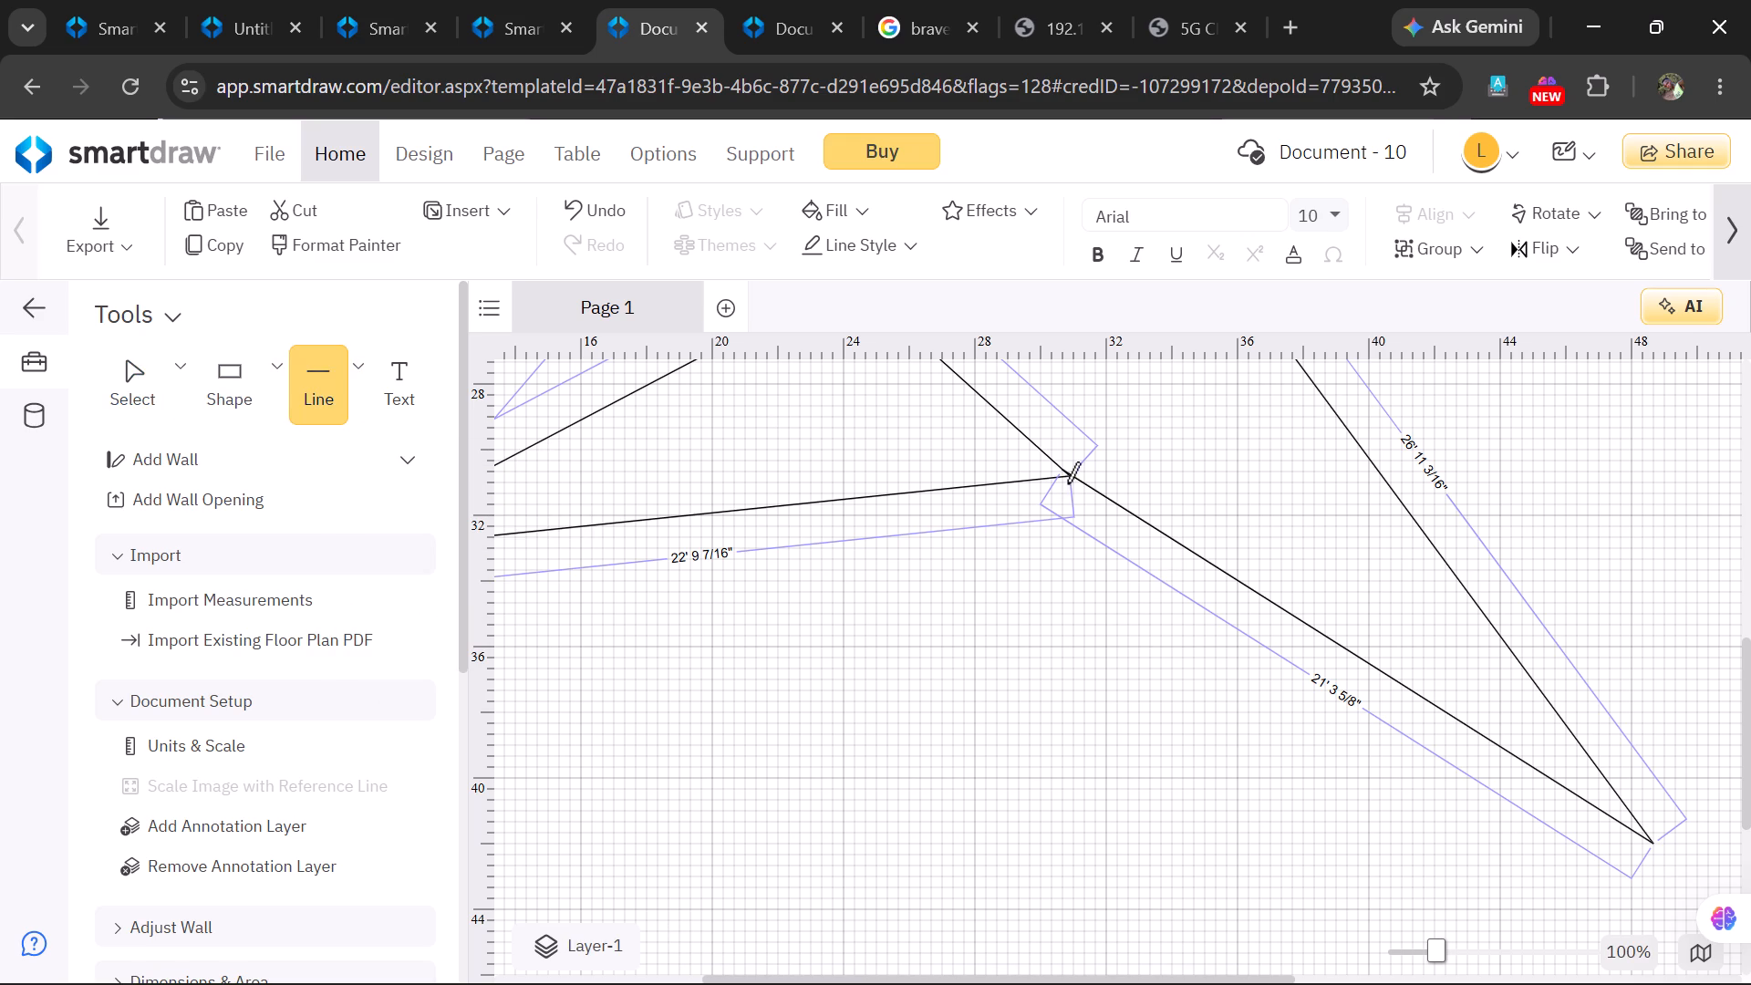
drag(1067, 476, 1412, 492)
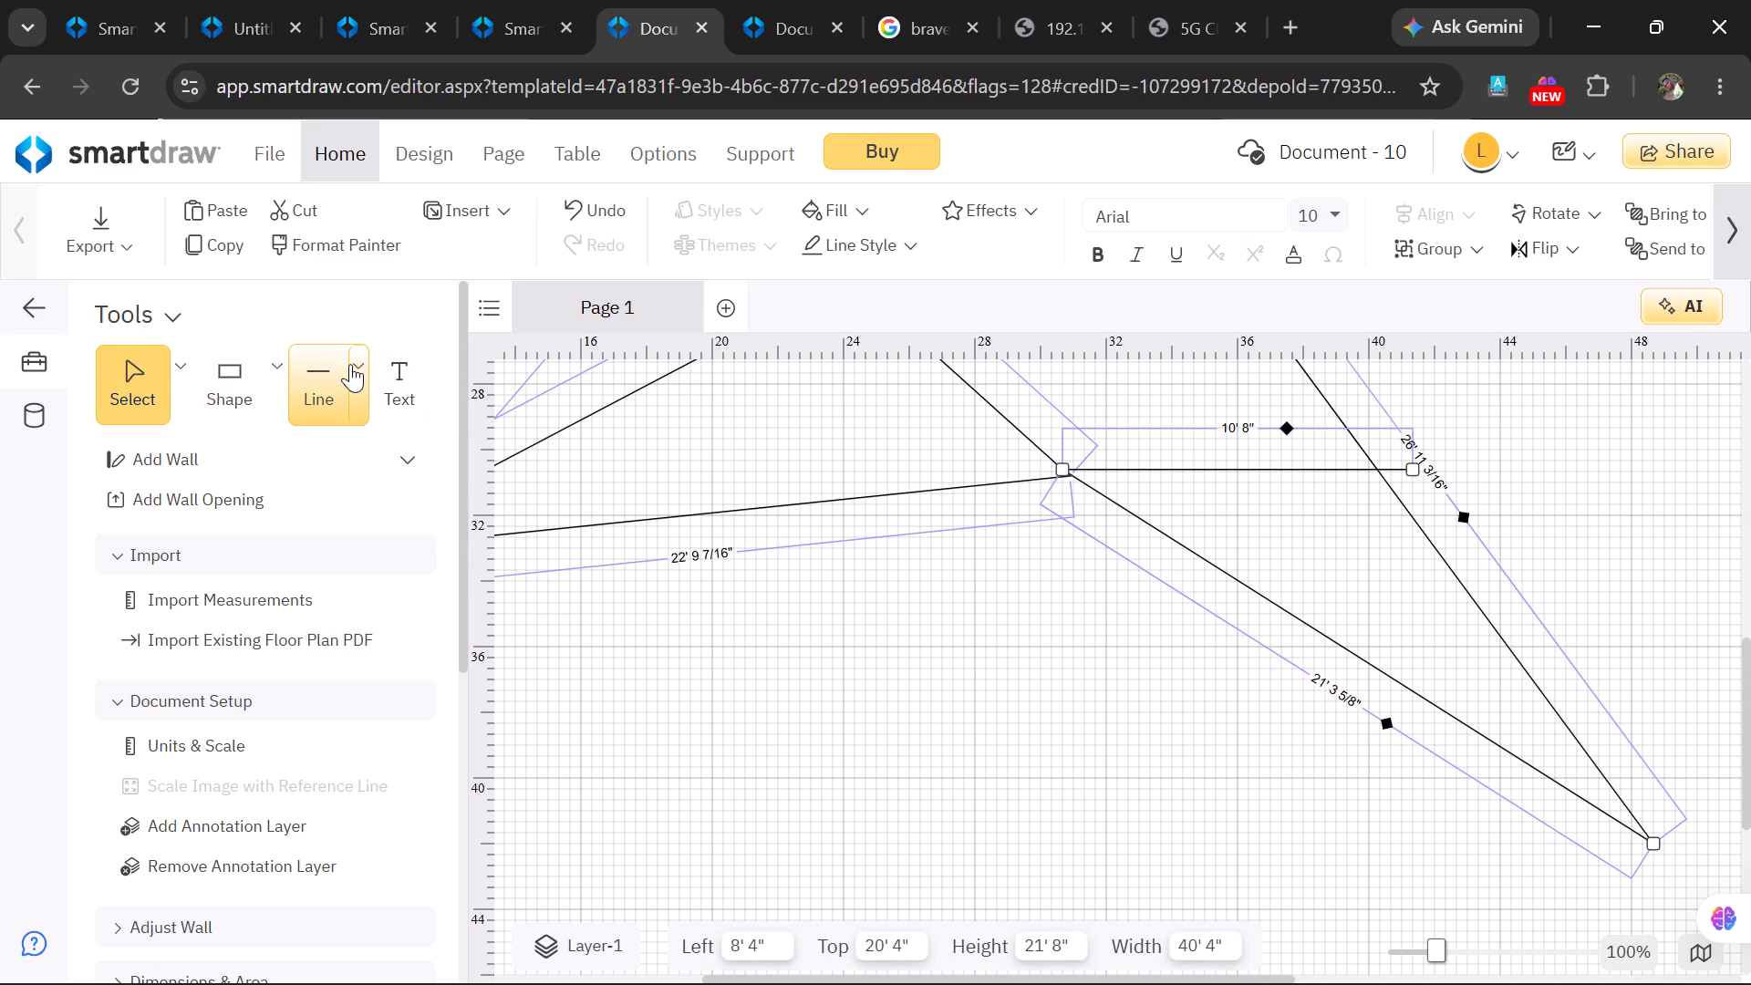
Draw a straight line about 10' 4" long from the 22' 9 7/16" line's right end, sloping down and to the left.
click(353, 362)
click(440, 476)
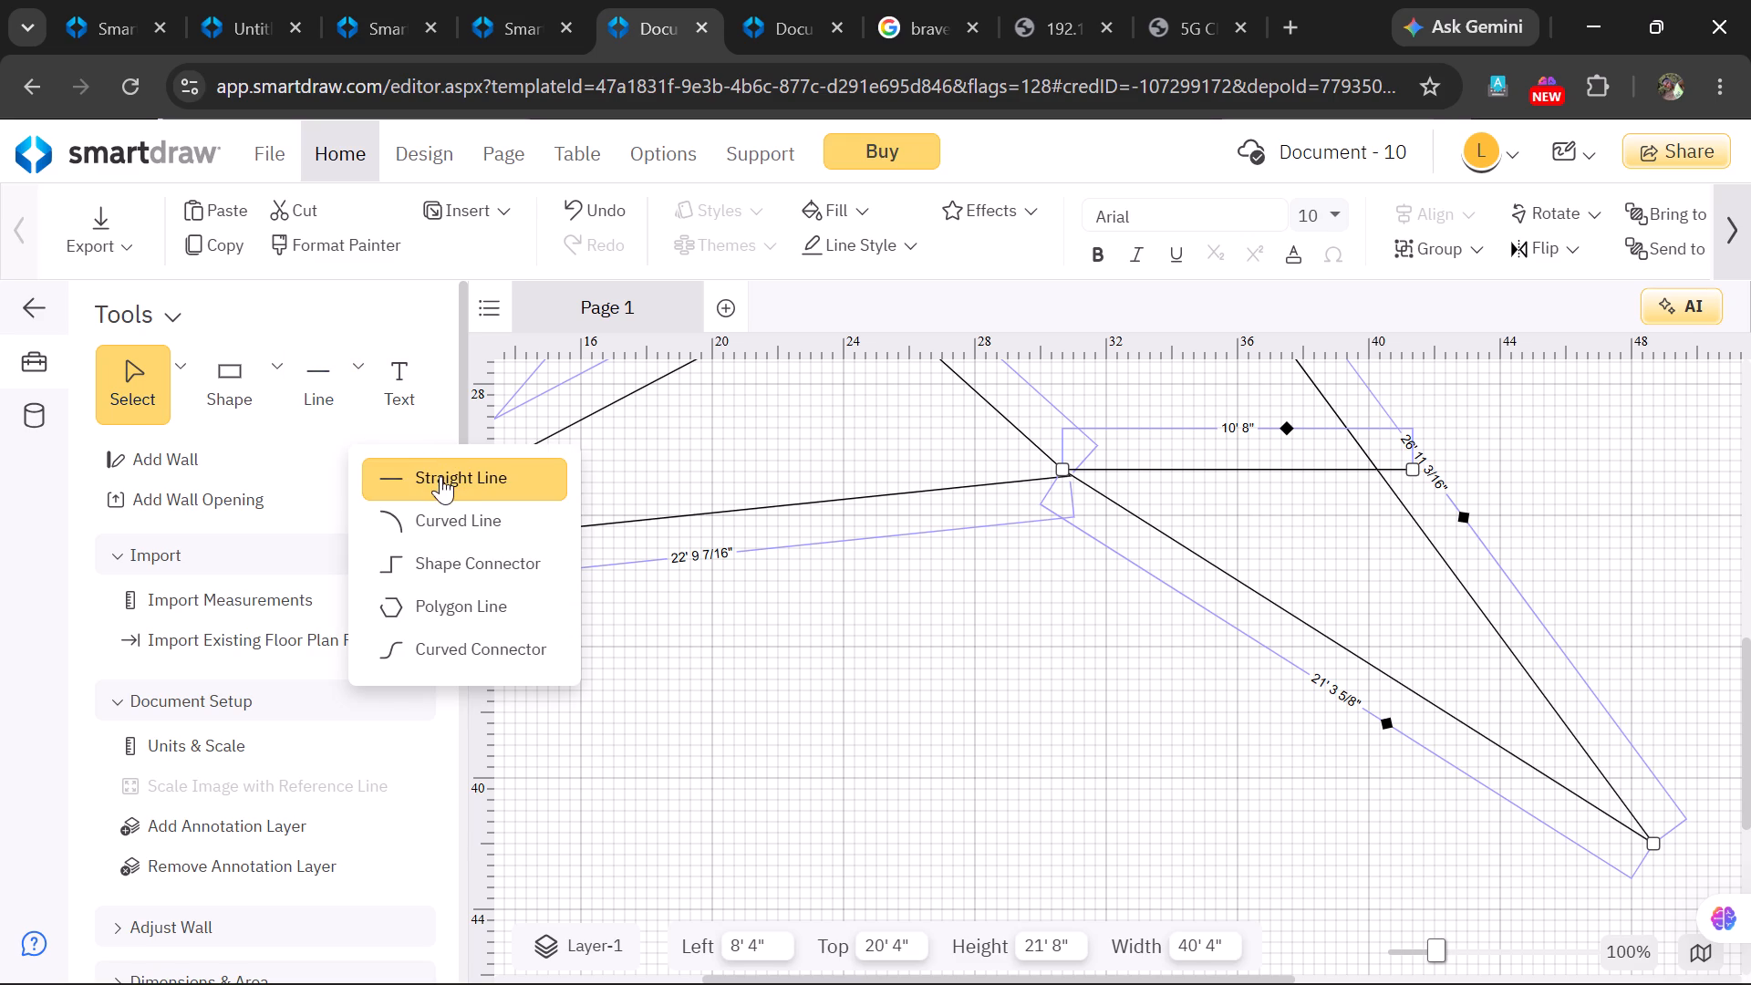
drag(1069, 477, 1006, 589)
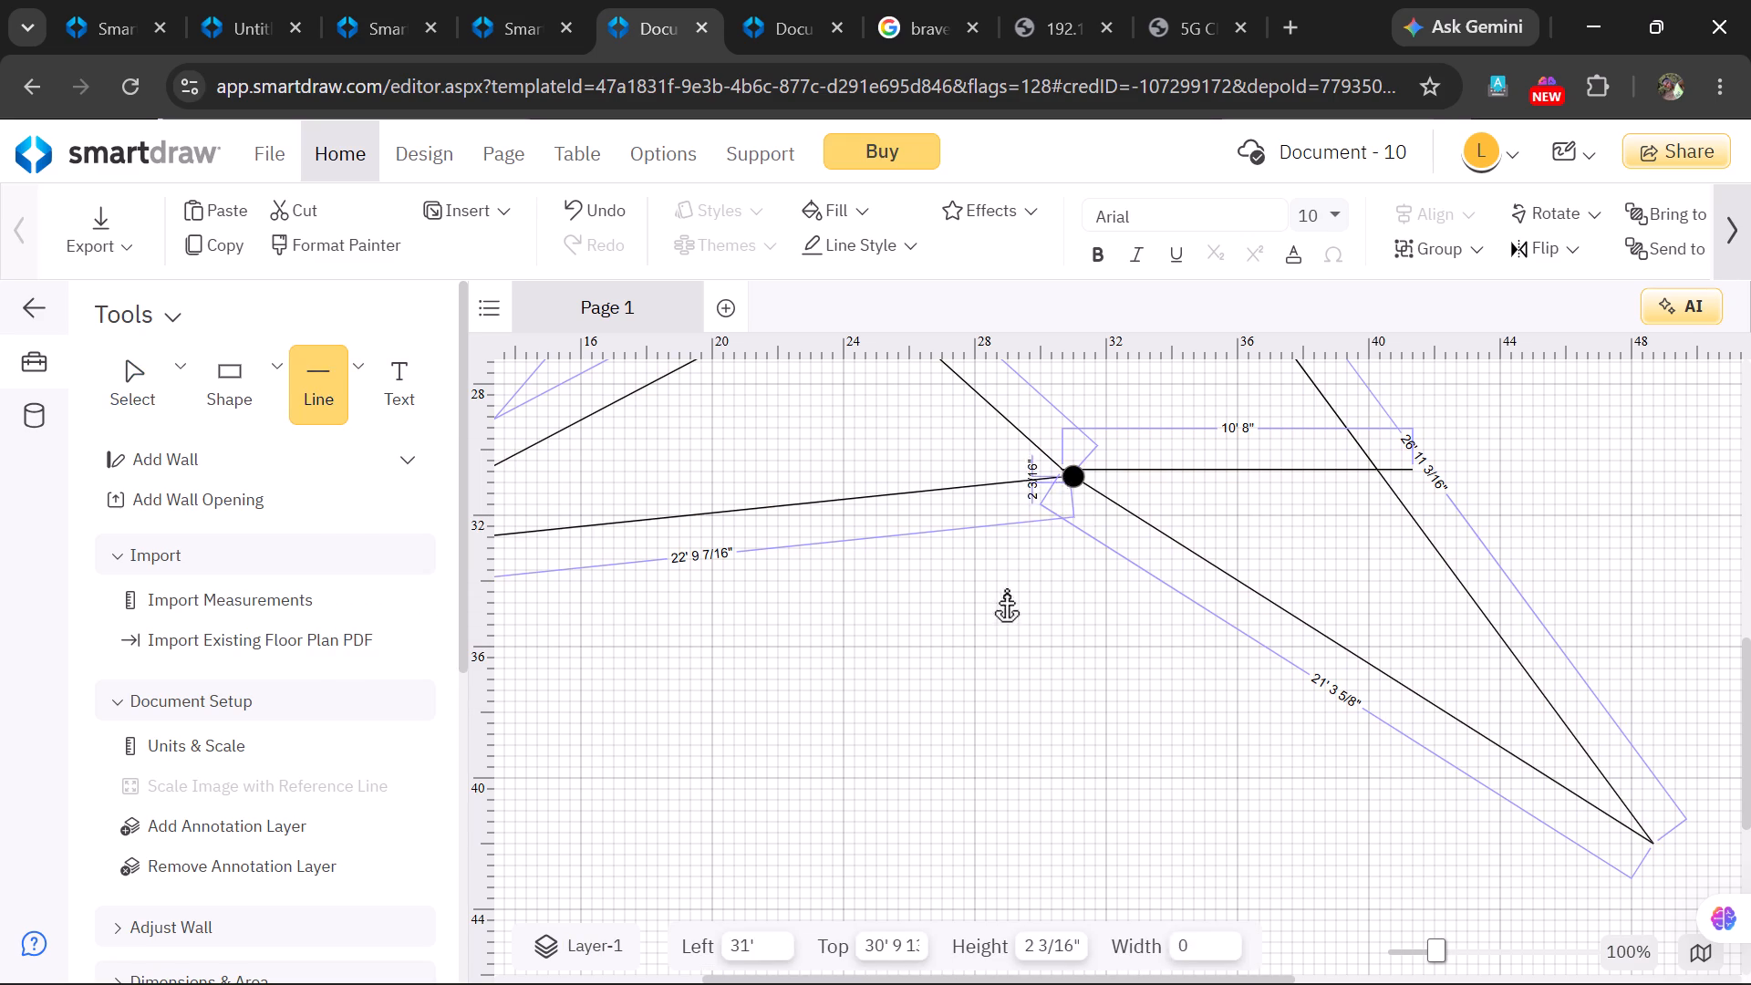
drag(1006, 589, 896, 771)
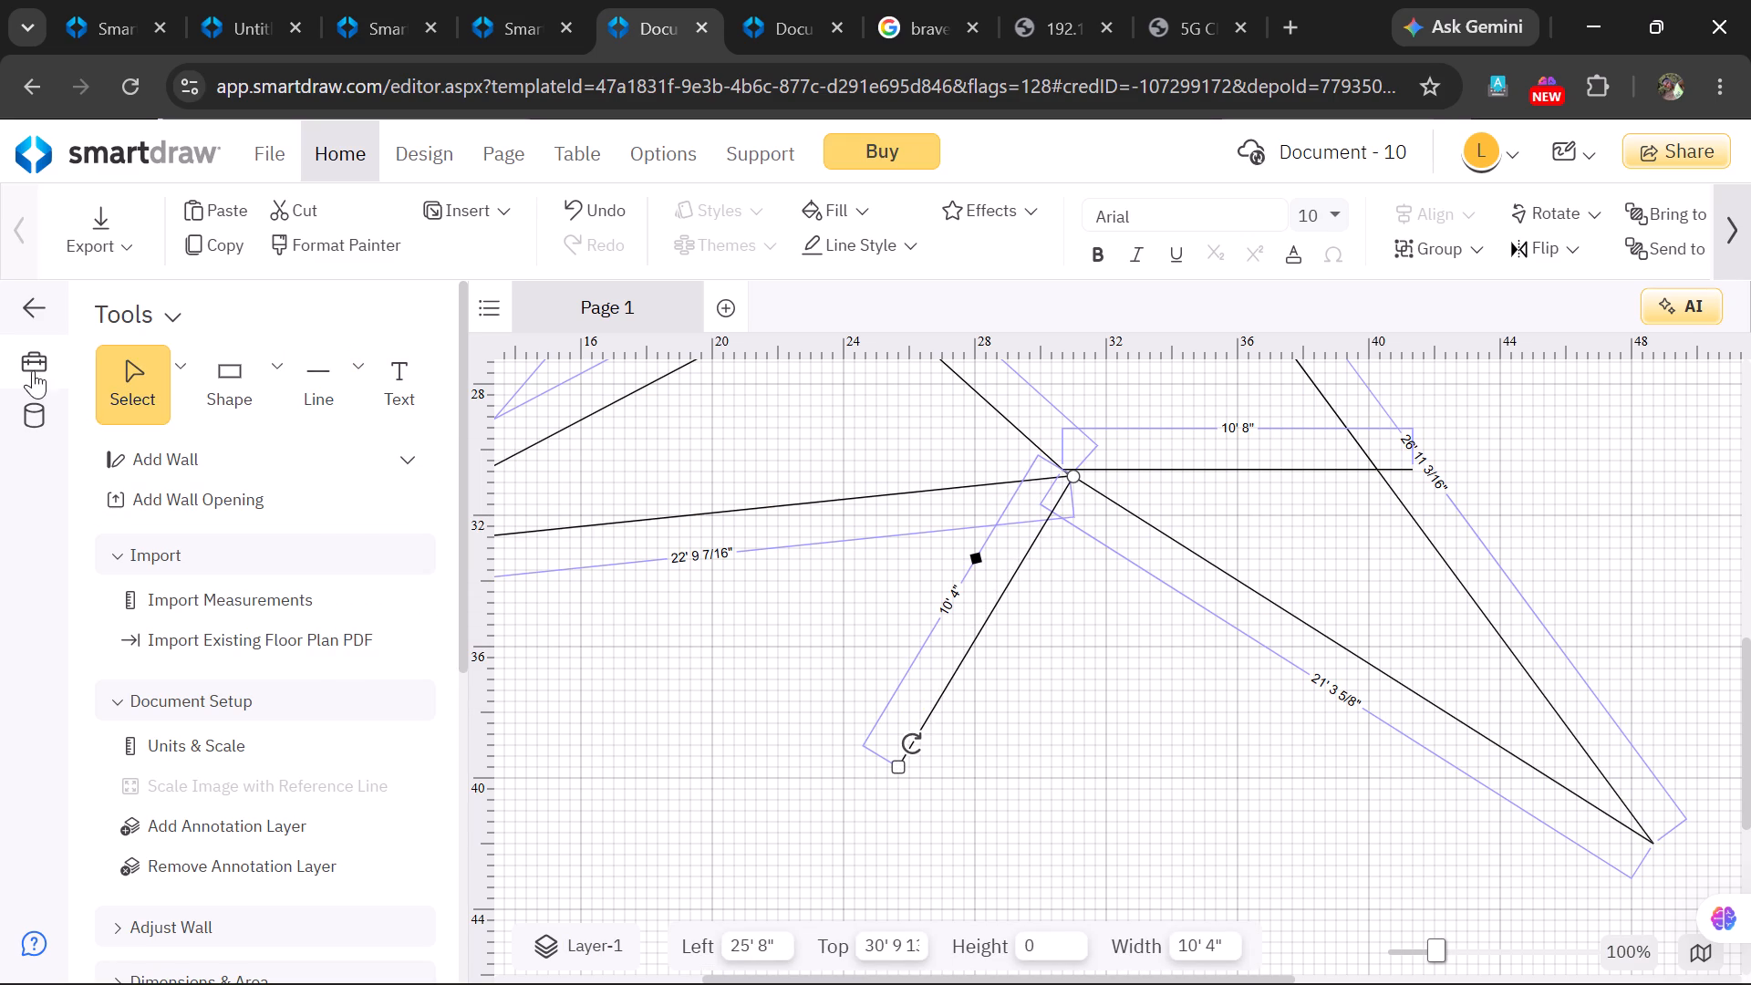
Draw a straight line about 22' 10 1/8" long from the 10' 4" line's lower end to the 21' 3 5/8" line's lower end.
click(329, 368)
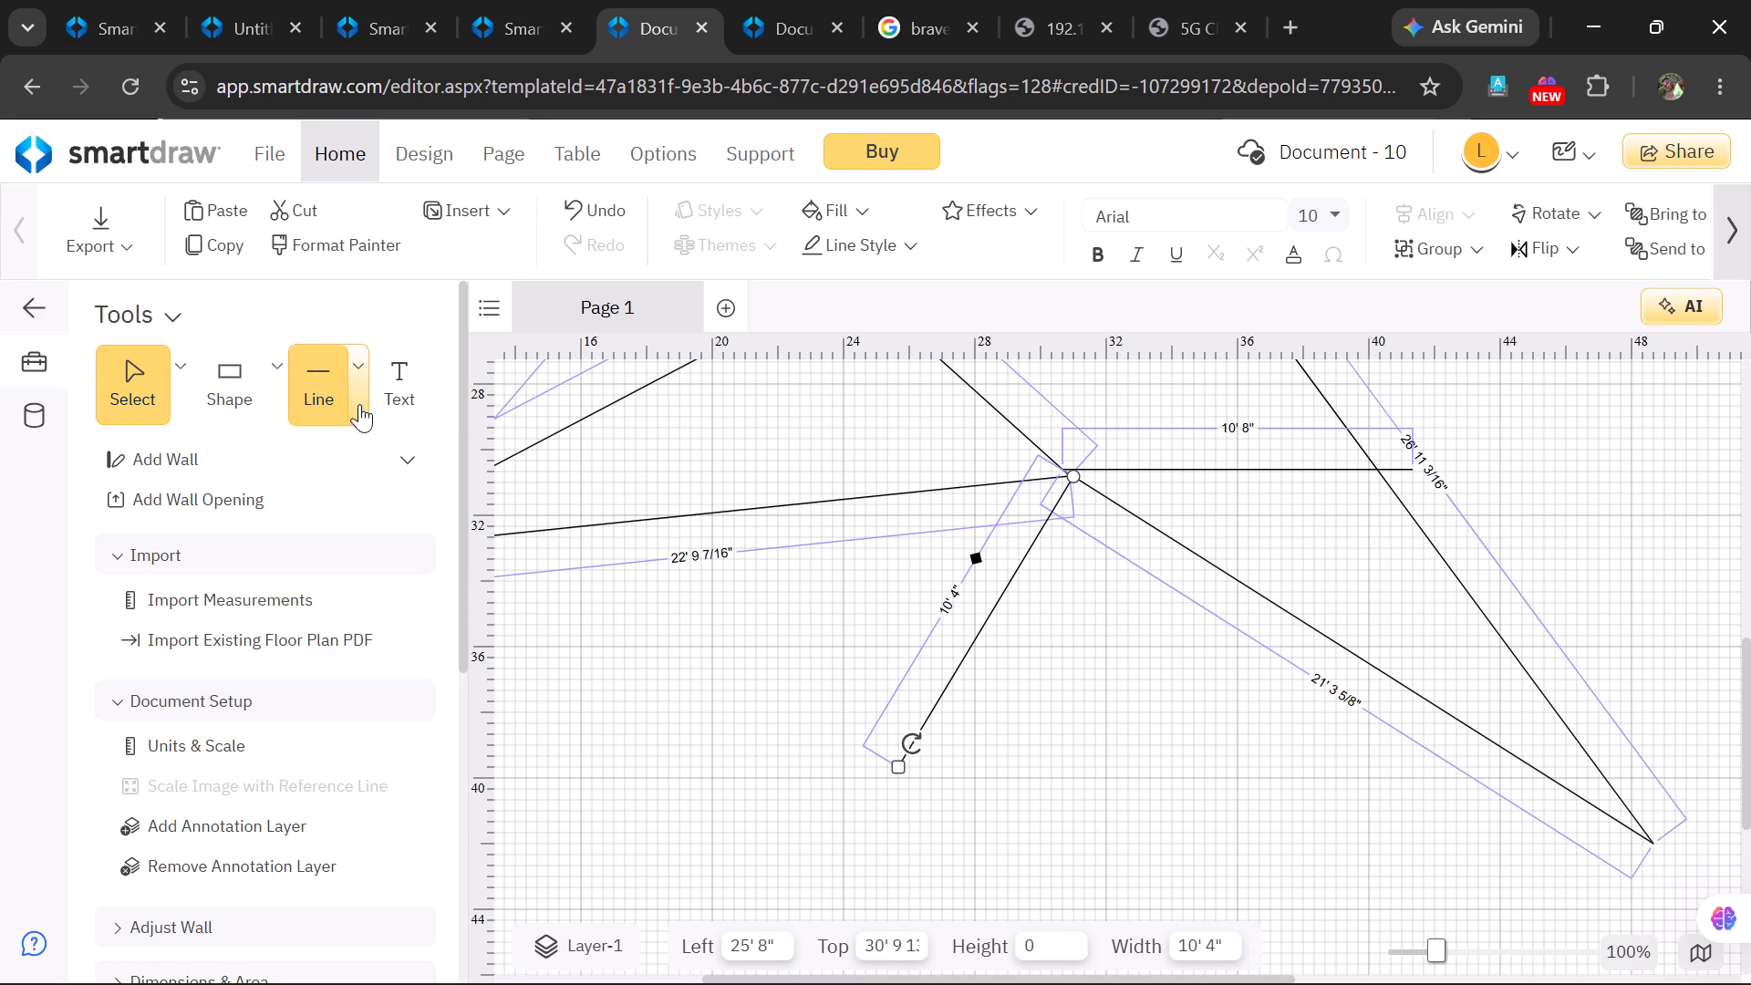
click(367, 389)
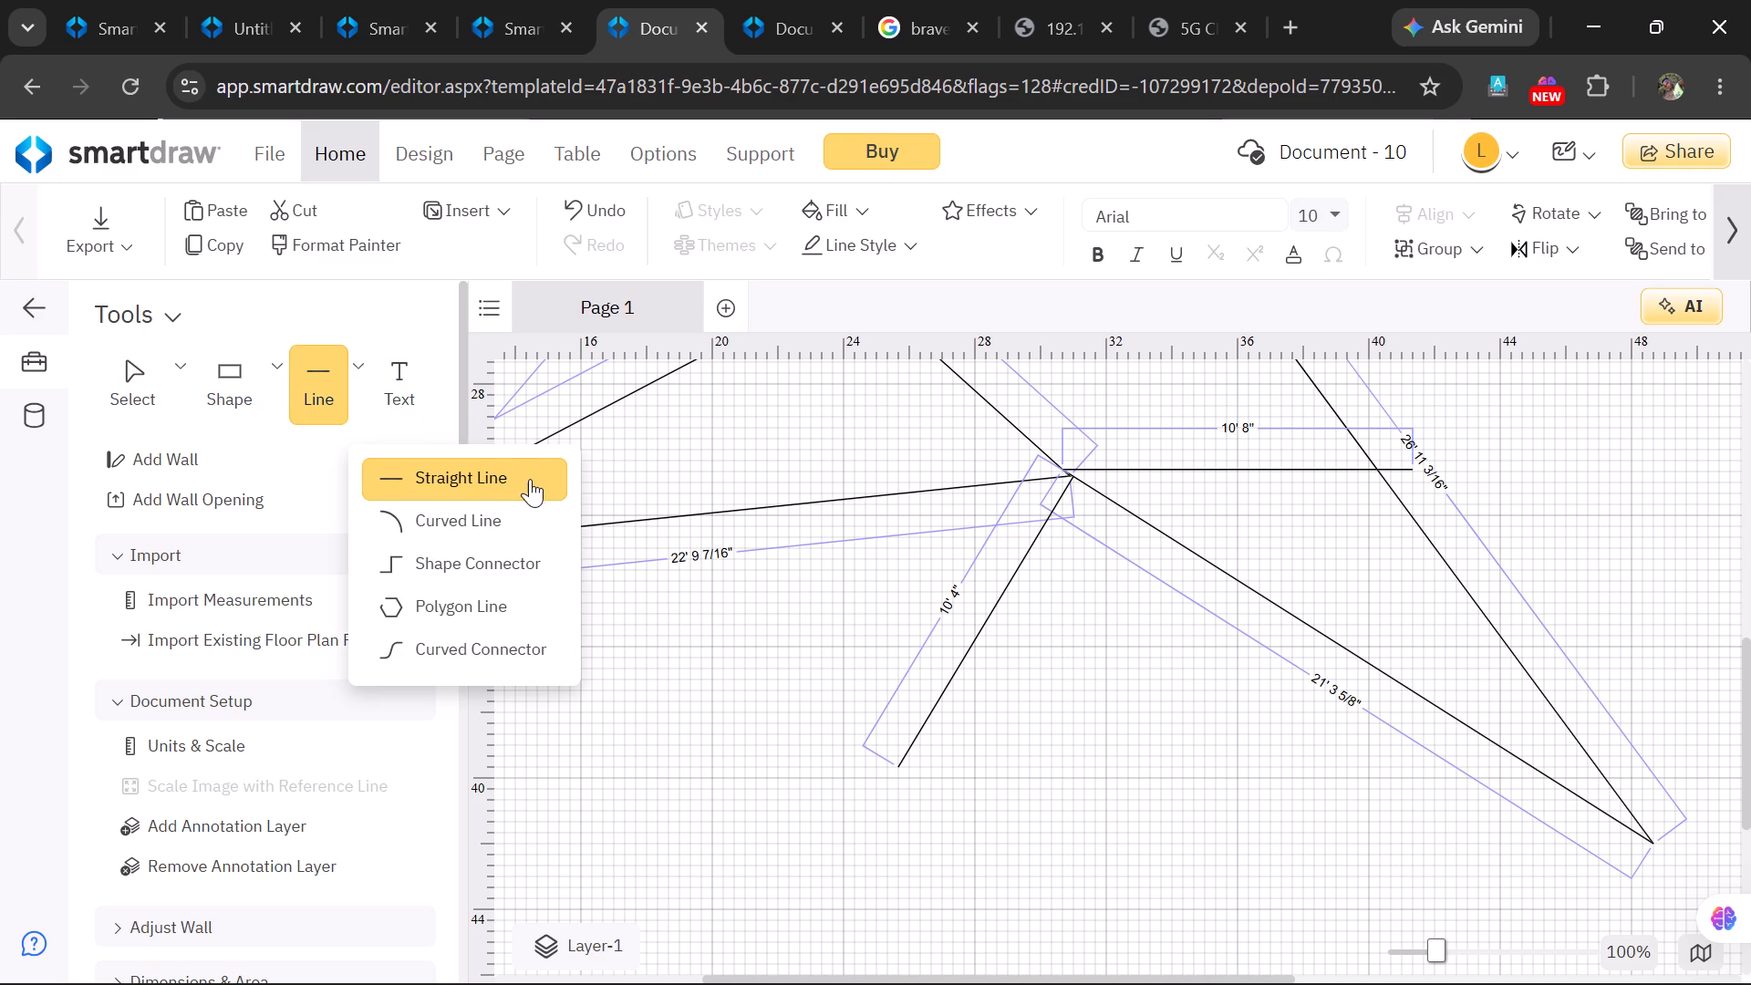
click(531, 479)
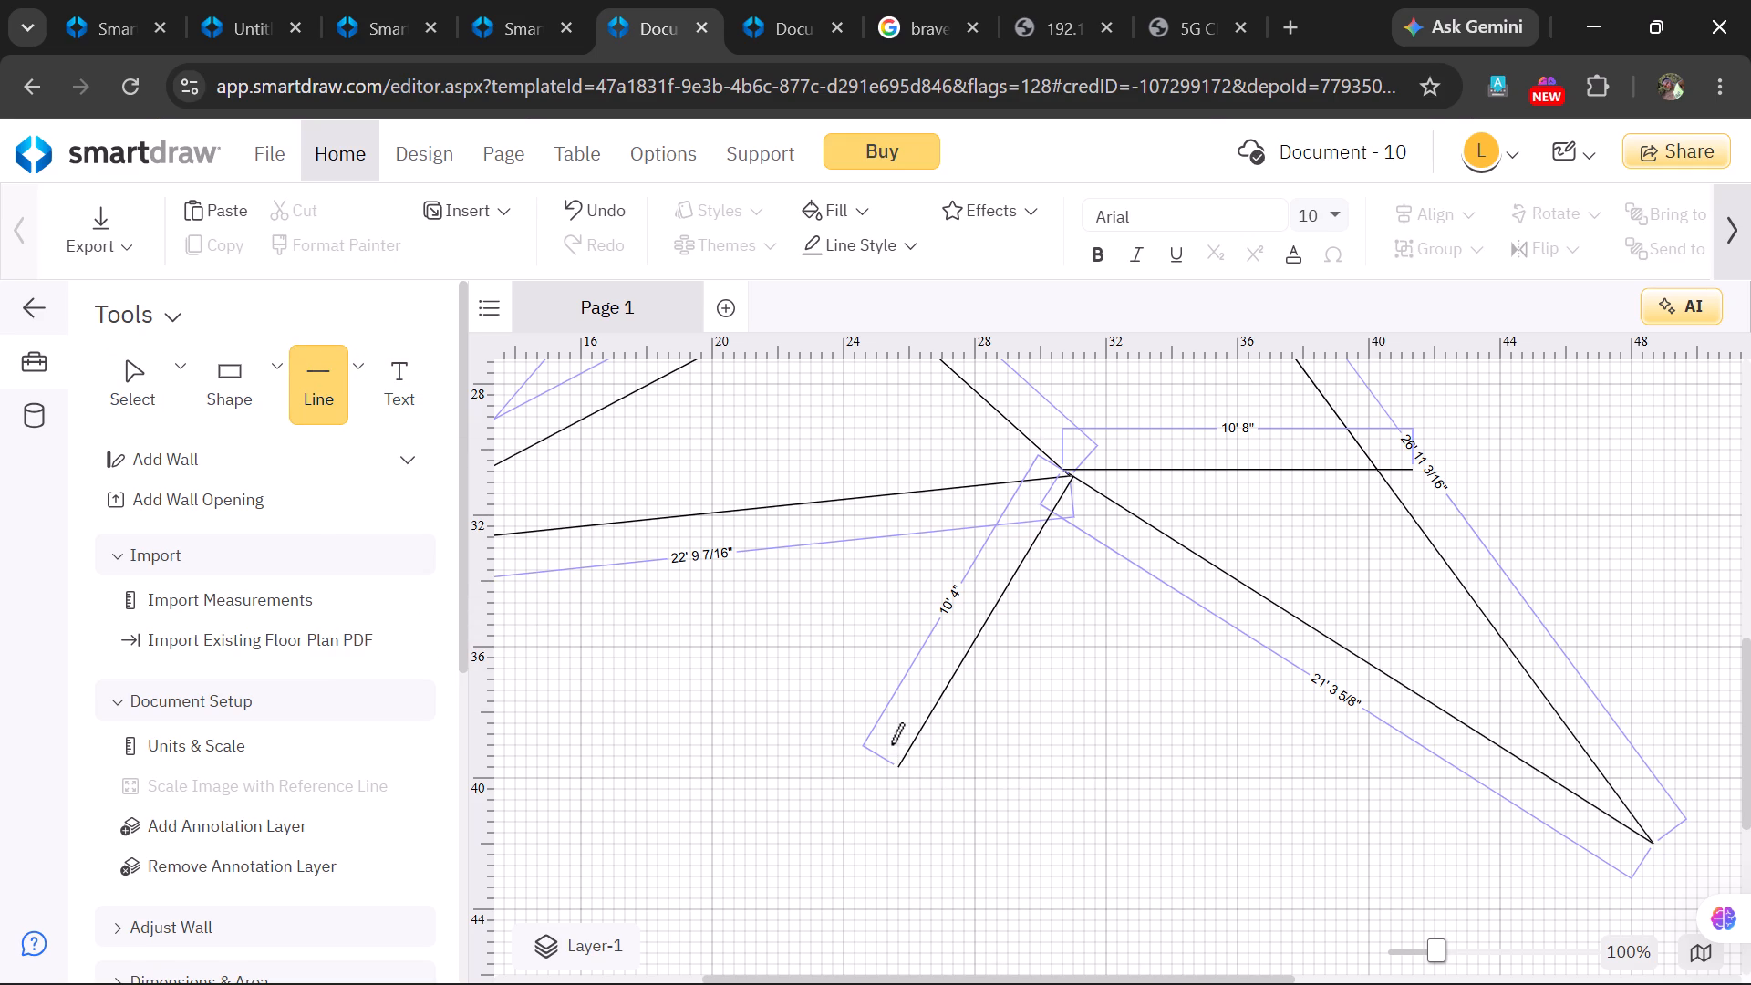
drag(898, 763, 1350, 689)
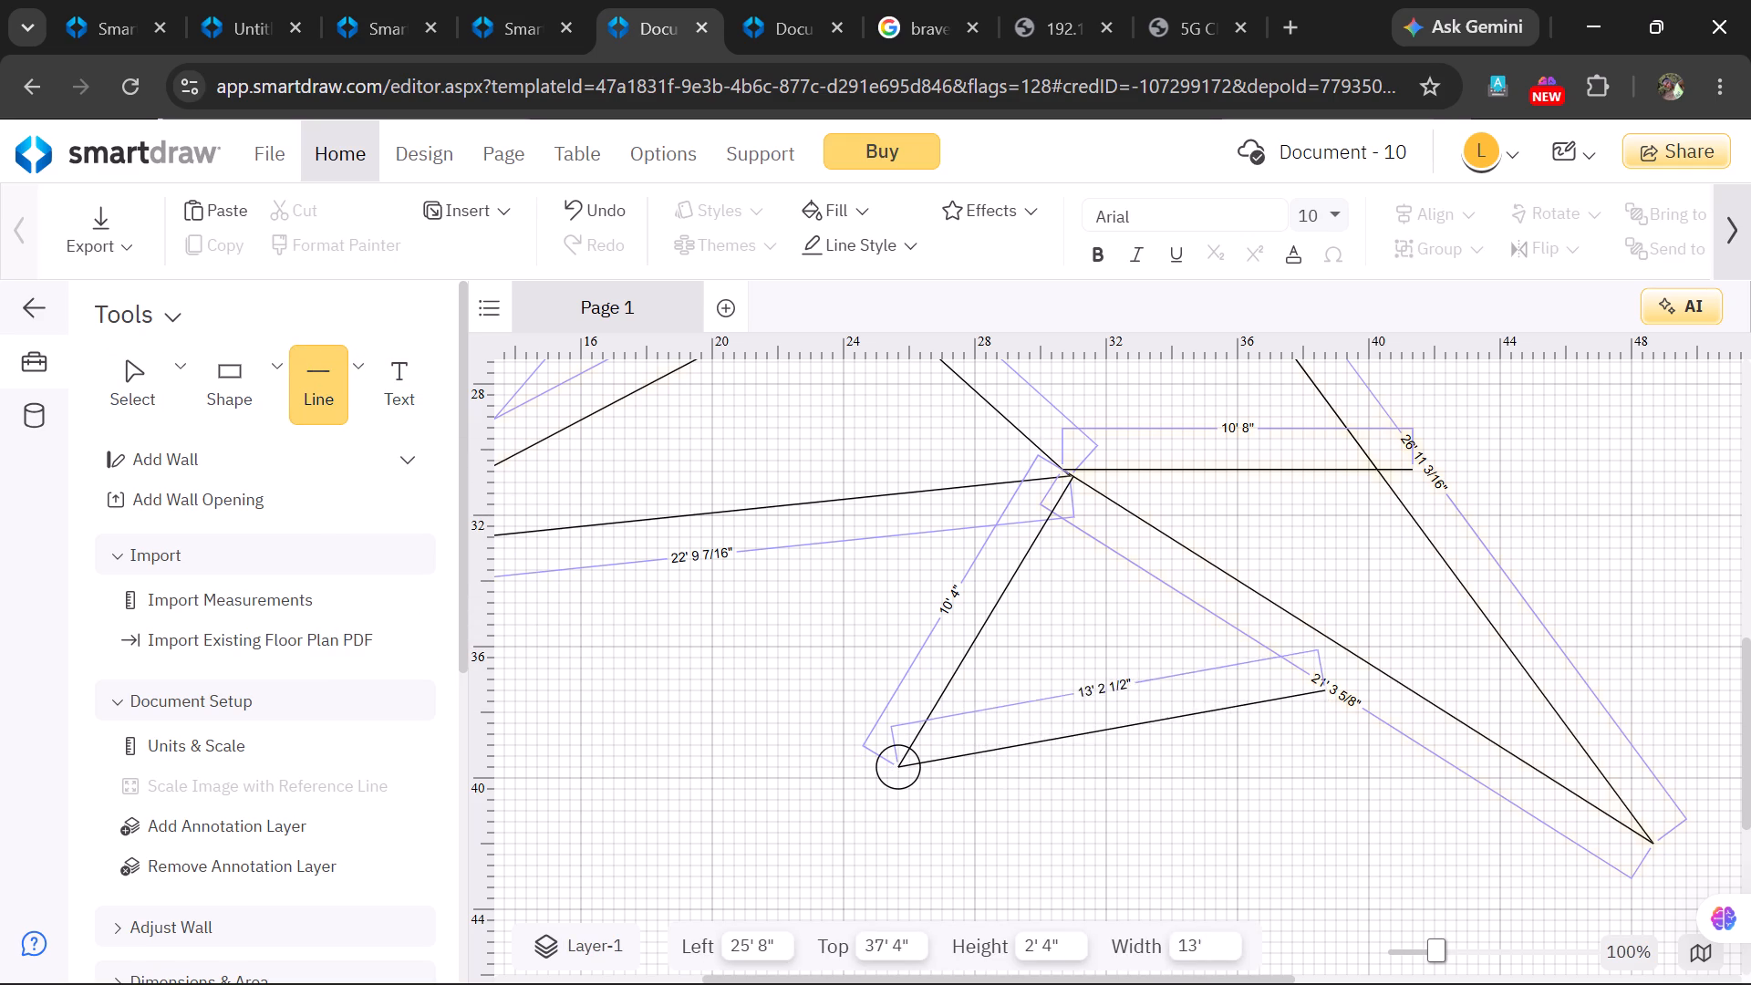
drag(1350, 689, 1630, 827)
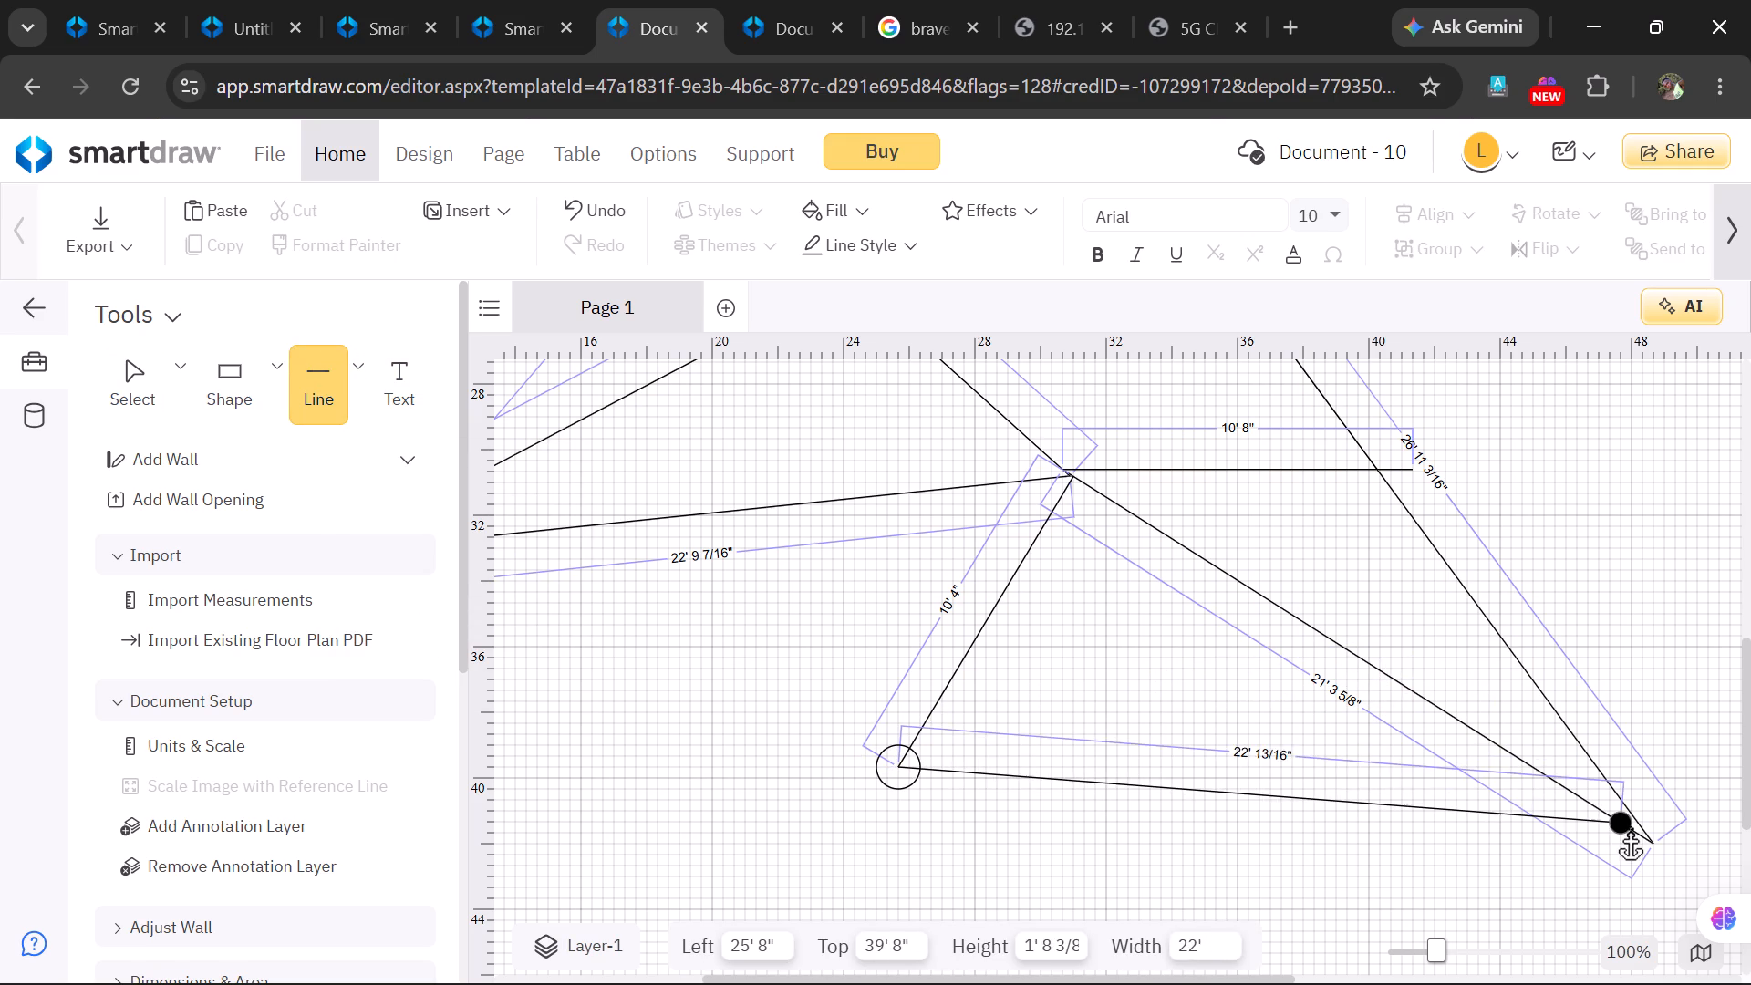
drag(1630, 827, 1646, 831)
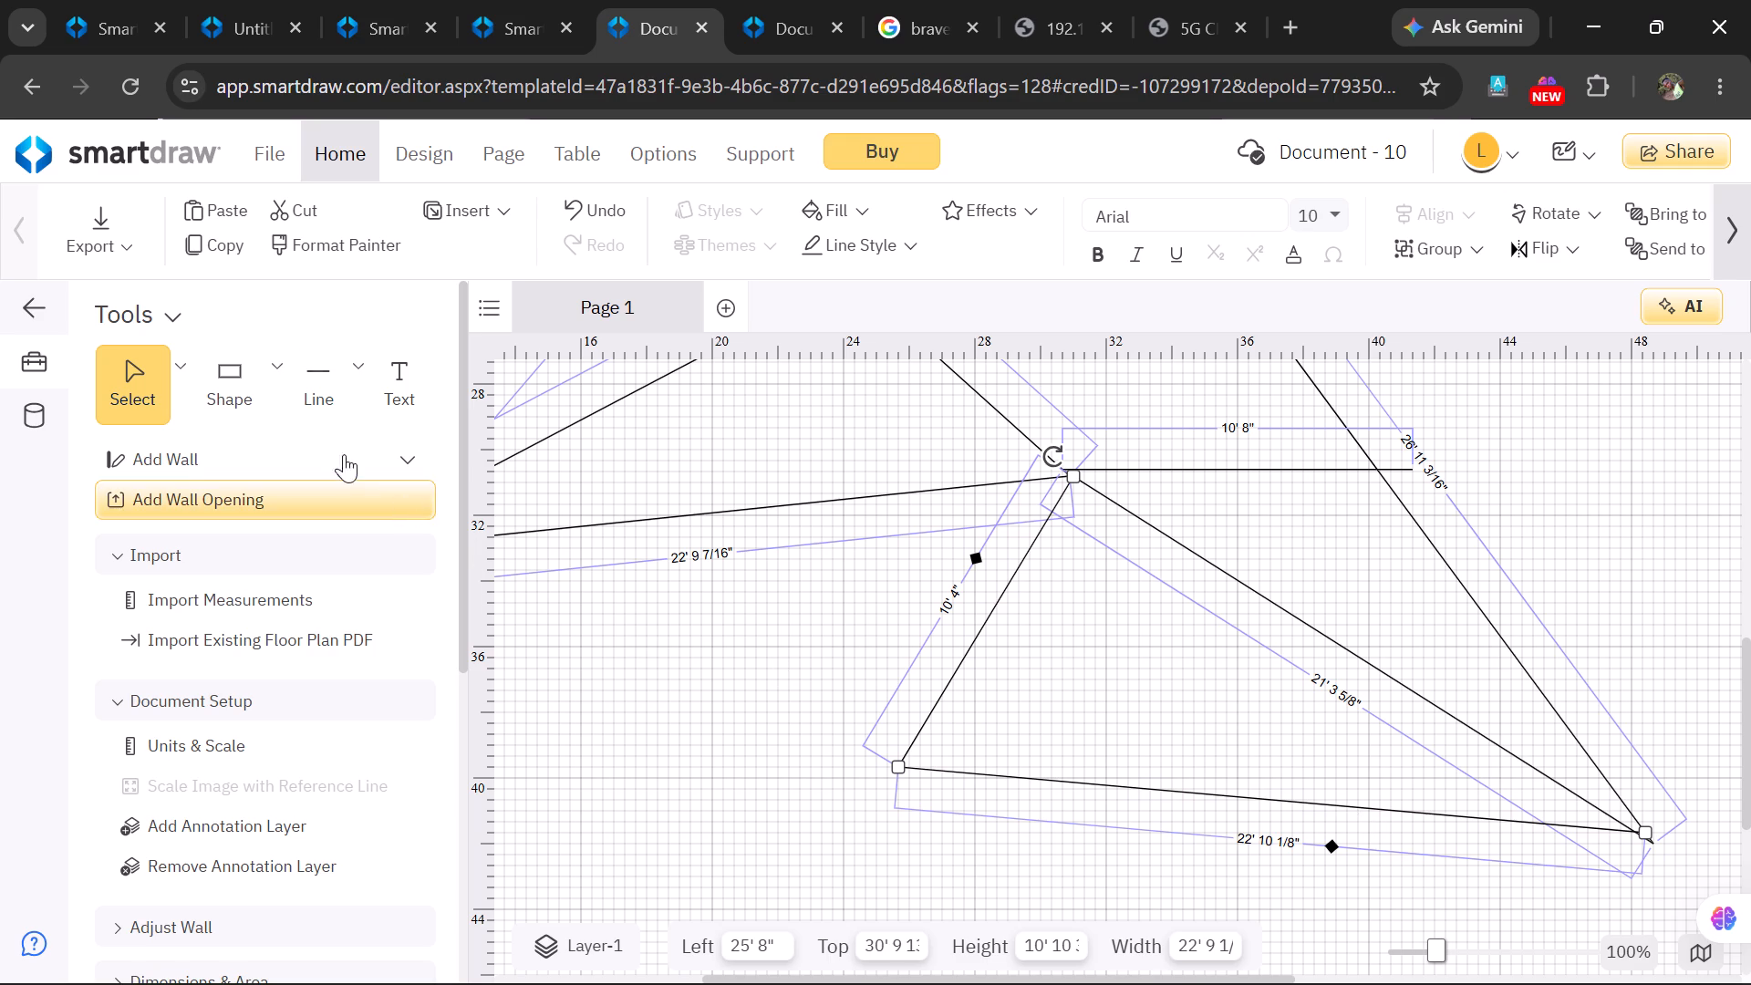
click(826, 758)
click(908, 770)
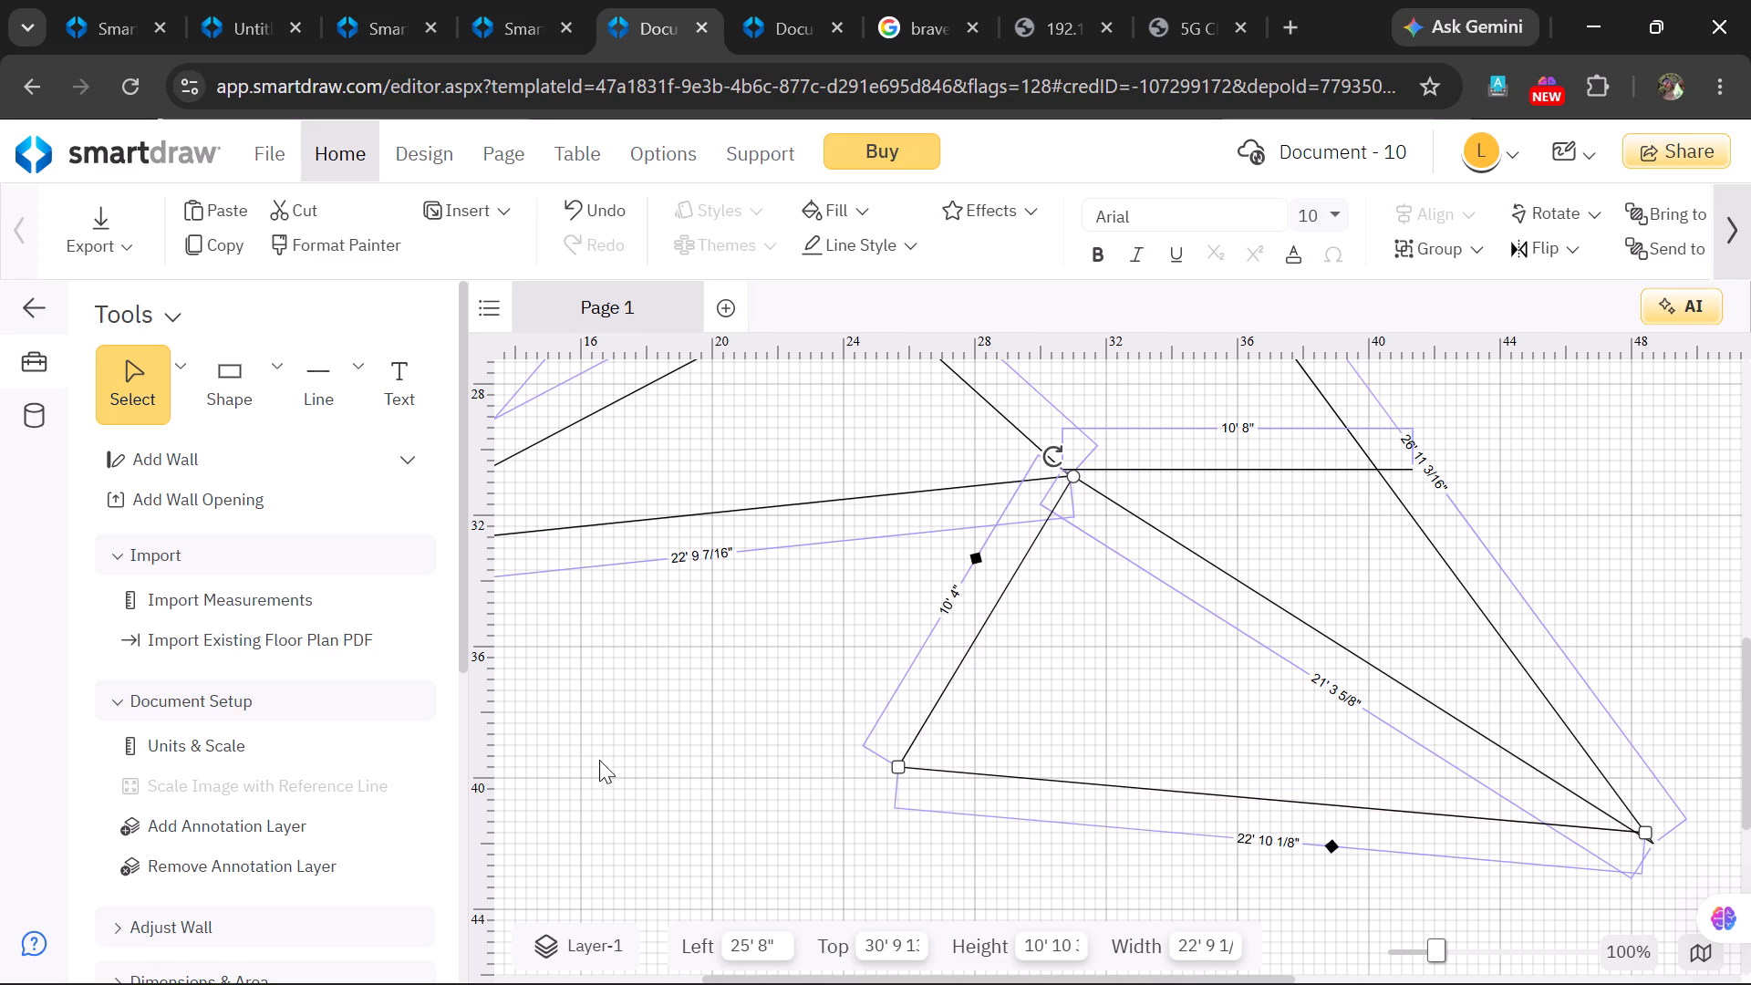
Draw a straight line about 18' 4 15/16" long from the 26' 11 3/16" line's upper end, rightward and slightly down.
click(346, 391)
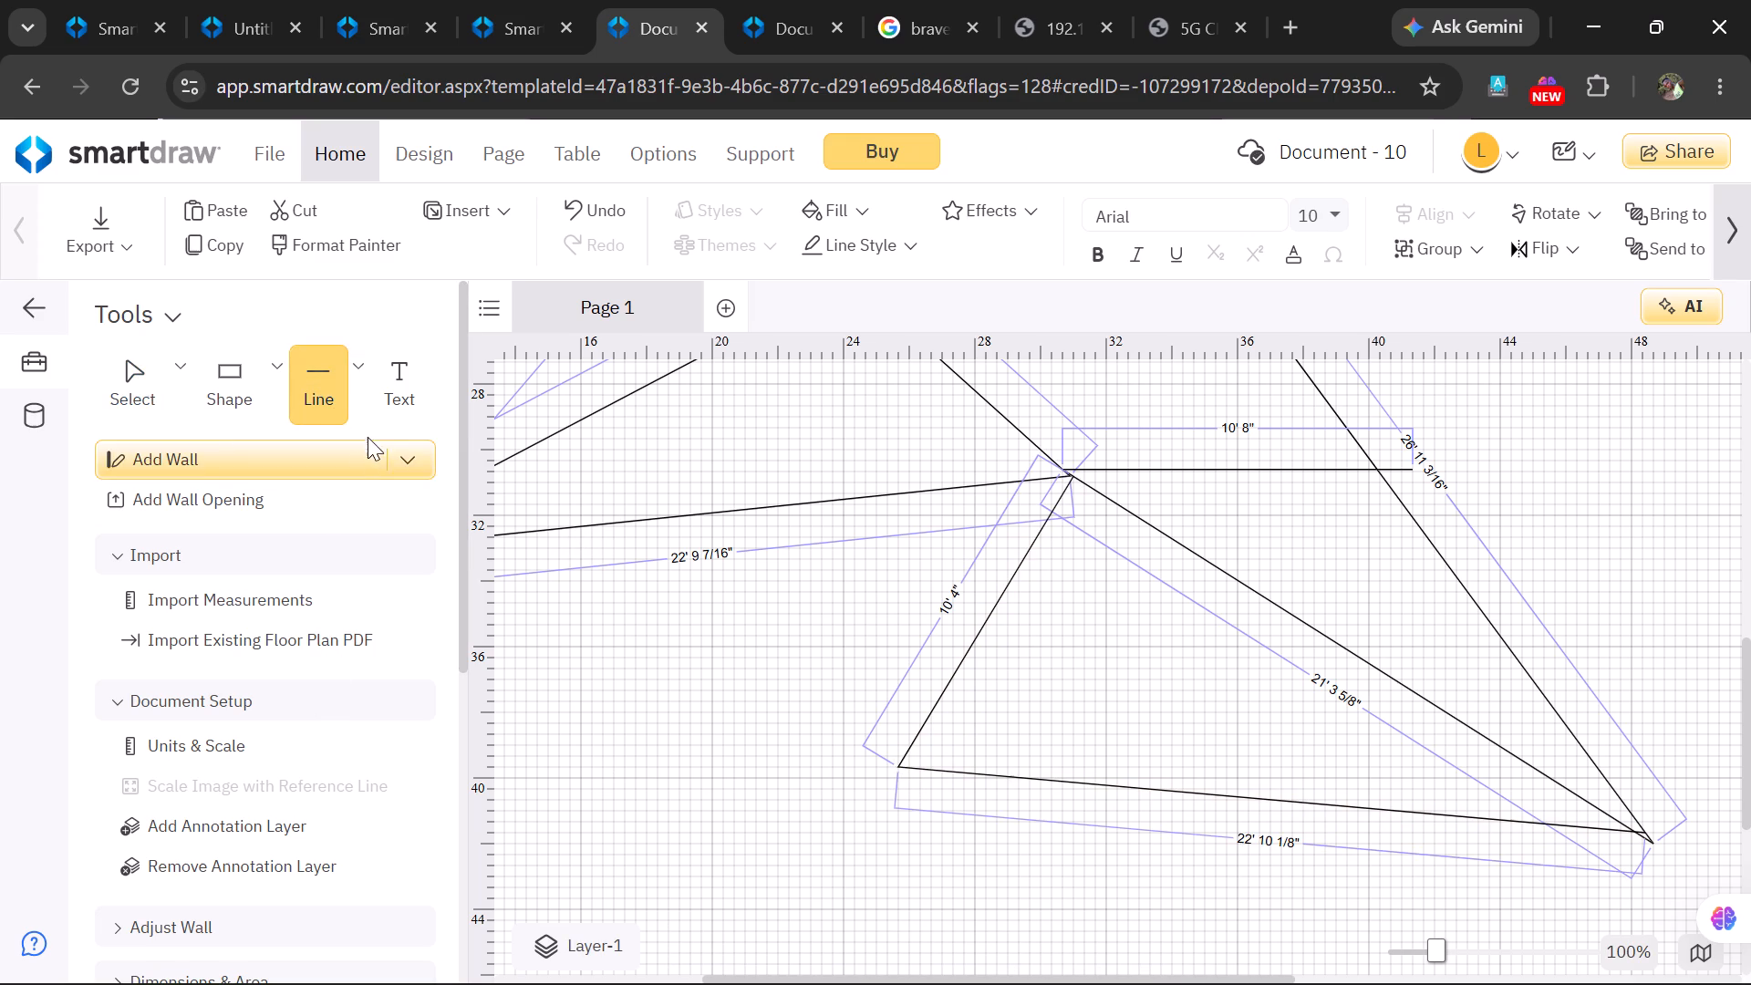
click(358, 401)
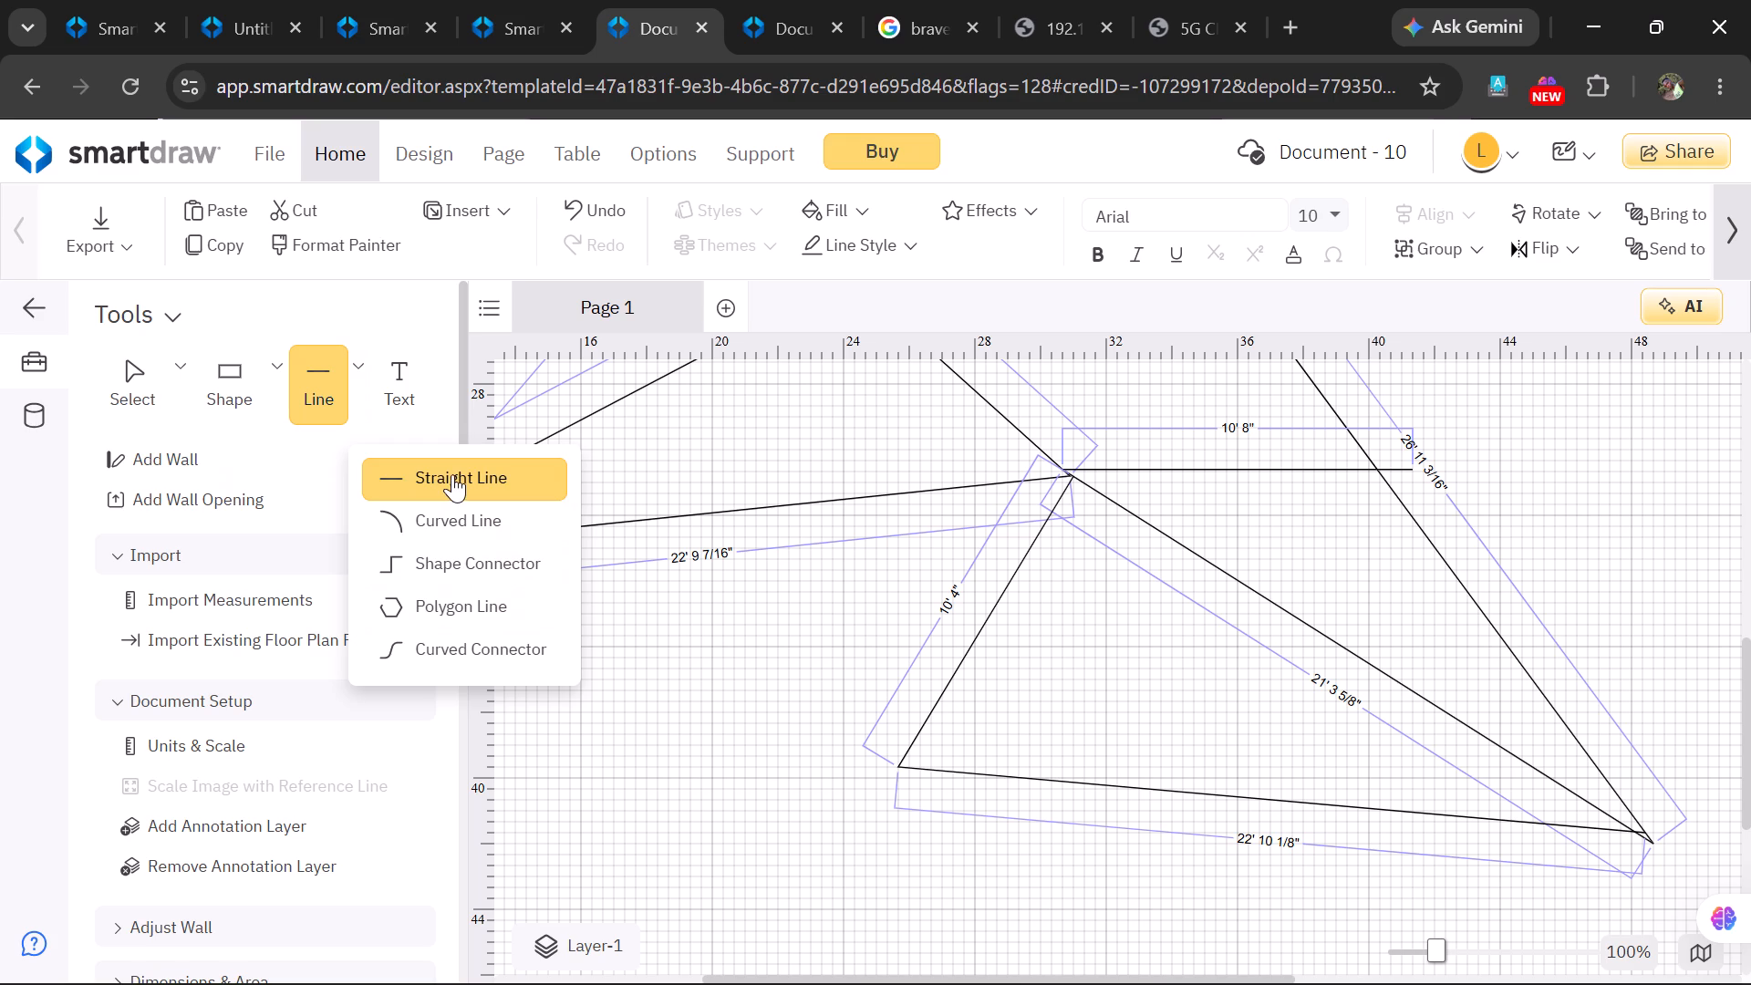
click(452, 472)
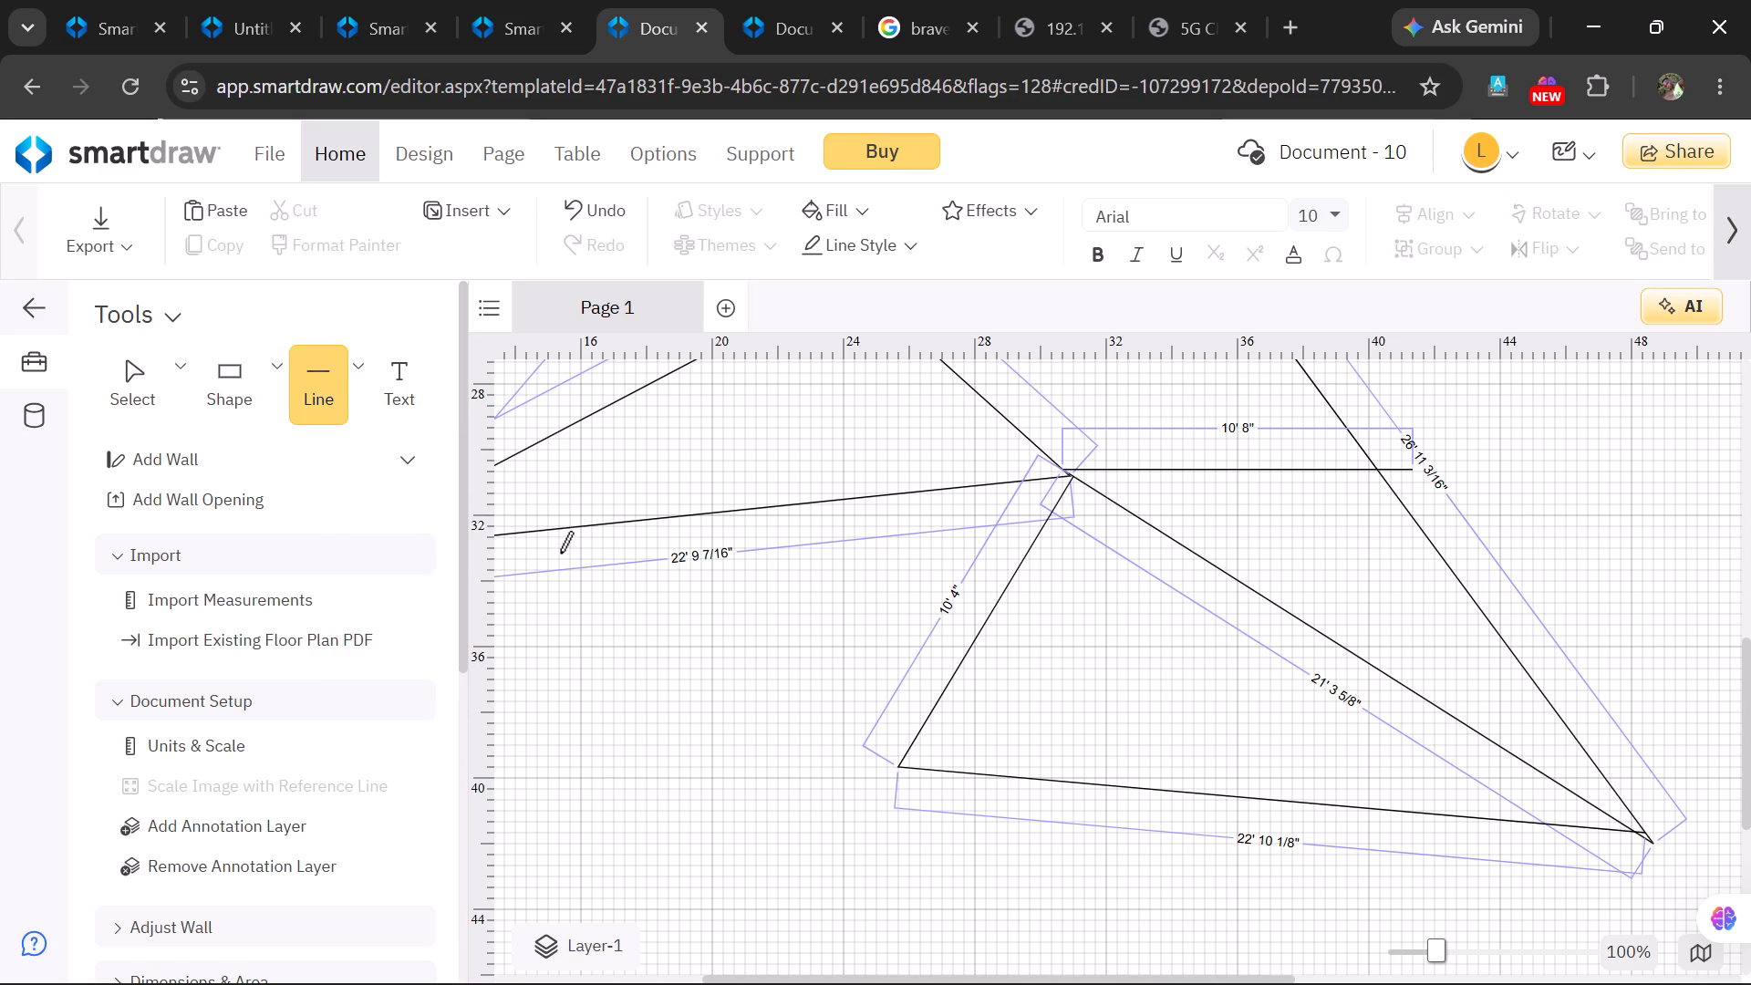
scroll(745, 599, up, 2)
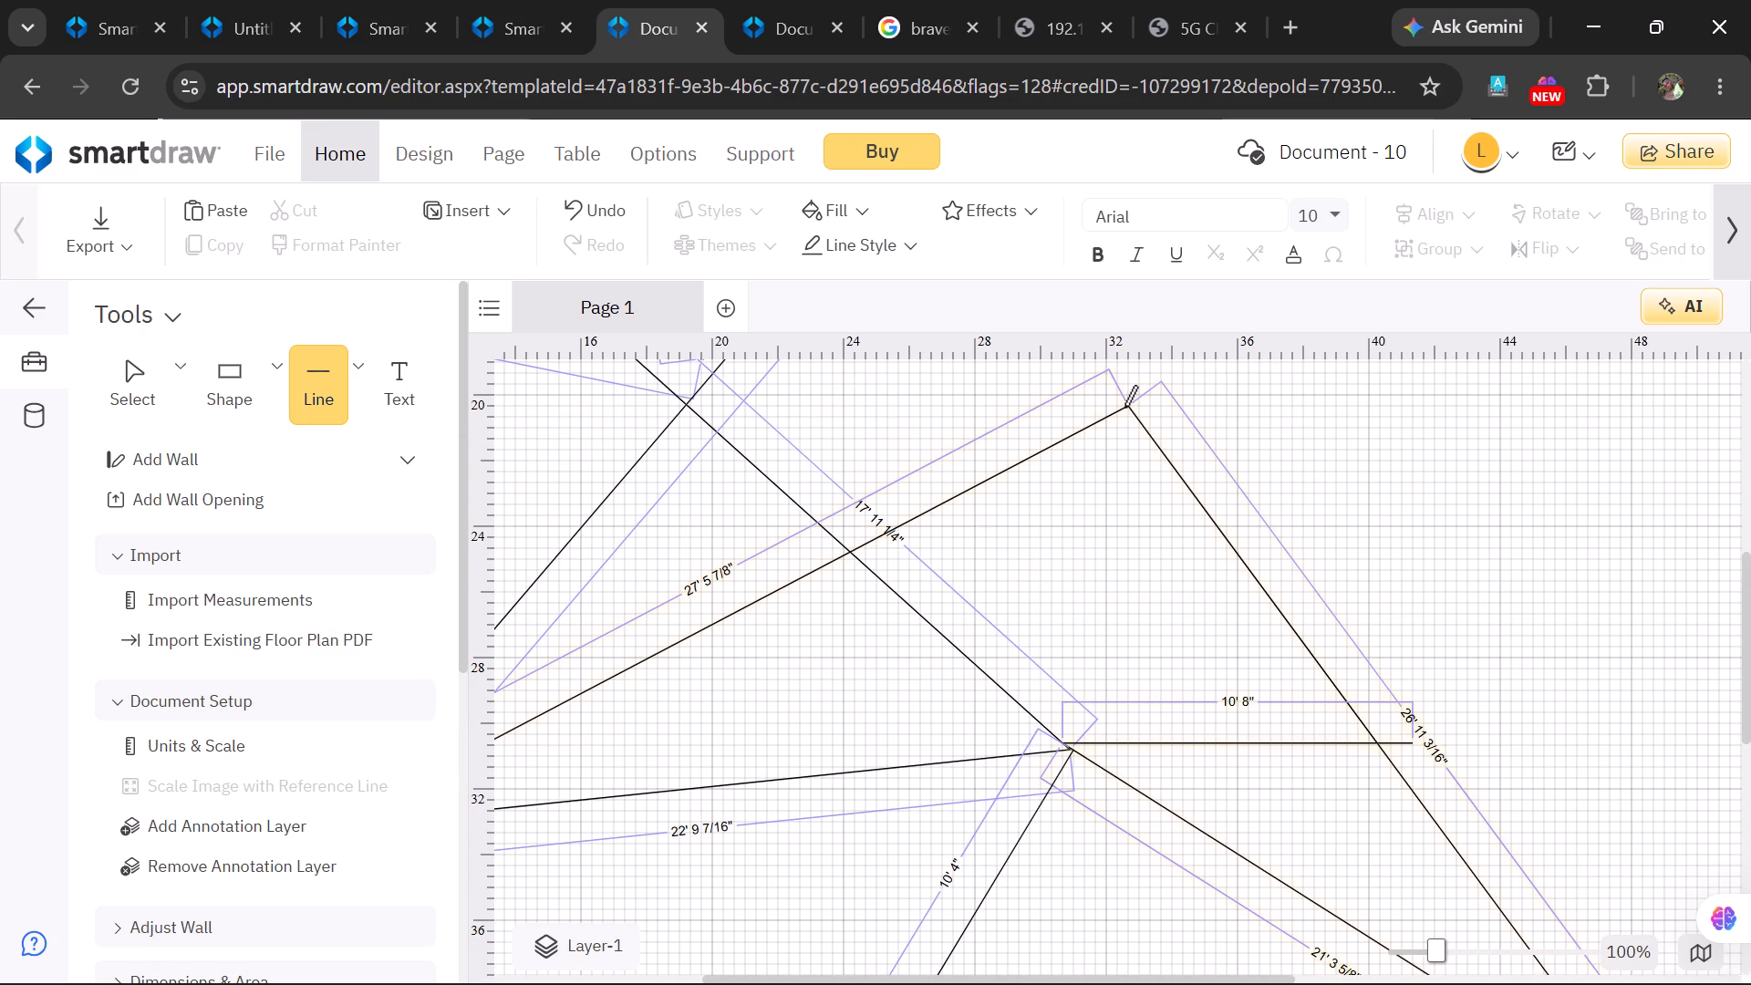
drag(1126, 406, 1725, 464)
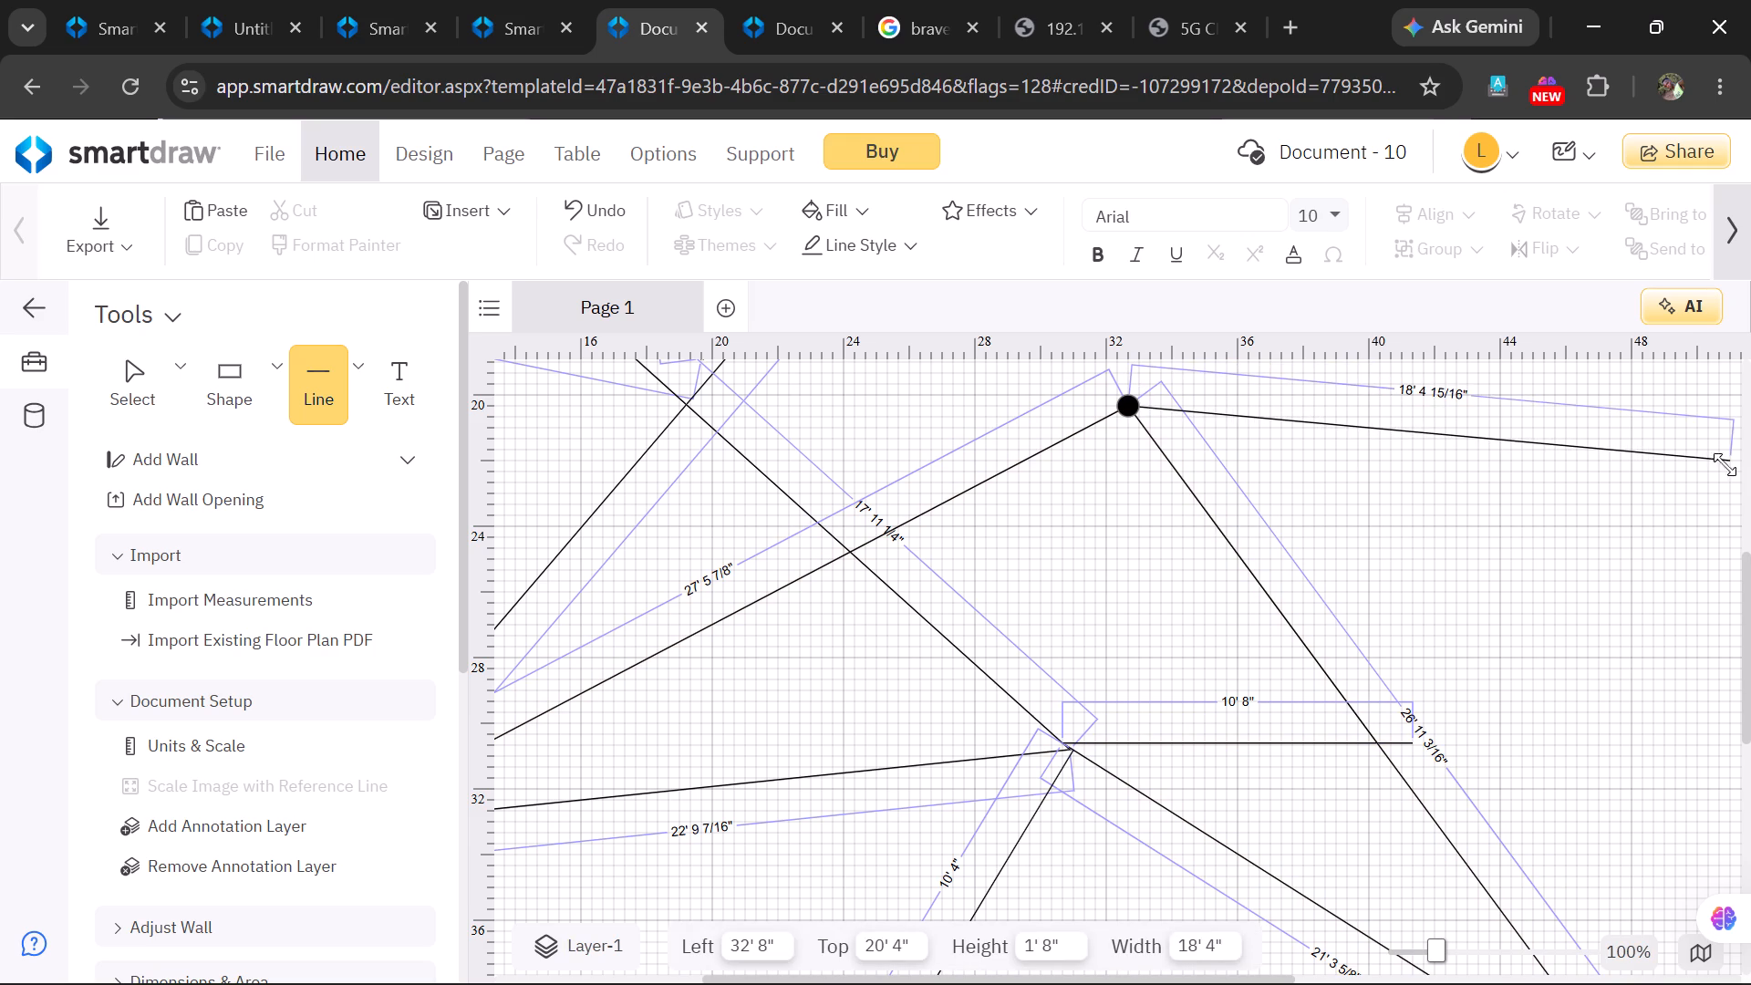
Draw a steep straight line about 32' 2 1/16" long downward from the 18' 4 15/16" line's right end, slanting slightly left.
click(316, 420)
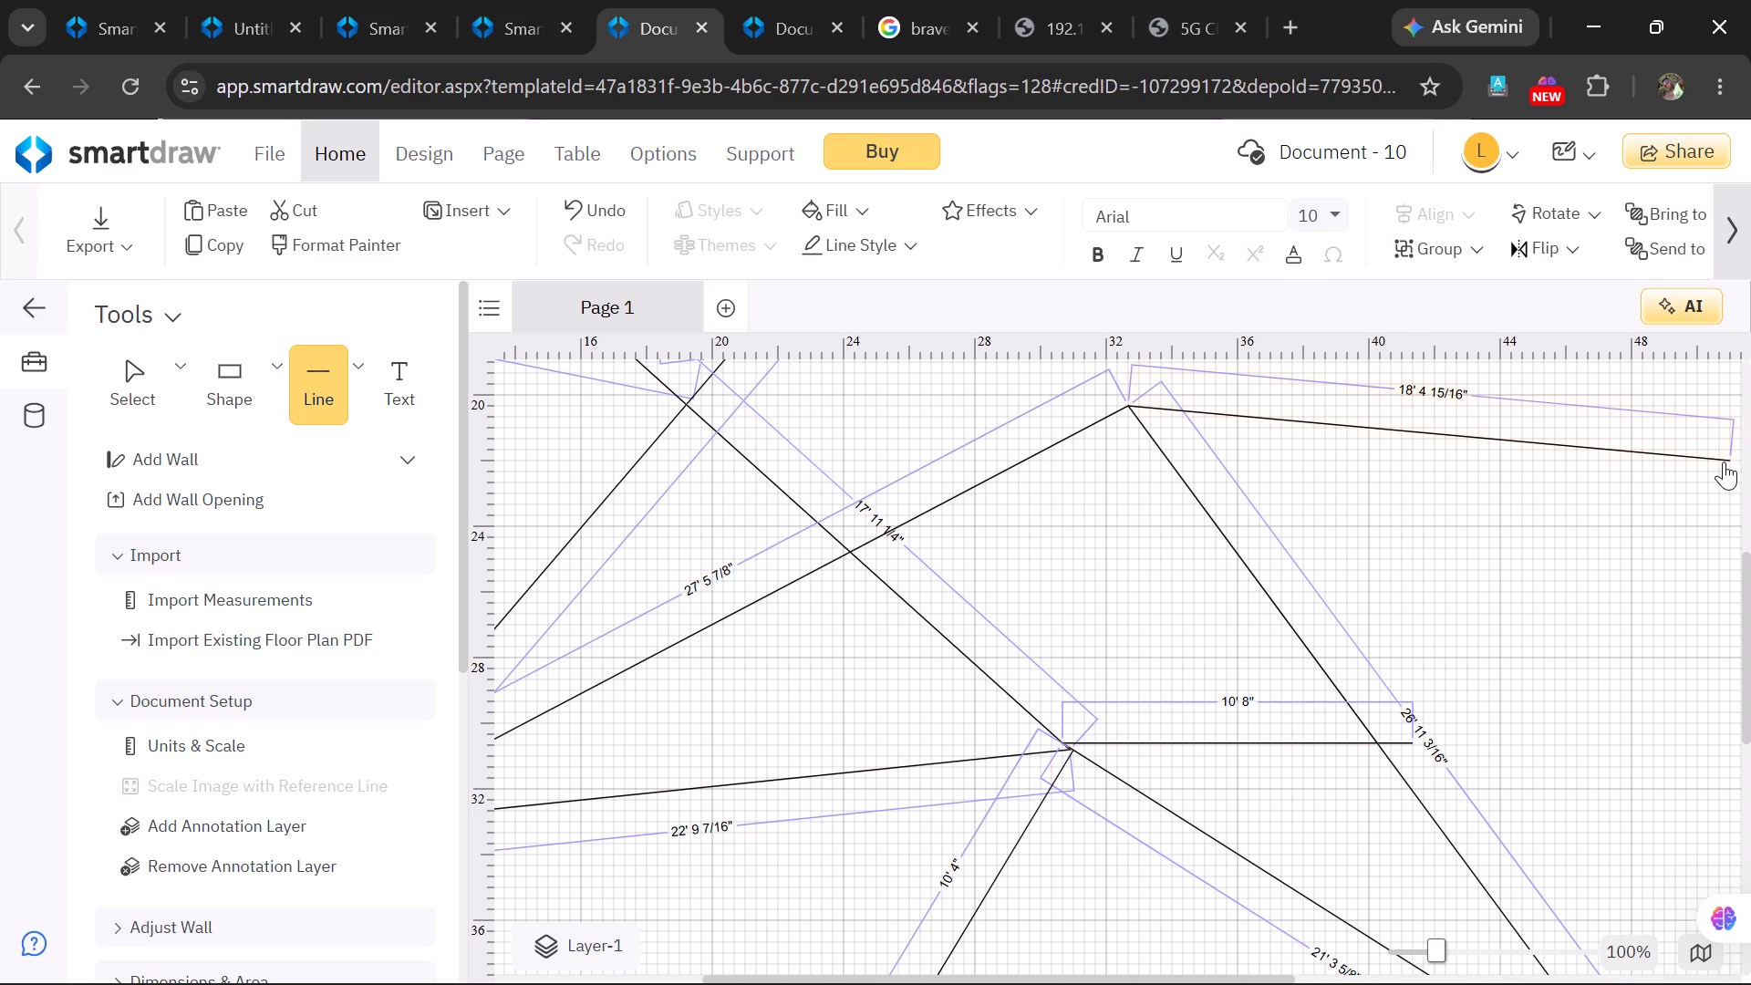
drag(1724, 458, 1700, 578)
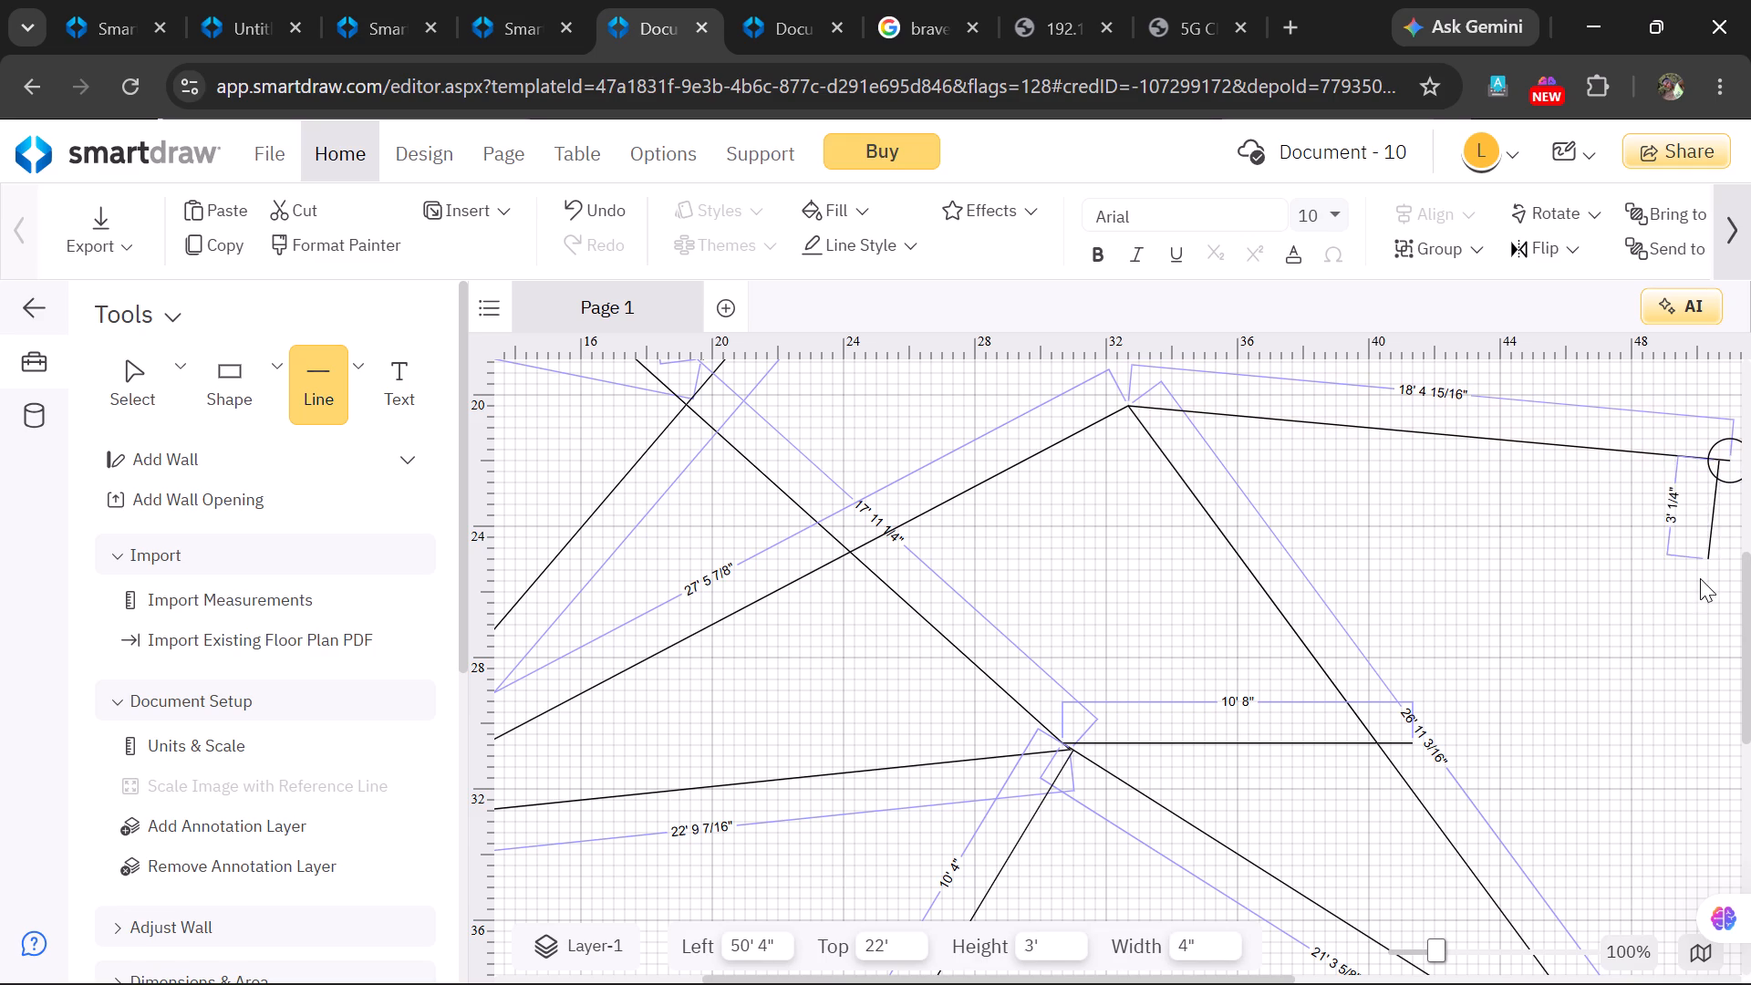
drag(1700, 578, 1611, 984)
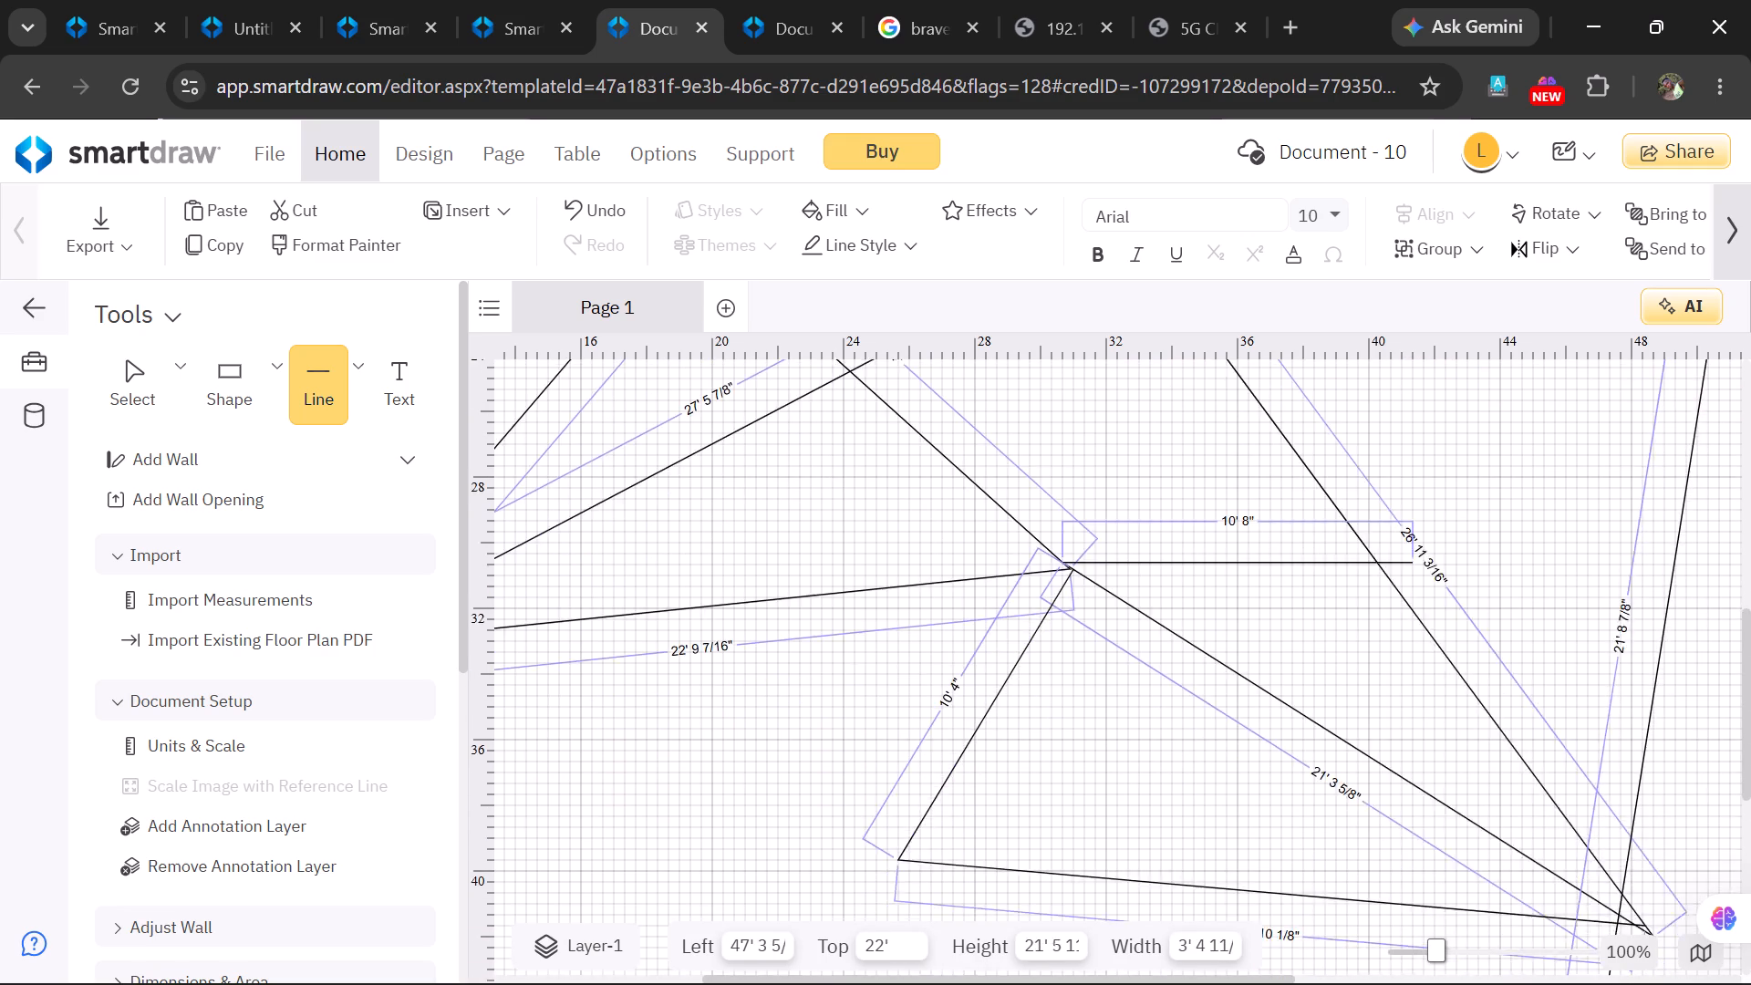
drag(1611, 984, 1604, 971)
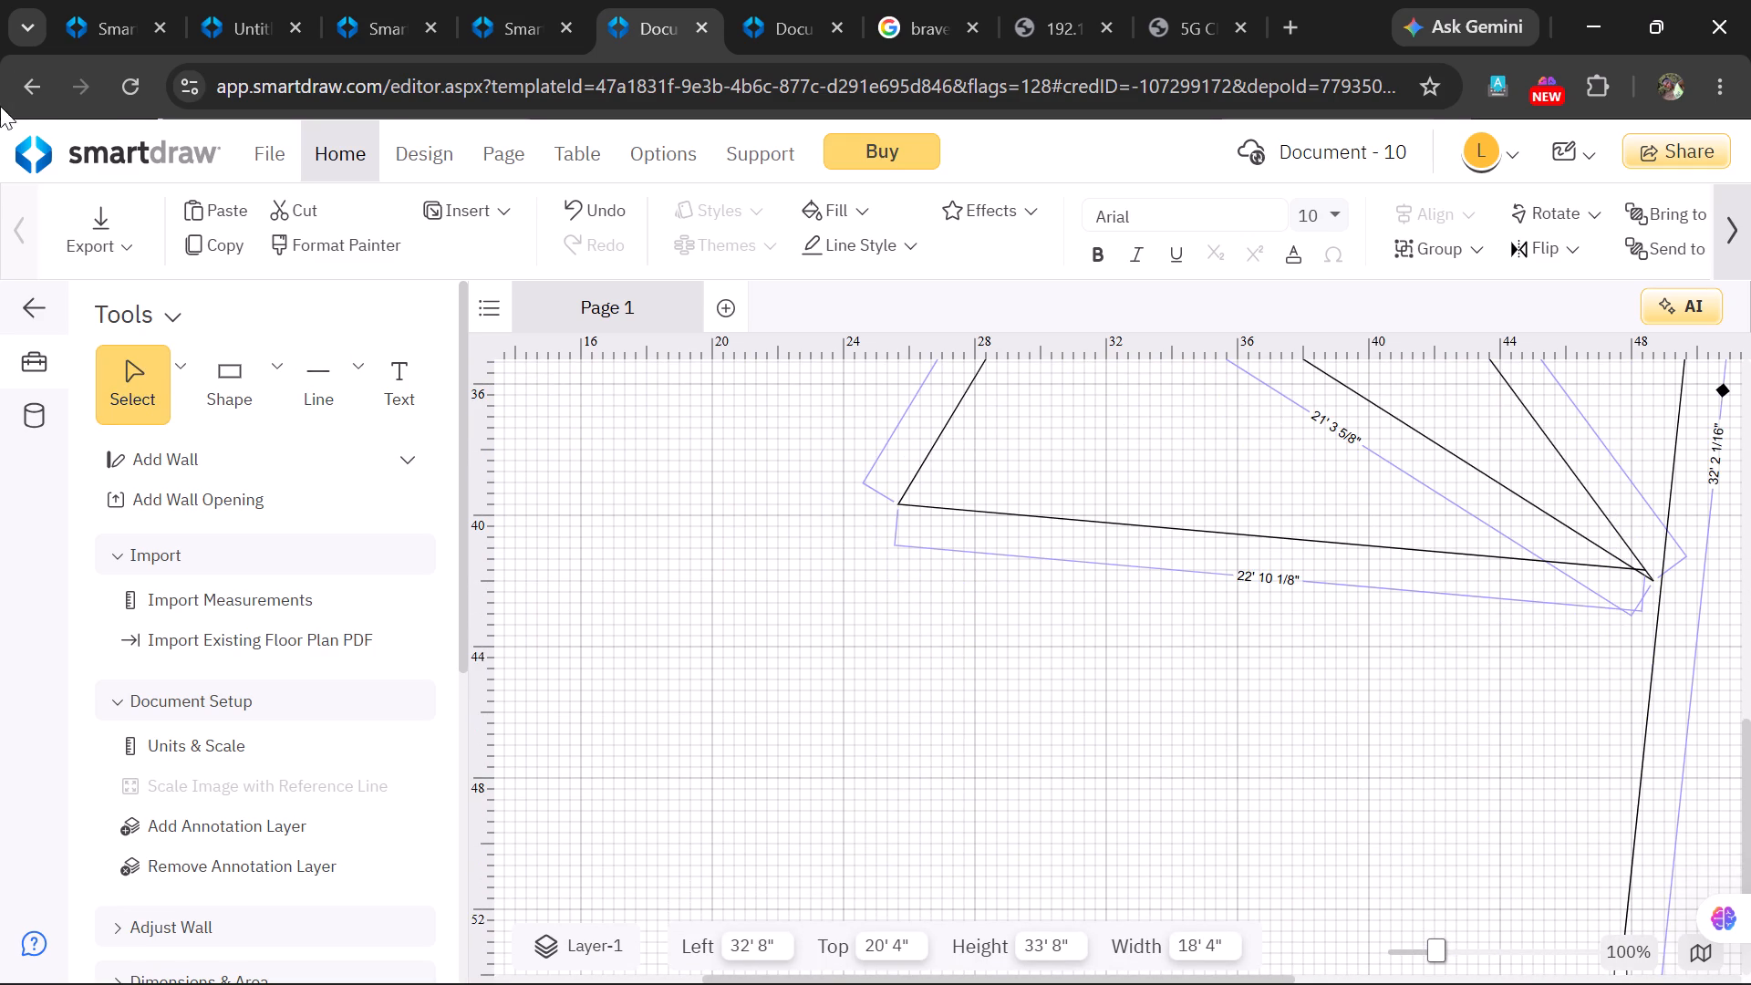
Draw a straight line about 25' 8 1/16" long from the 10' 4" line's lower end down to the 32' 2 1/16" line.
click(352, 384)
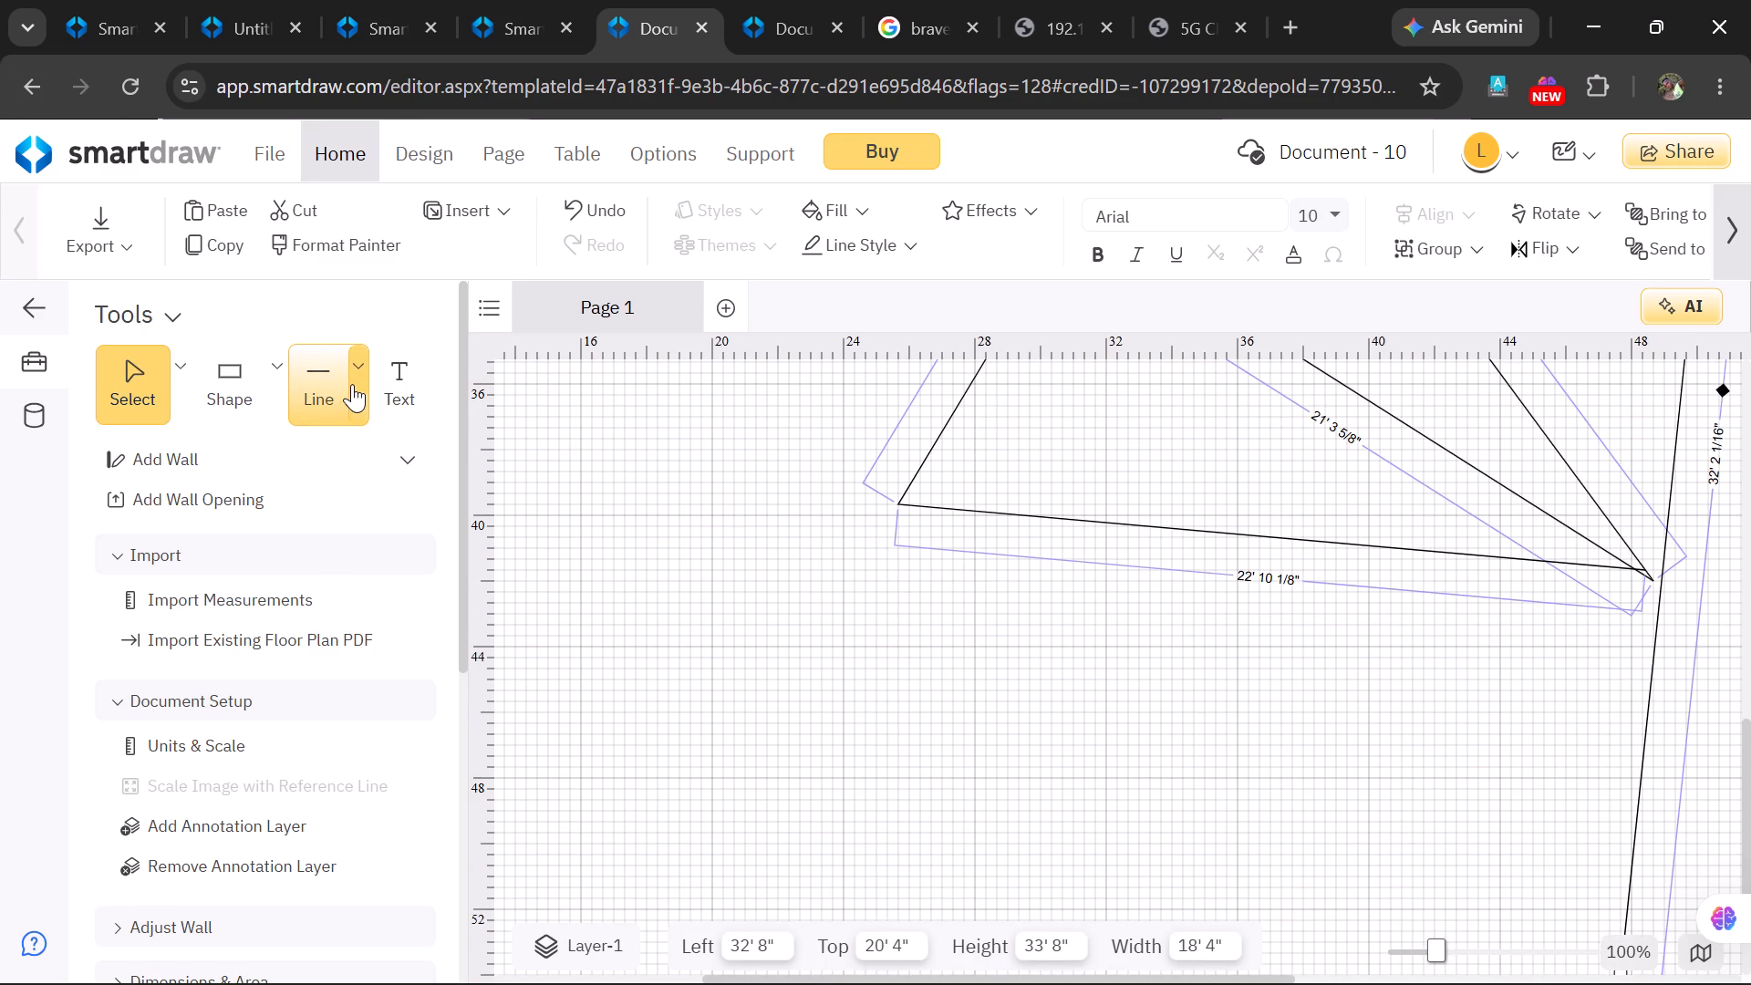
click(917, 518)
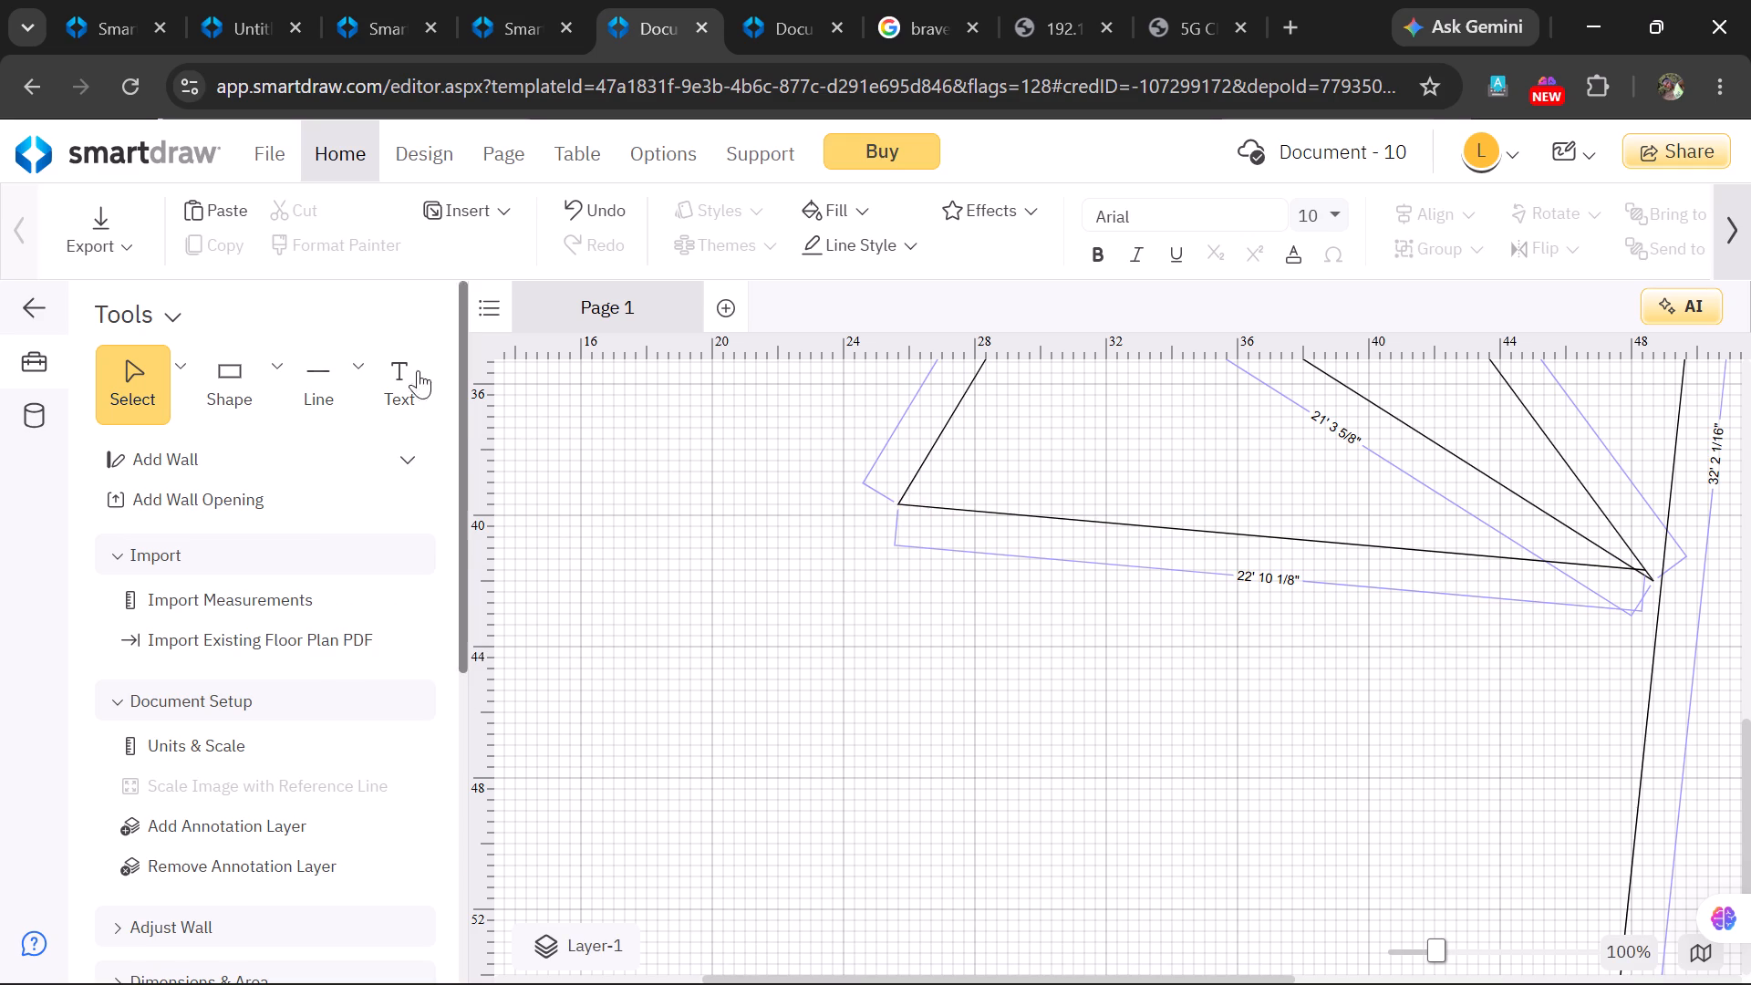
click(352, 378)
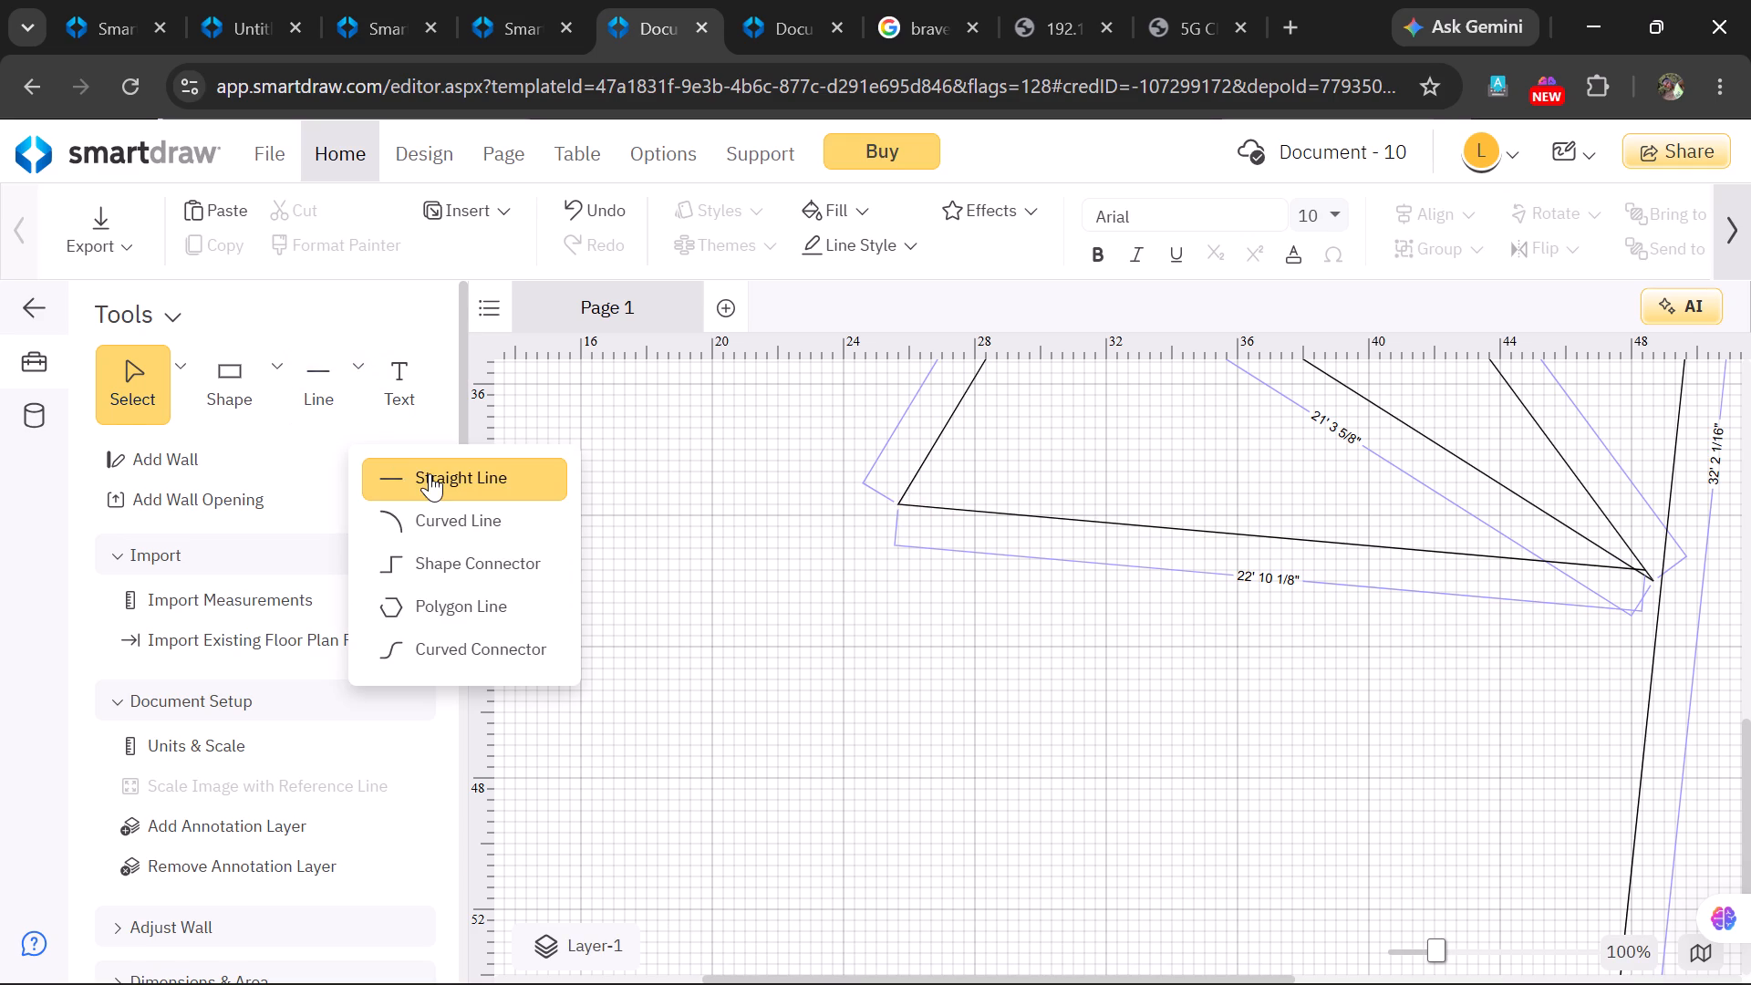
click(430, 474)
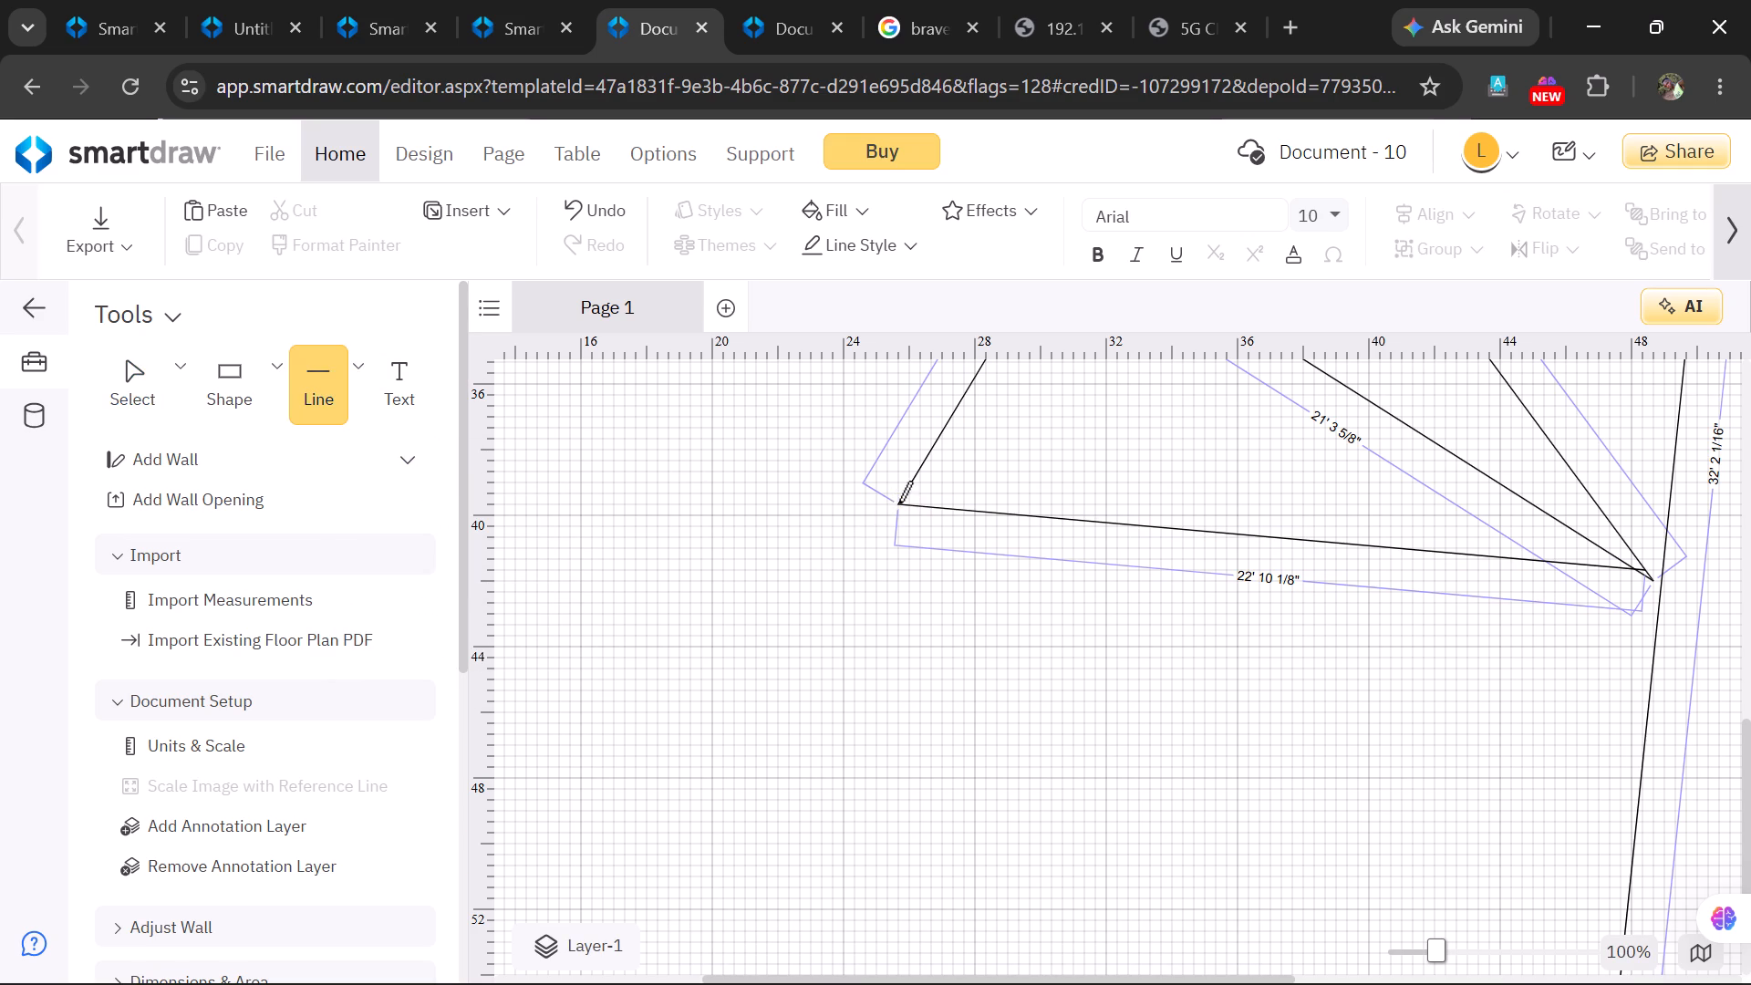
drag(898, 503, 979, 550)
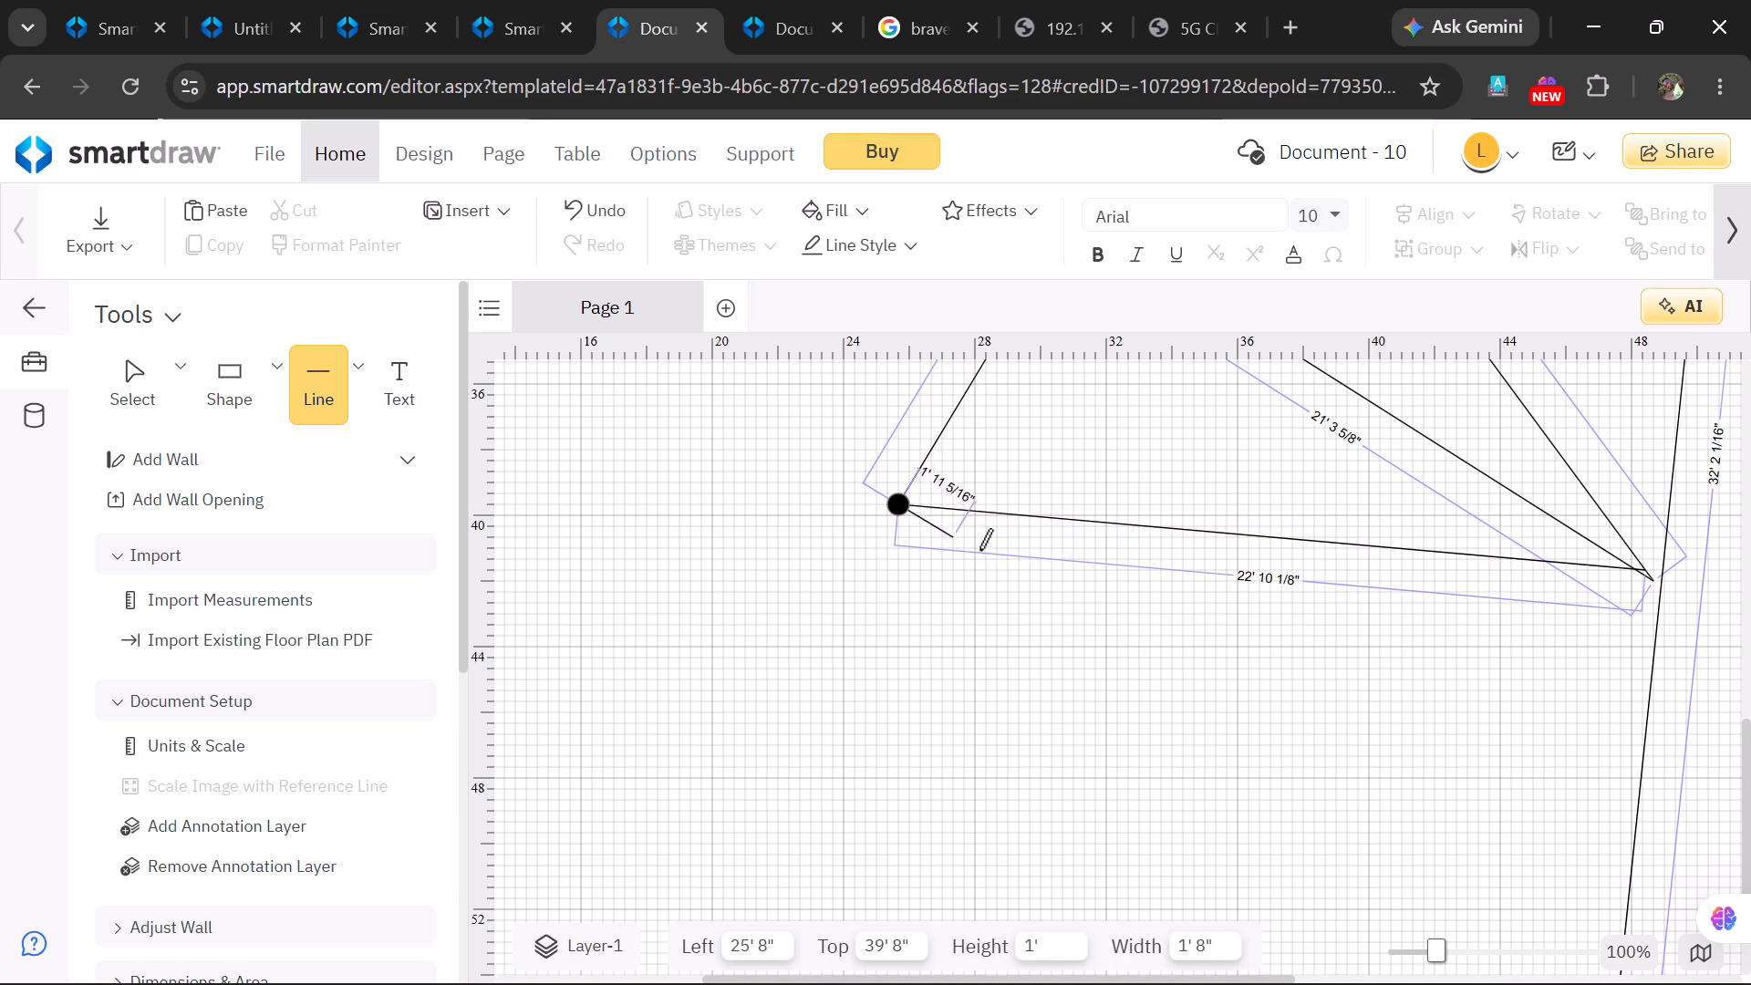
drag(979, 550, 1668, 938)
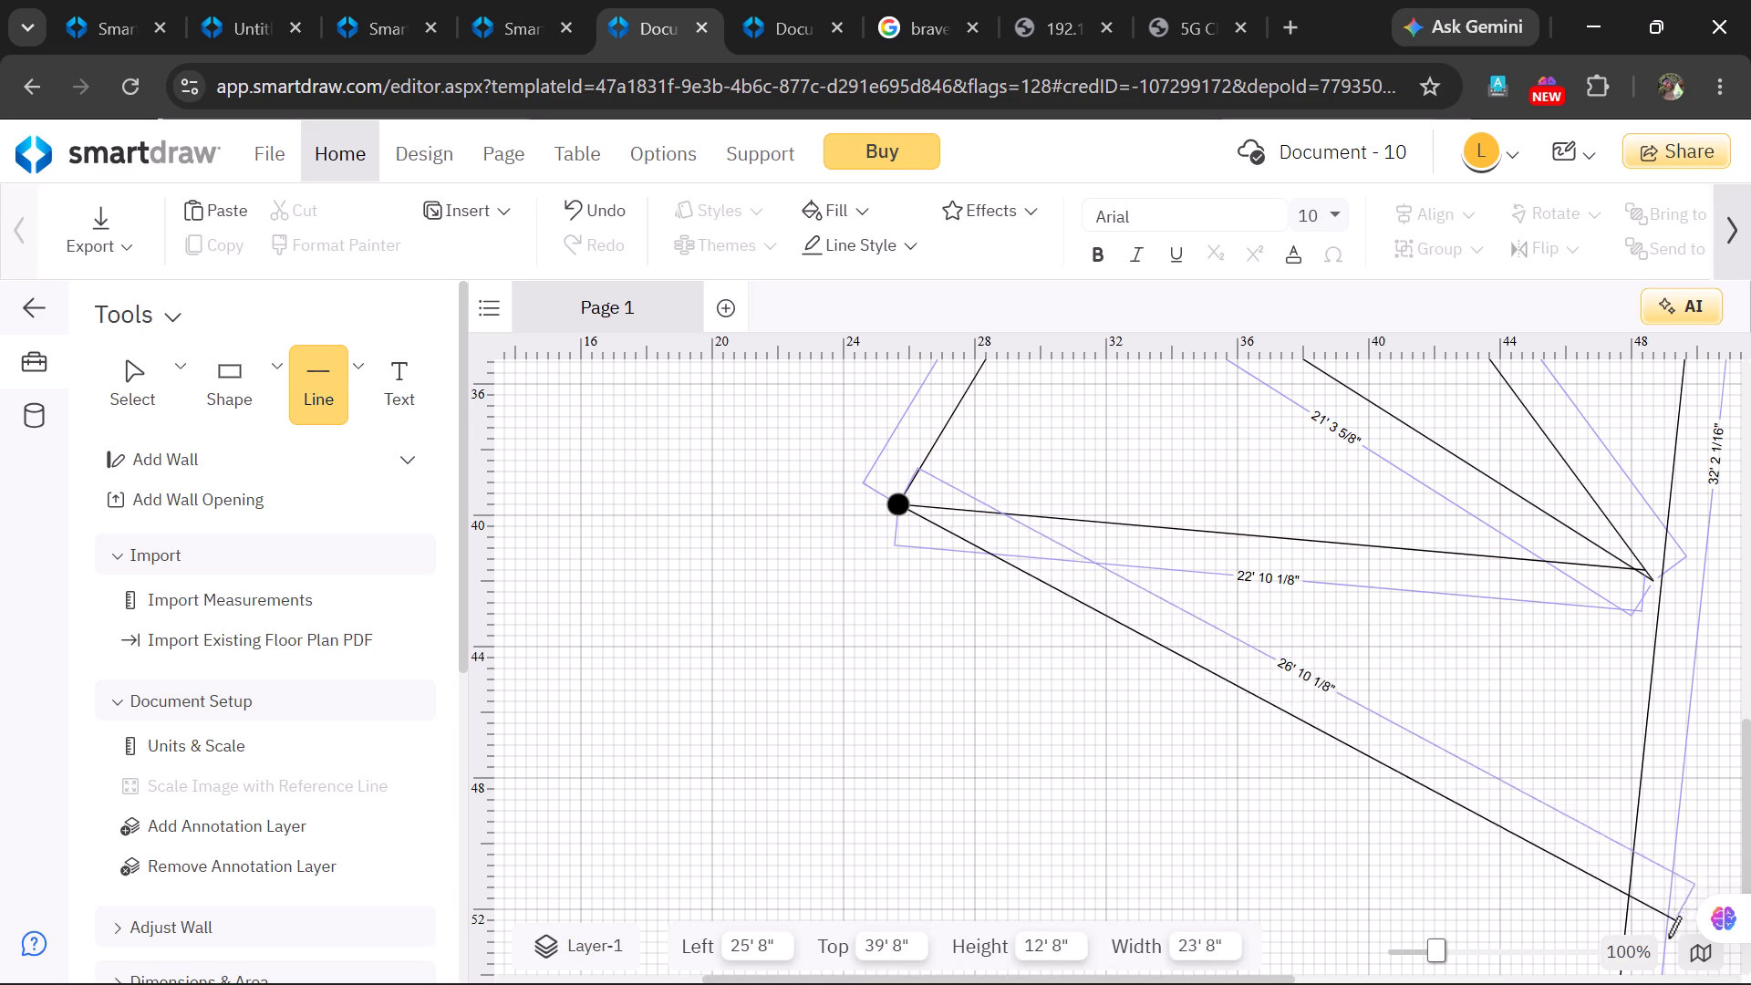
drag(1668, 938, 1614, 930)
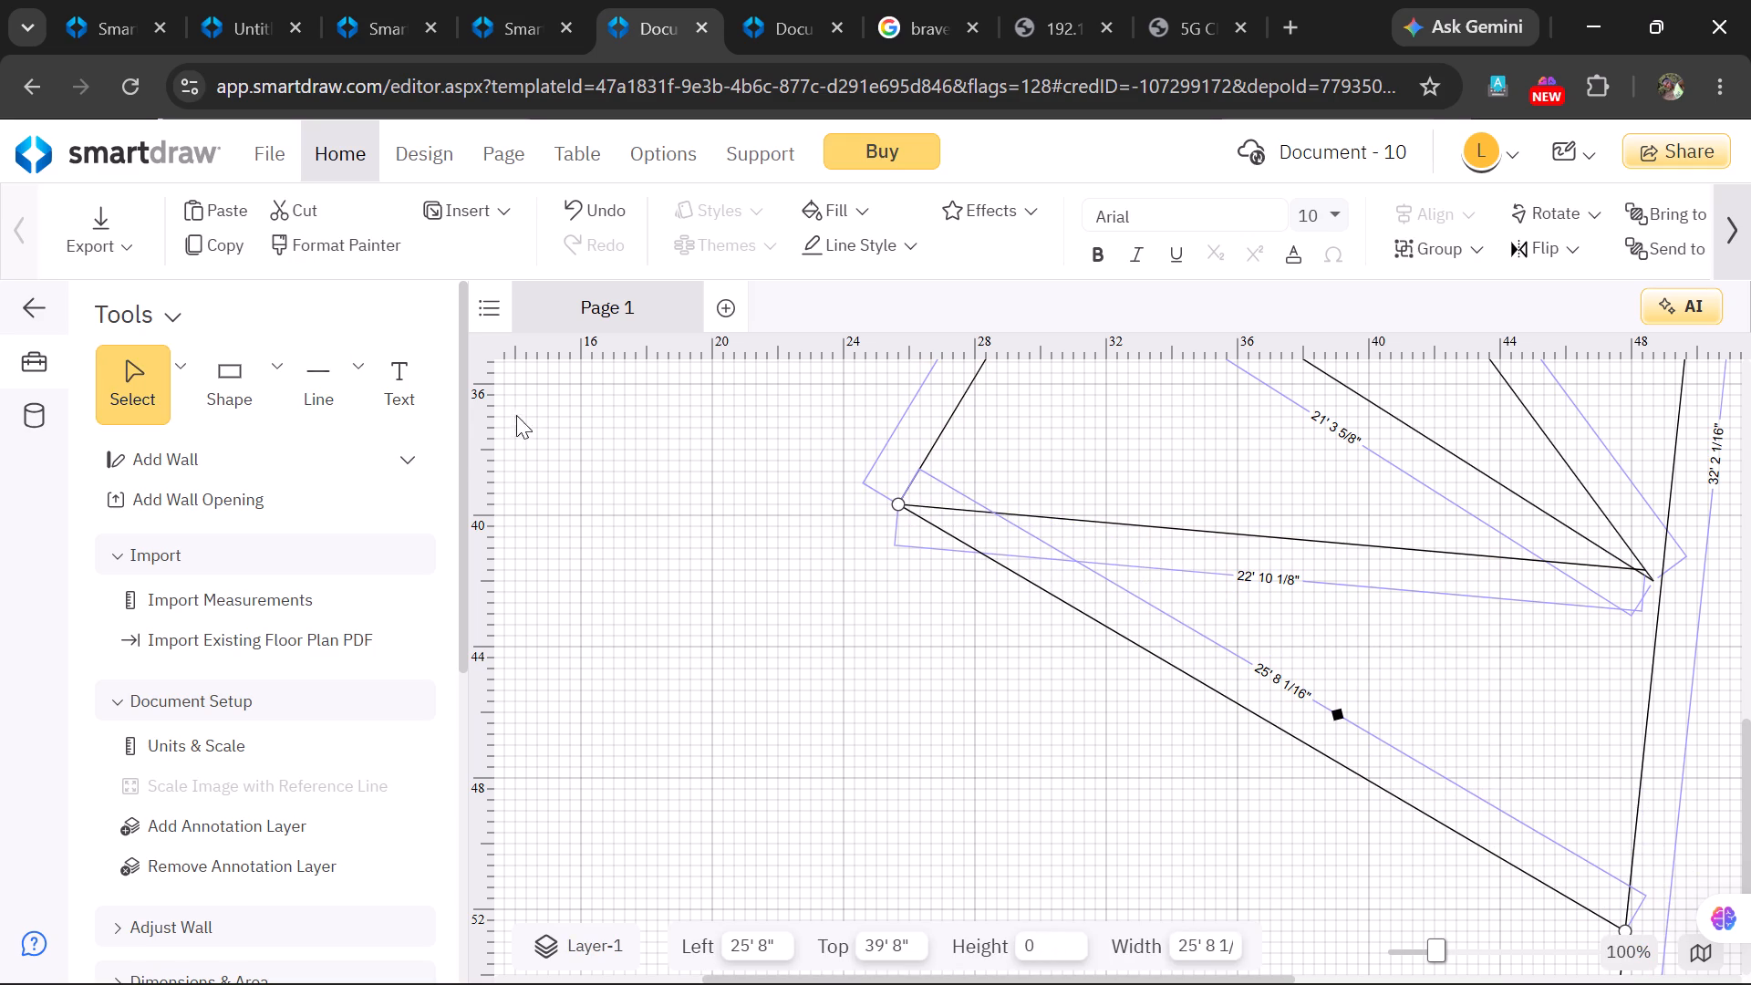
Draw a straight line about 24' 7 15/16" long from the 10' 4" line's lower end, rising rightward to the 32' 2 1/16" line.
click(360, 389)
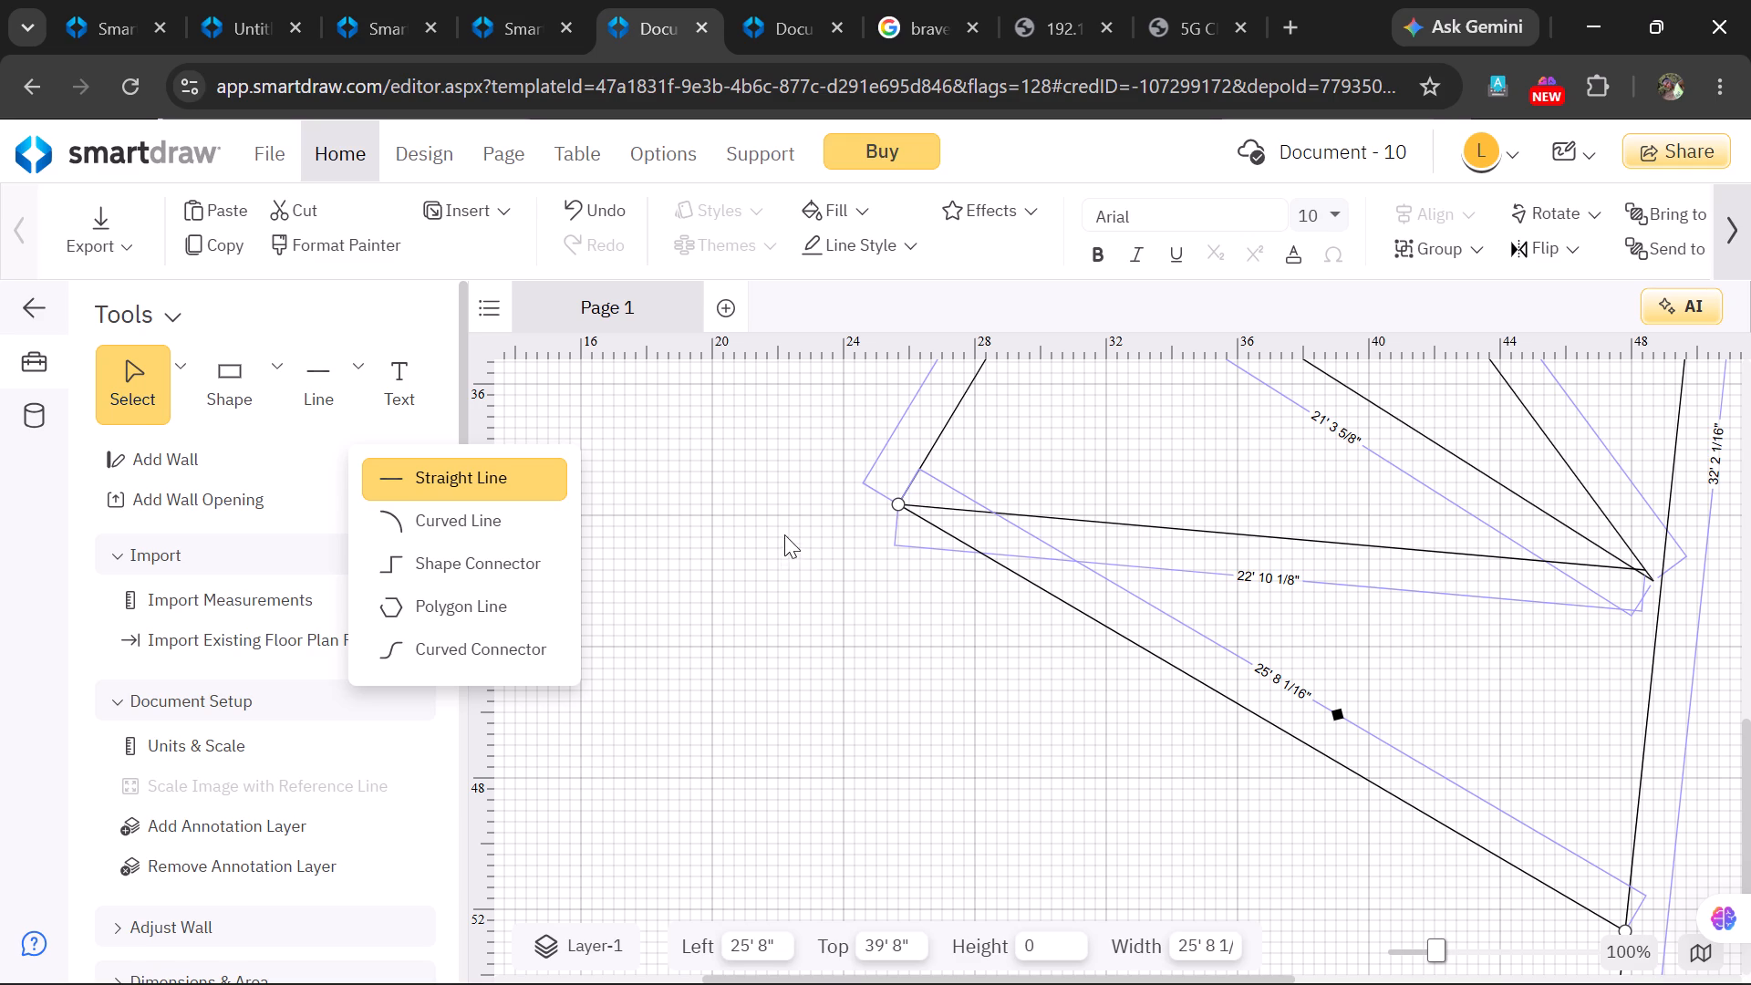
click(431, 471)
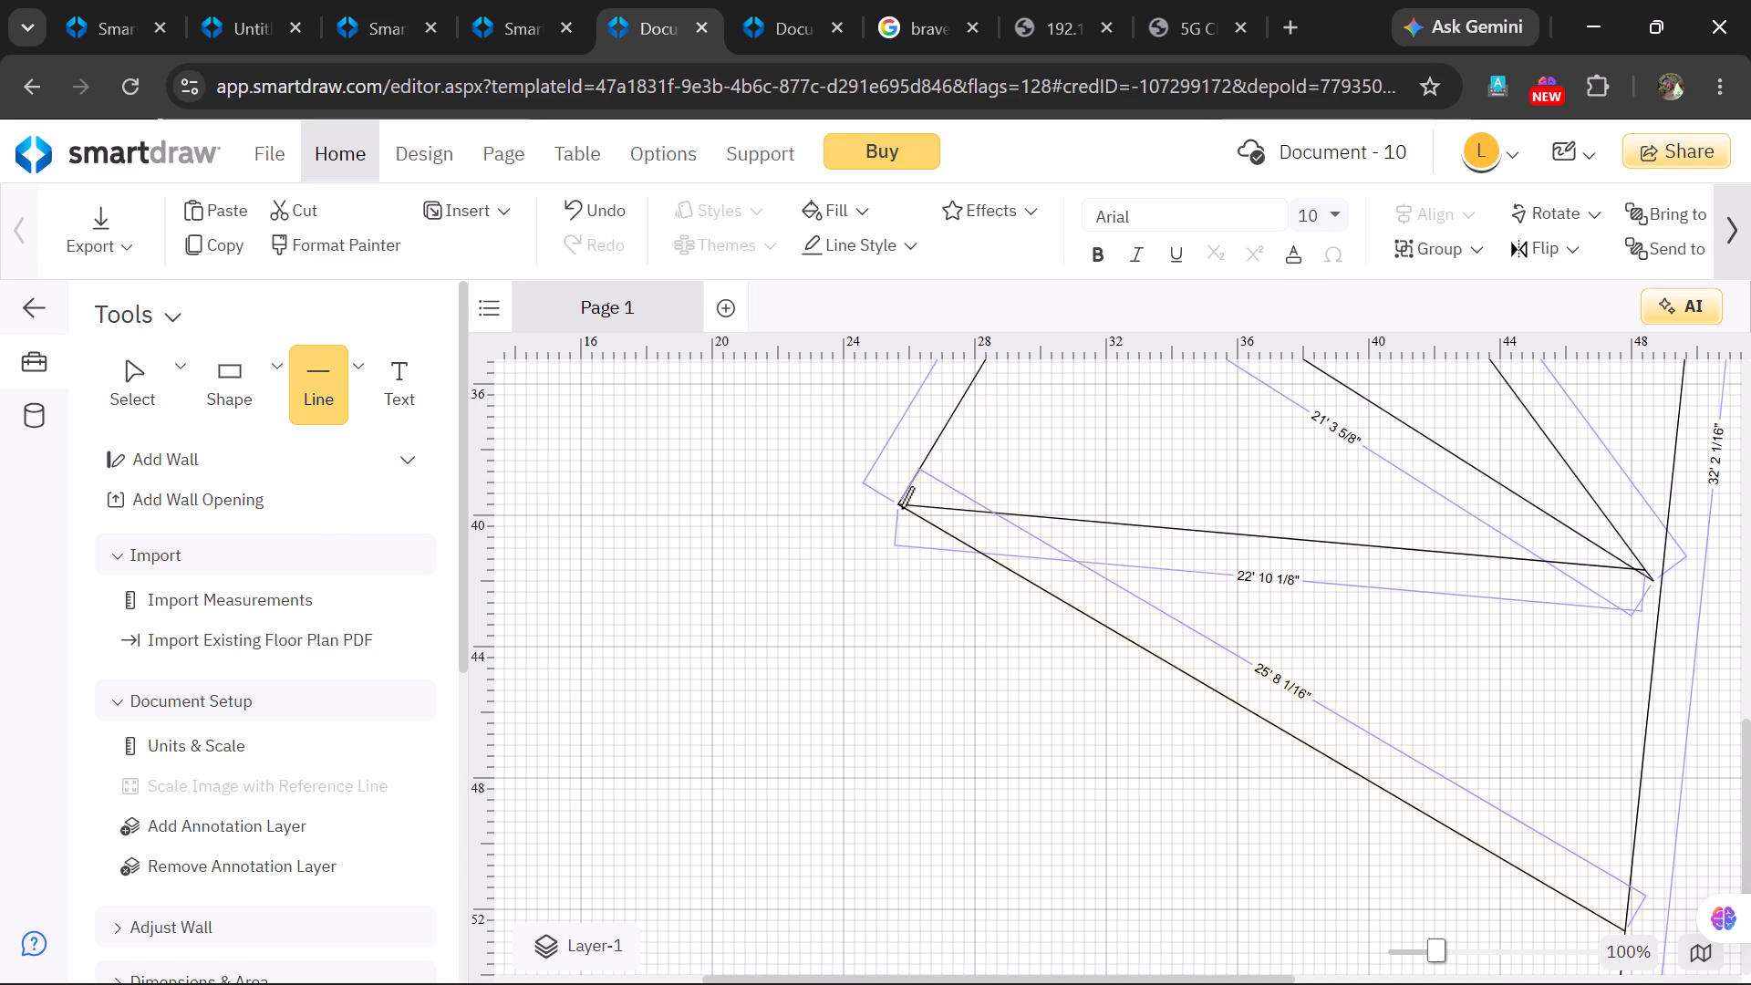
drag(901, 507, 1569, 392)
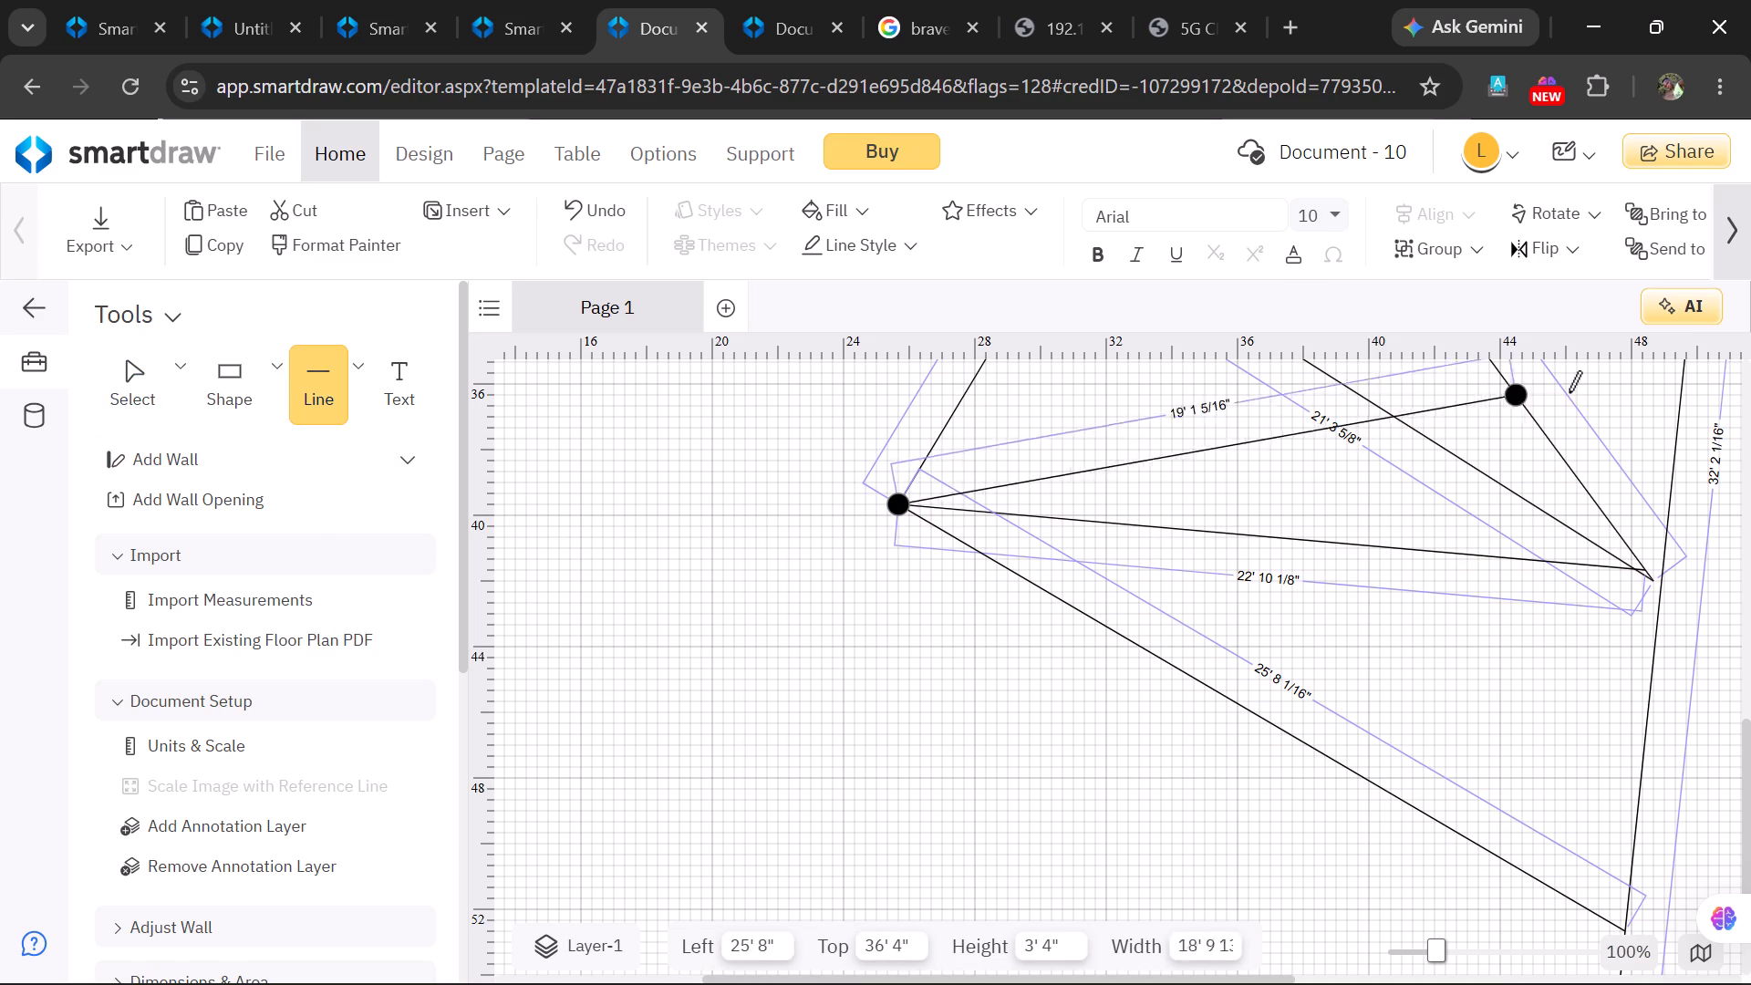
drag(1569, 392, 1700, 377)
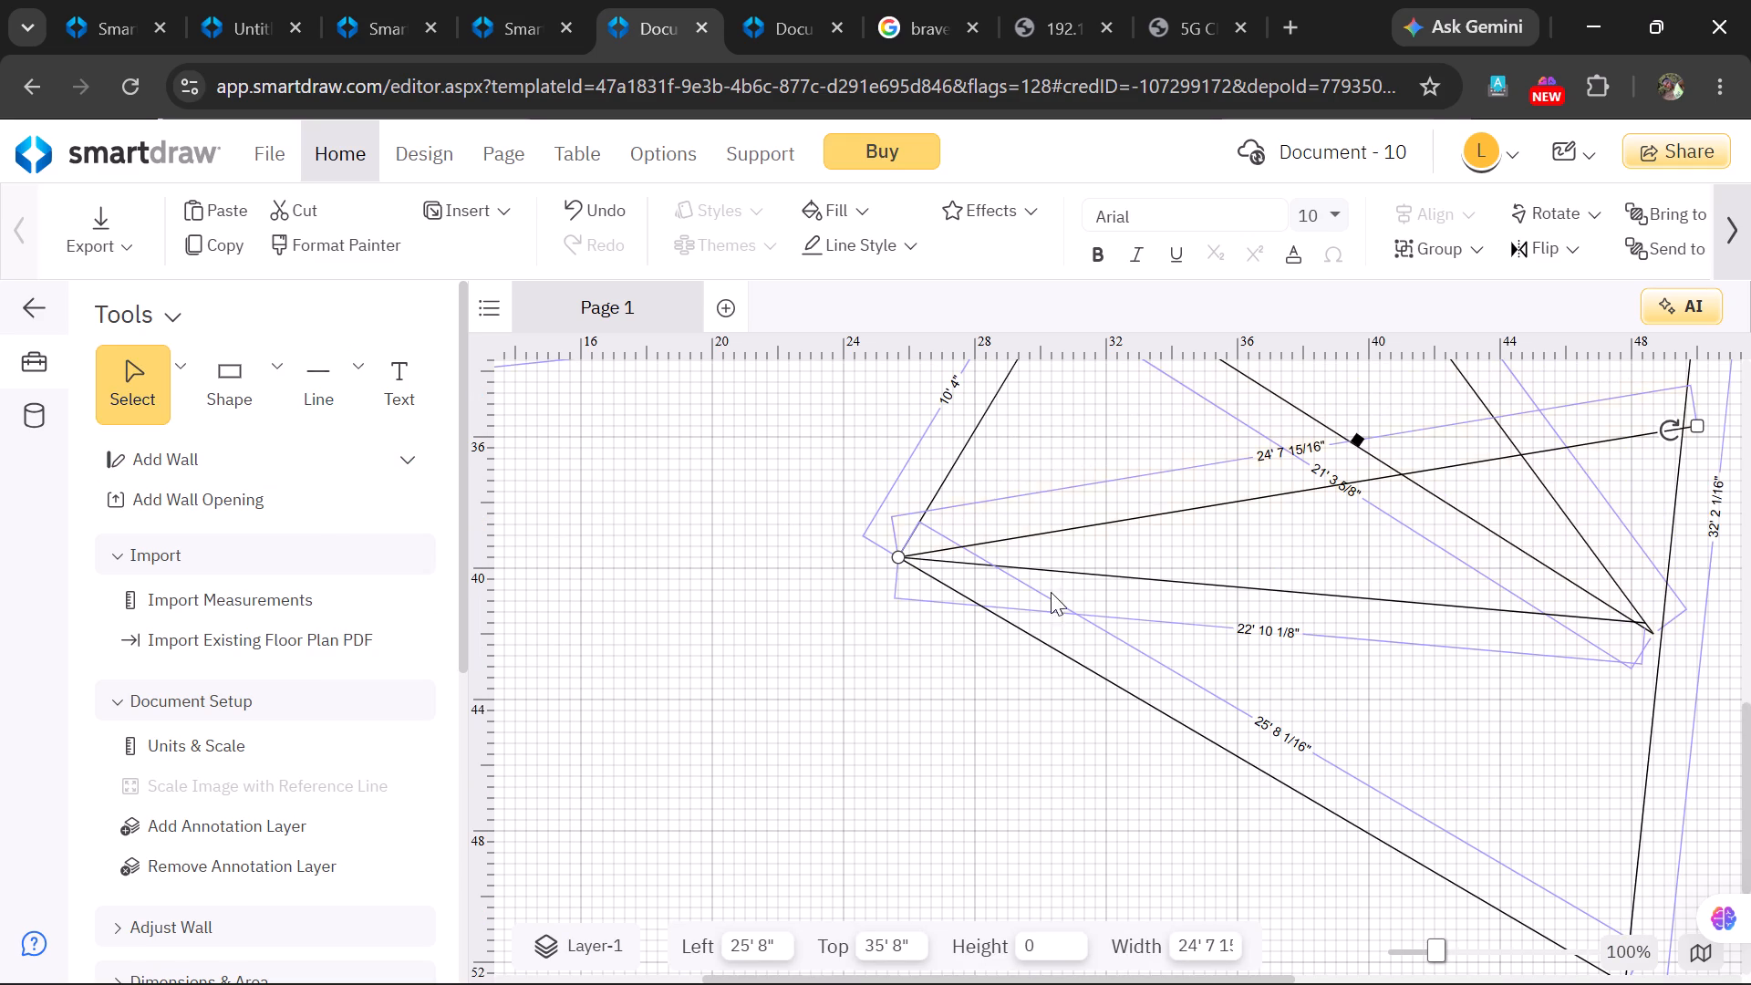
Draw a straight line about 10' 9 1/8" long from the 10' 4" line's lower end, steeply down and slightly right.
click(358, 403)
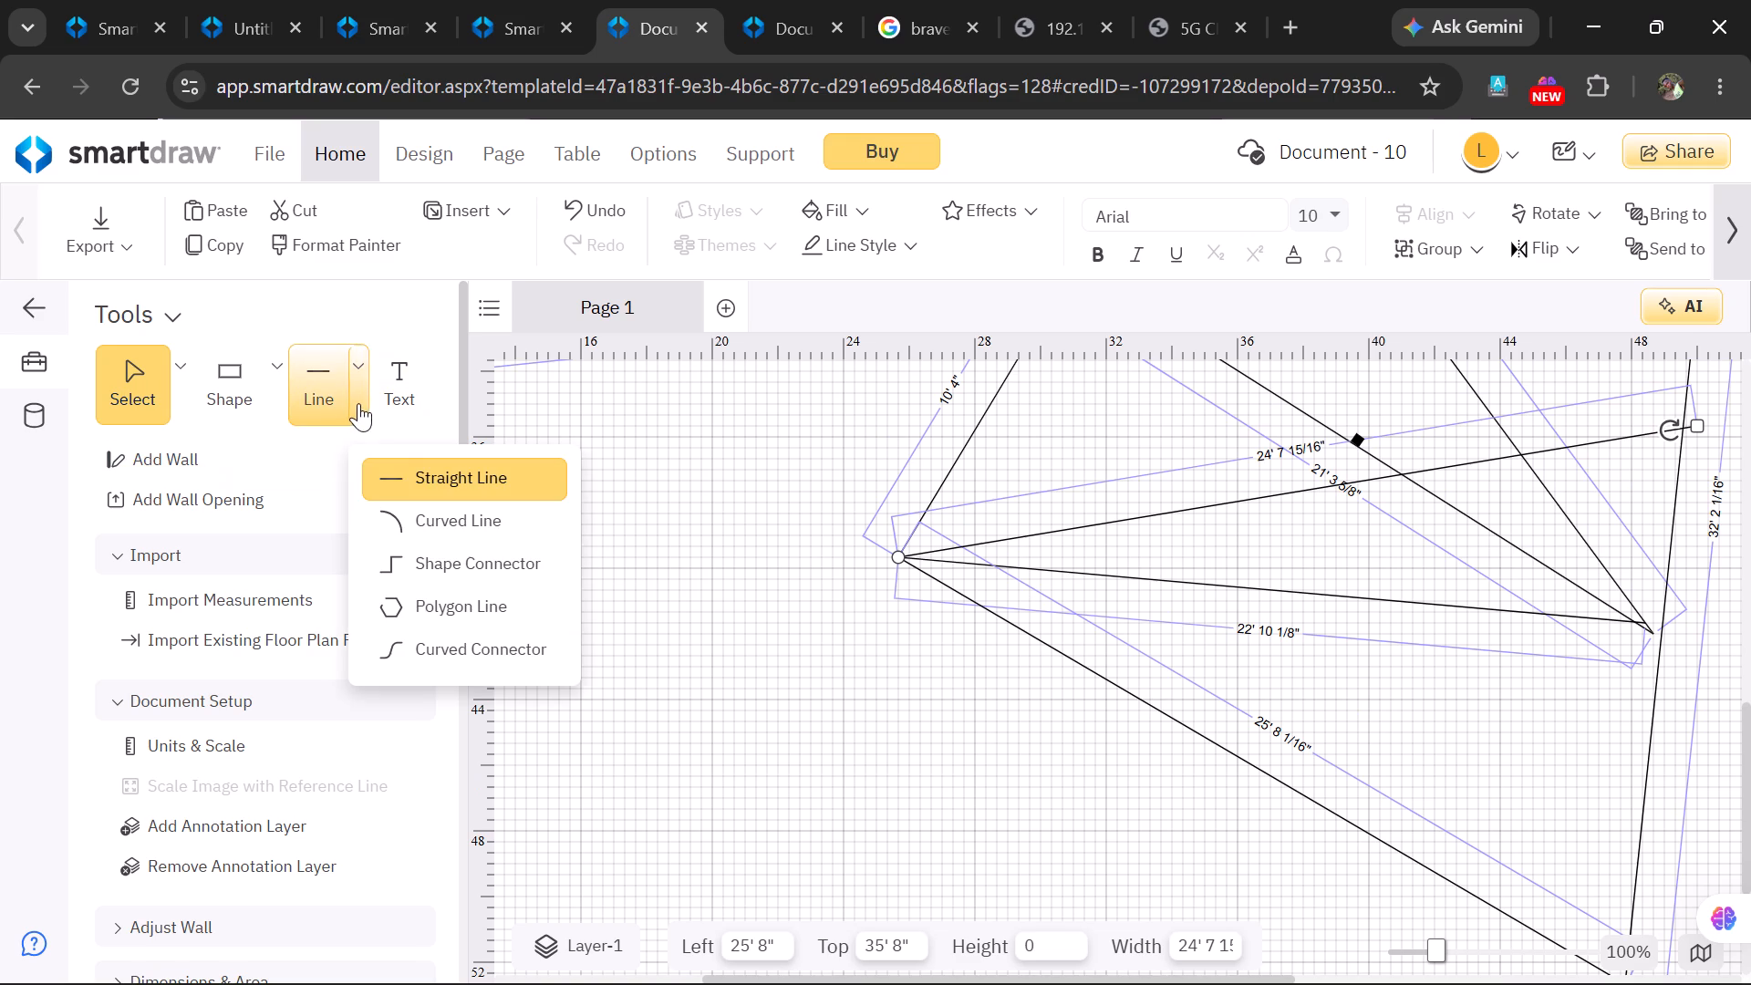
click(897, 555)
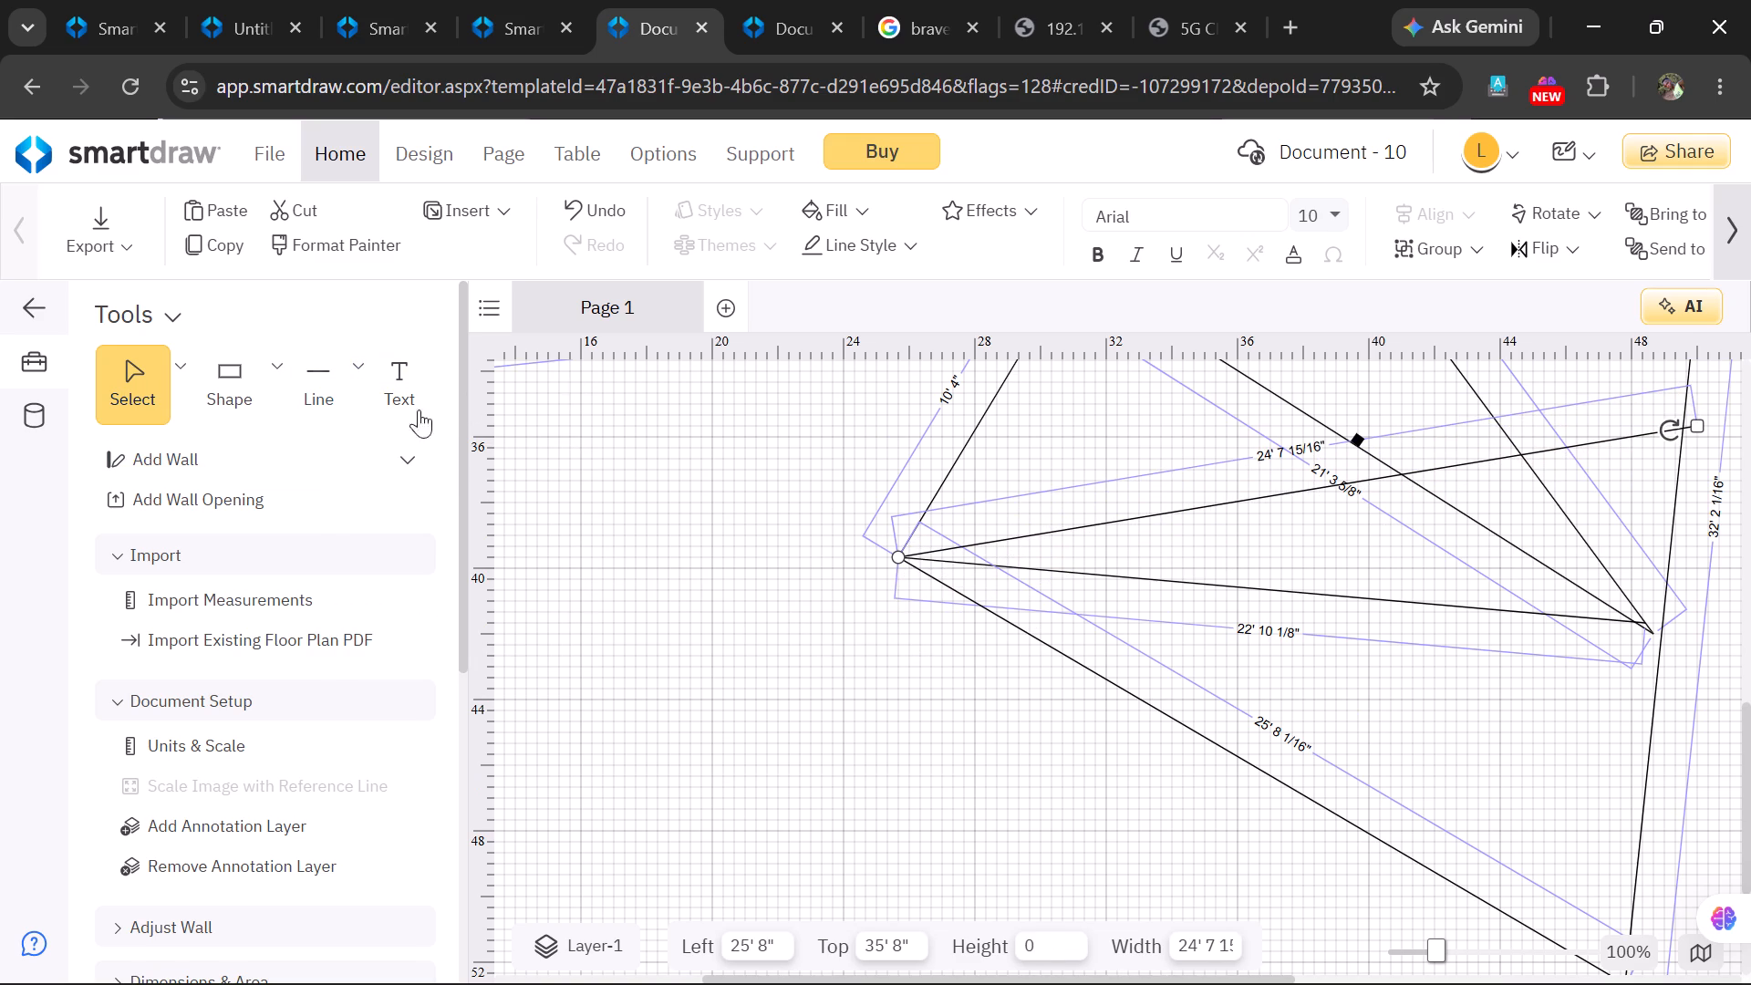
click(358, 390)
click(492, 464)
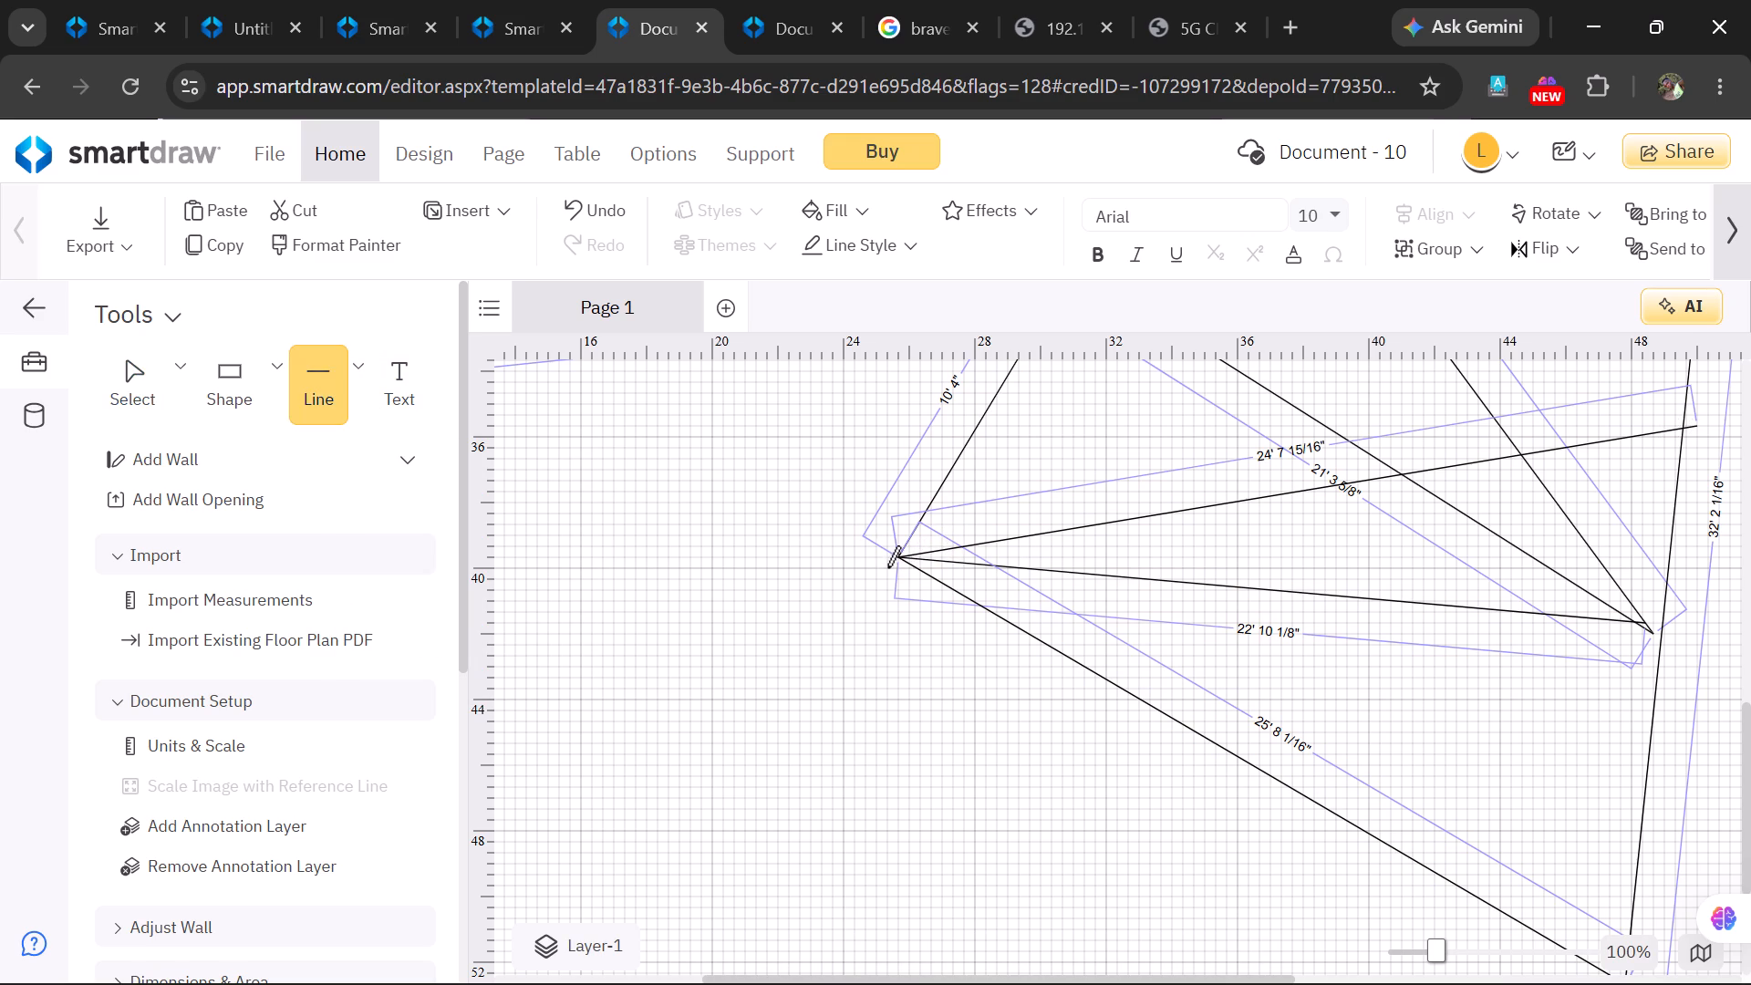
drag(895, 561, 995, 894)
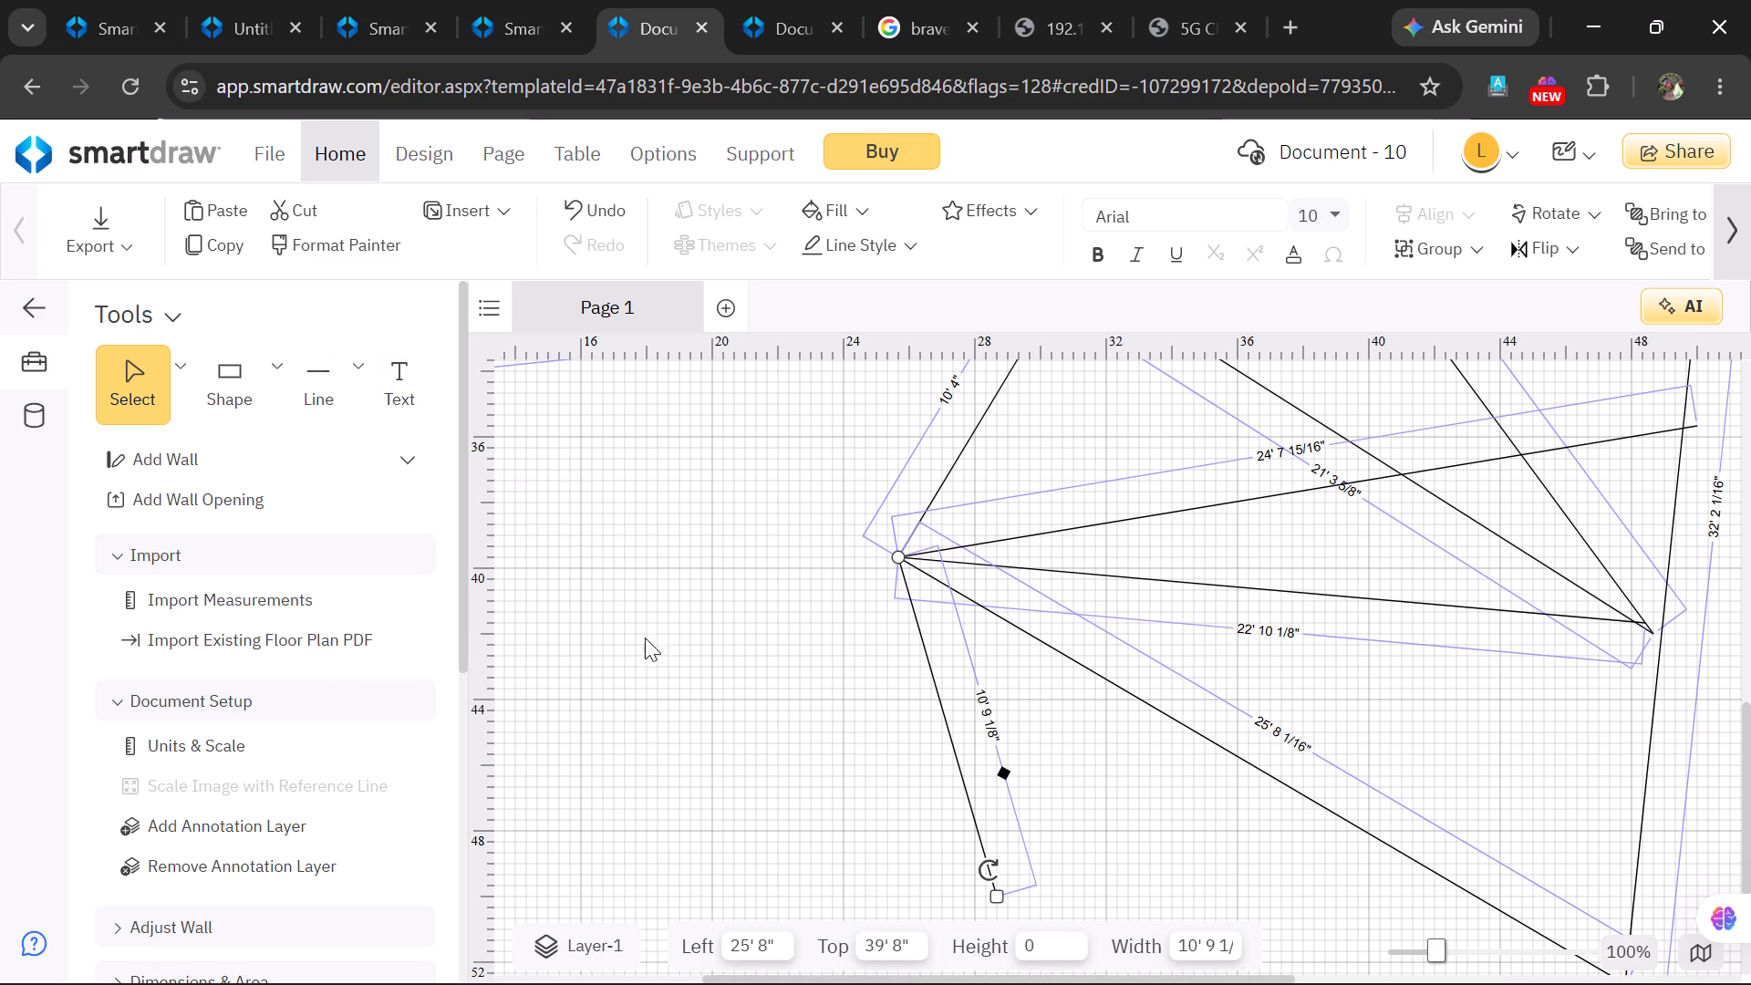
Move the lower end of the 10' 9 1/8" line to the right, making the line about 11' 11 1/8" long.
click(351, 386)
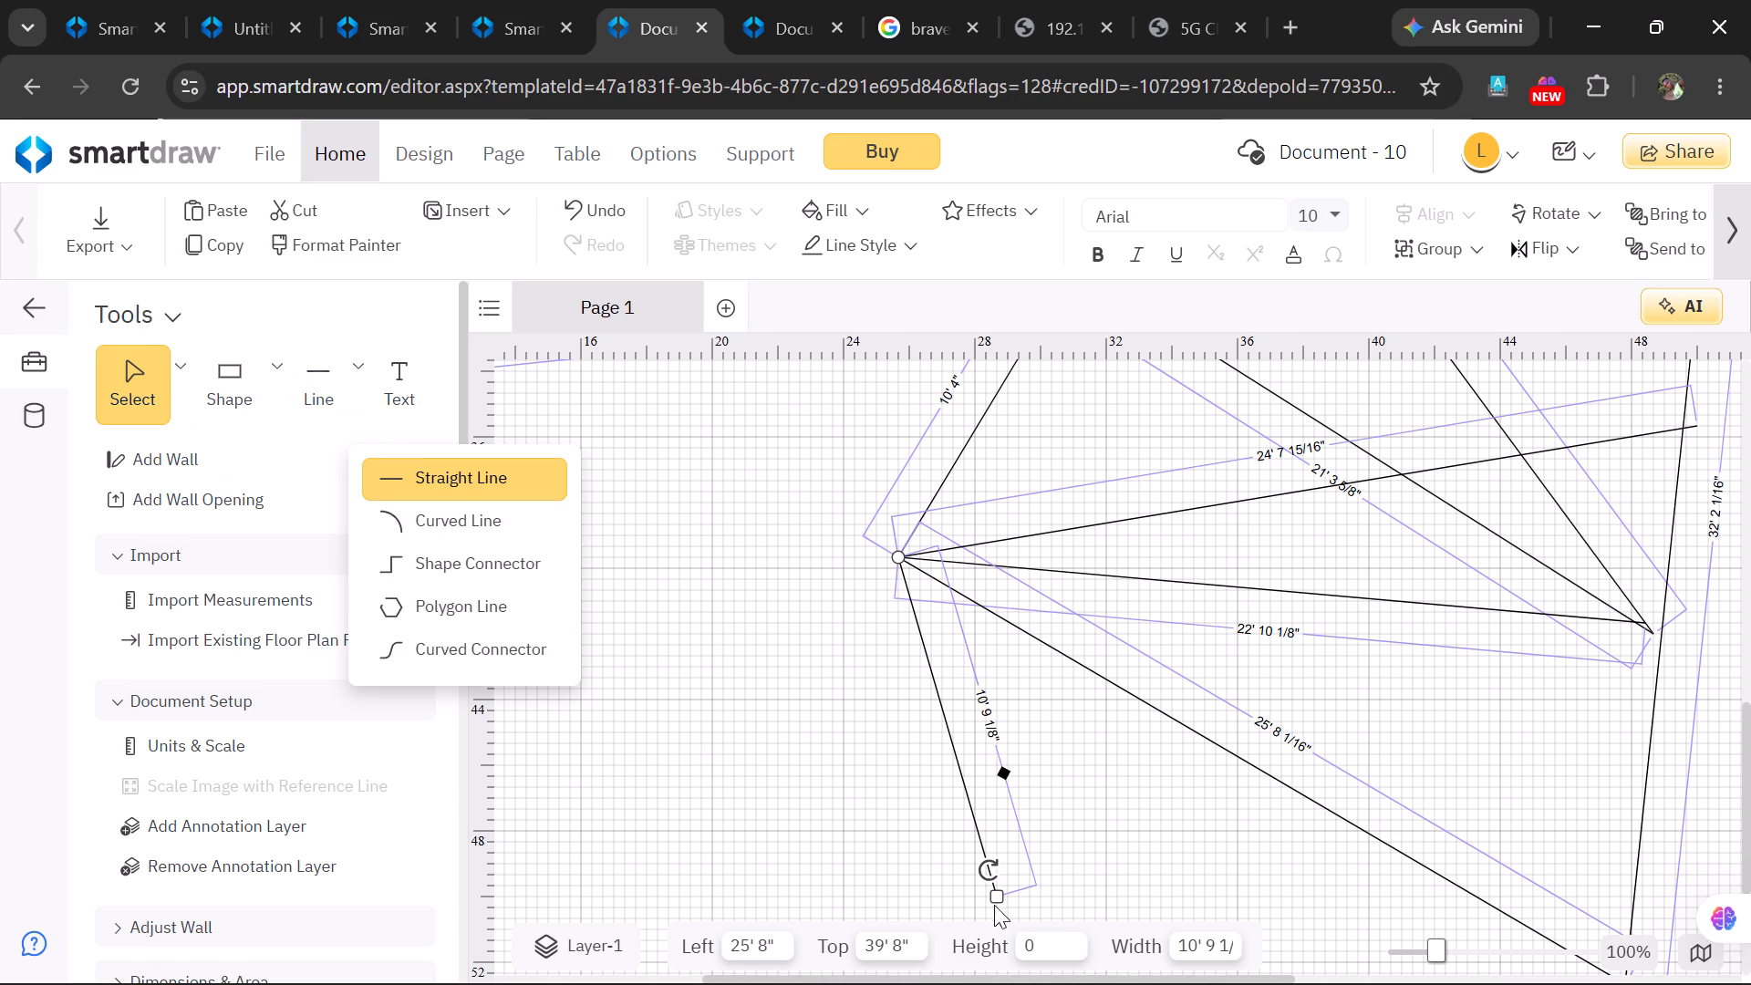
drag(995, 895, 1103, 888)
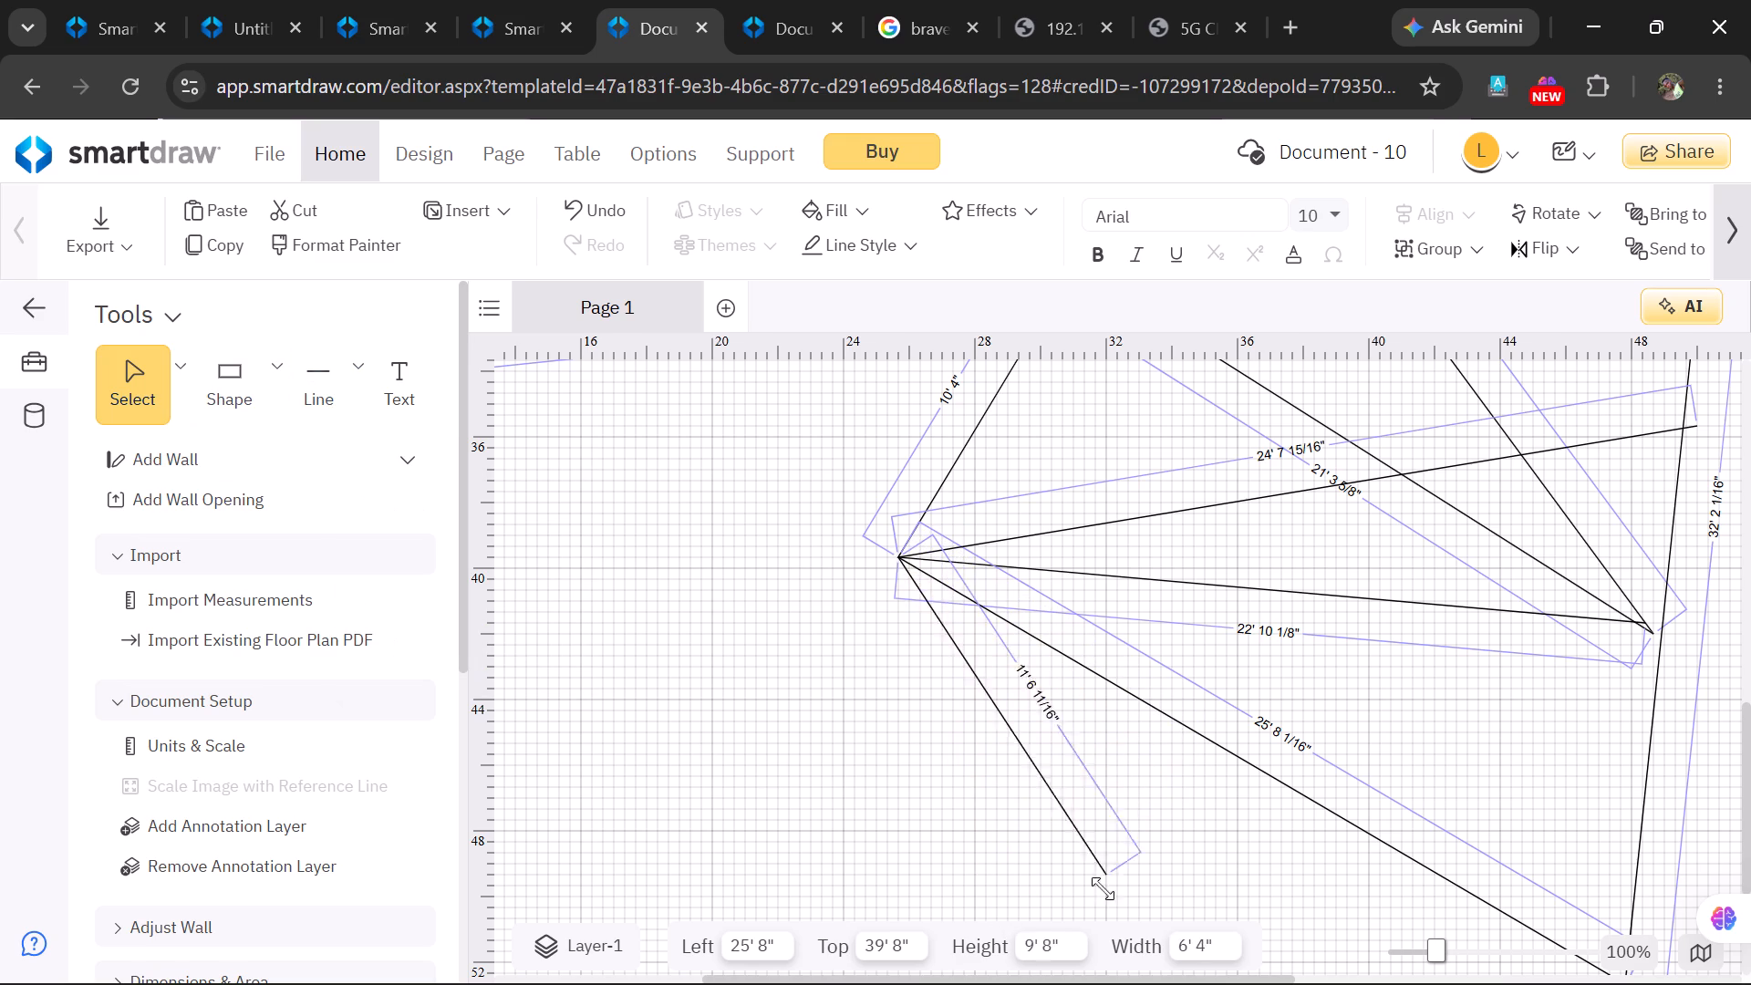
drag(1103, 888, 1077, 908)
click(4, 377)
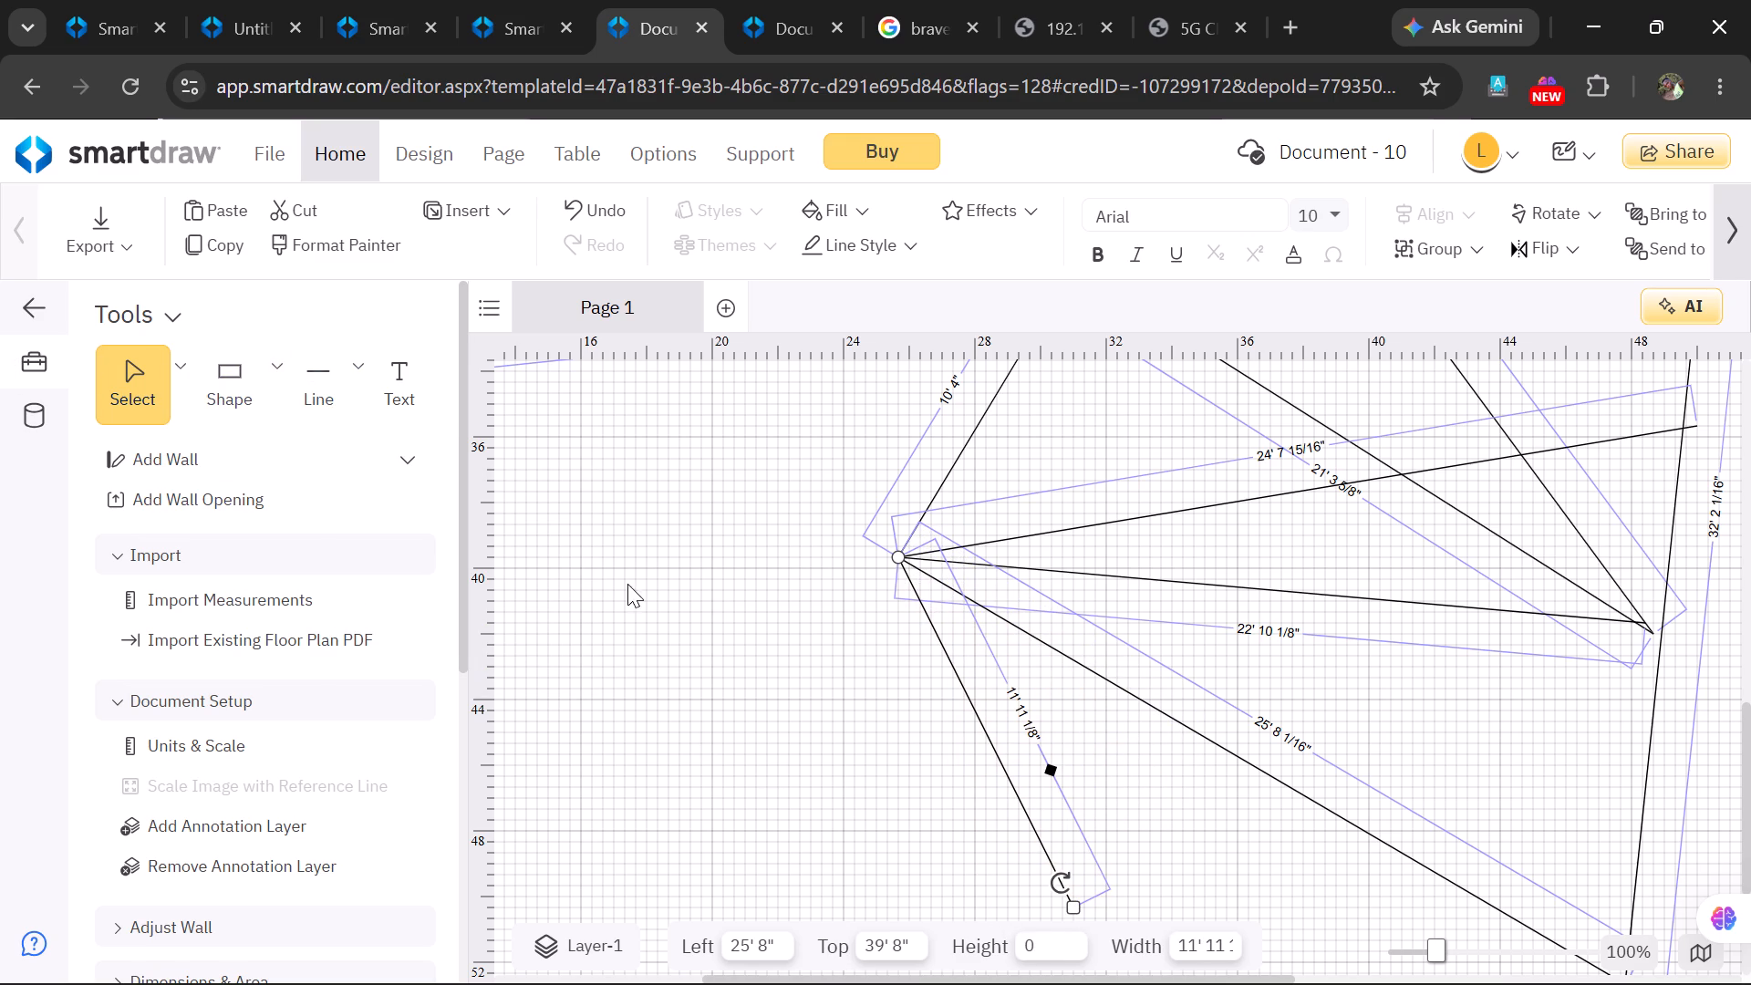
click(658, 555)
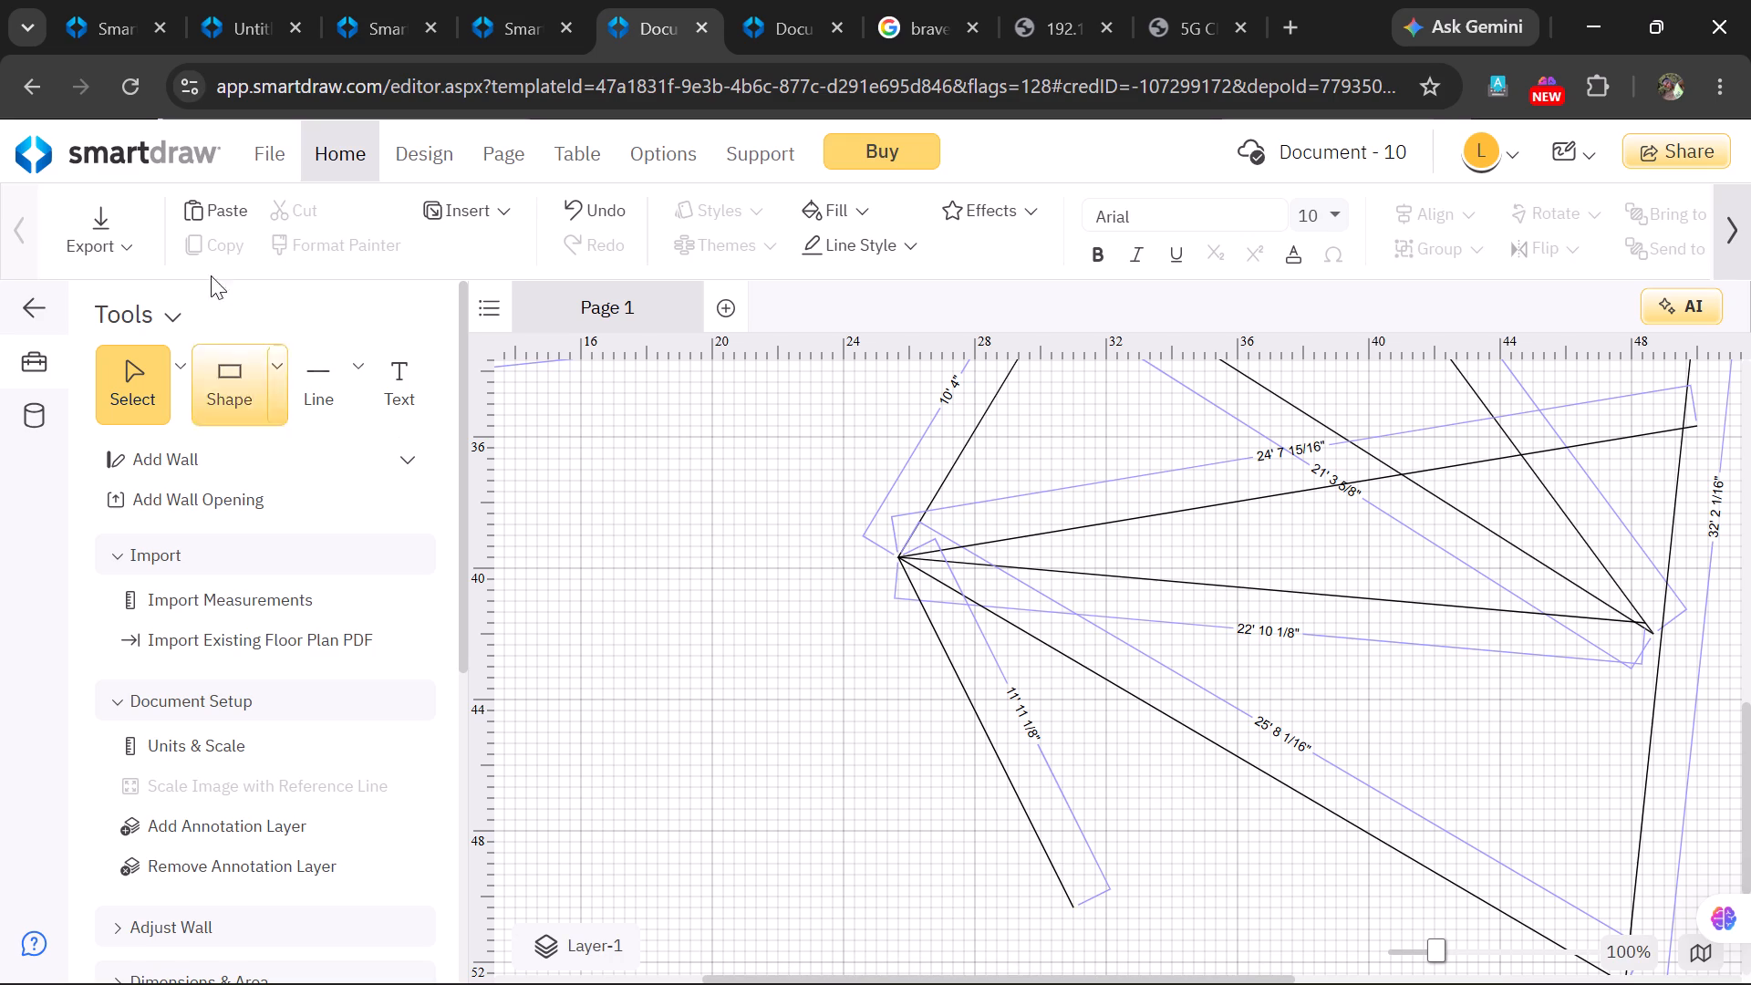
Draw a straight line about 19' 6 3/8" long from the 11' 11 1/8" line's lower end, rising rightward to the 21' 3 5/8" line's lower end.
click(348, 391)
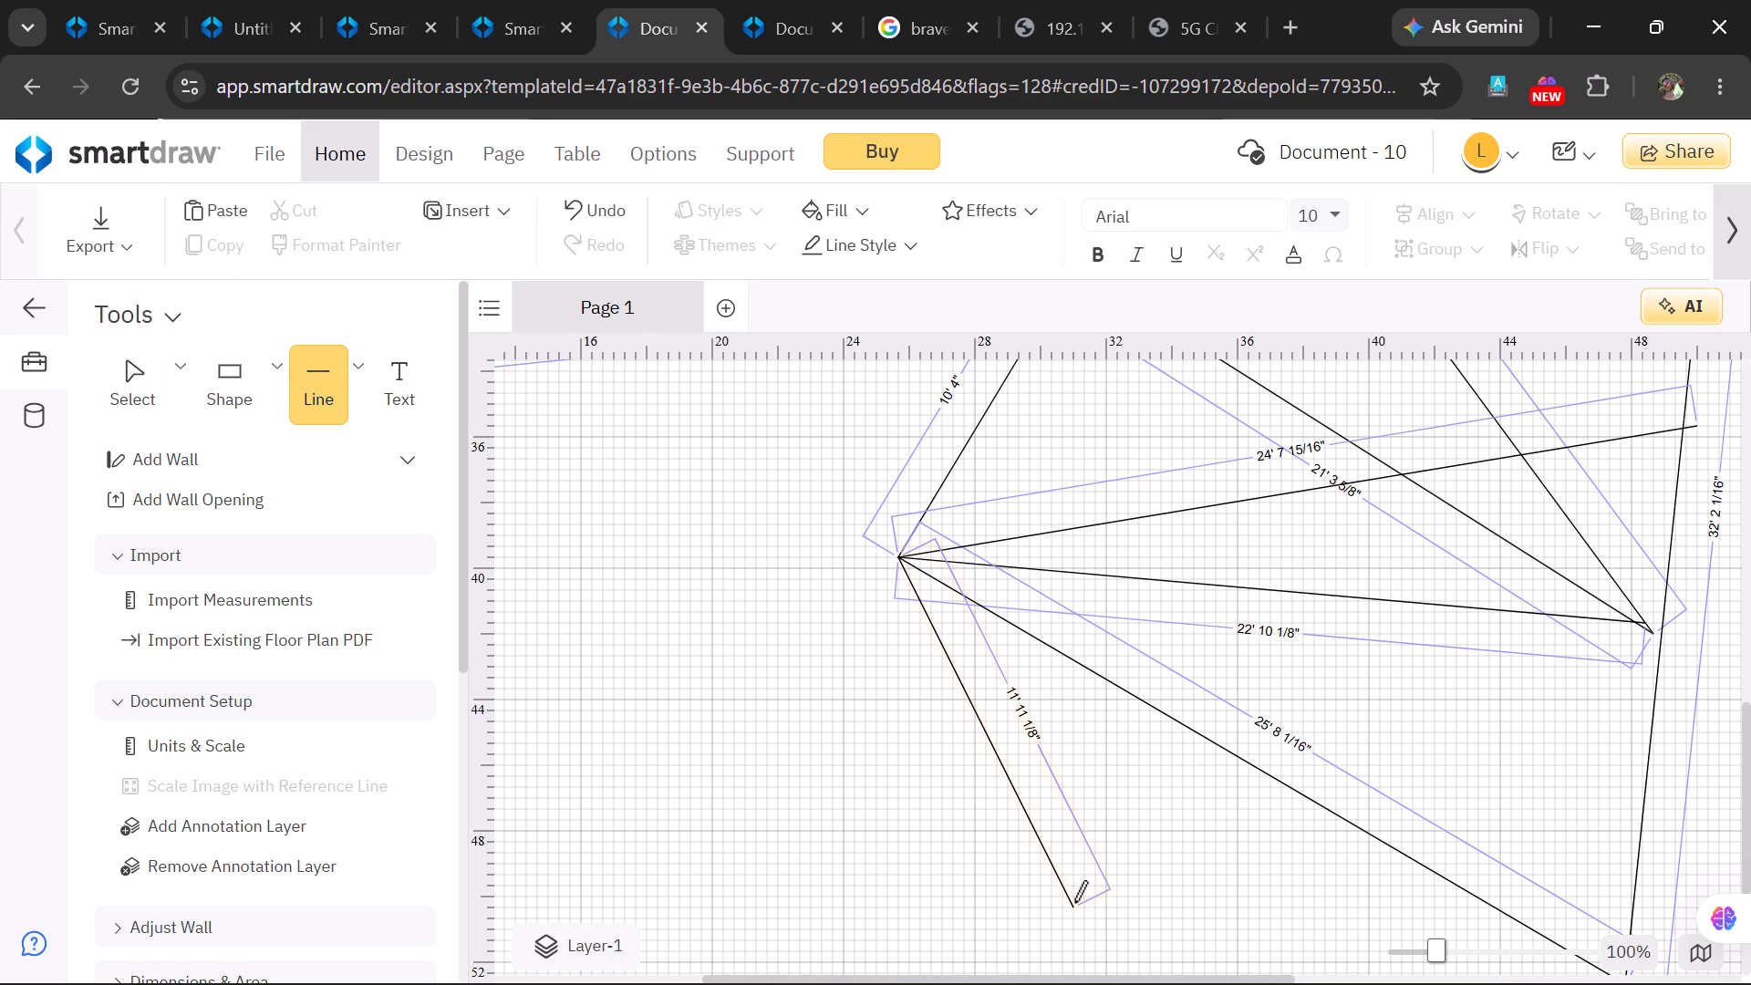
drag(1076, 907, 1349, 746)
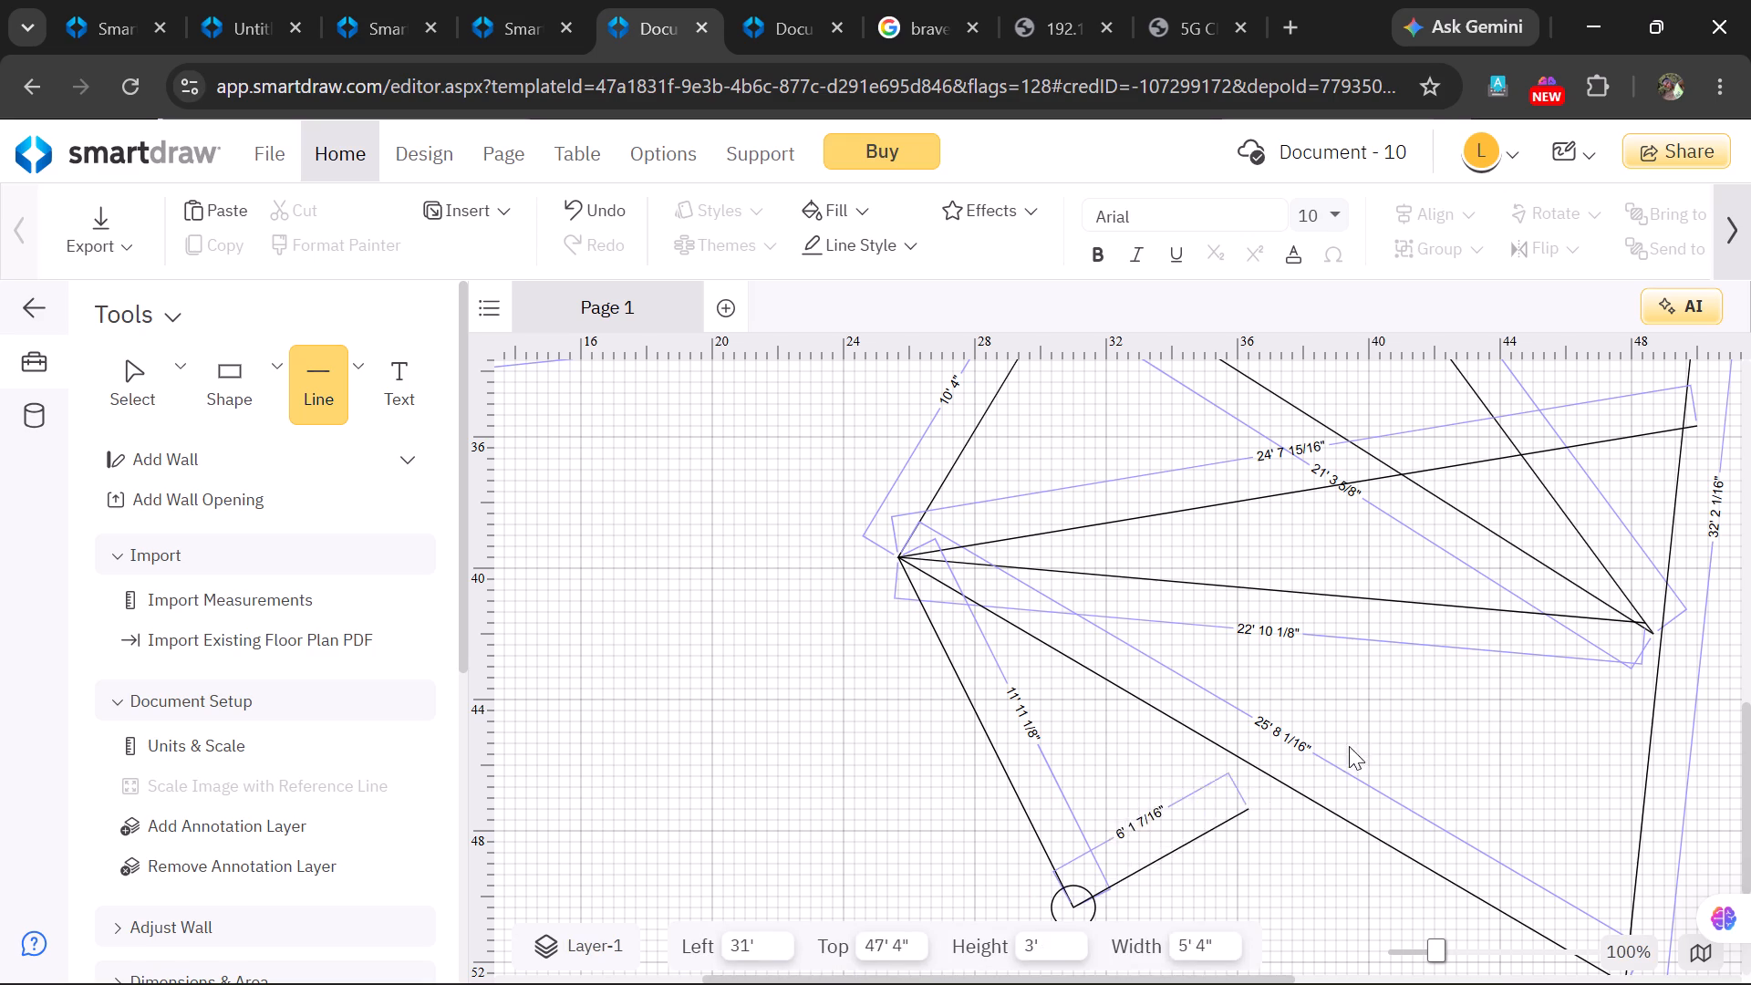
drag(1349, 746, 1627, 631)
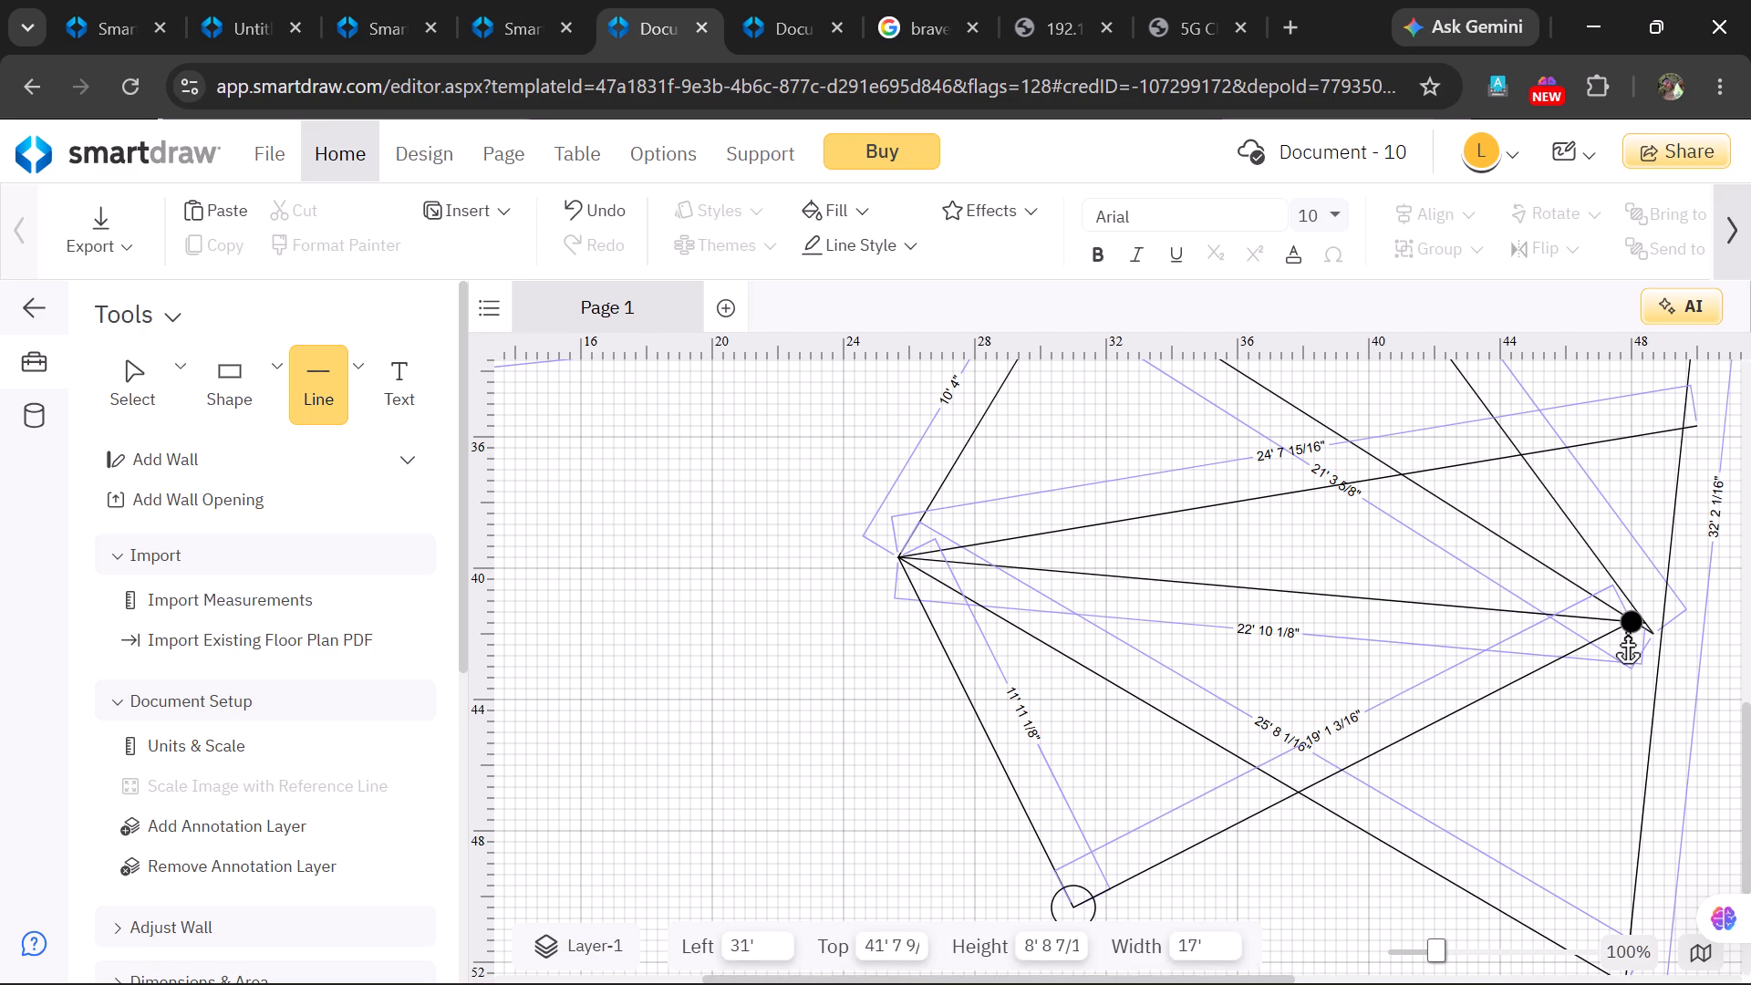
drag(1627, 631, 1635, 641)
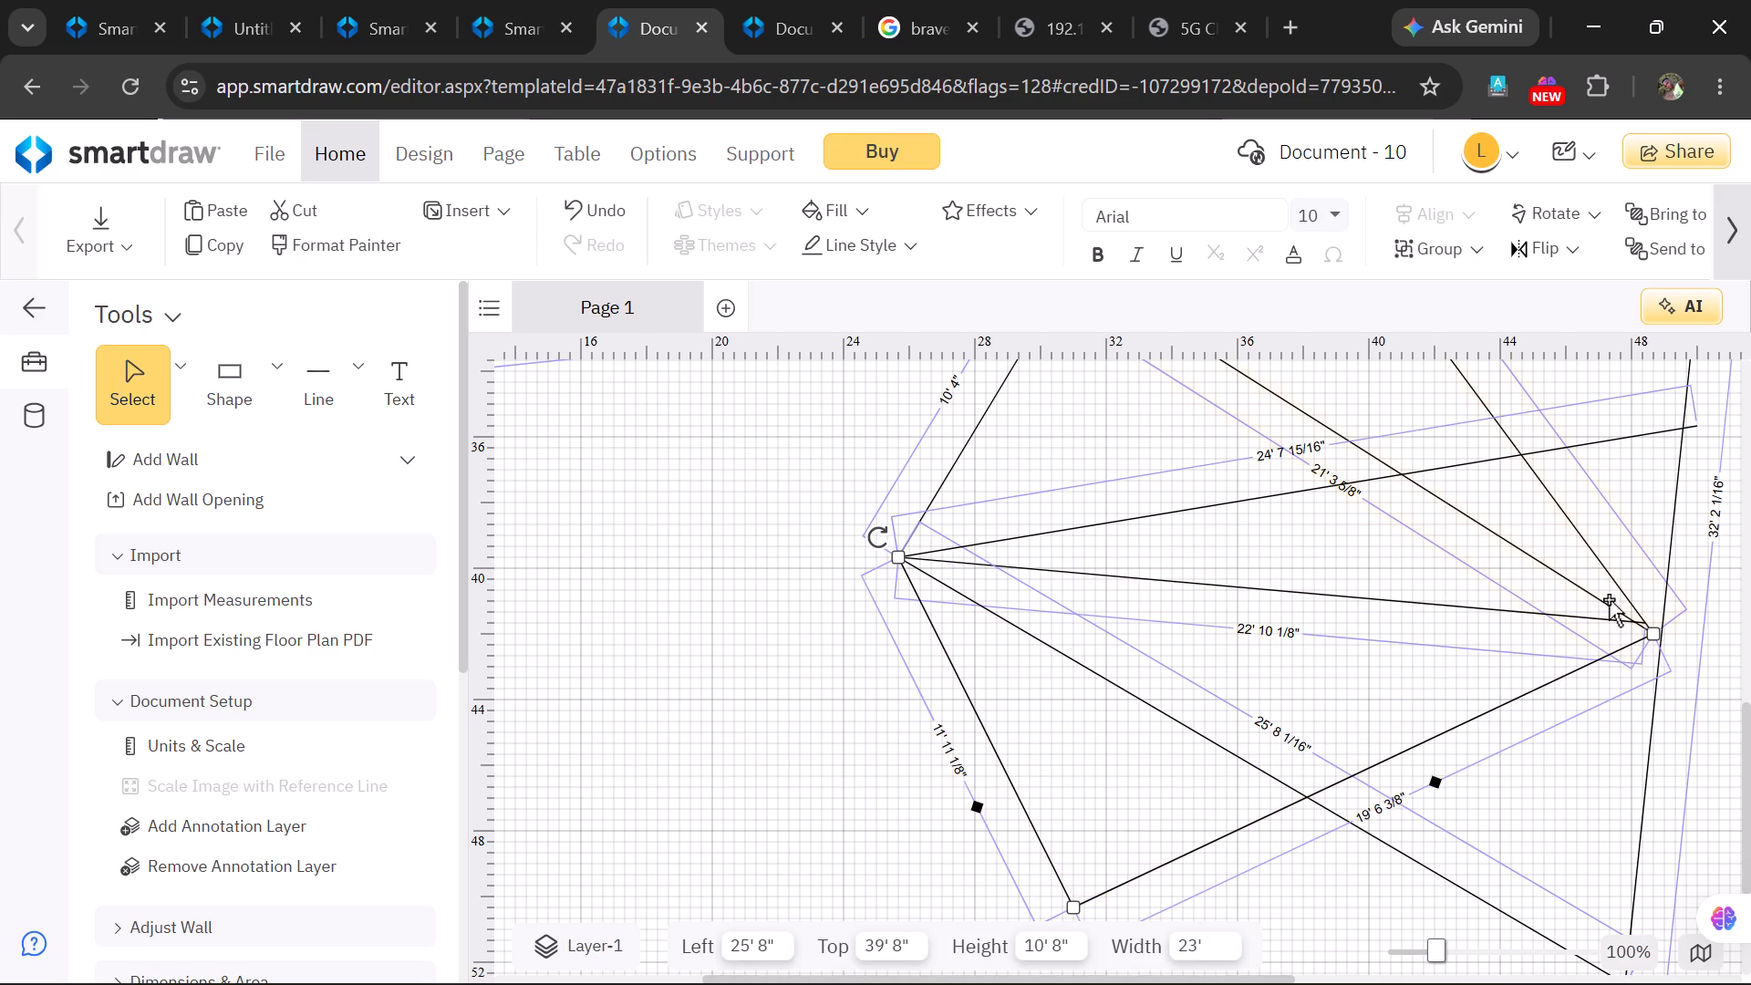
Draw a straight line about 26' 3 1/4" long from the topmost horizontal line's right end down to the 18' 4 15/16" line's right end.
scroll(1609, 597, up, 5)
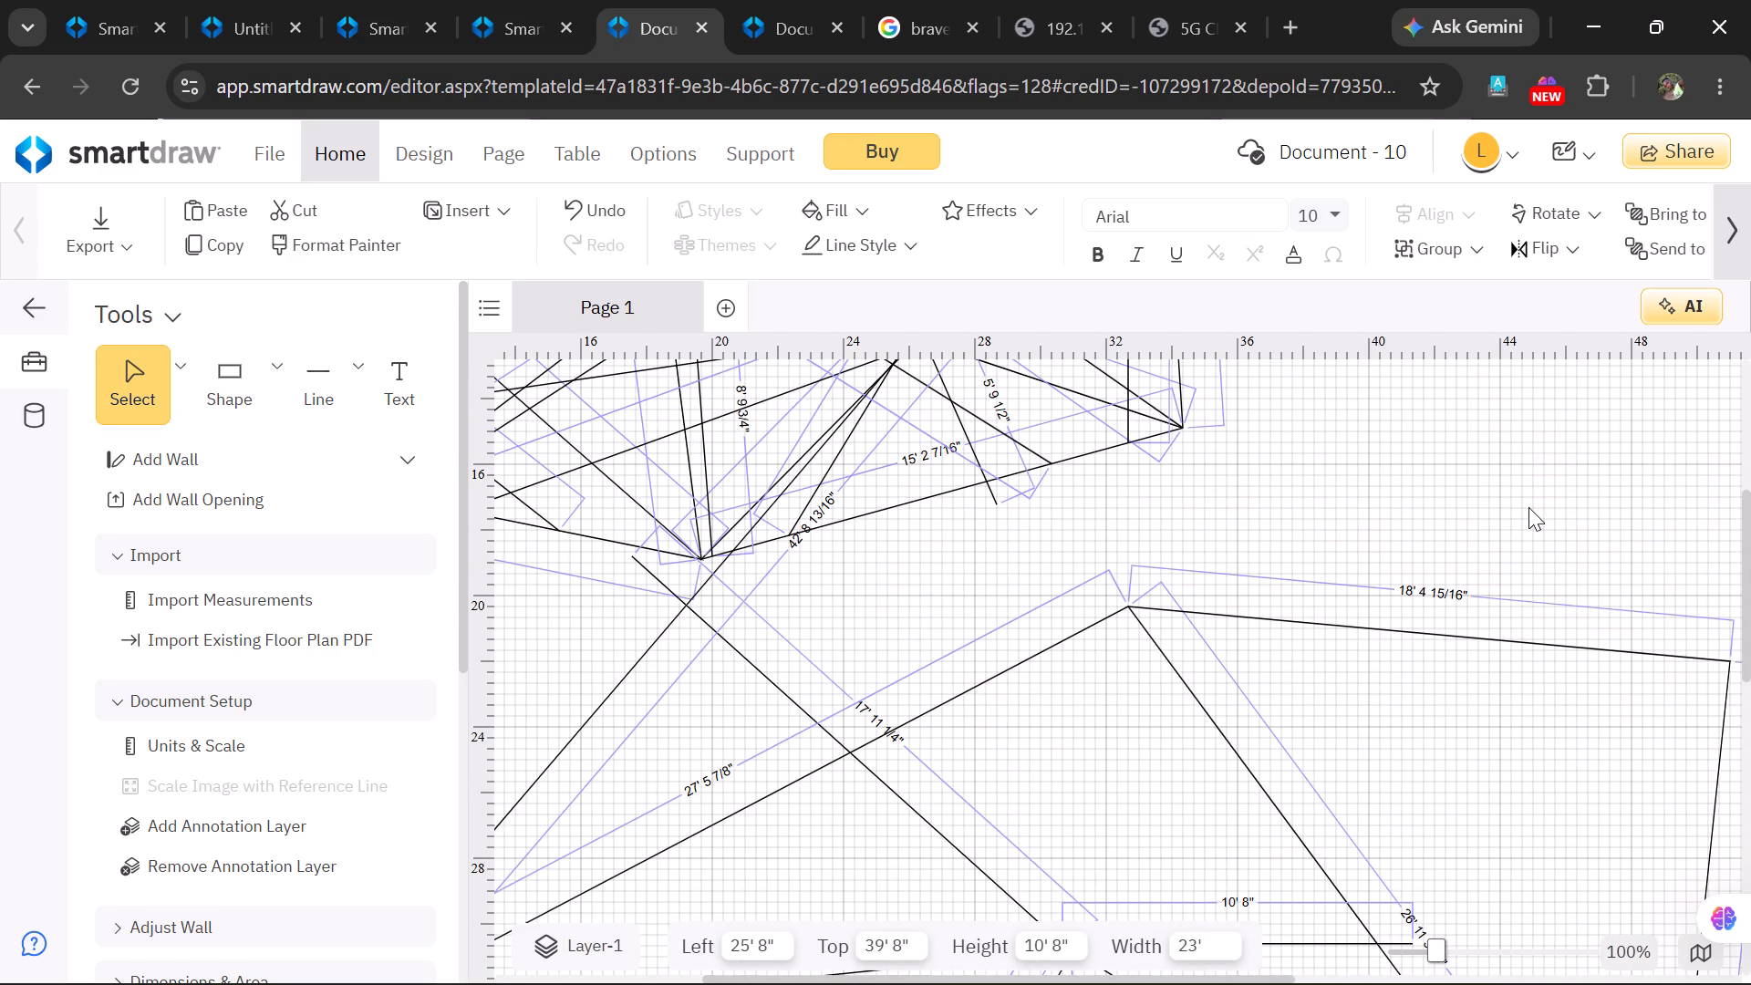
scroll(1528, 506, down, 4)
scroll(1524, 505, up, 5)
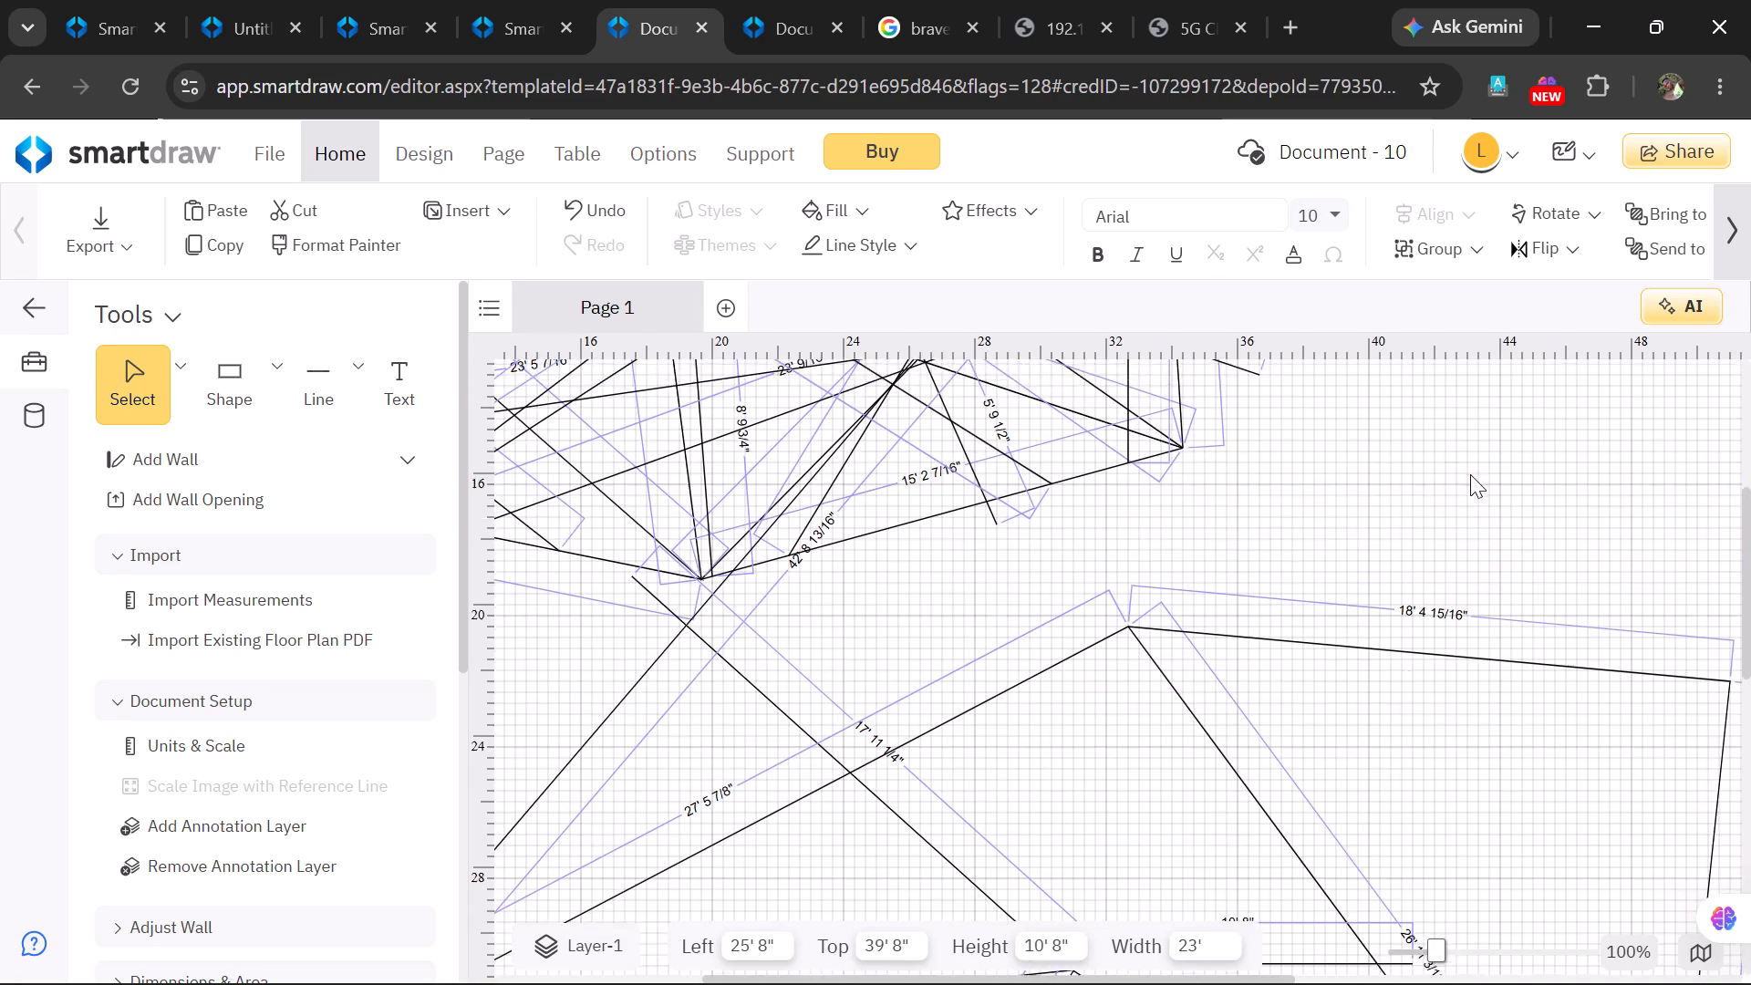
scroll(1470, 474, up, 3)
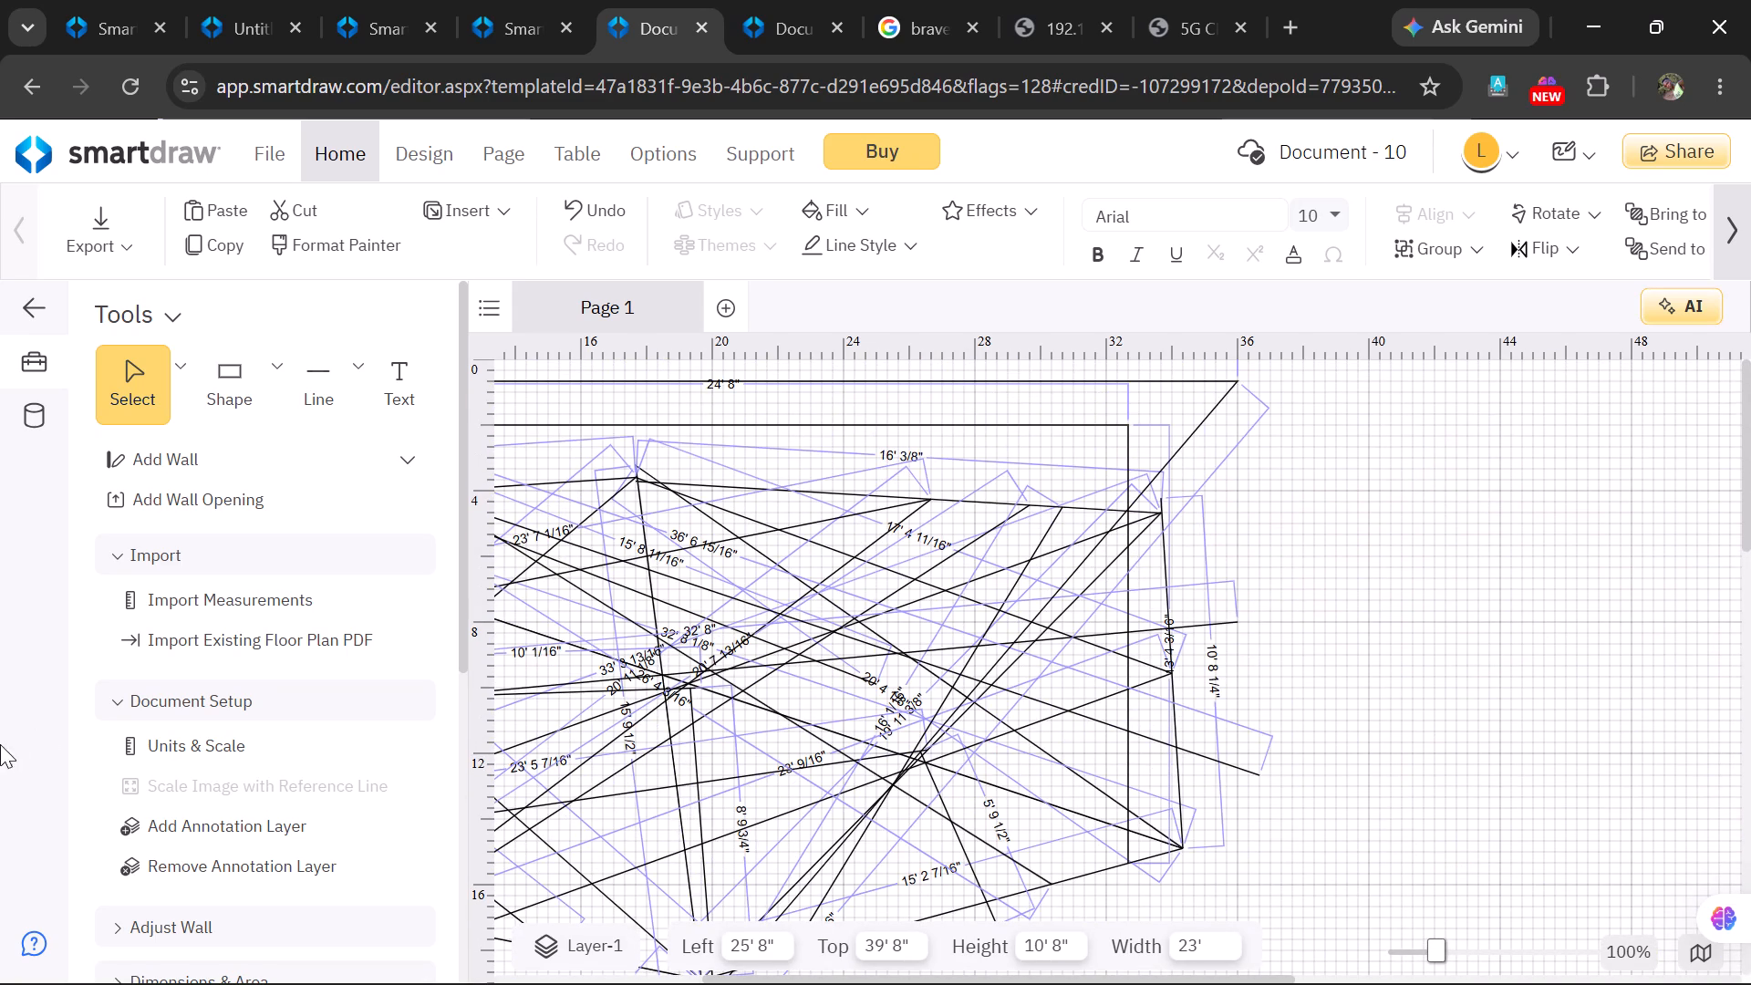
click(335, 372)
click(354, 378)
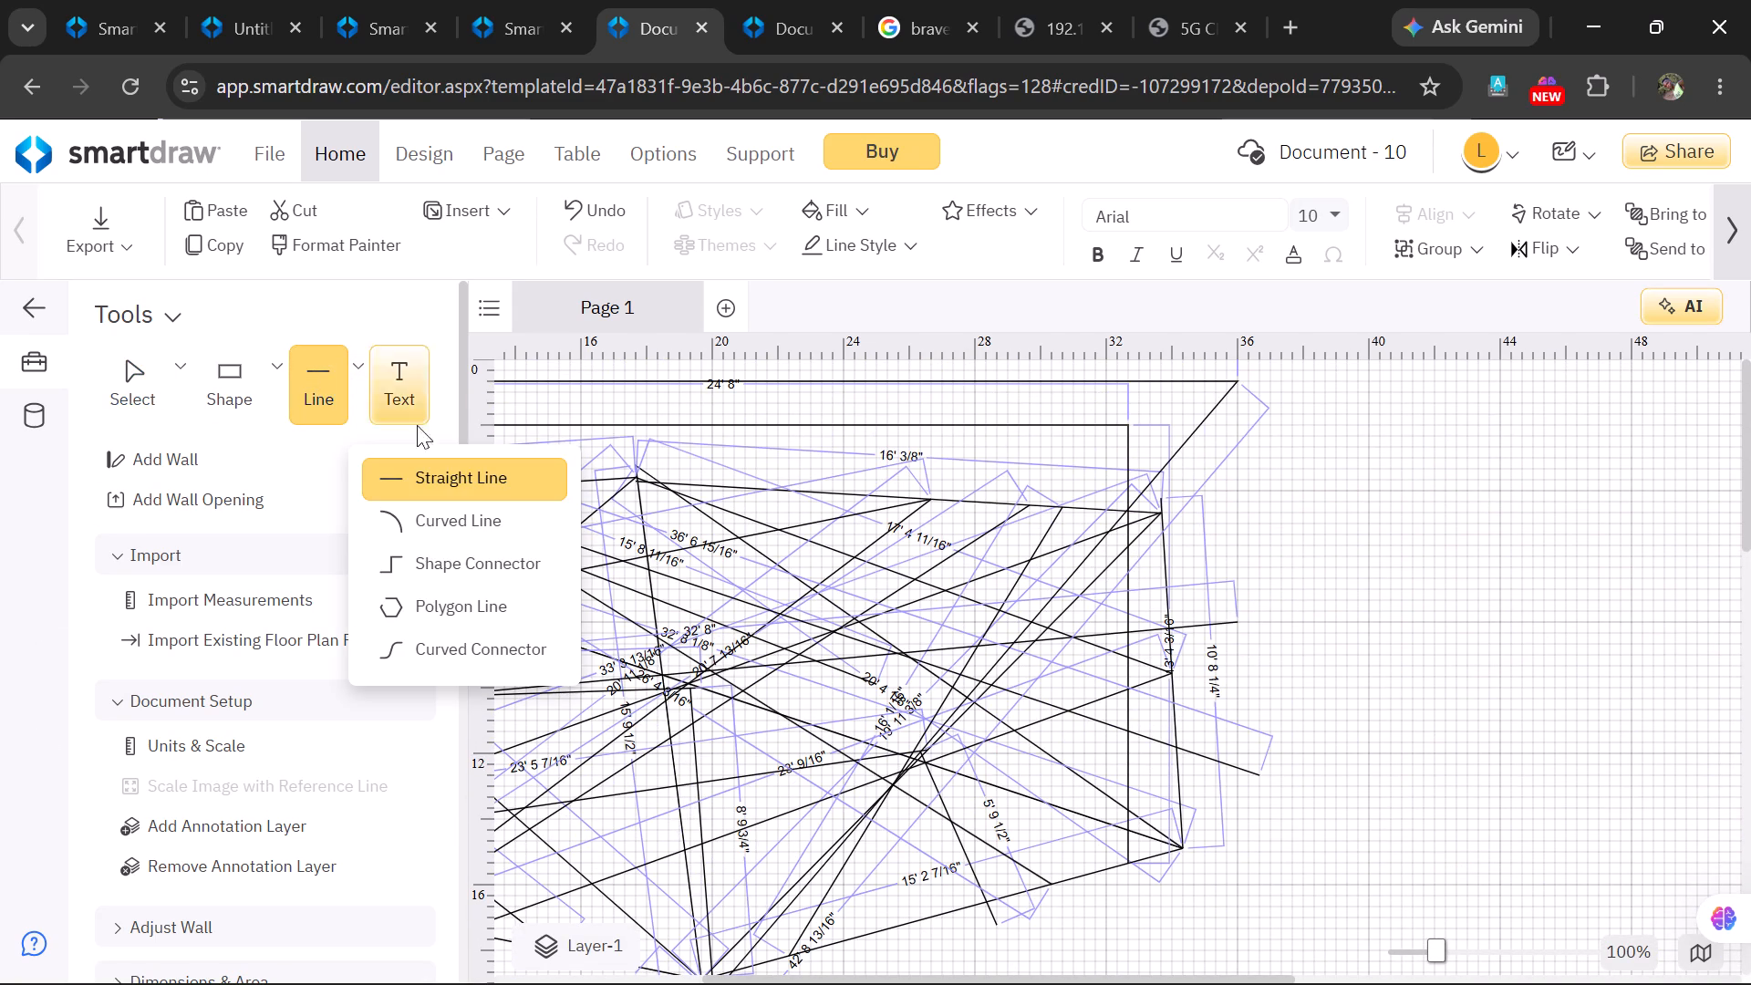
click(463, 466)
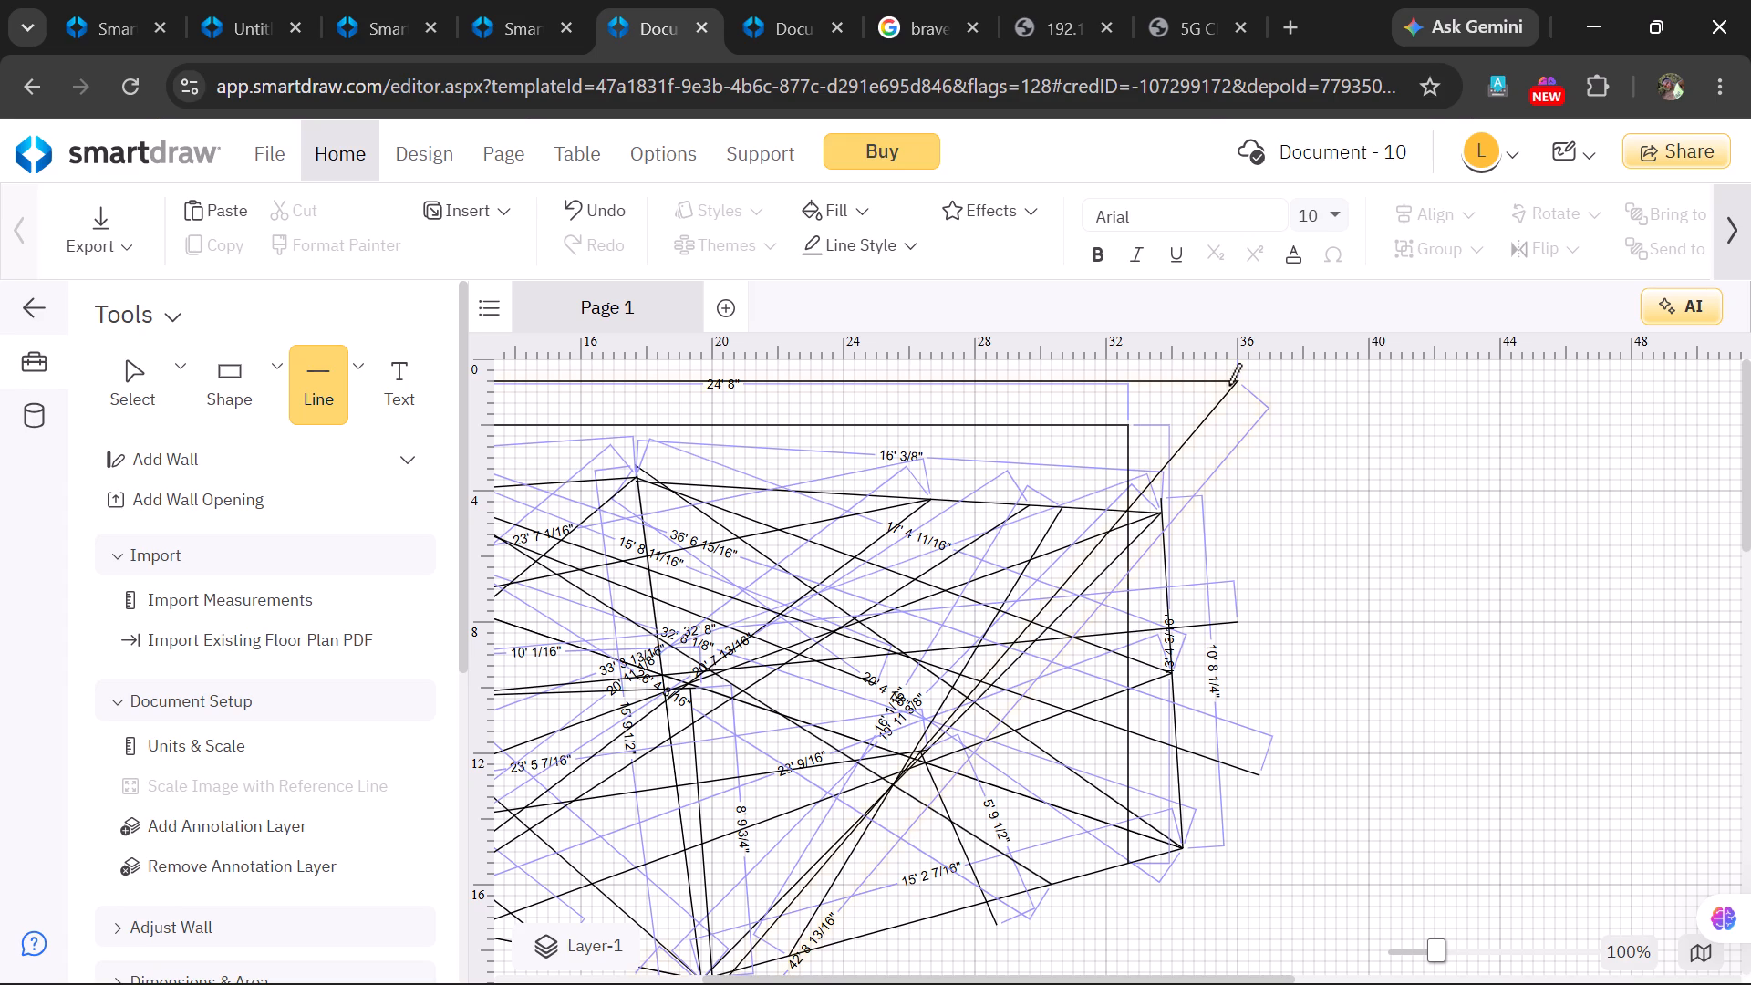
drag(1229, 384, 1706, 676)
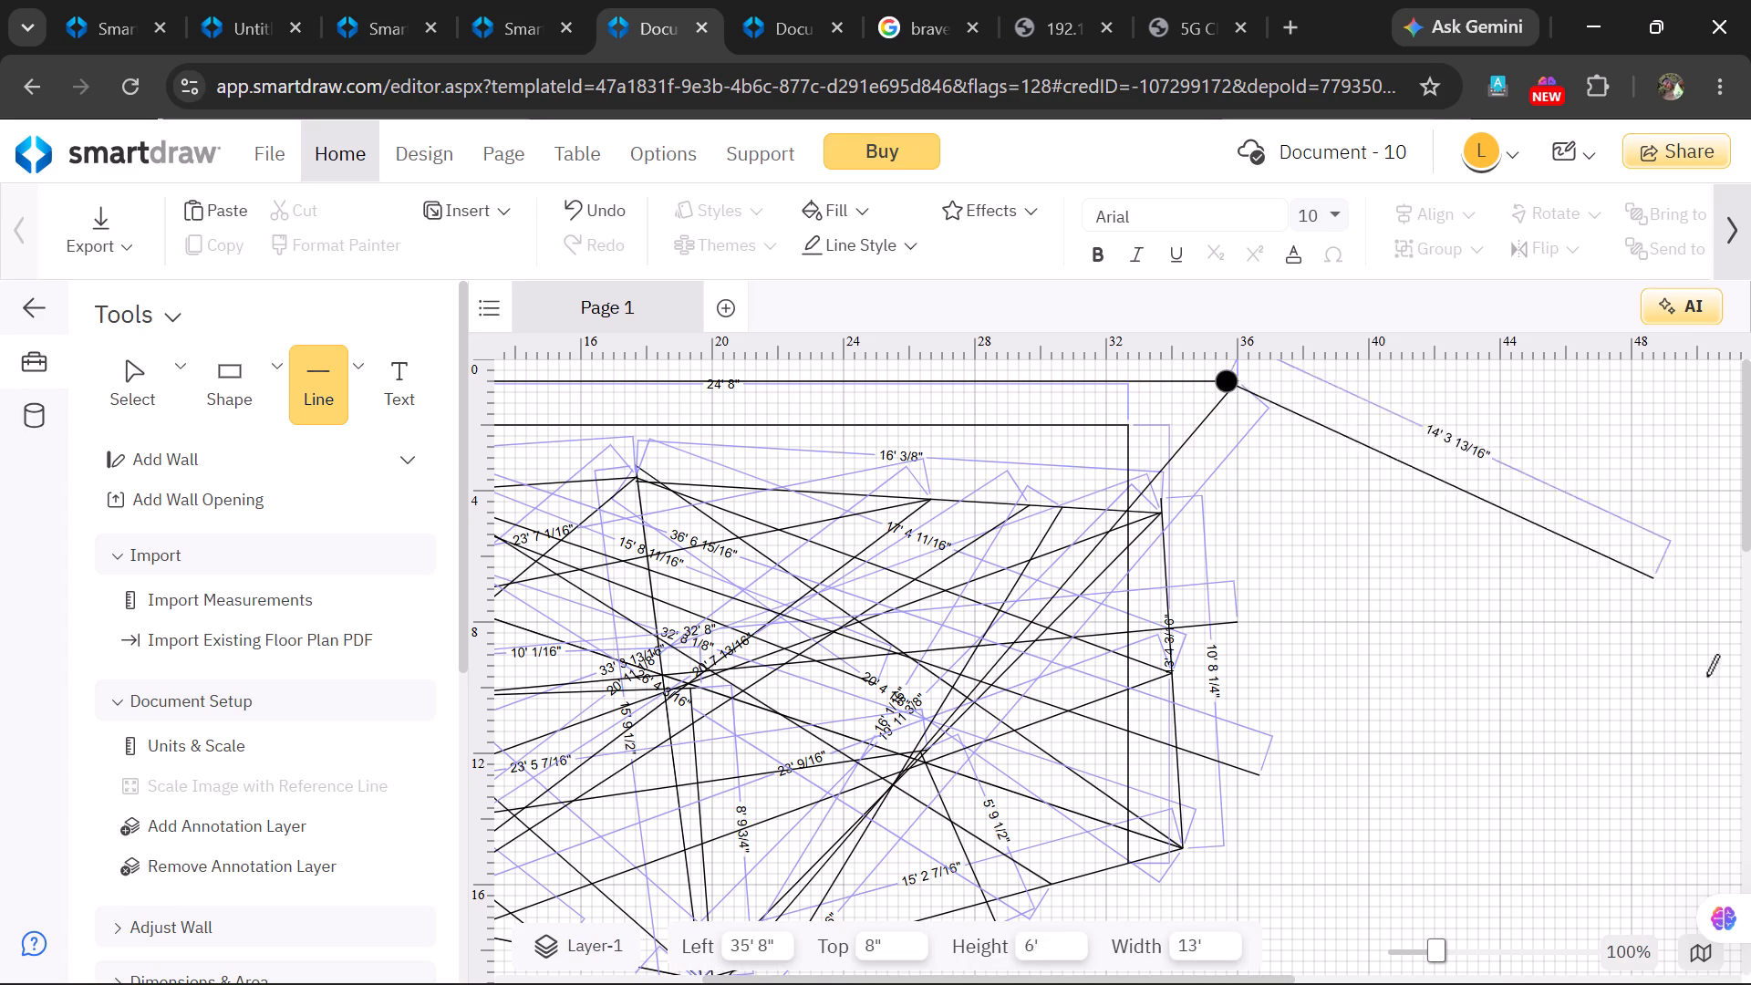
drag(1706, 676, 1490, 902)
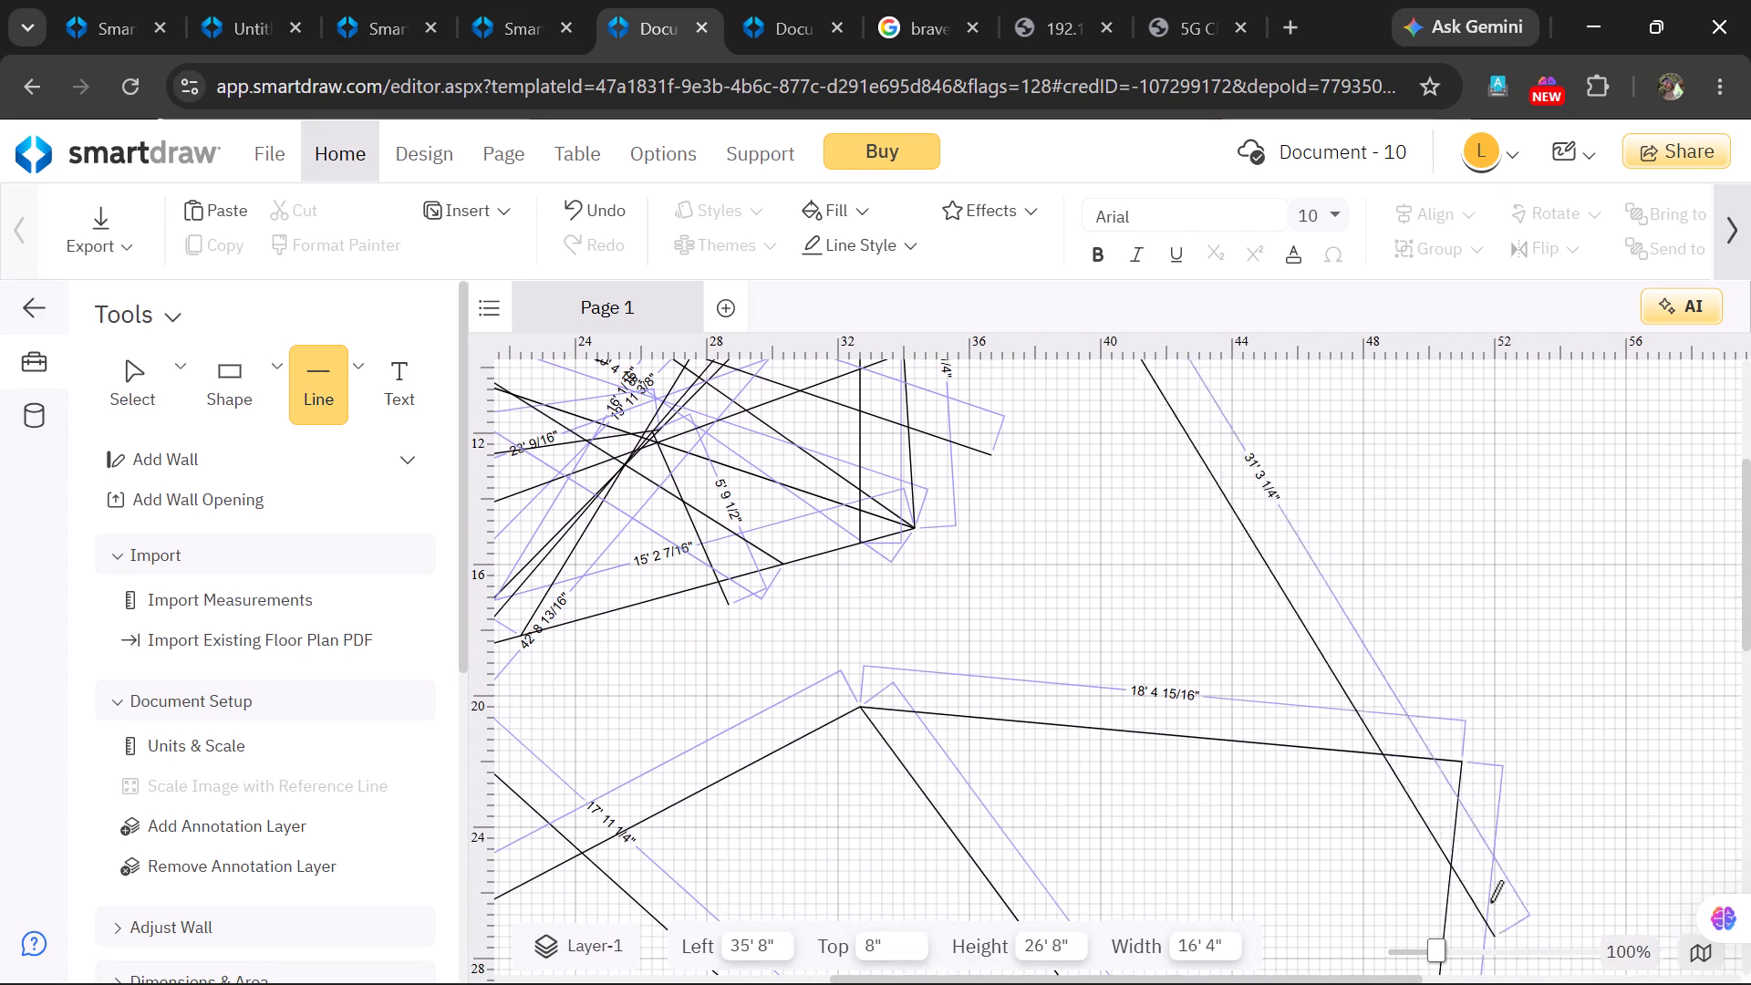
drag(1490, 902, 1440, 762)
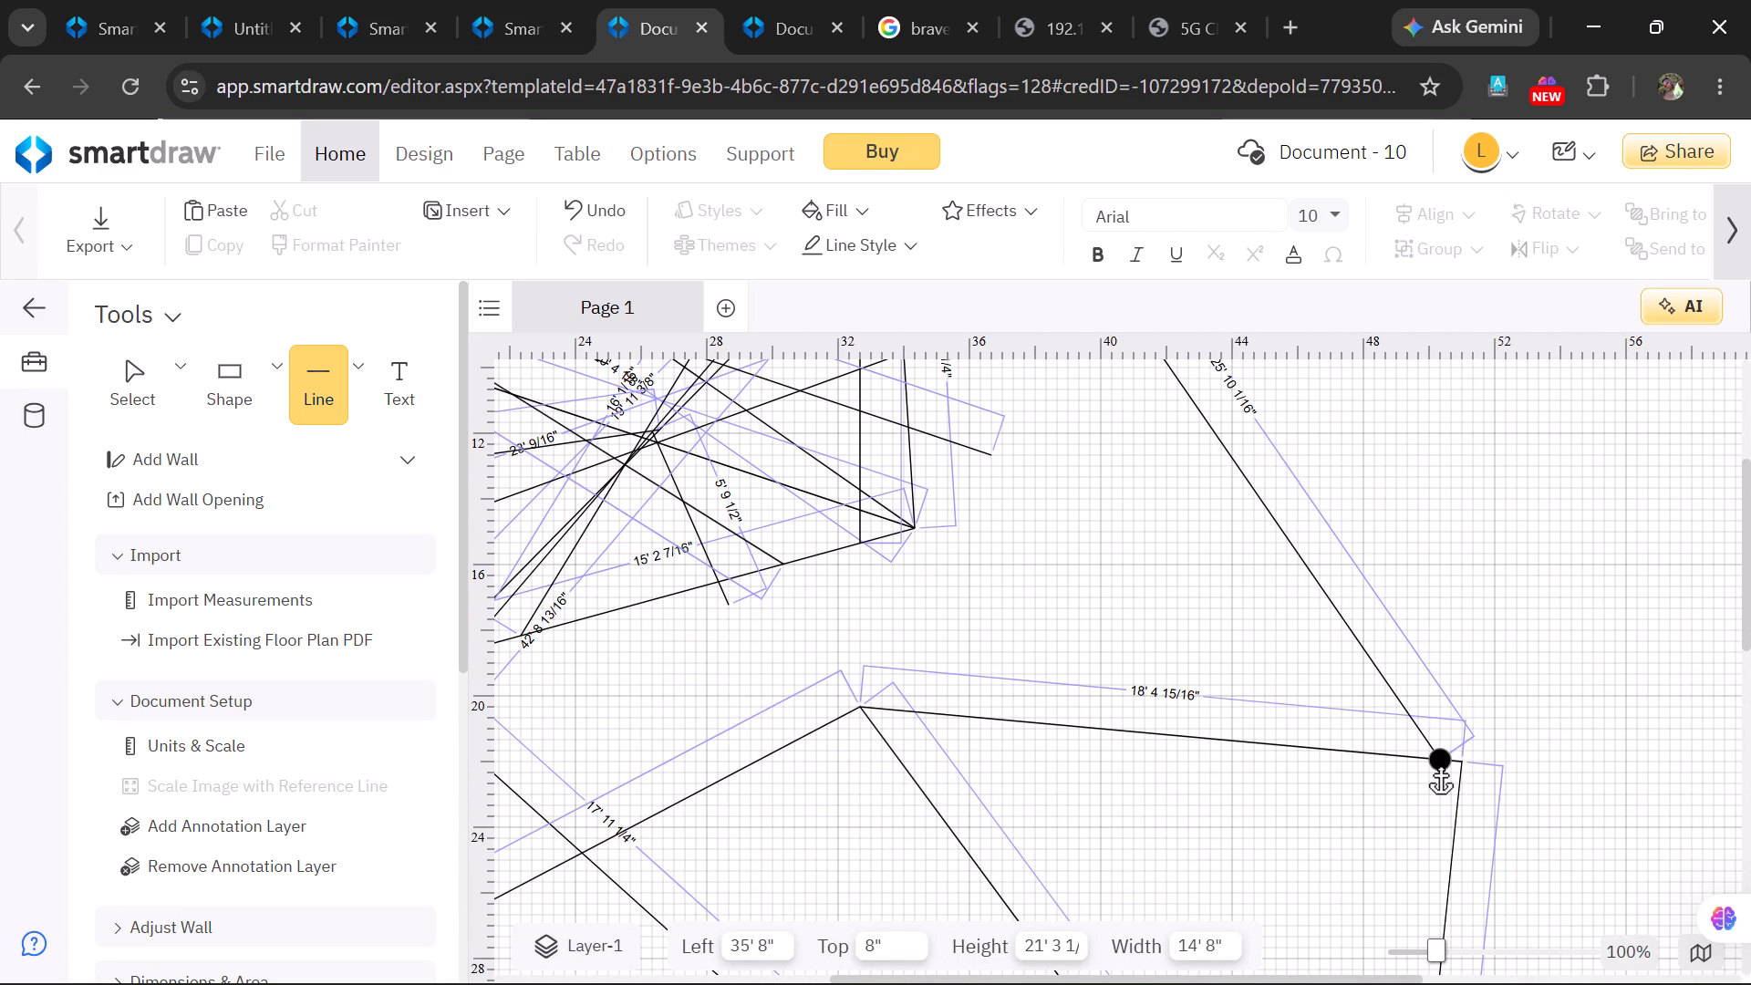
drag(1440, 762, 1465, 748)
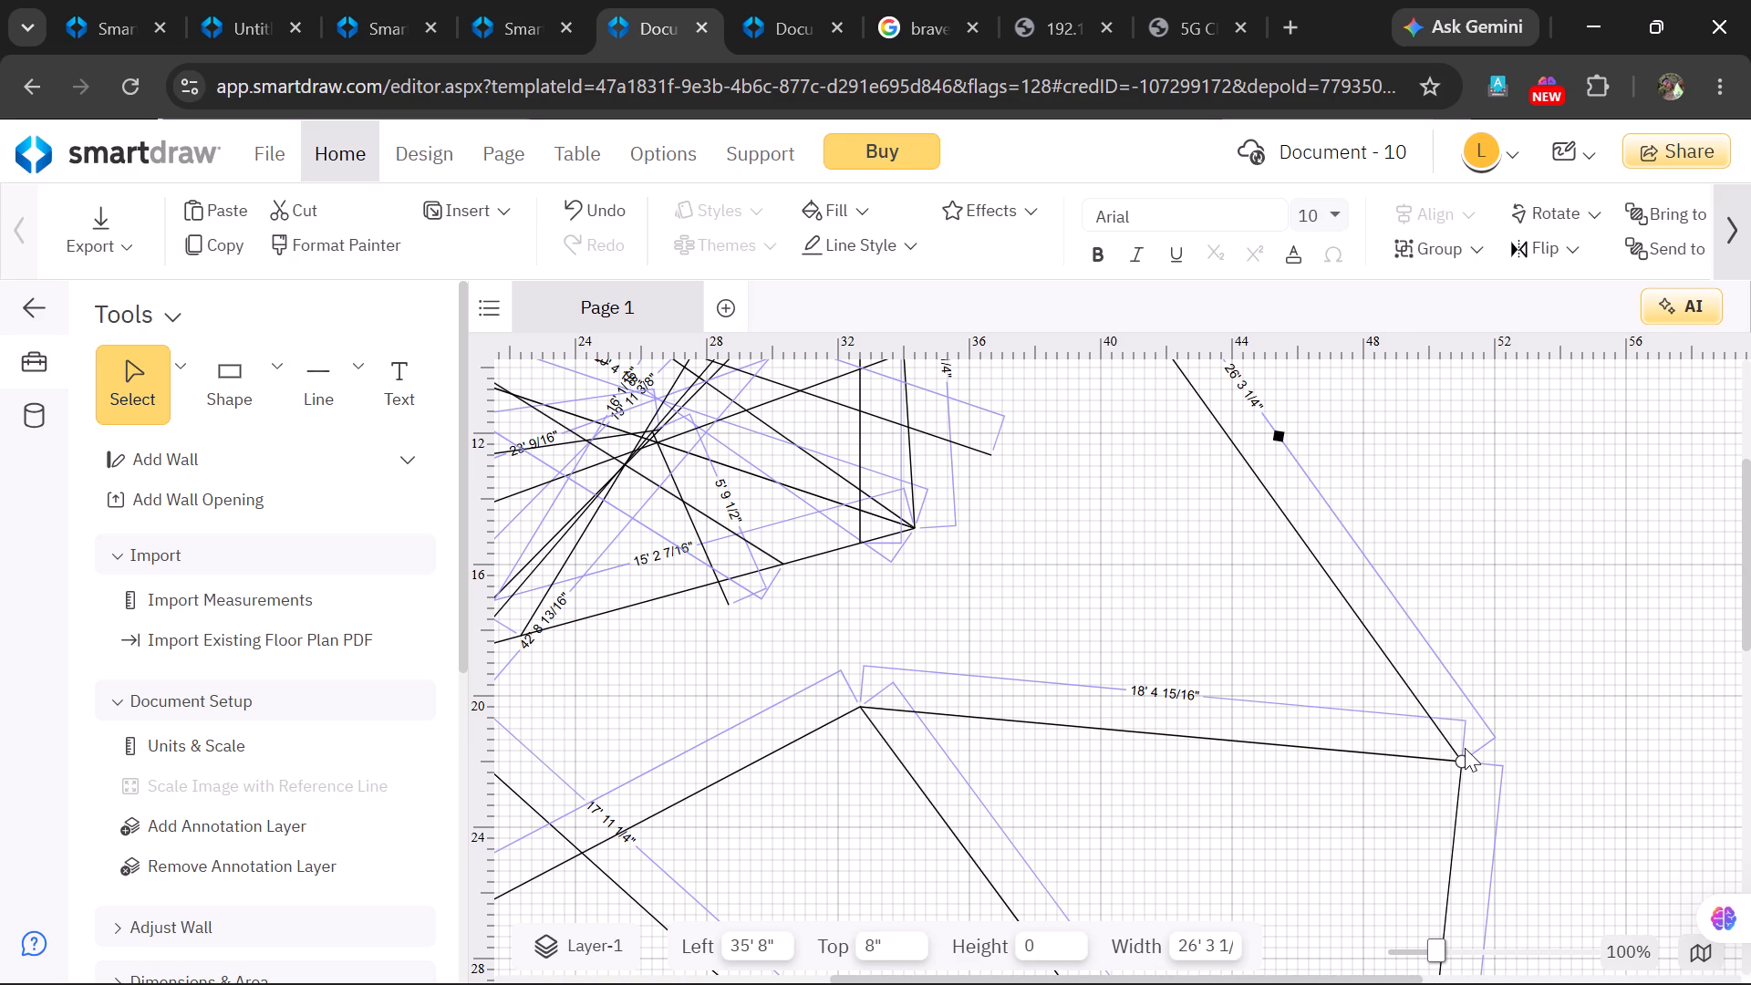
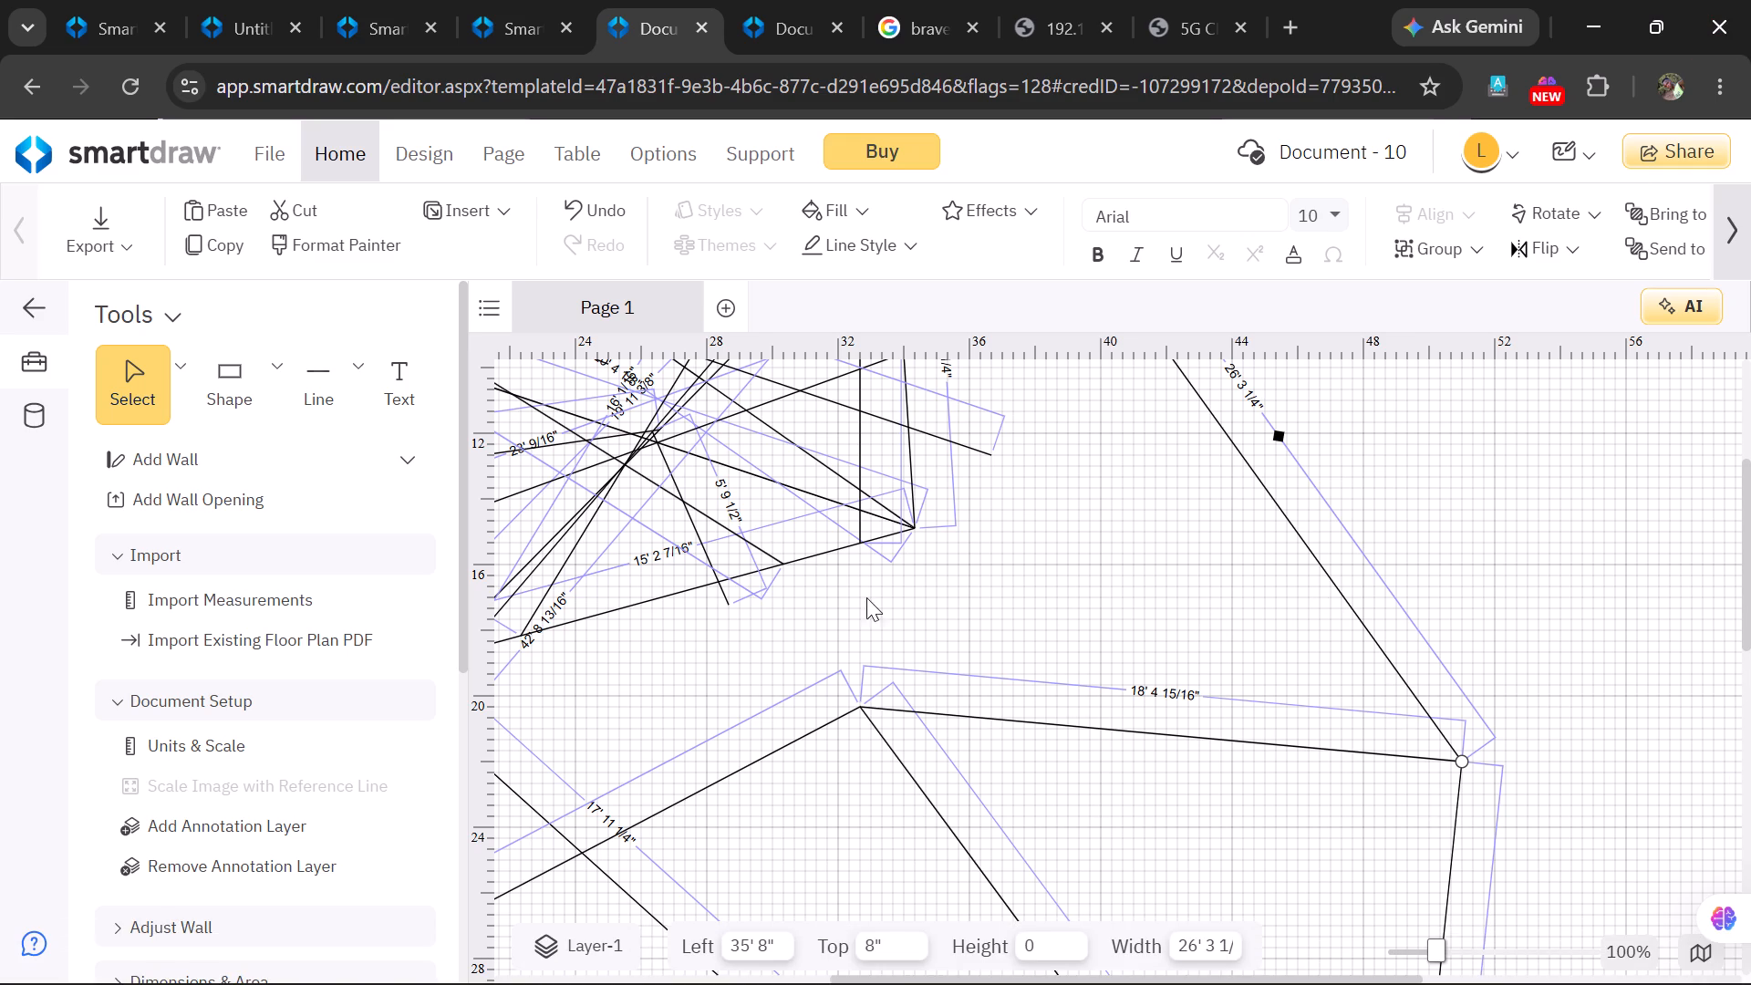
Move the near-vertical line at the 15' 2 7/16" line's right end right and down, stretching the attached line to about 25' 3/8".
click(920, 526)
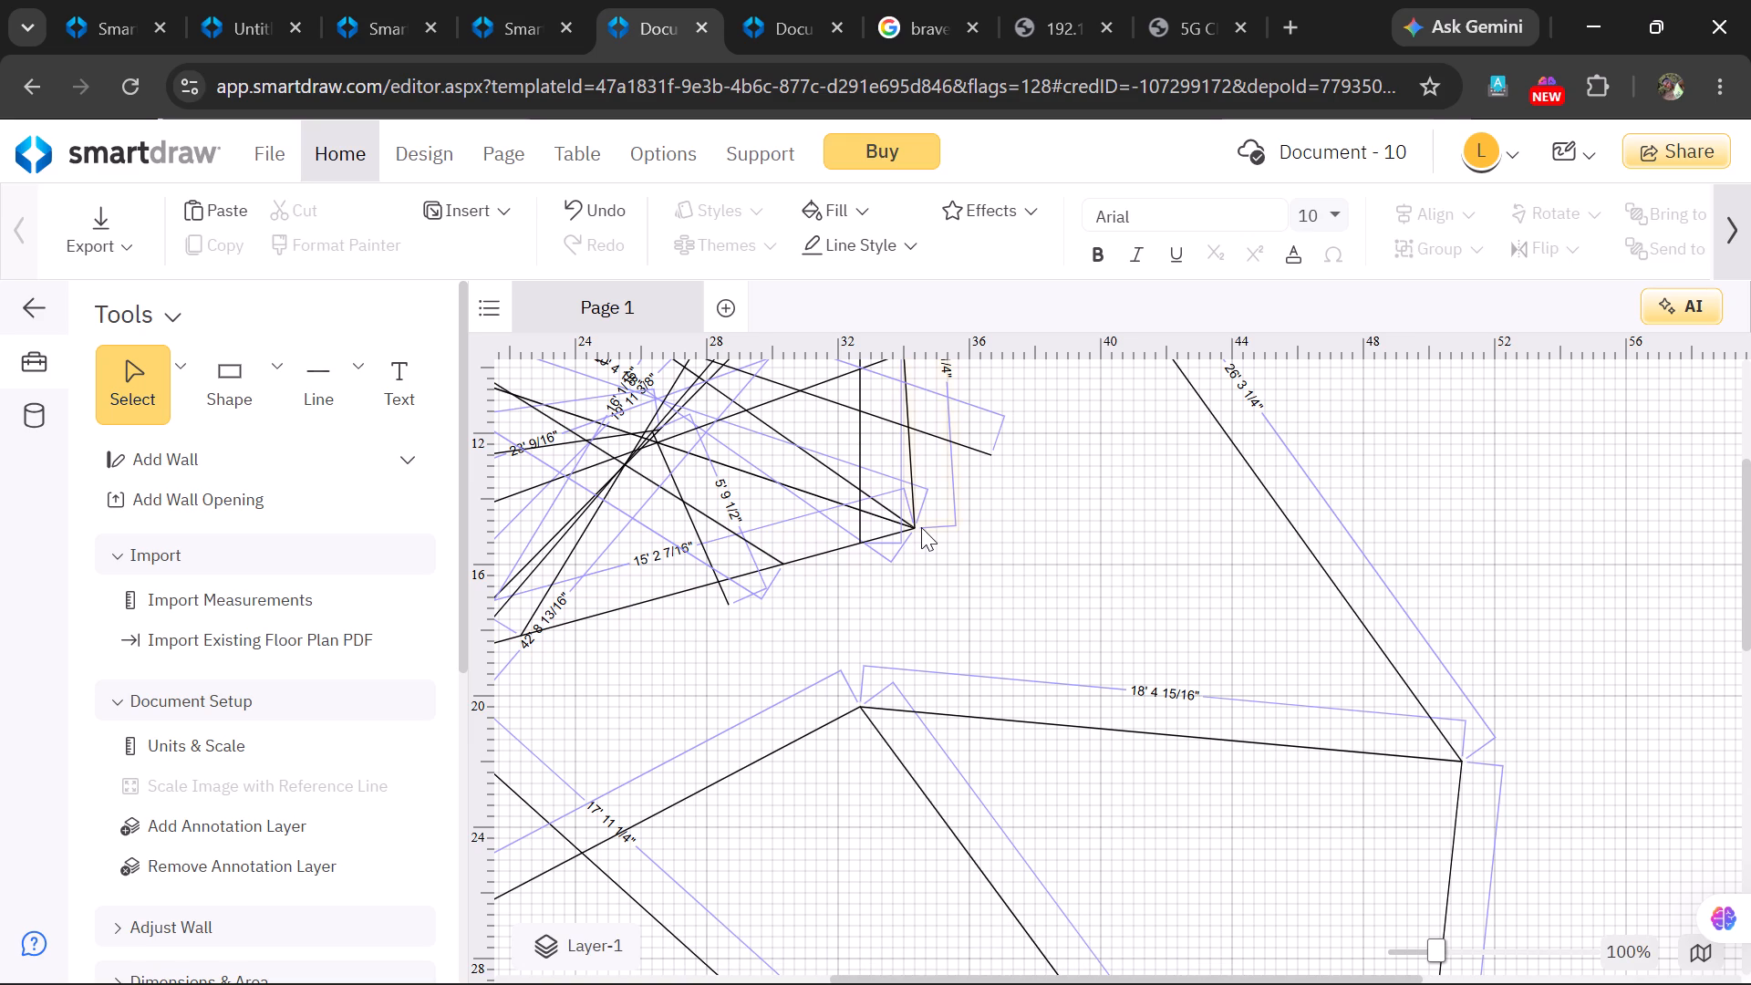
drag(917, 524, 1259, 610)
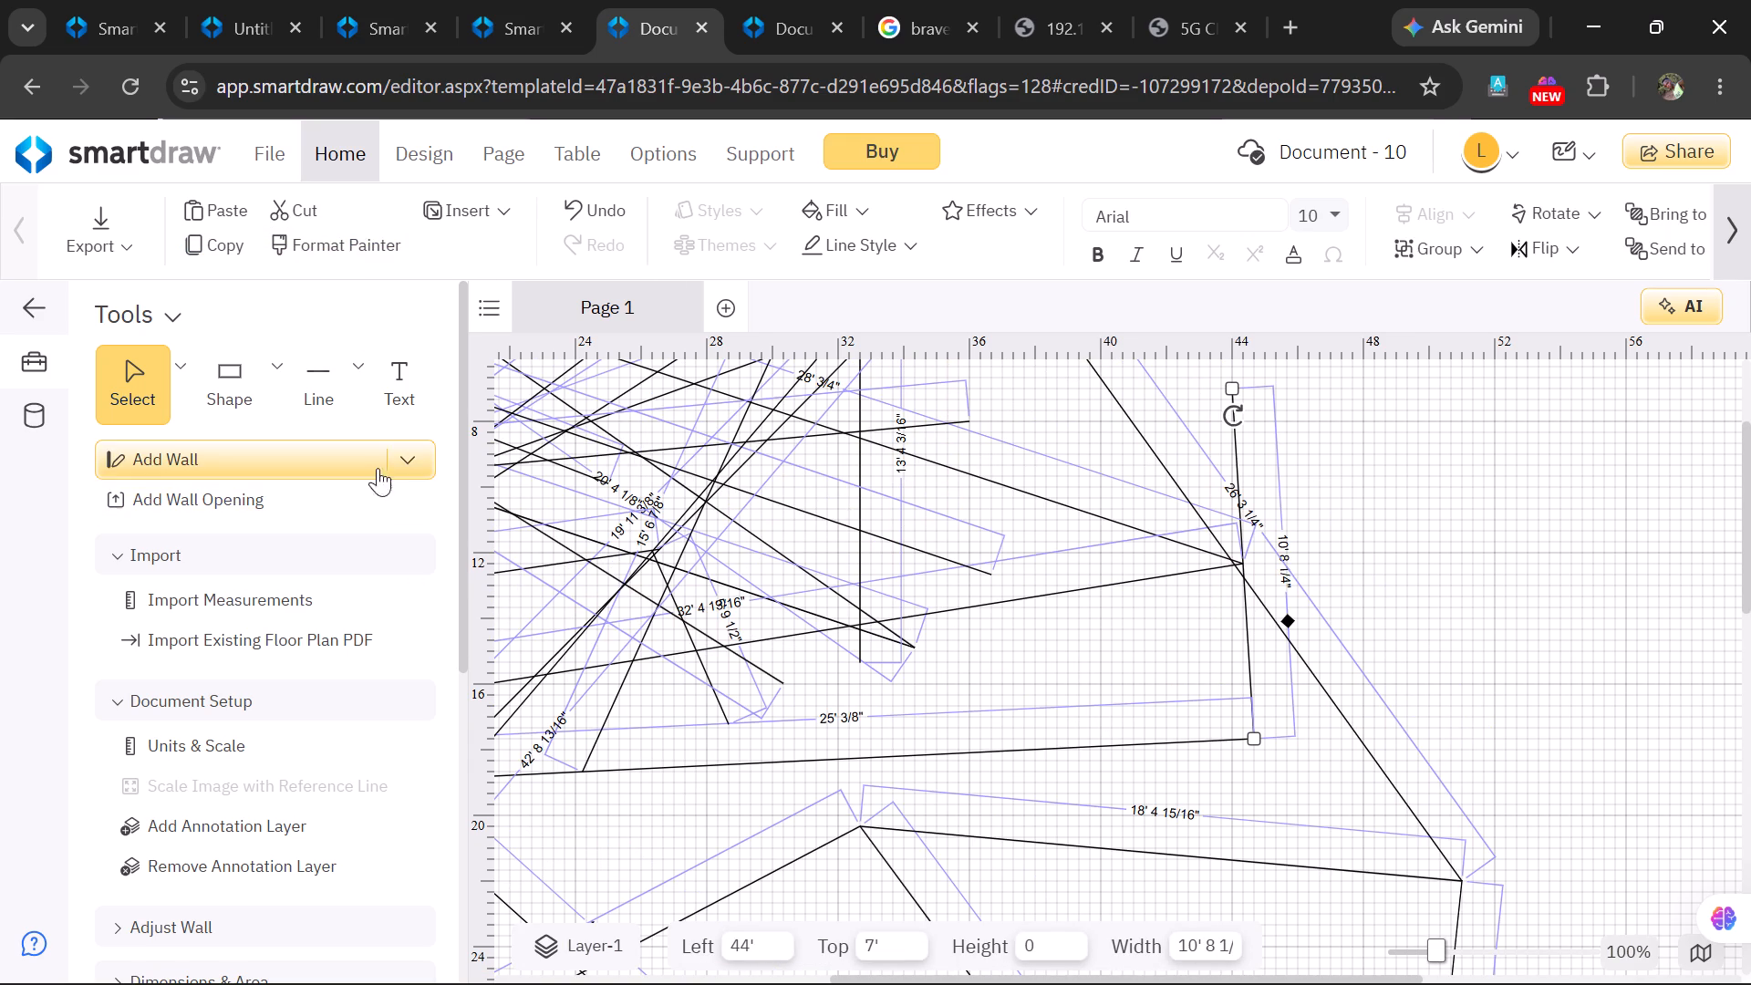
Draw a straight line about 11' 5 7/16" long from beside the 32' 4 13/16" line's right end, rising gently rightward.
click(362, 387)
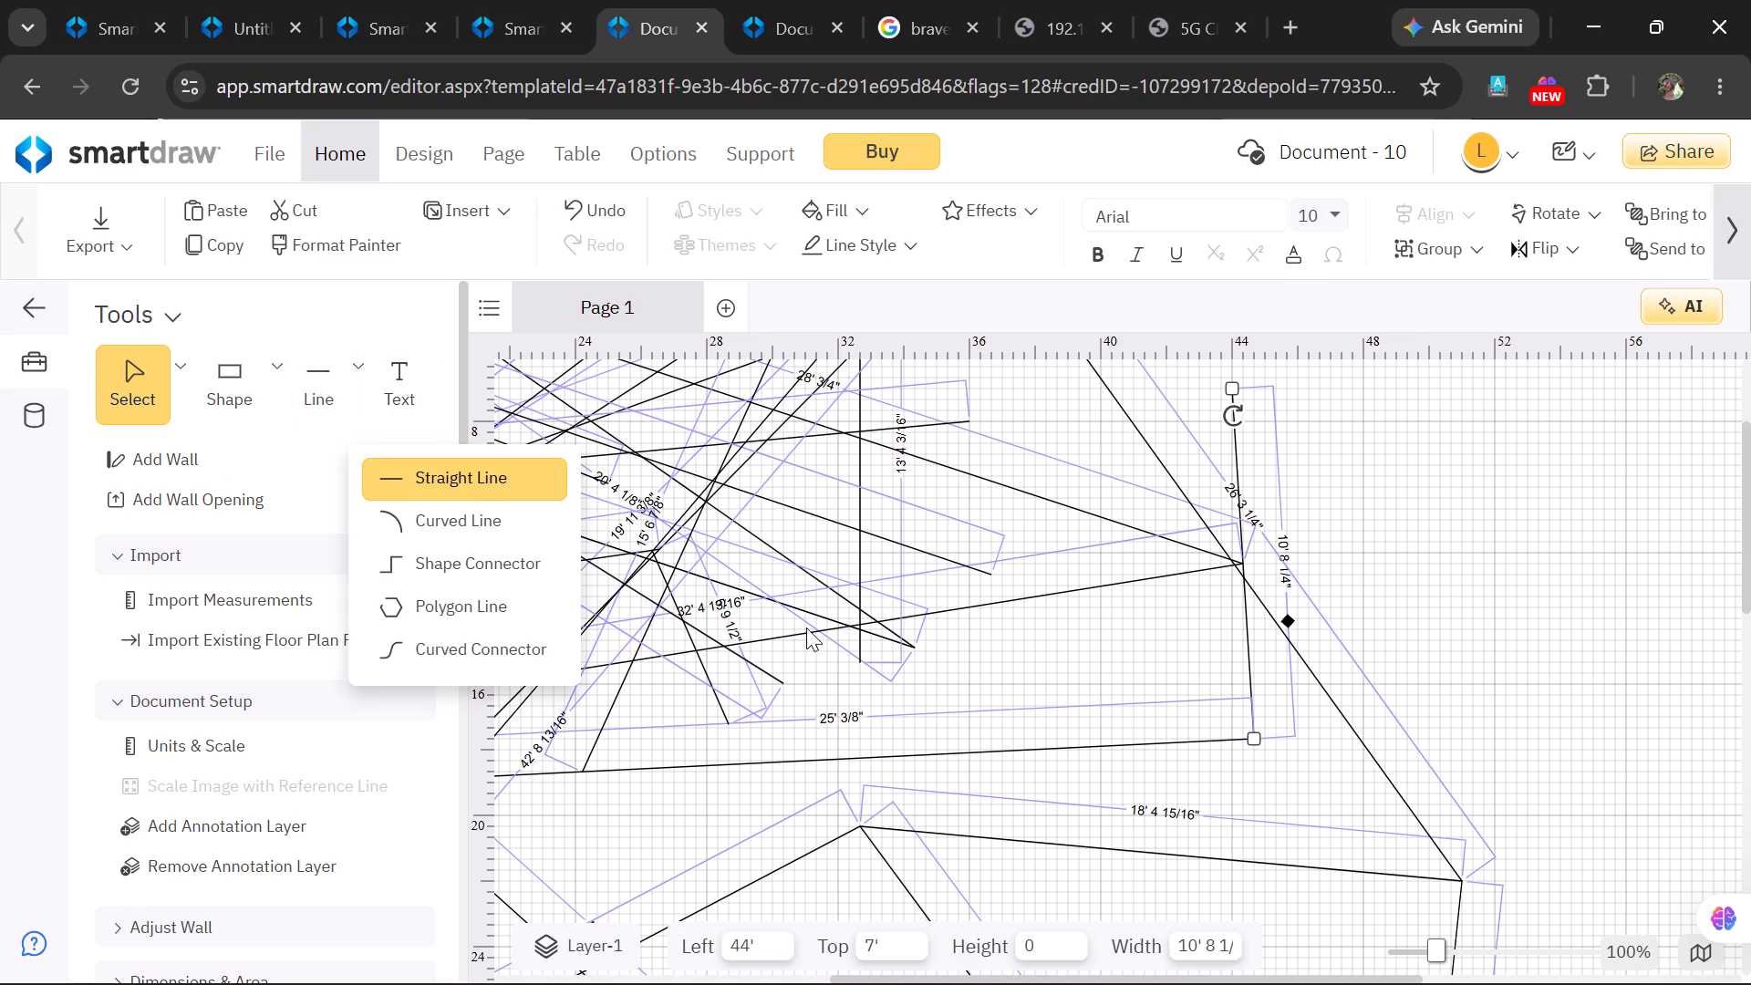
click(496, 485)
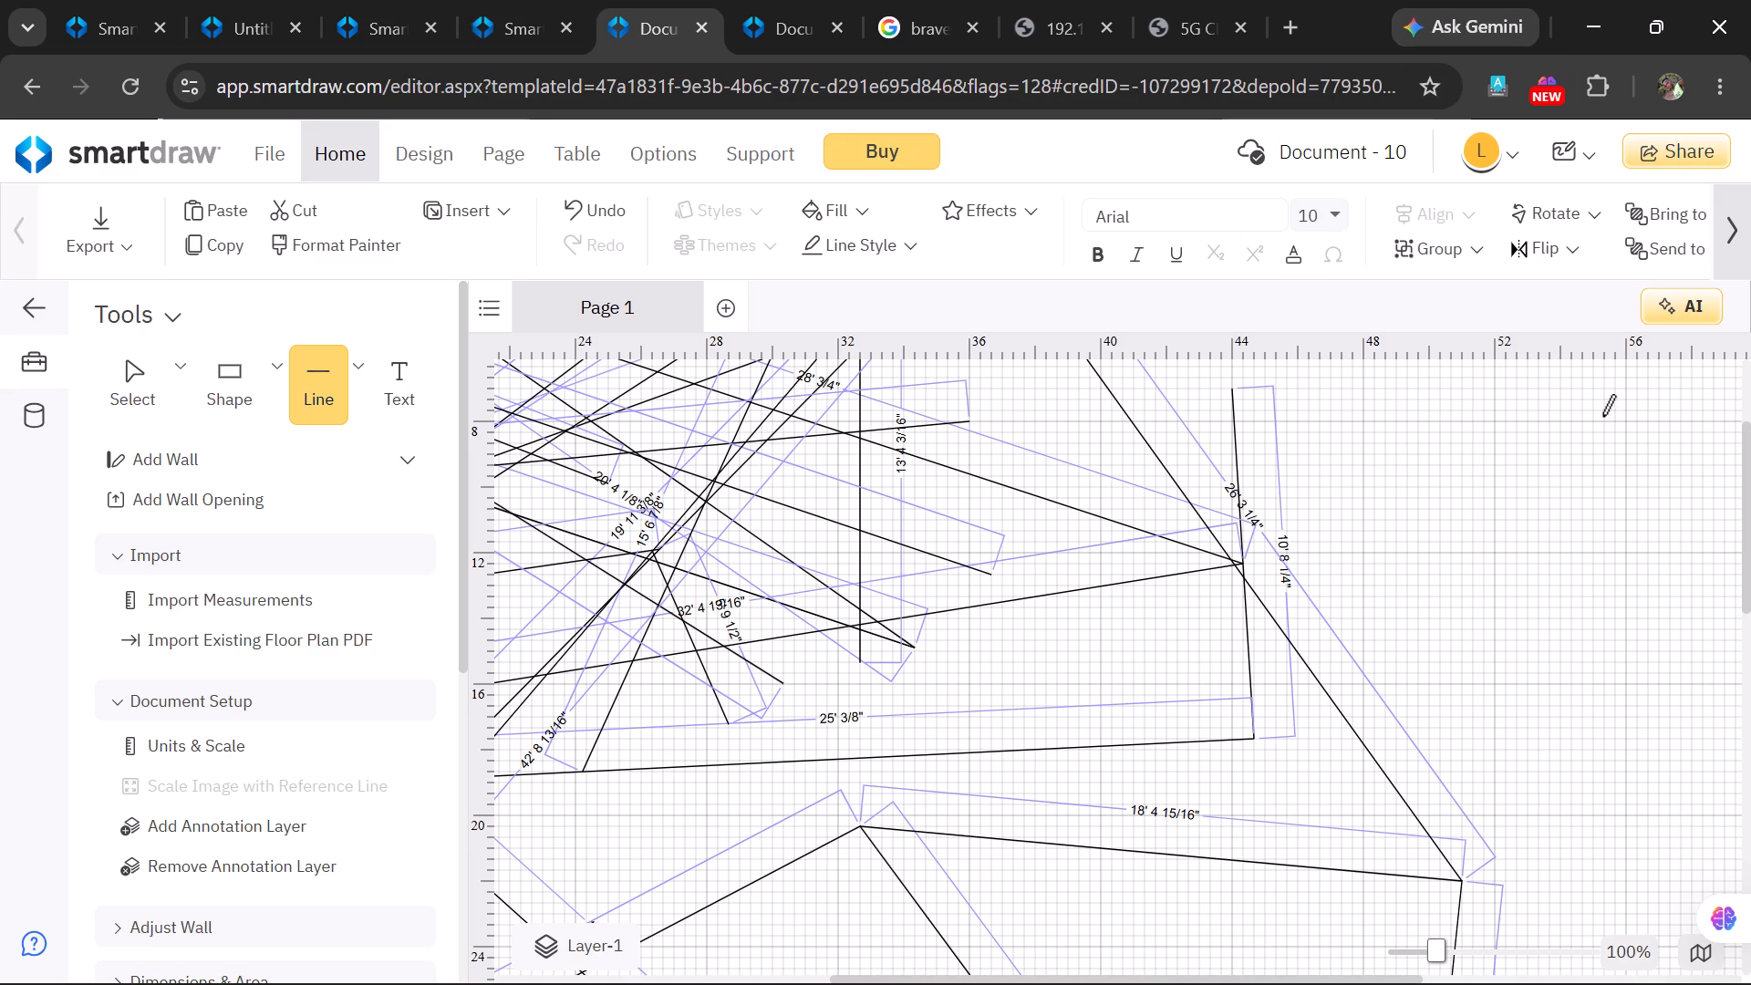
drag(1263, 555, 1268, 552)
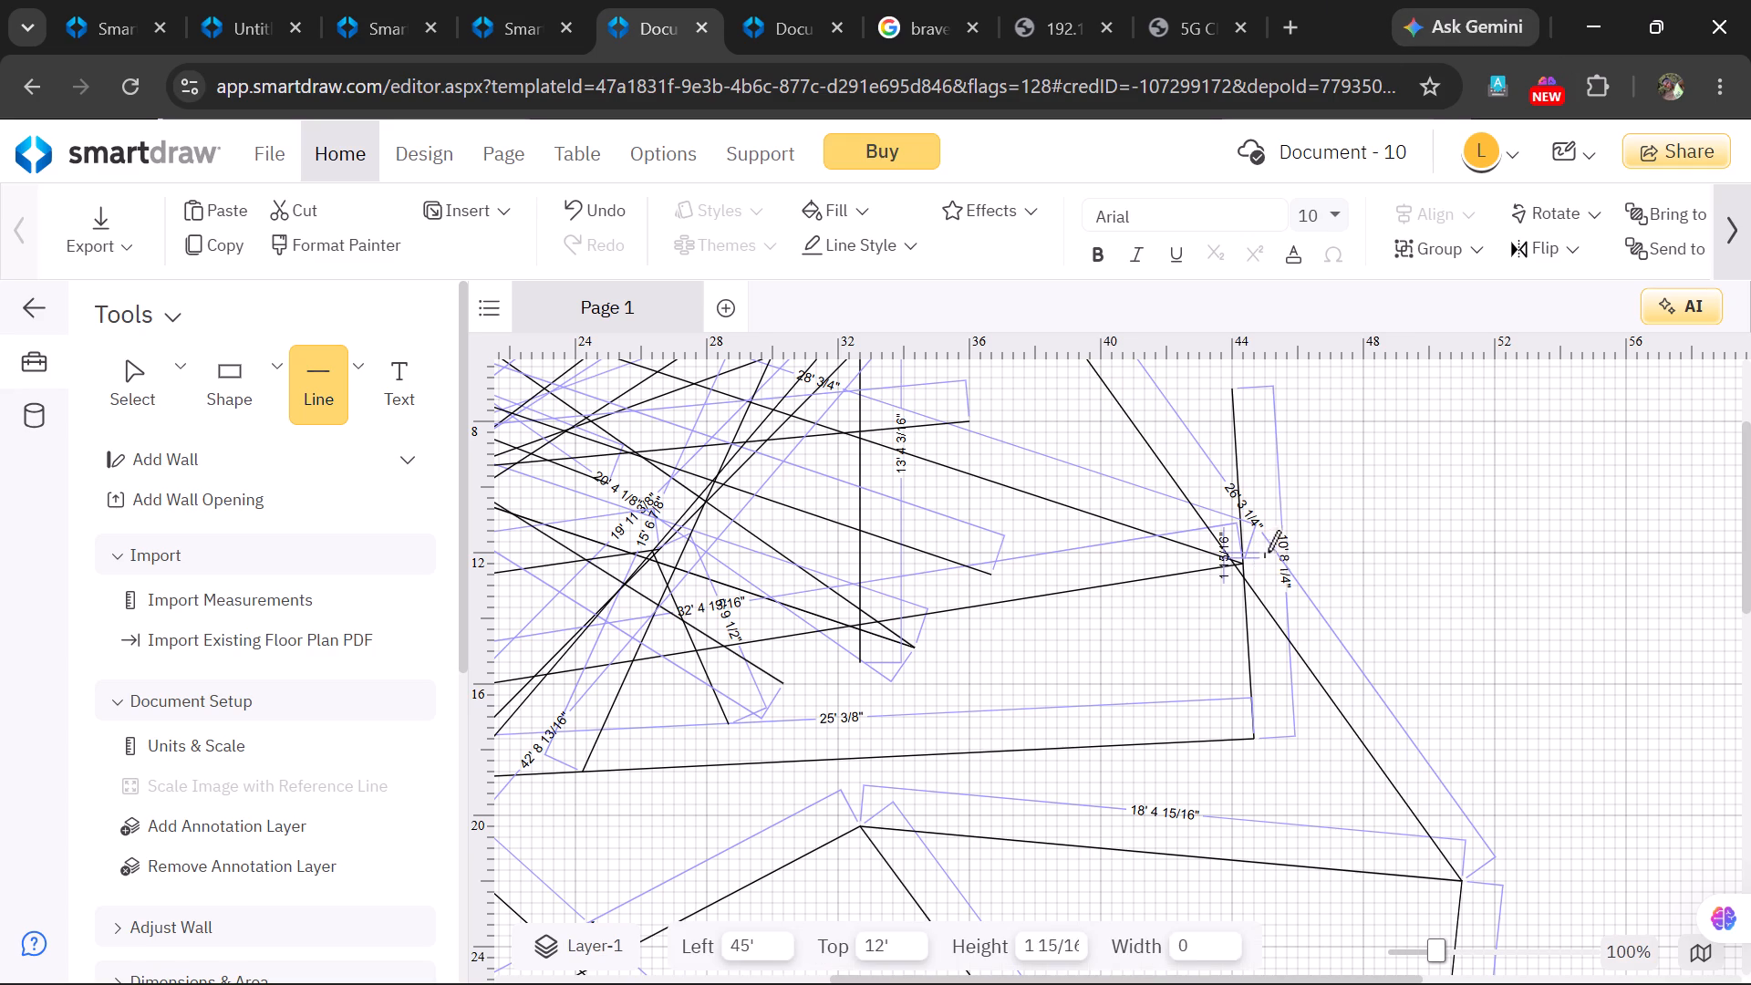
drag(1268, 552, 1636, 495)
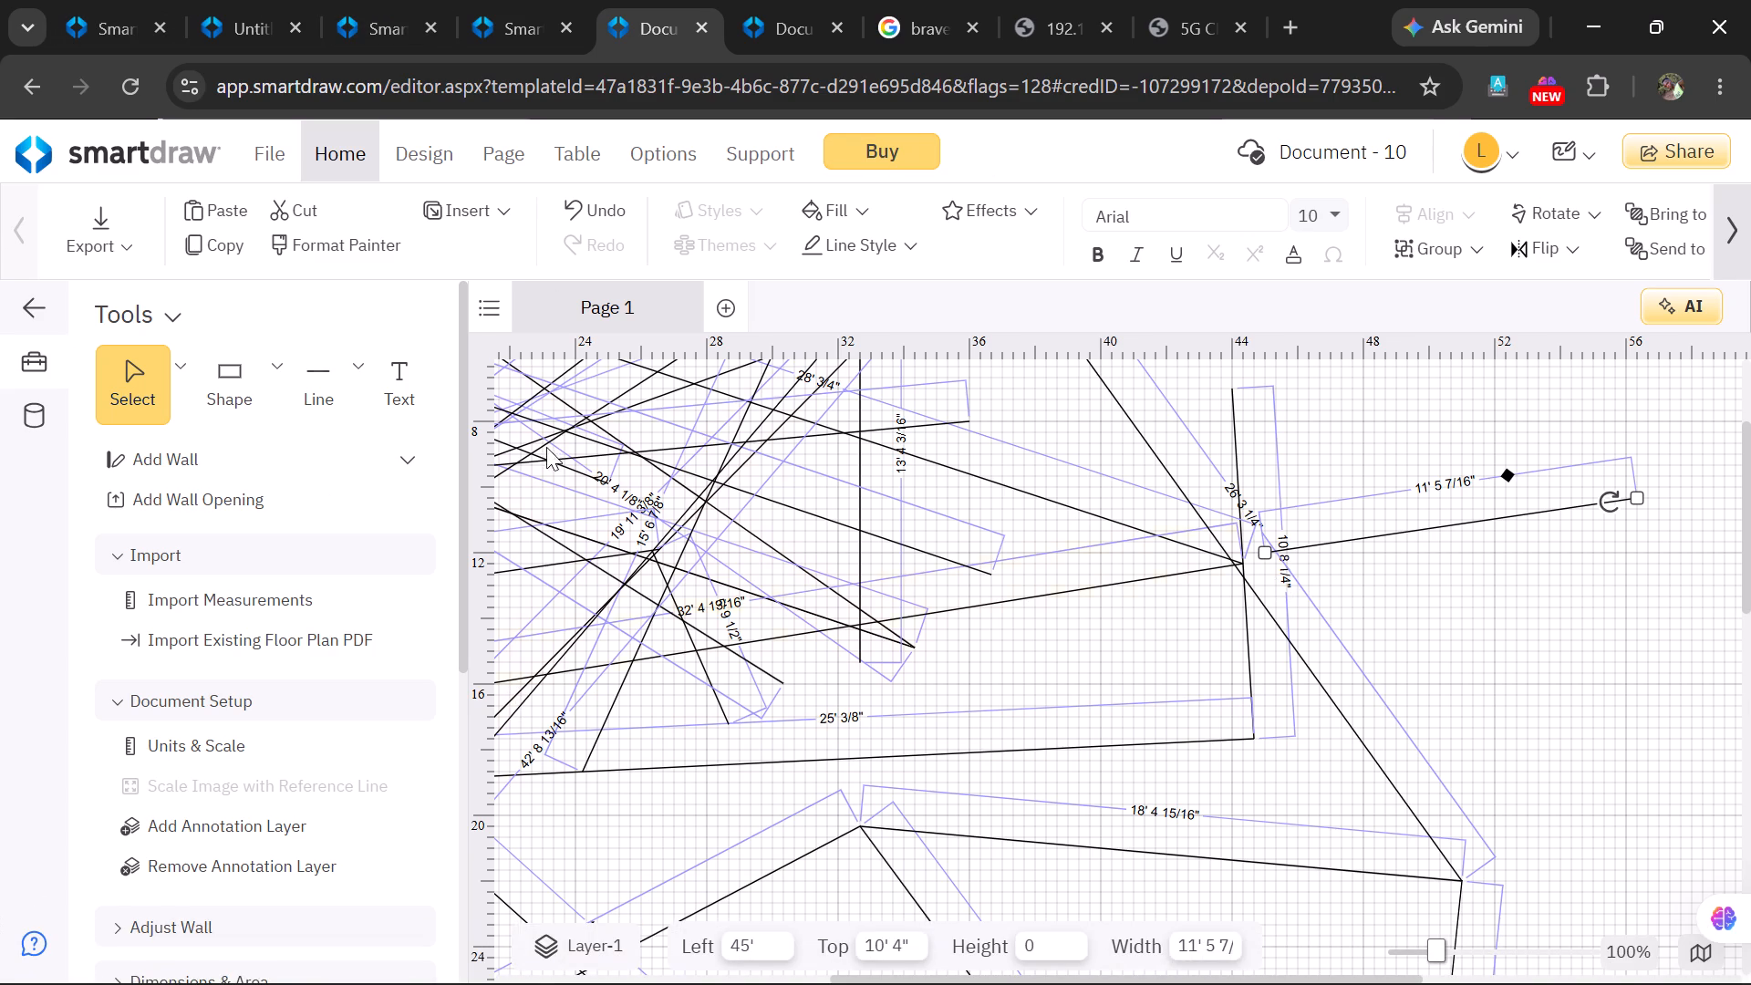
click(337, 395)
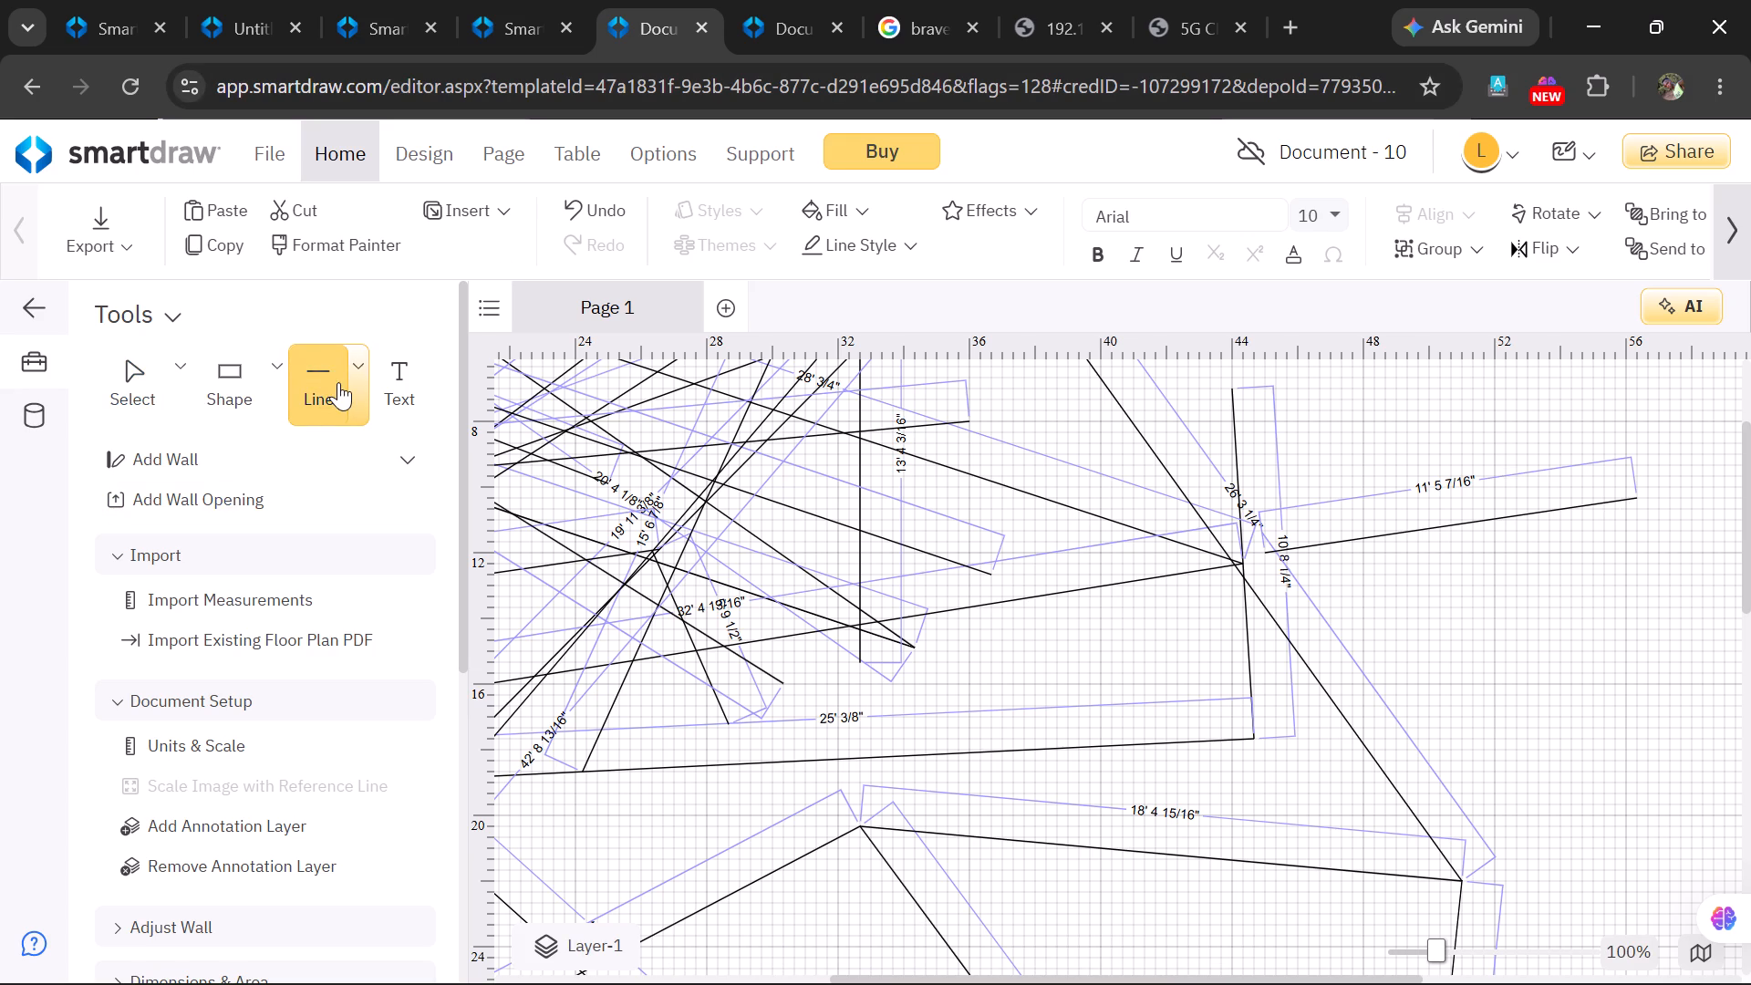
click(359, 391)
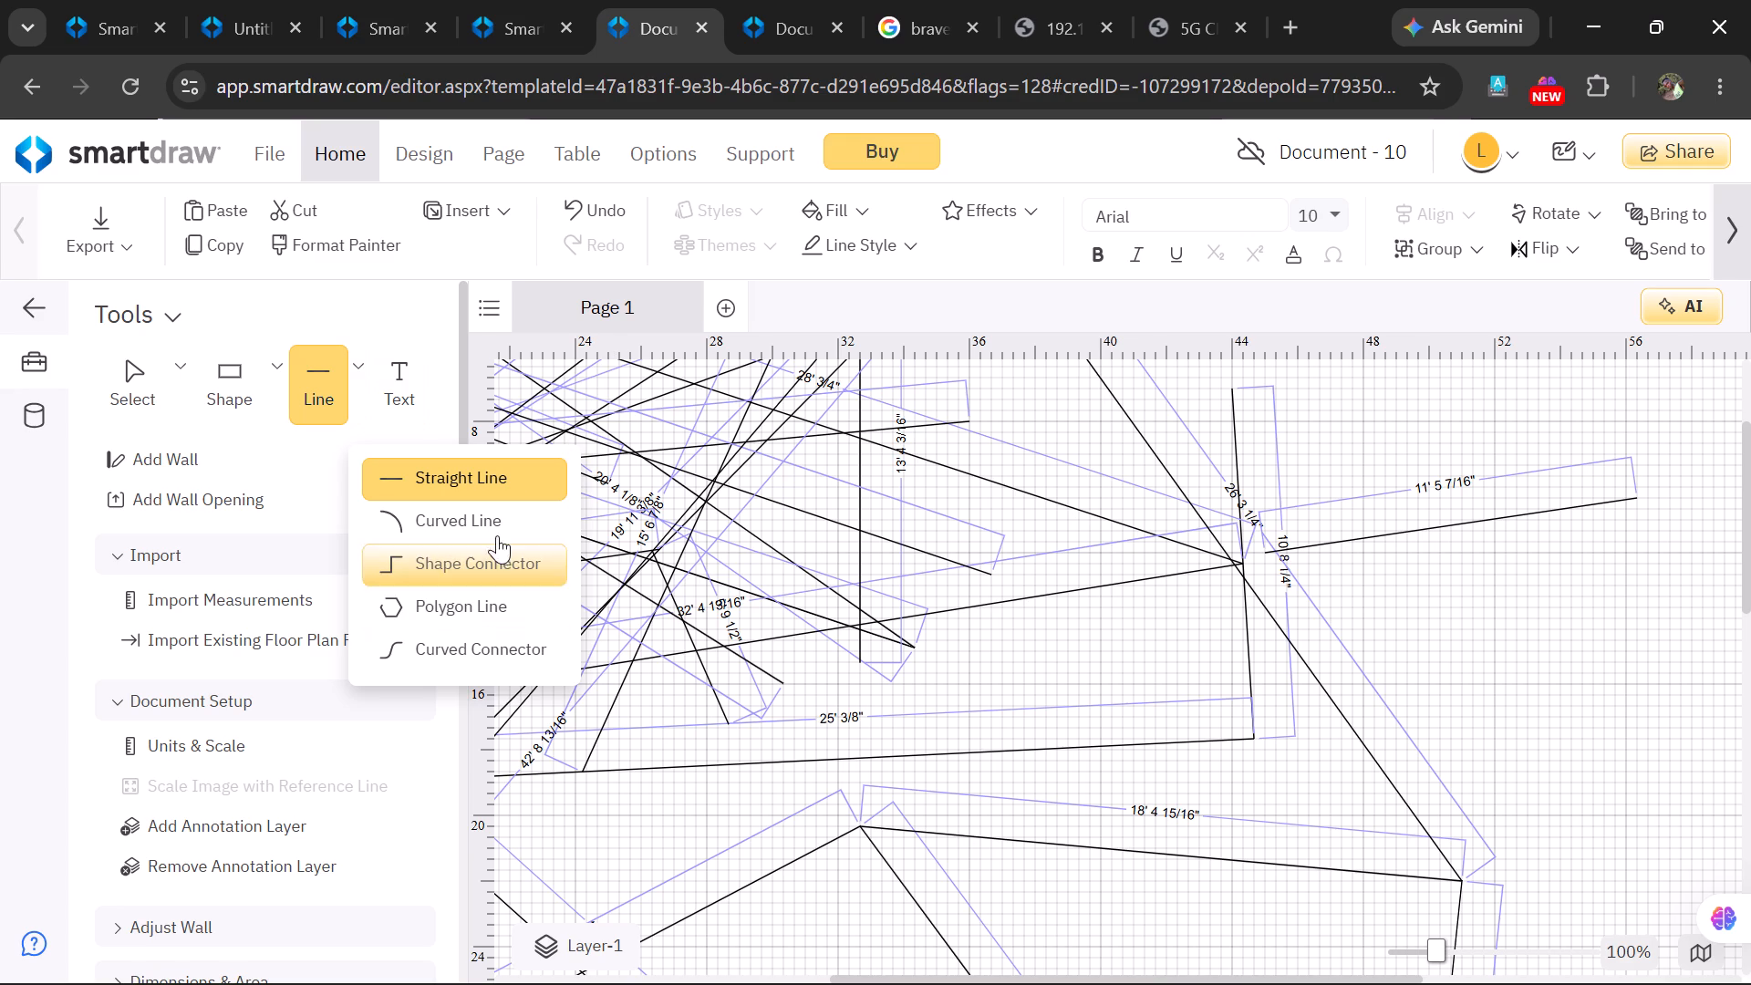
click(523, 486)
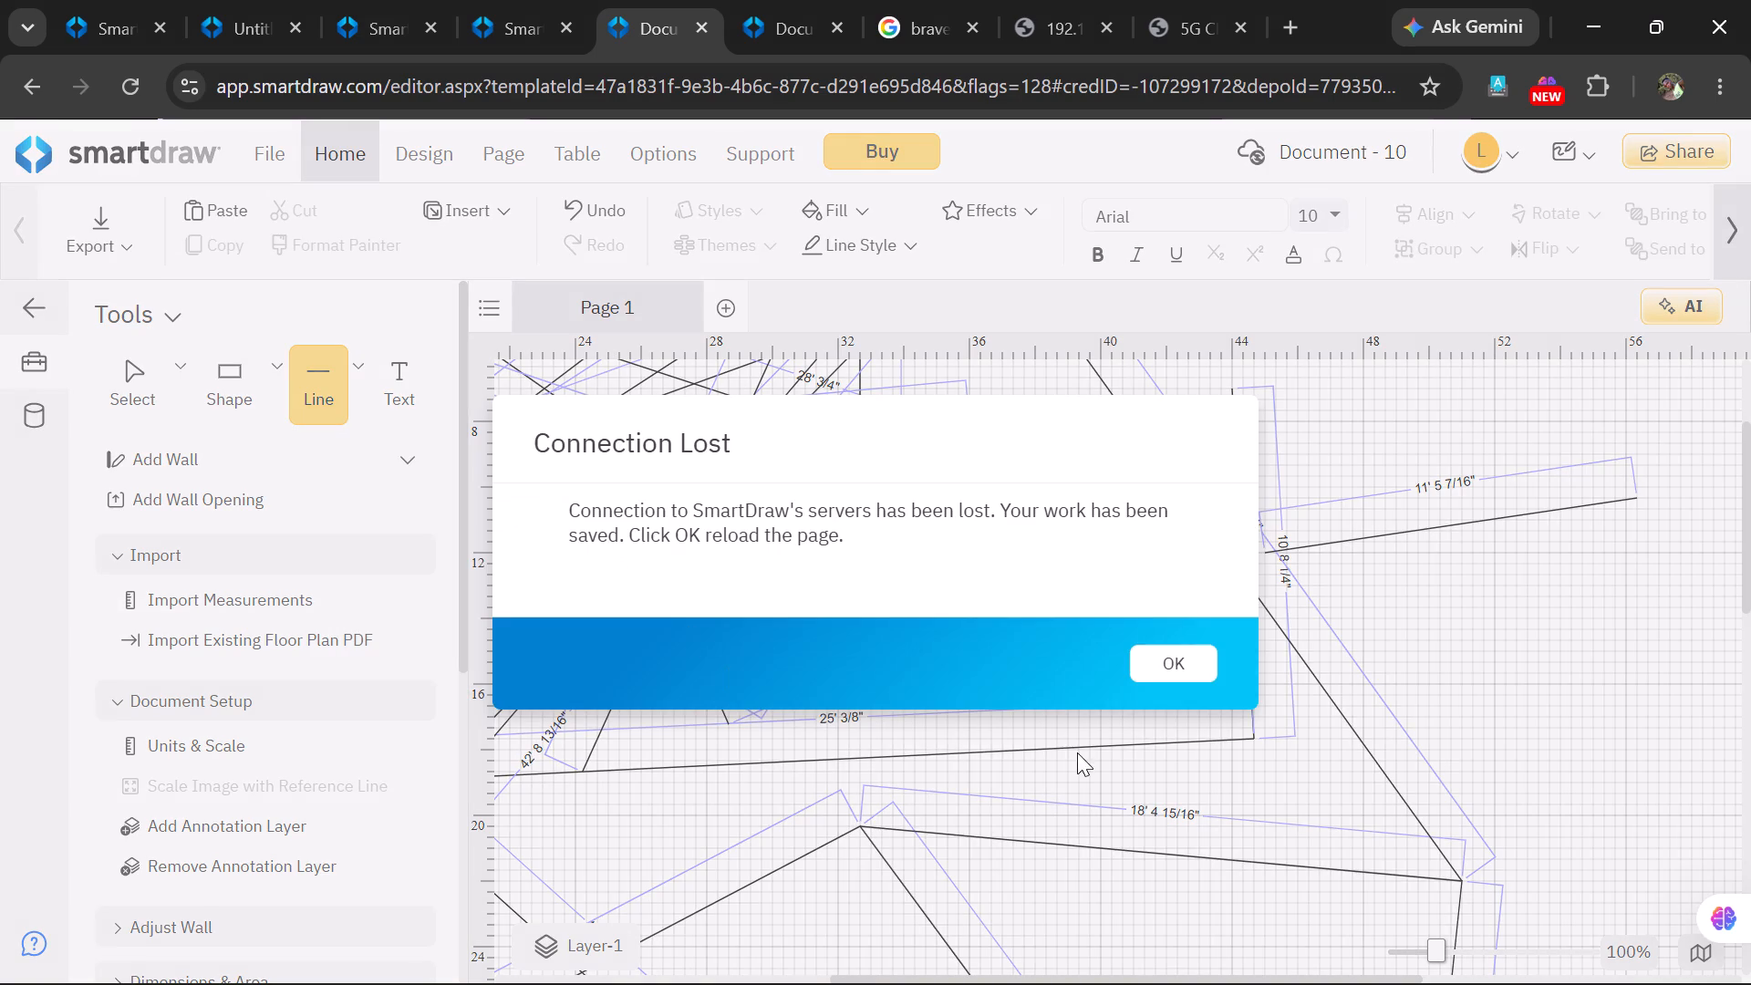
Acknowledge the lost-connection dialog and reload the document.
click(1144, 664)
triple_click(1149, 659)
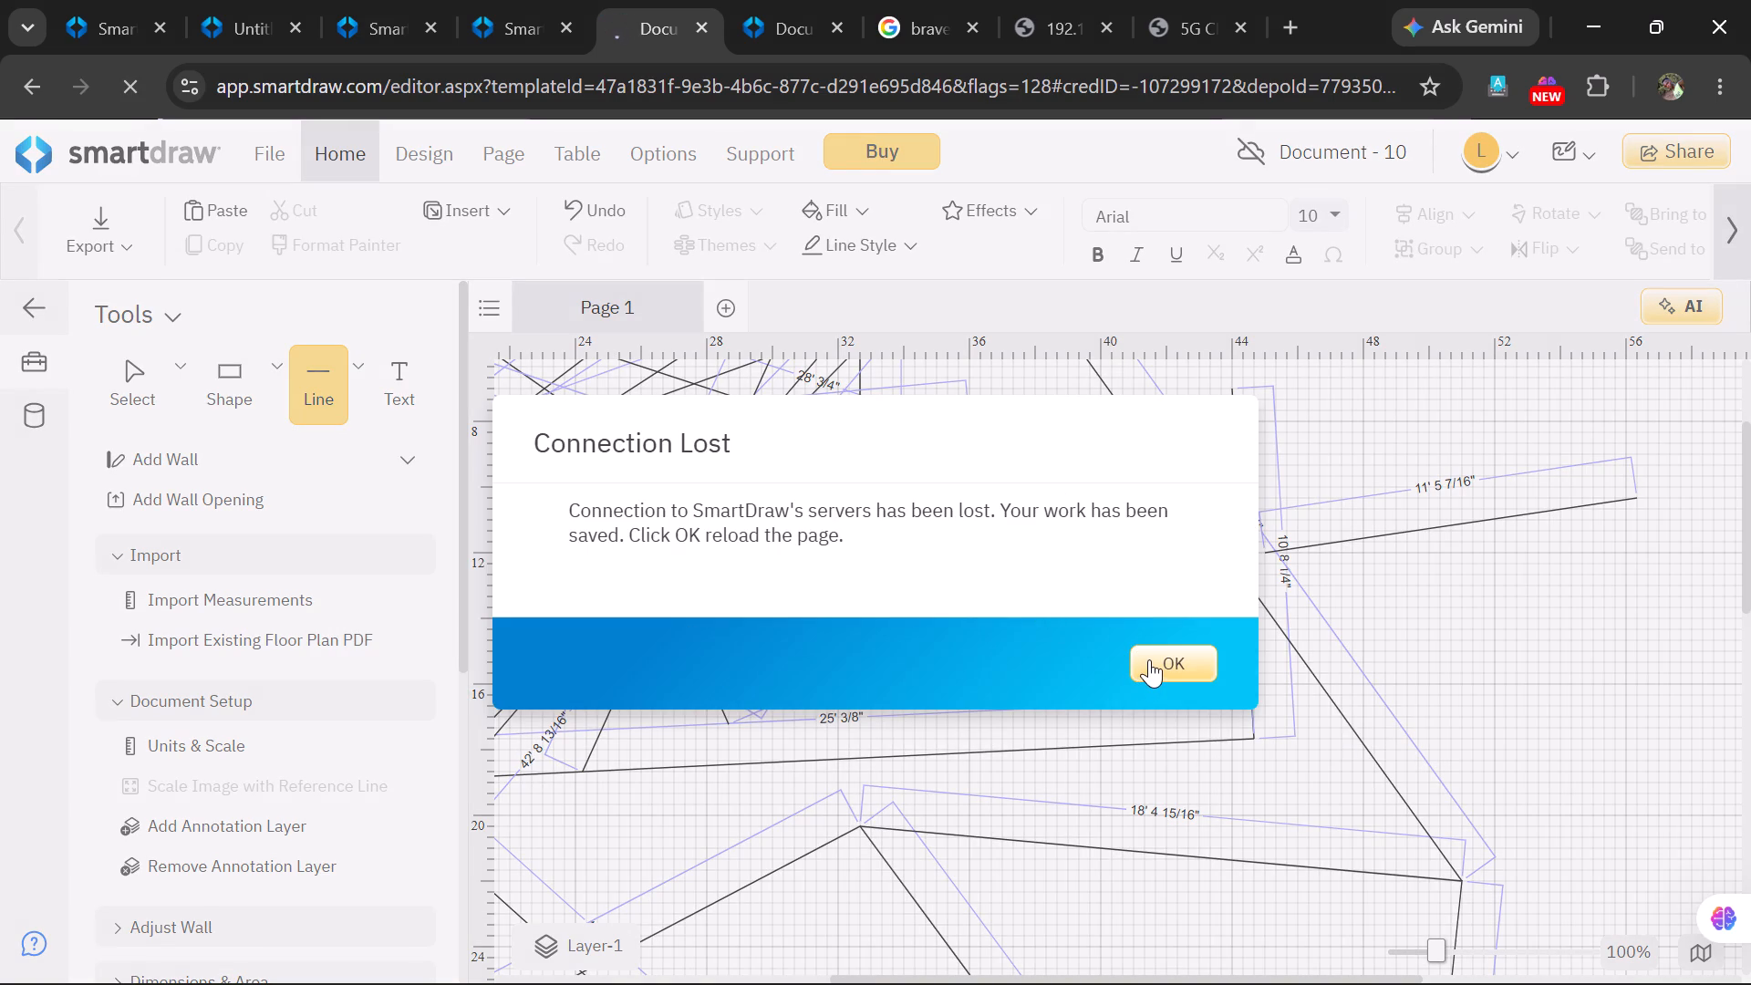
click(1149, 659)
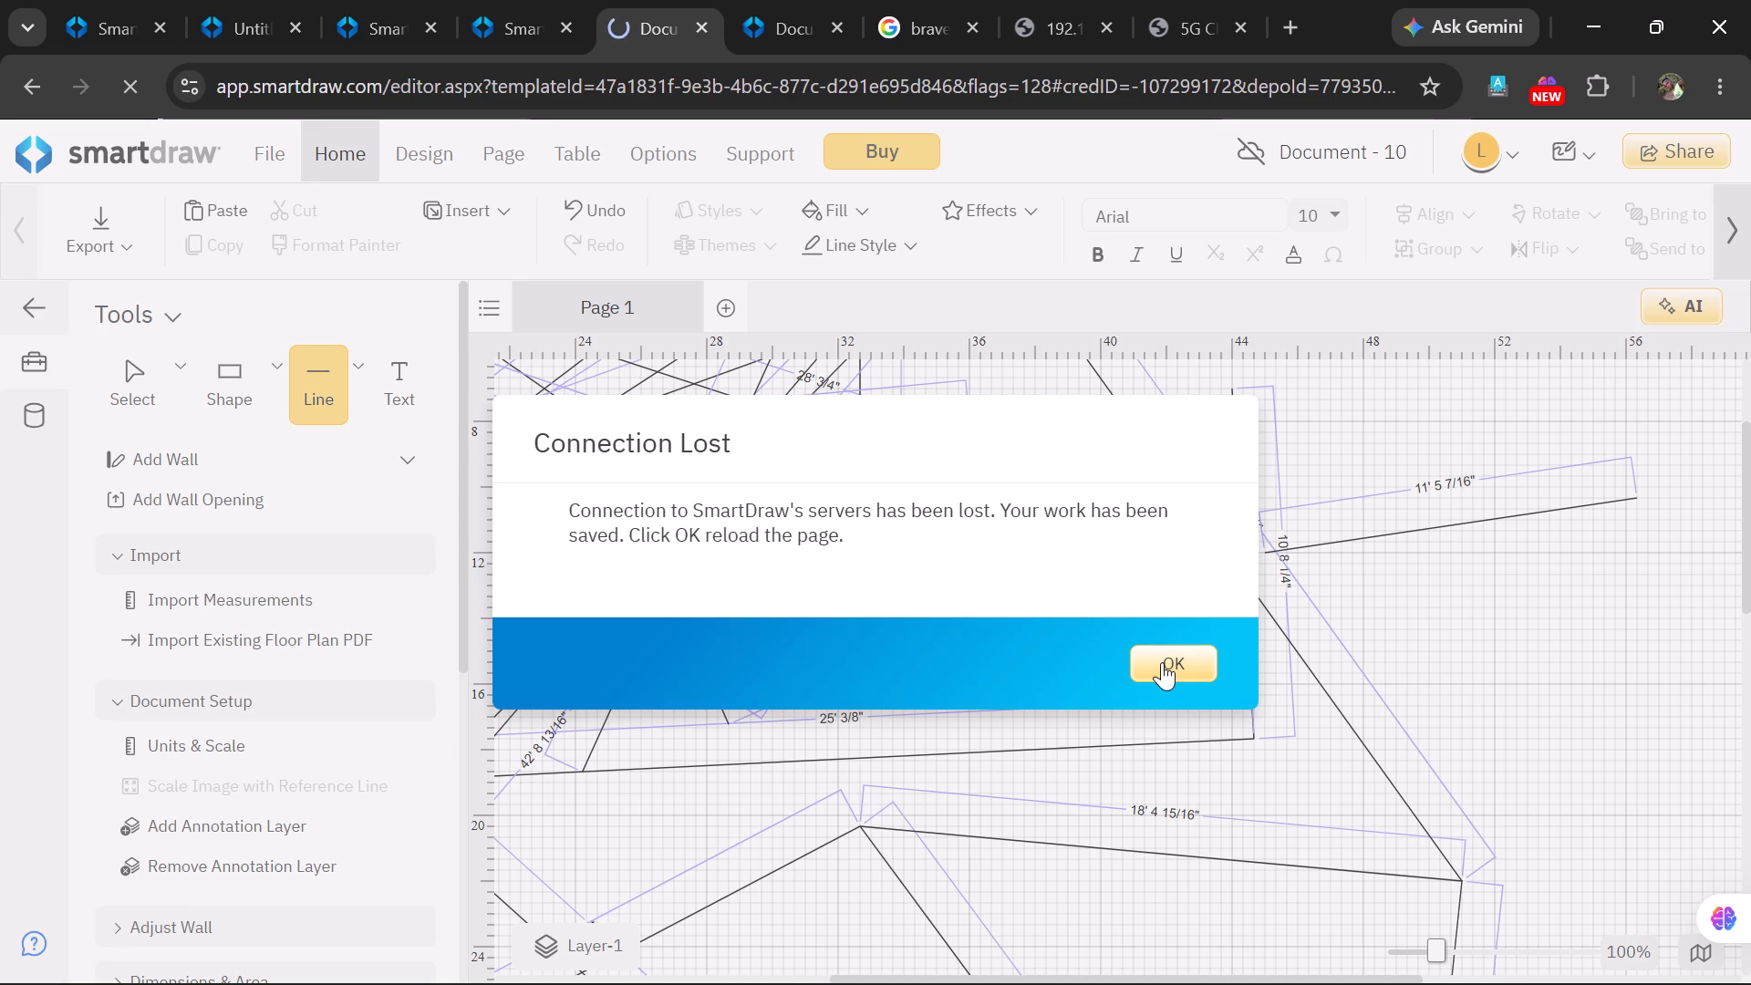
click(1164, 663)
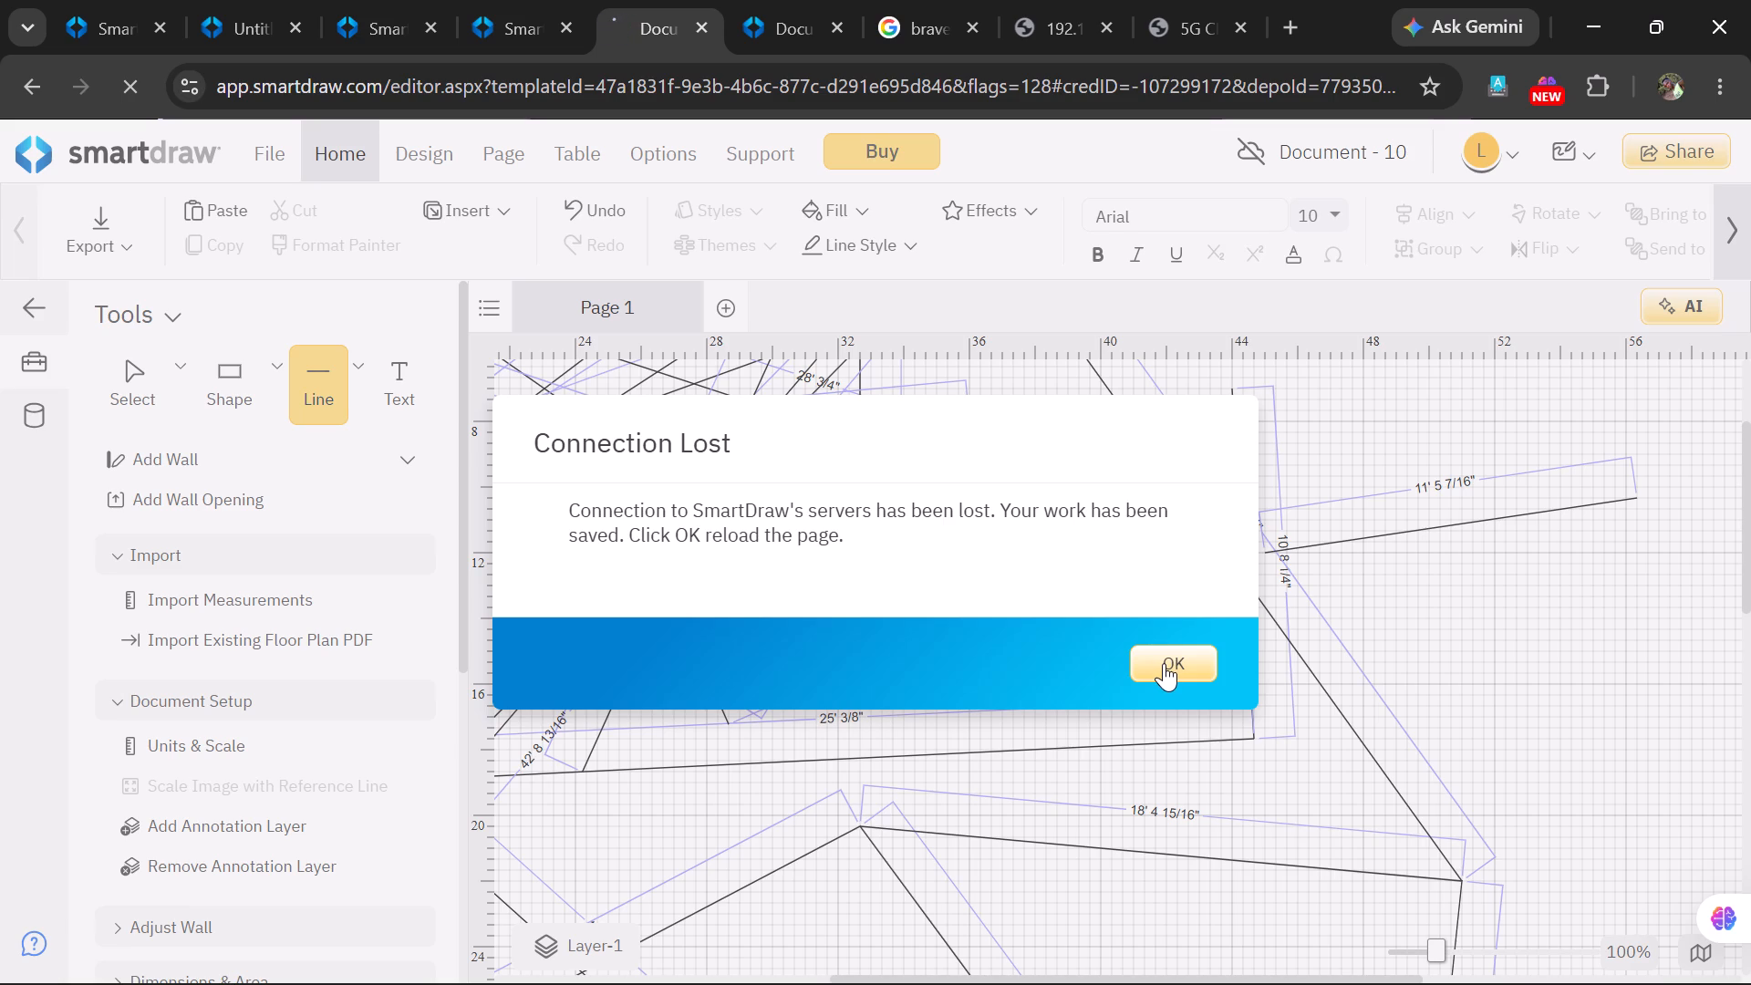
double_click(1164, 663)
click(1164, 663)
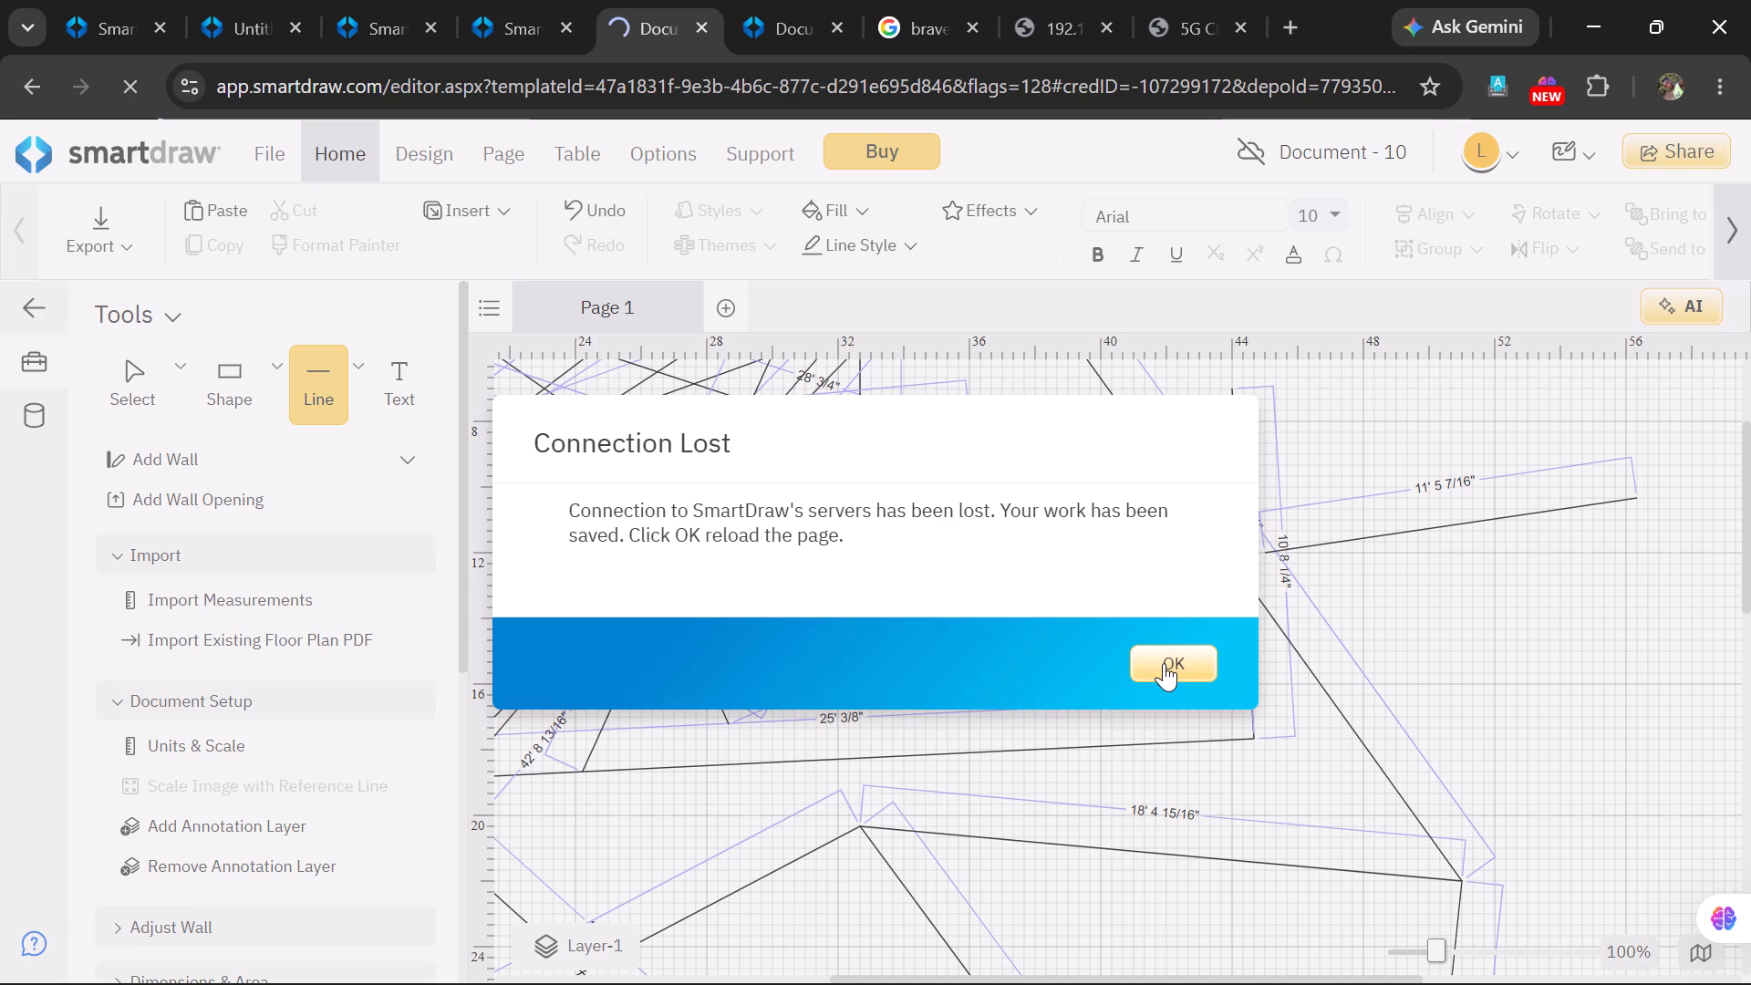
click(1164, 663)
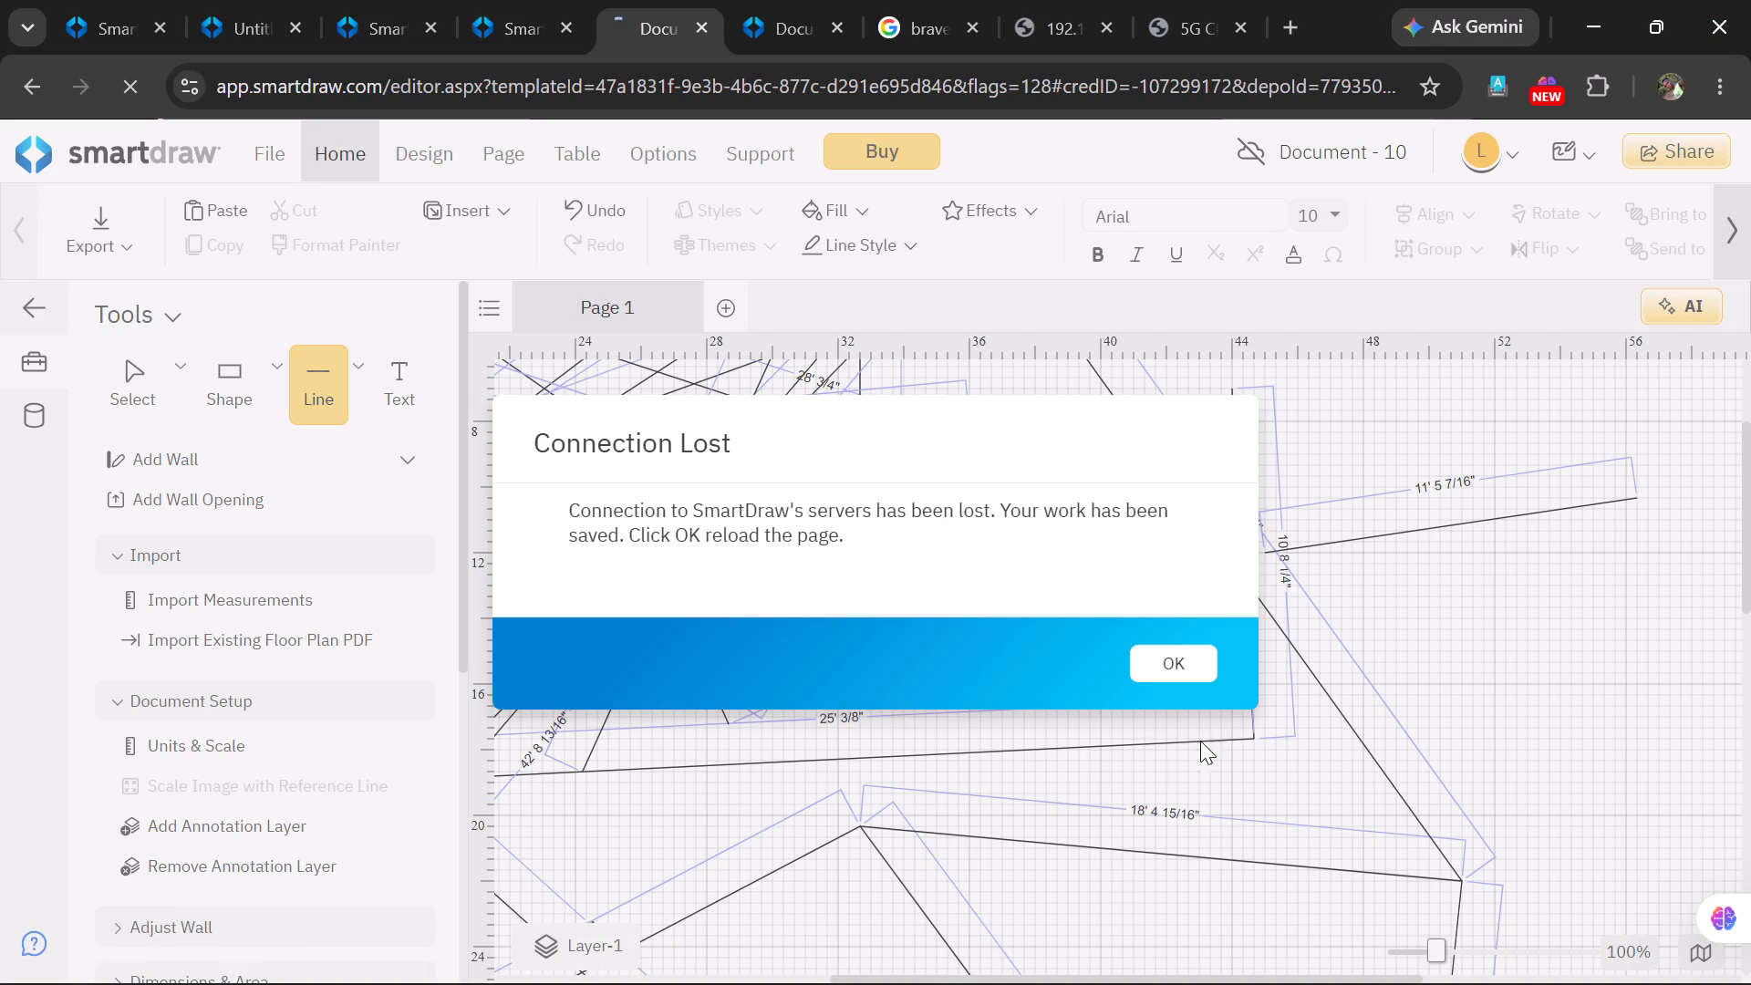
click(1168, 649)
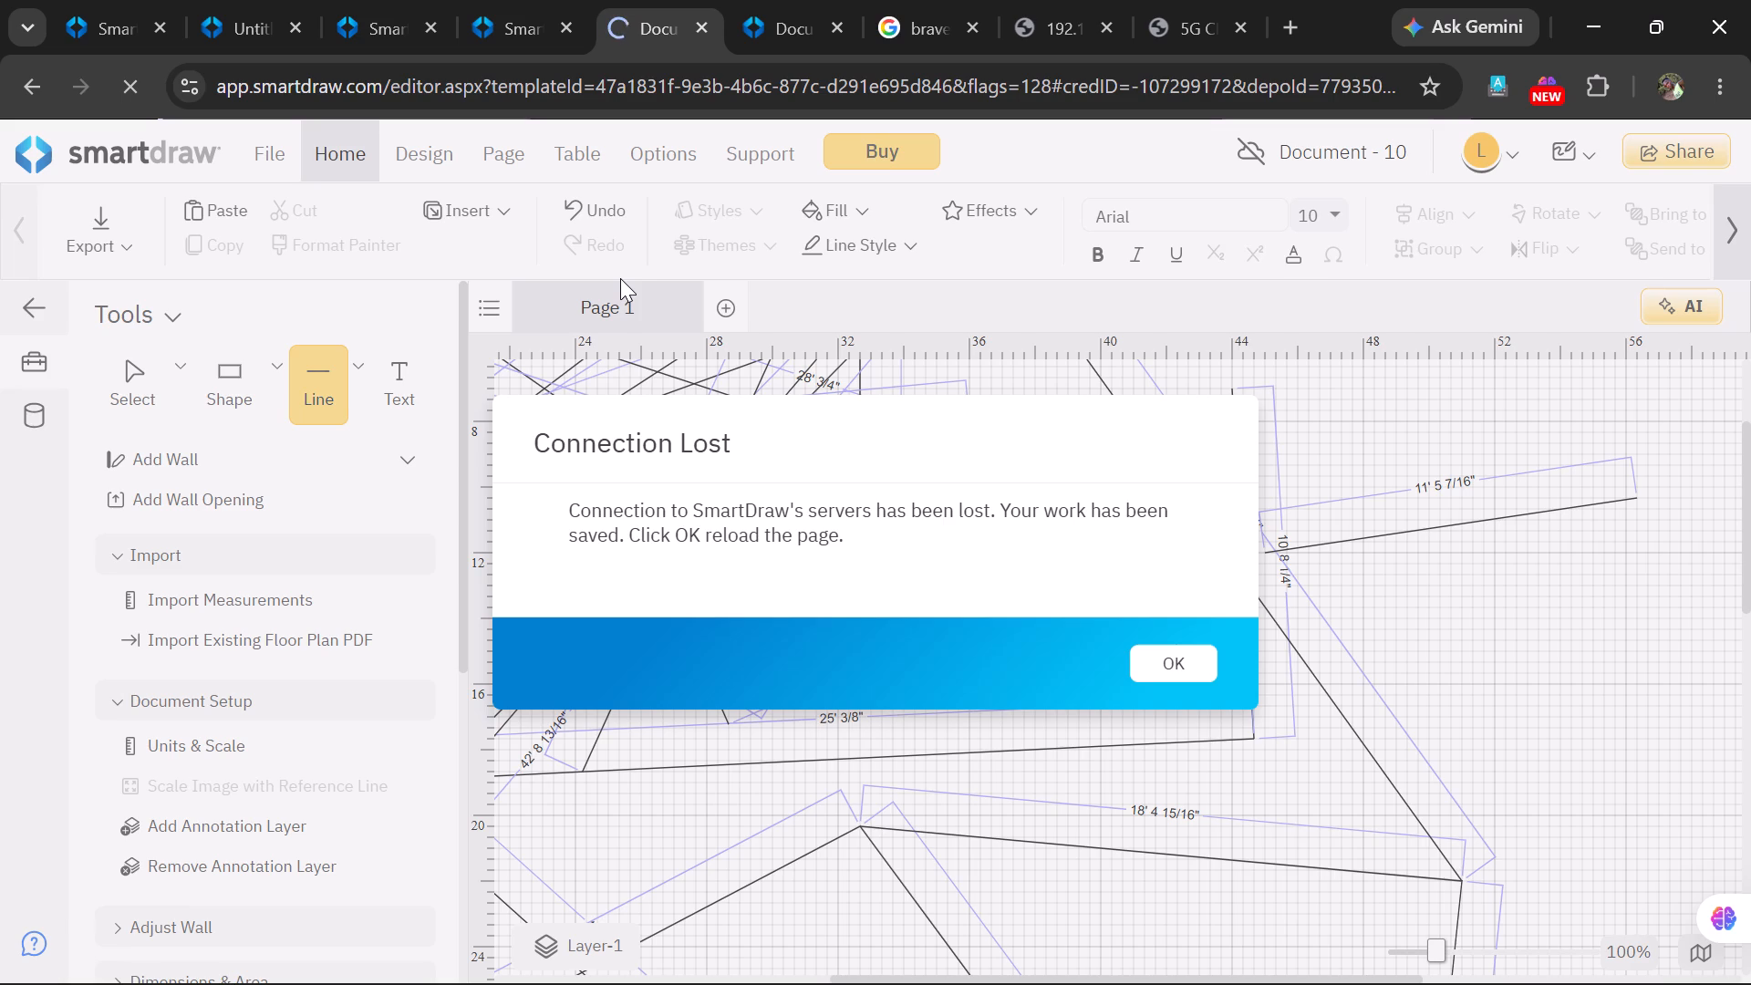
double_click(624, 282)
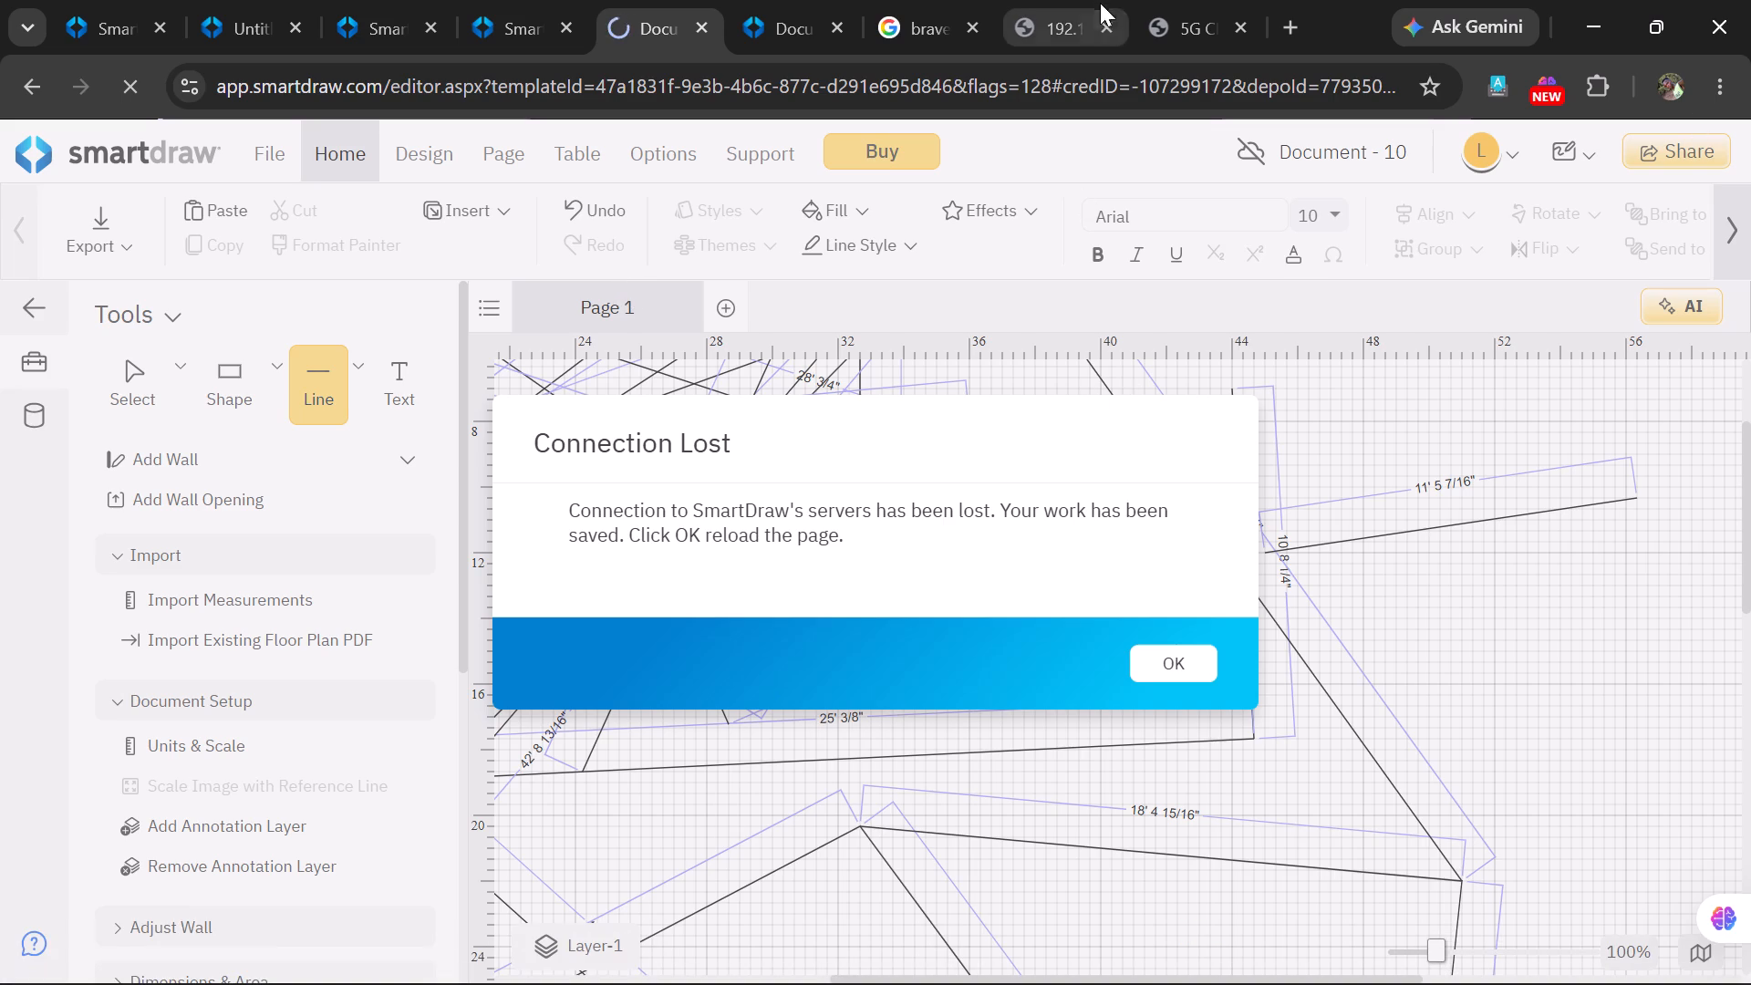
click(1158, 653)
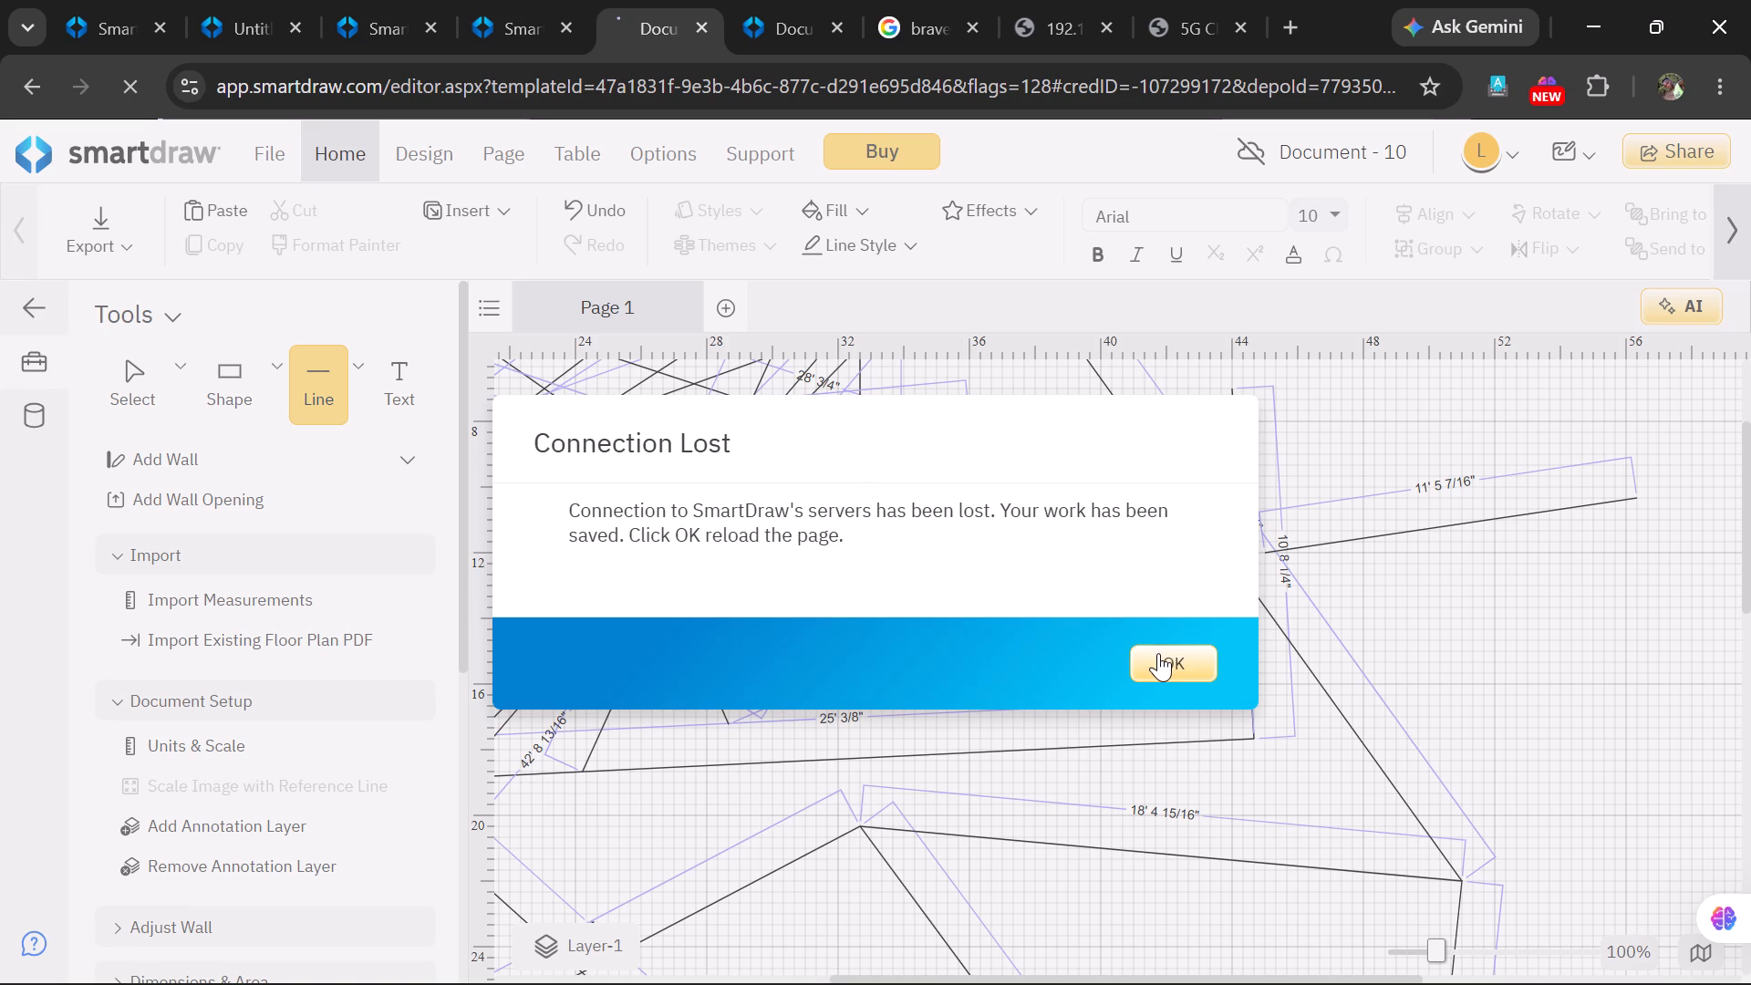
triple_click(1160, 652)
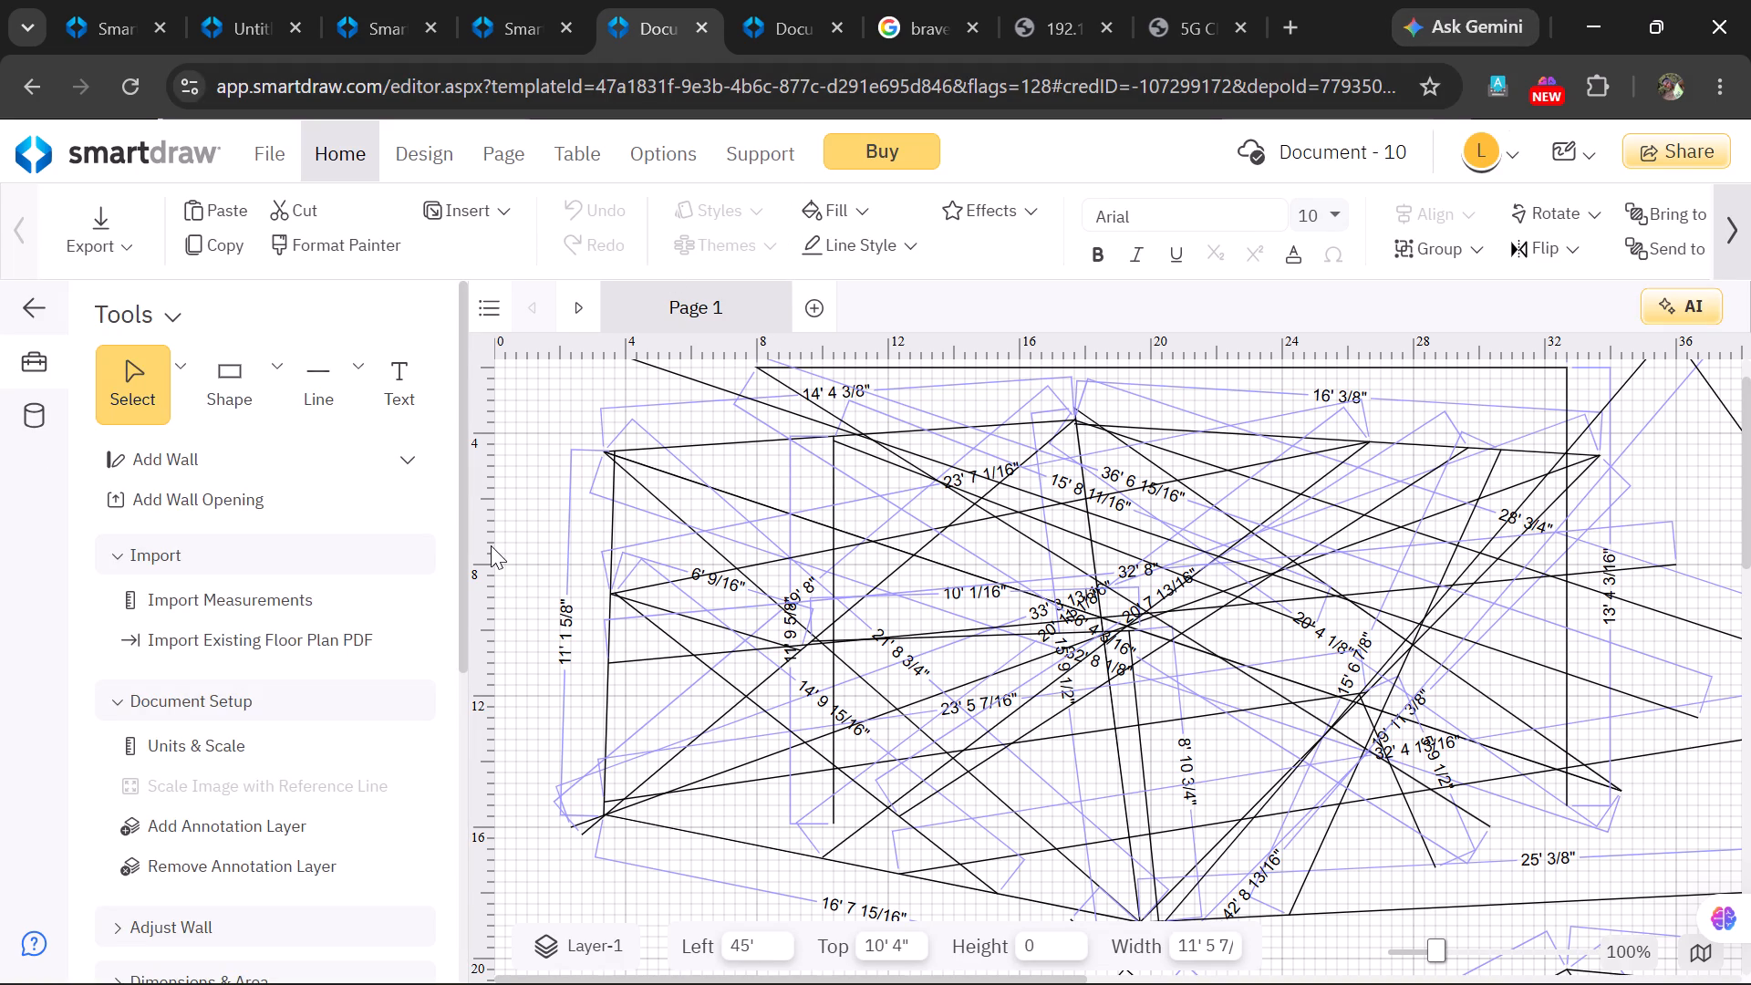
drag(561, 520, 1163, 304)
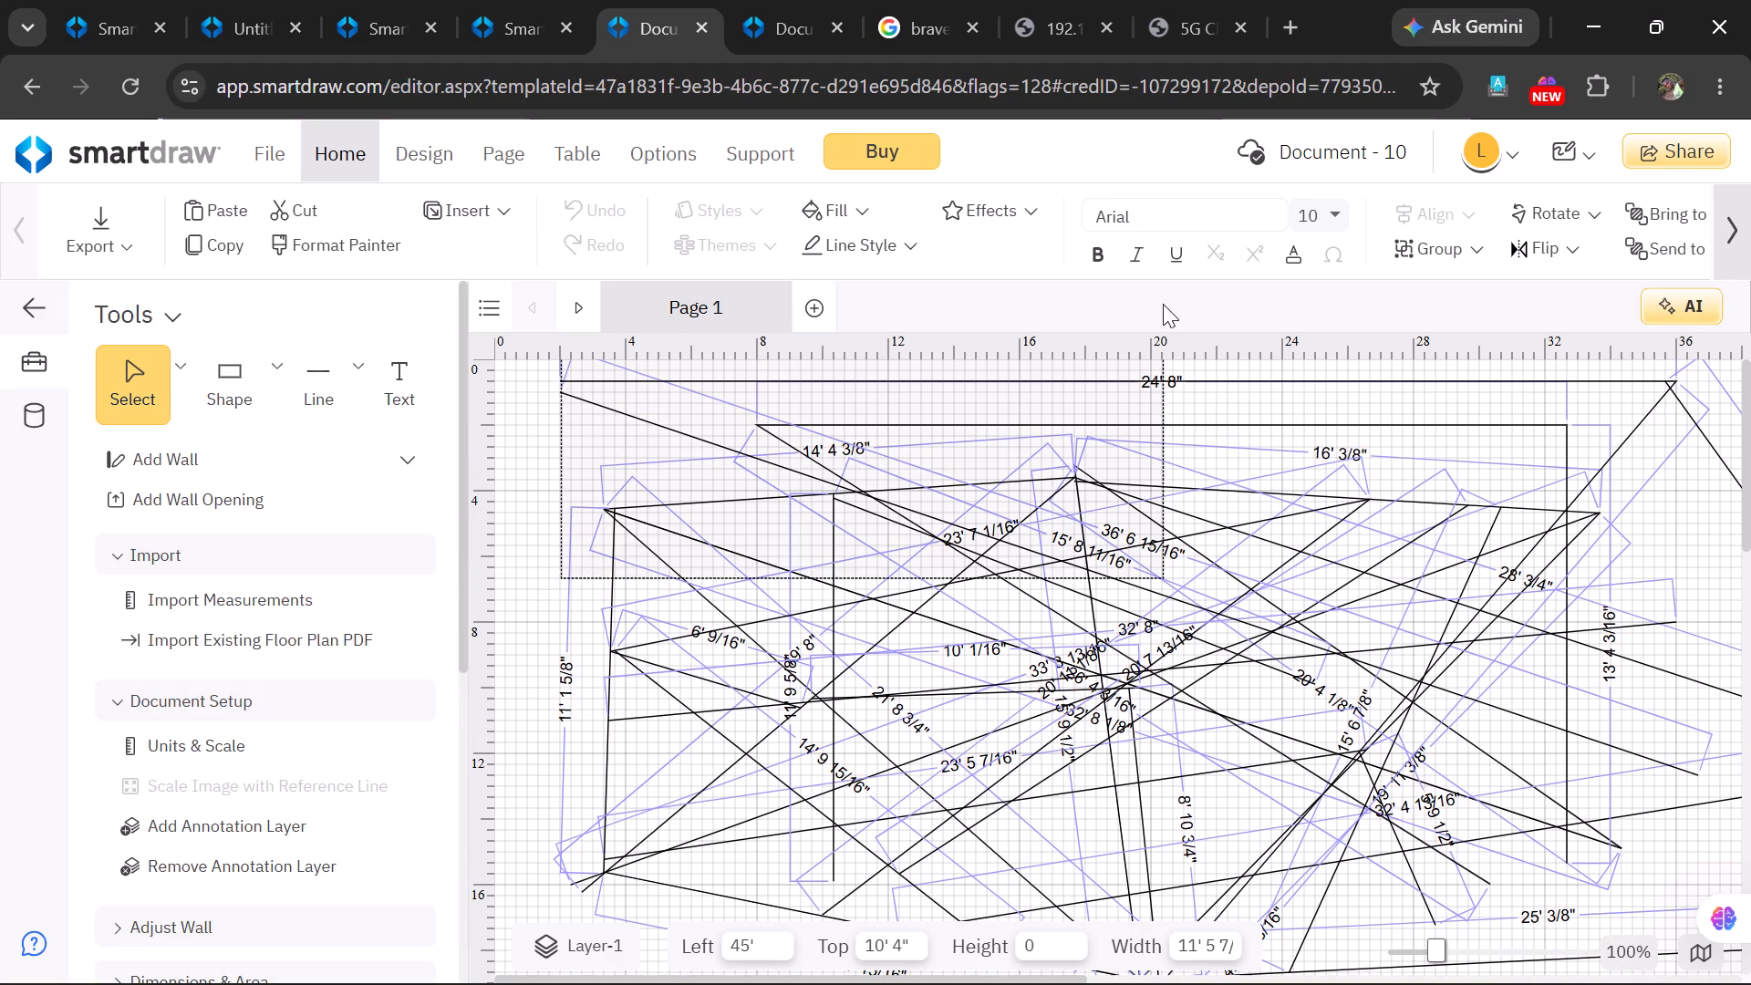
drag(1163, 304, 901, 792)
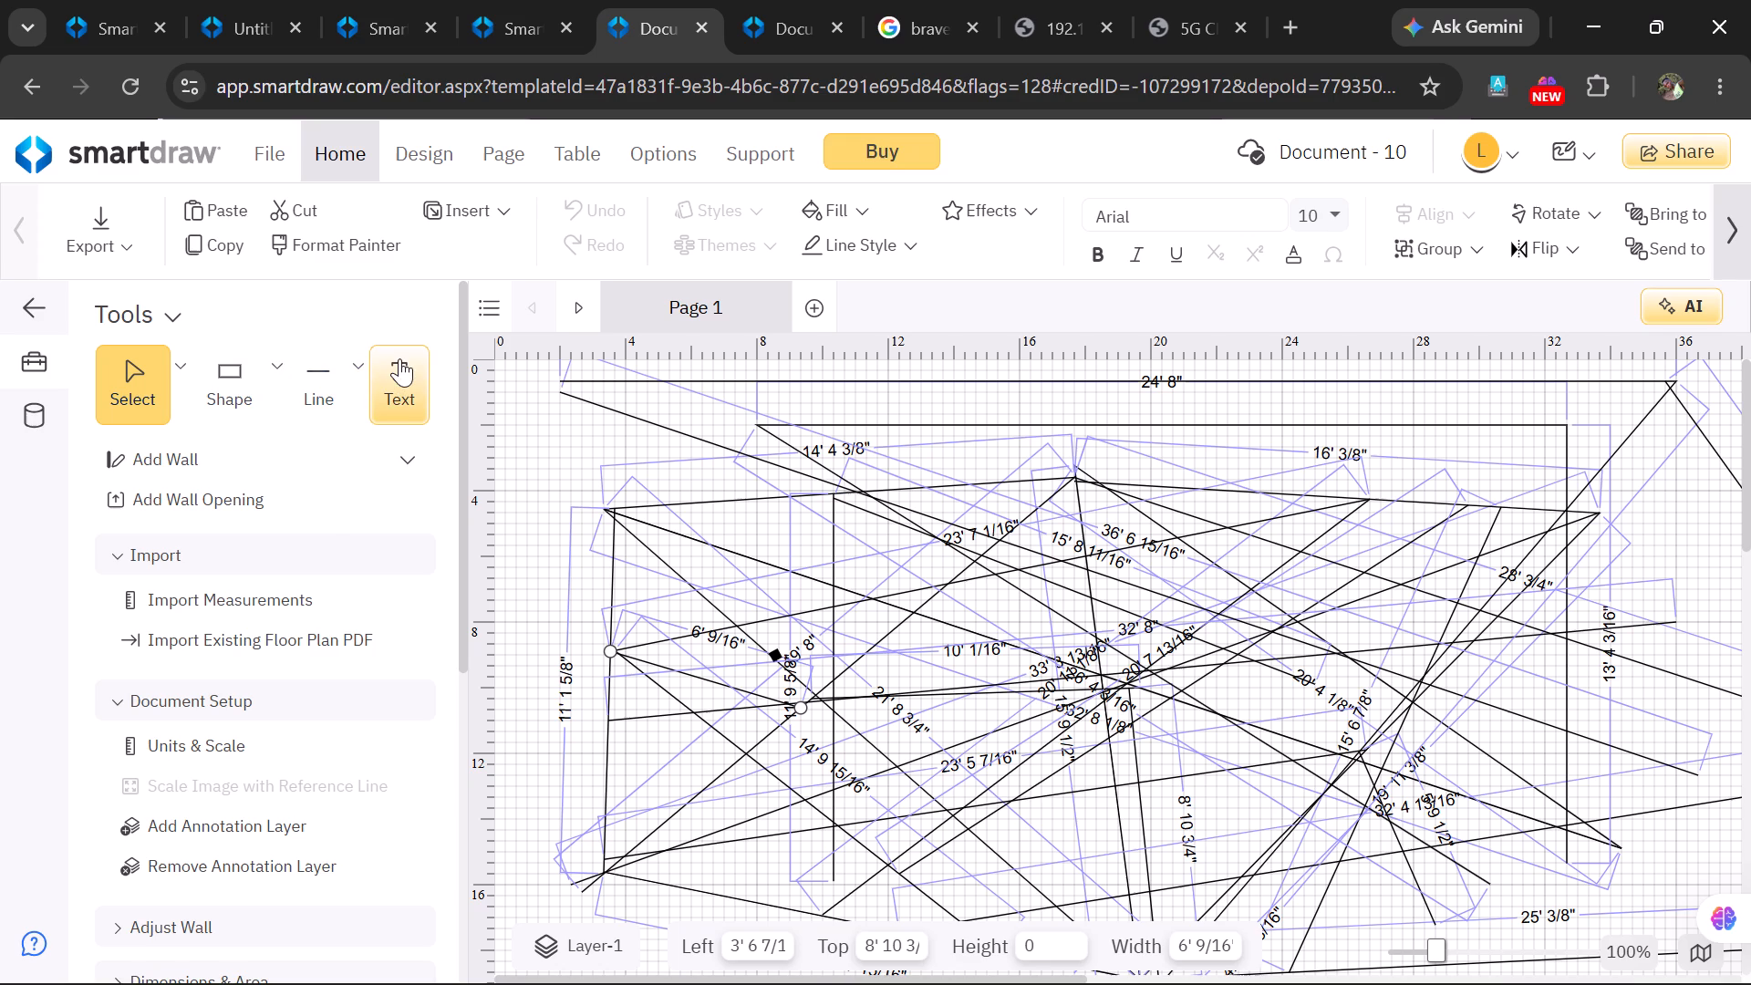
Draw a straight line about 23' 8 1/8" long from the outline's upper-left top edge, steeply down and right to below the outline.
click(362, 362)
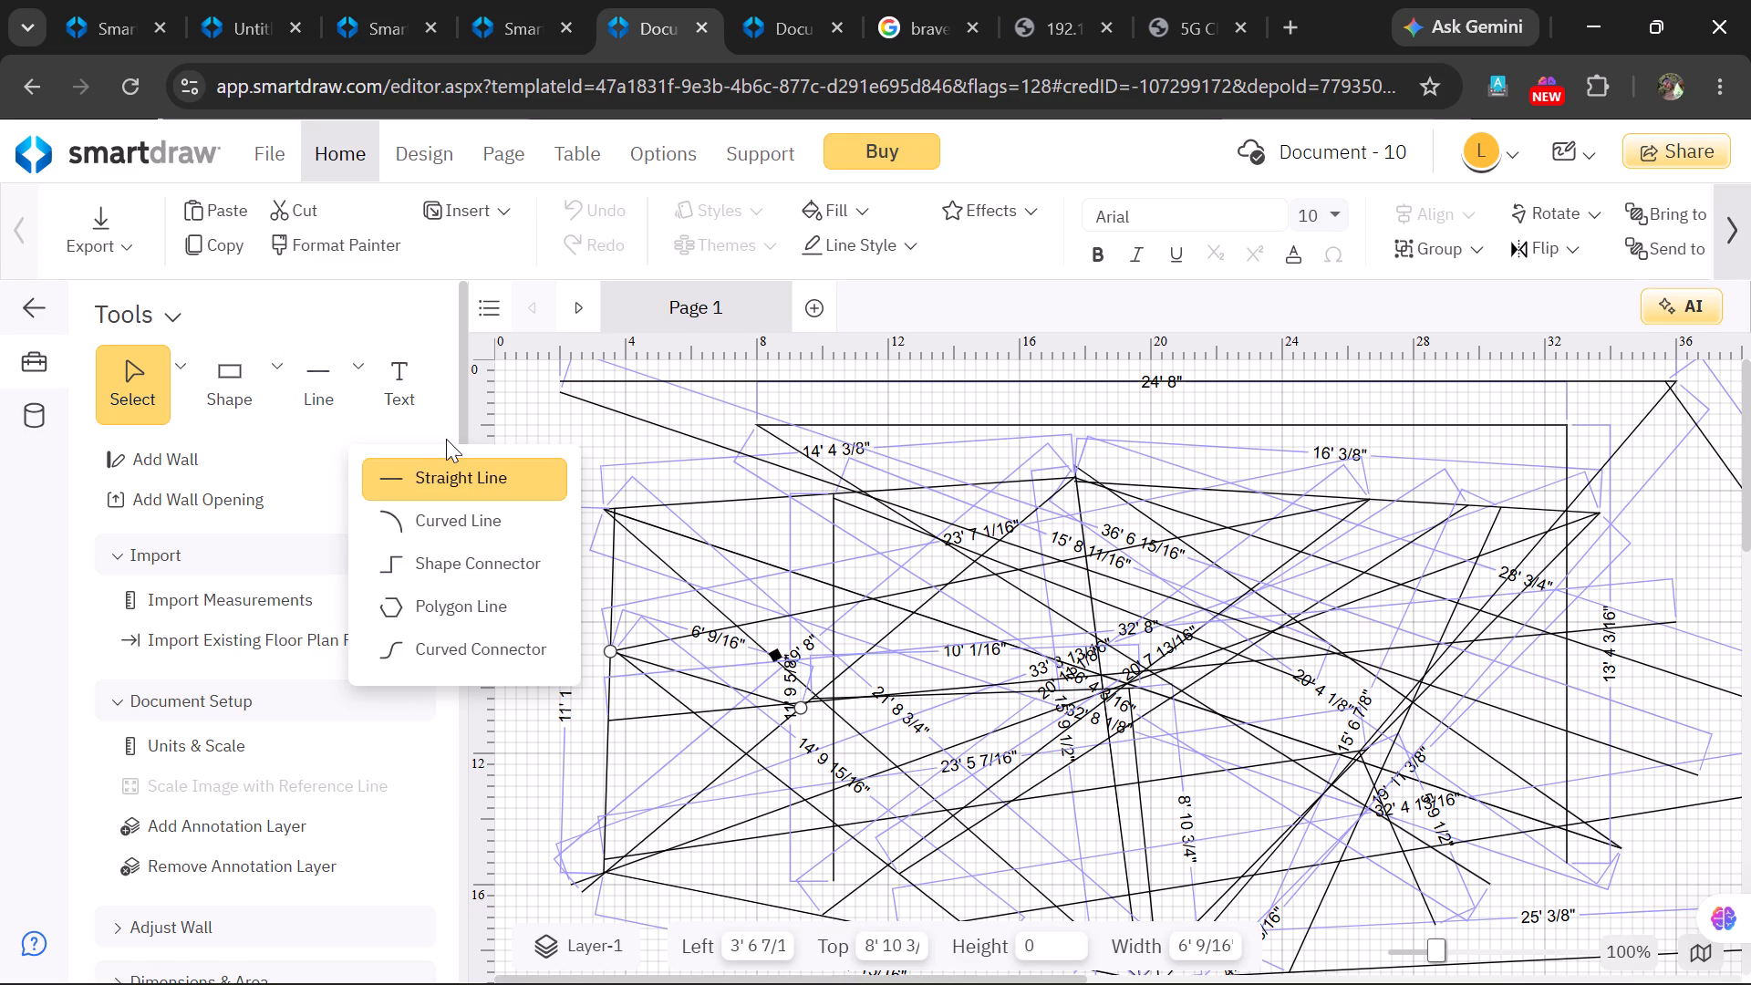
click(450, 466)
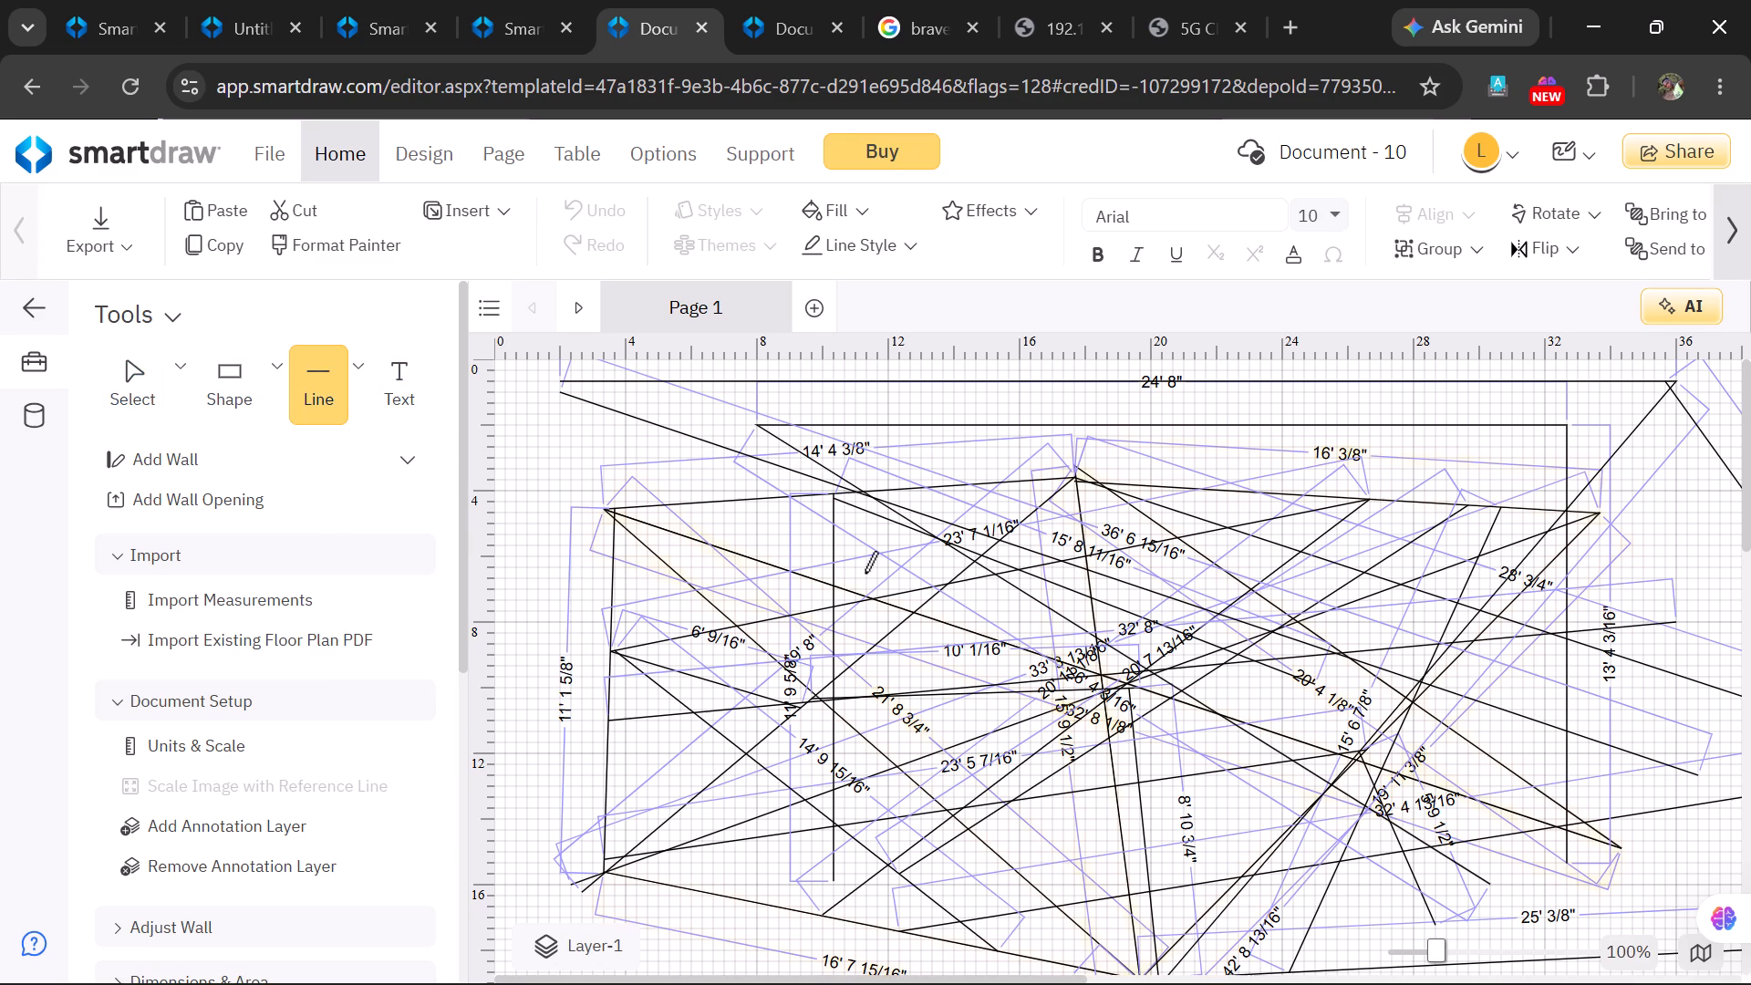
drag(699, 515, 710, 524)
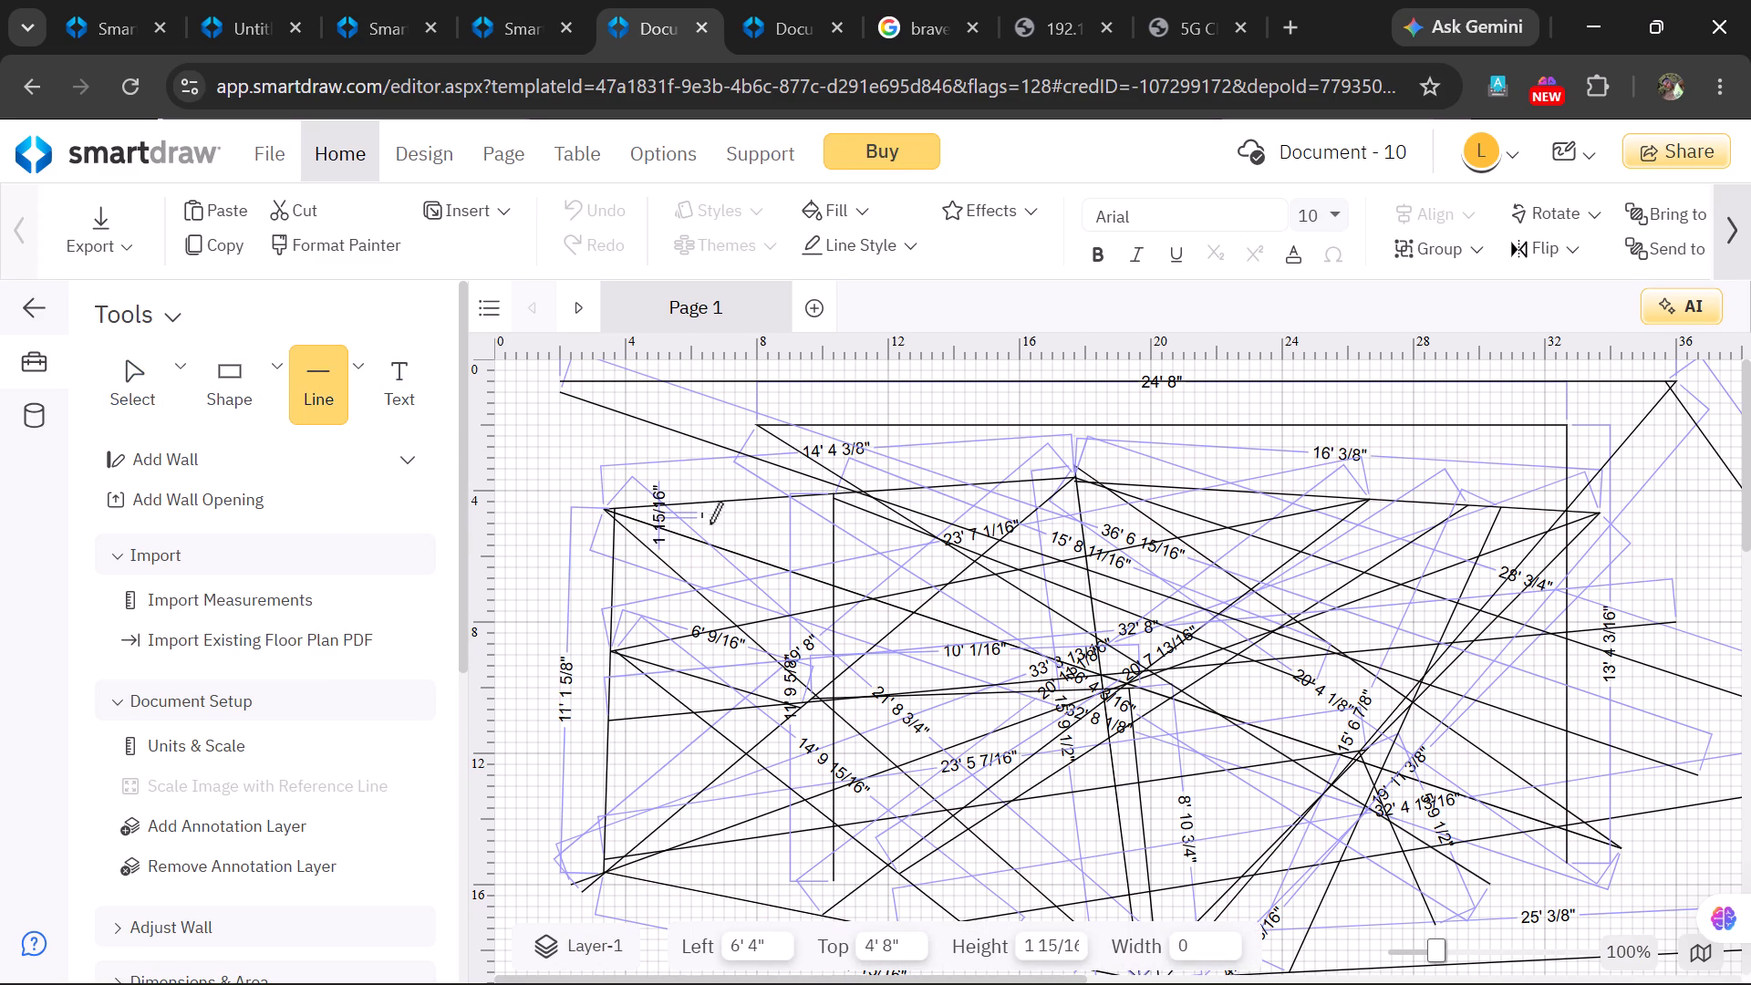
drag(710, 524, 1150, 900)
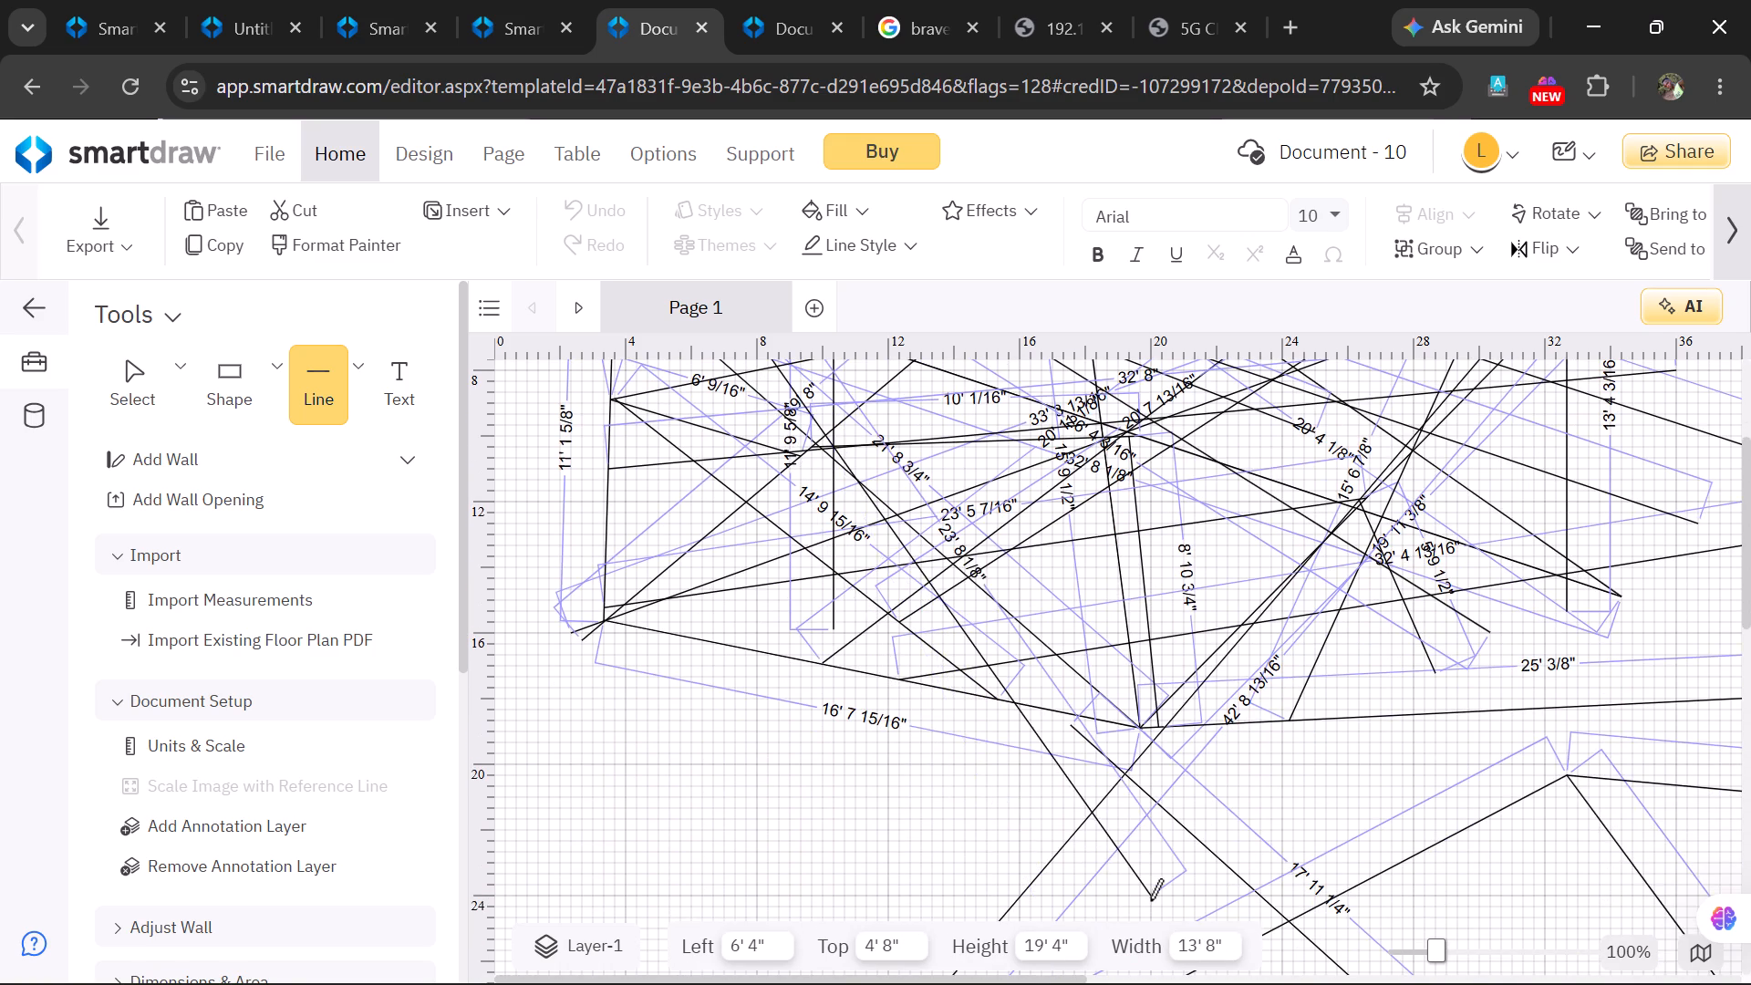
drag(1150, 900, 1154, 898)
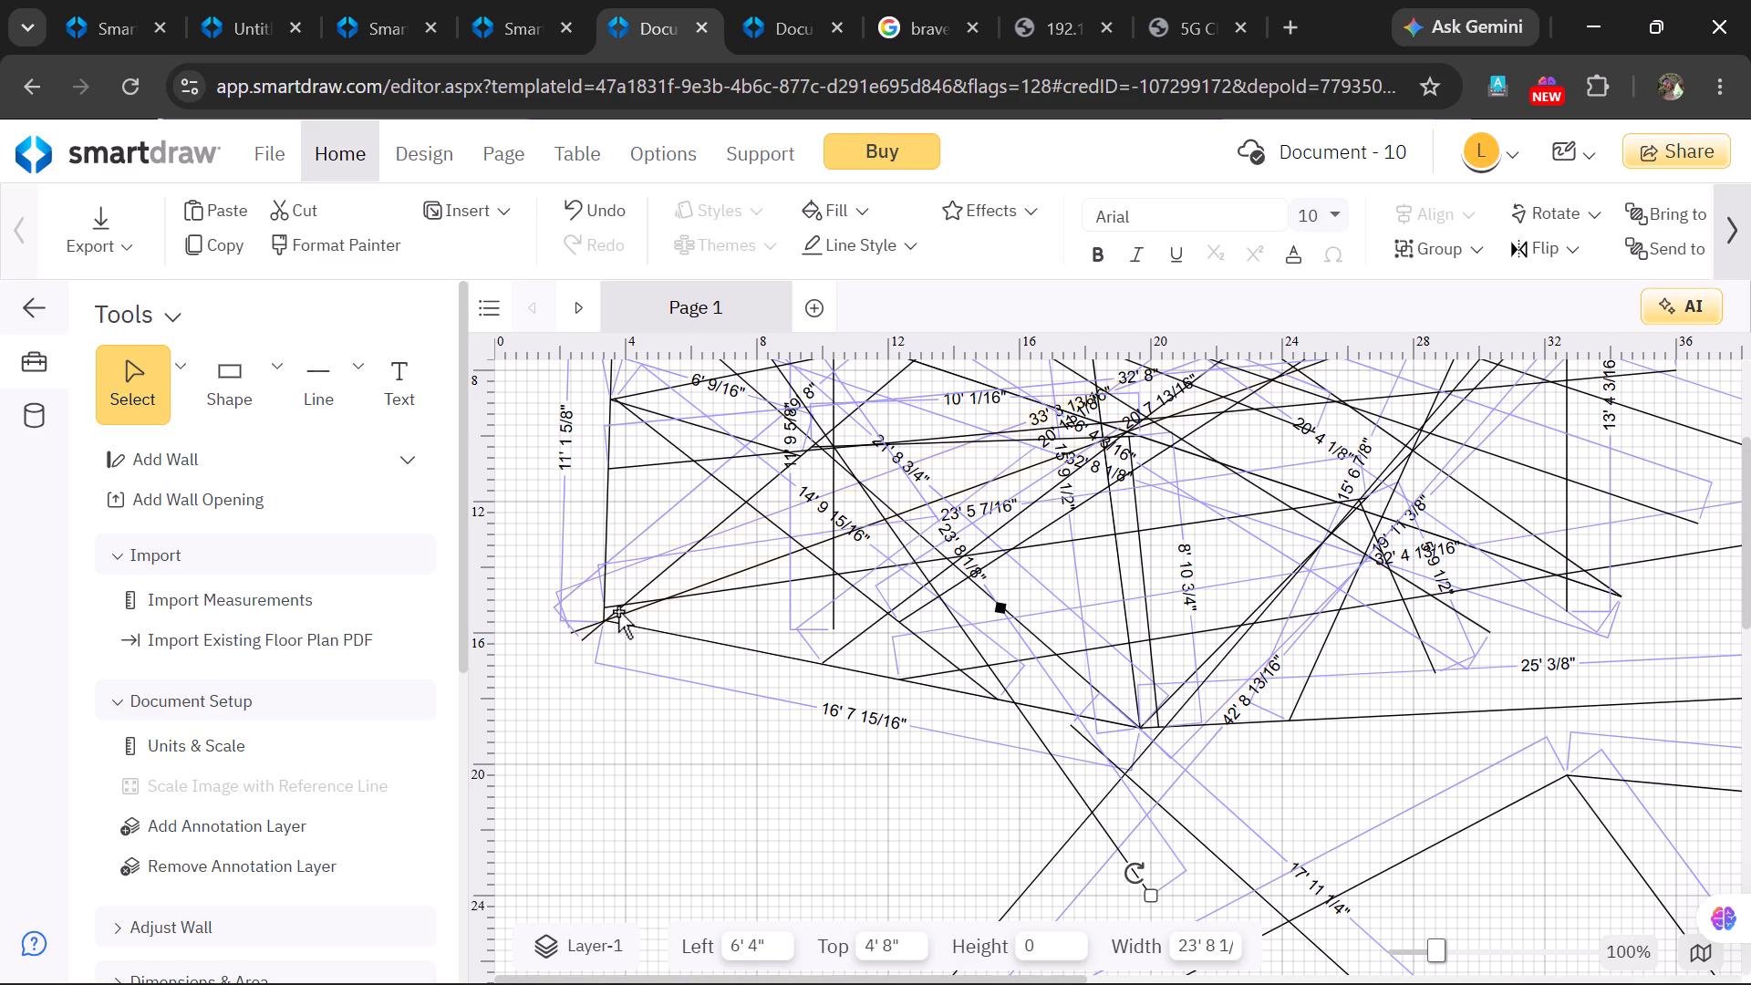
Move the 19' 8" diagonal line down from the outline's lower-left corner, extending the left edge to about 13' 6 1/8".
drag(618, 611, 626, 692)
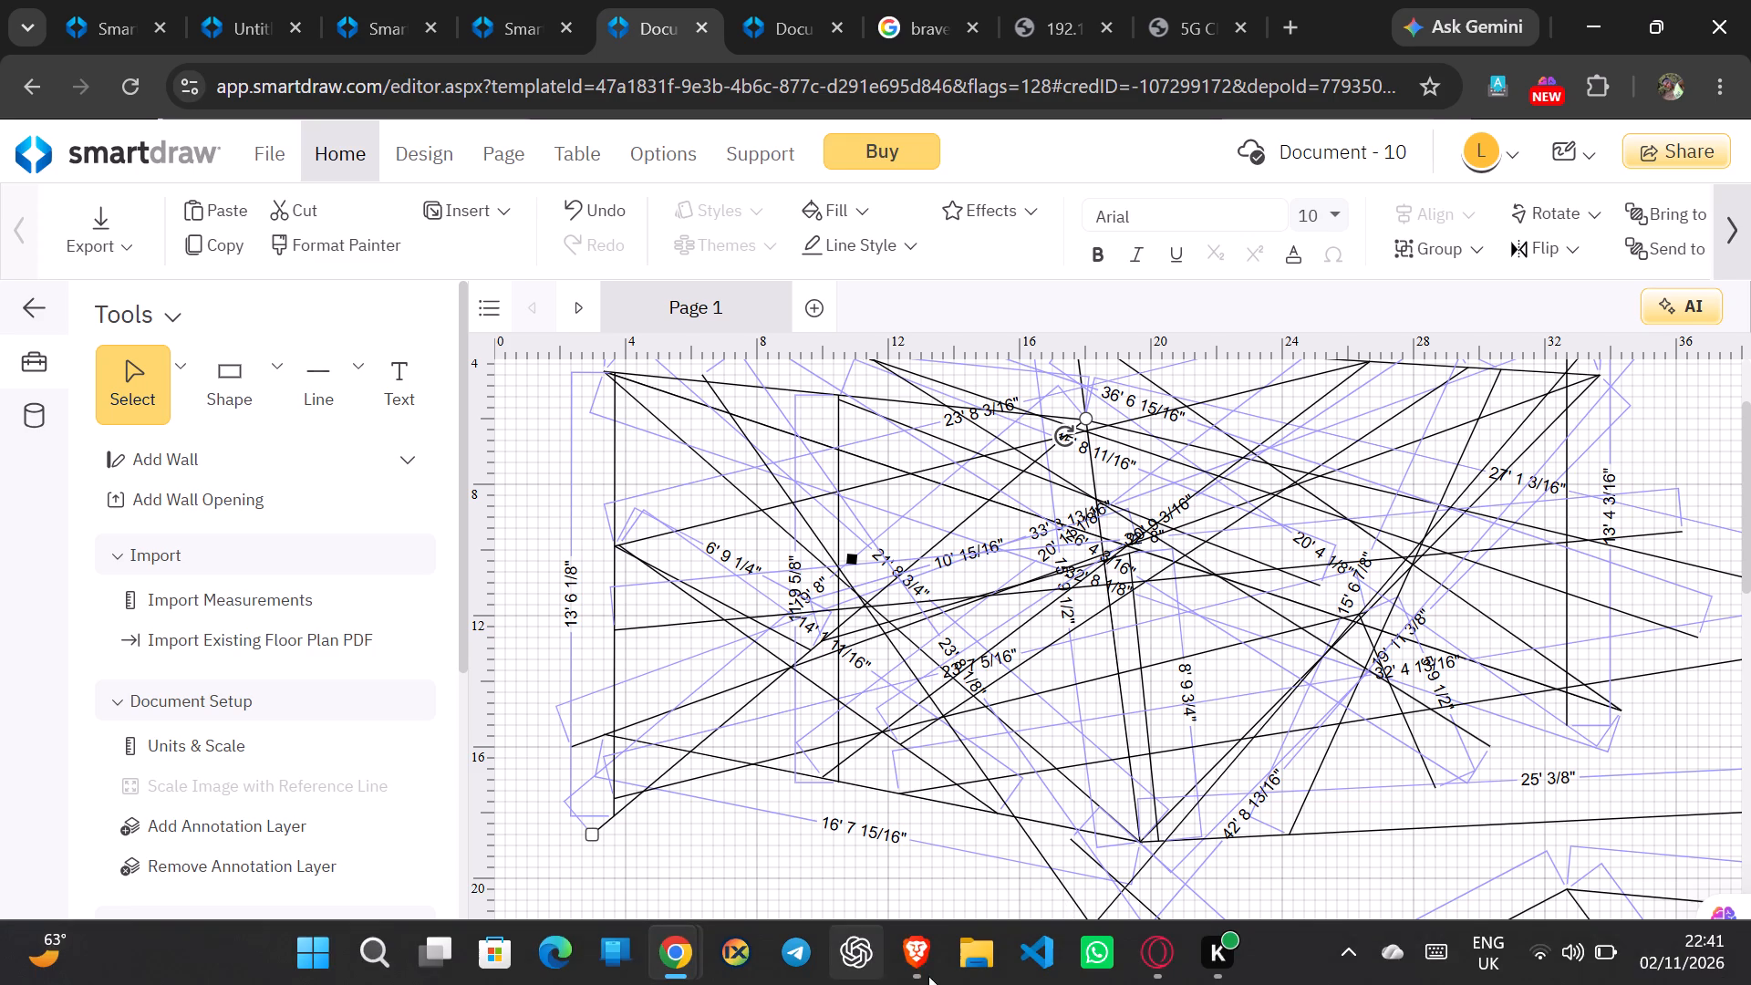
Move the connected lines joined to the 22' 9 7/16" line up and slightly right, detaching them from the 27' 5 7/8" line's lower end.
scroll(942, 984, up, 2)
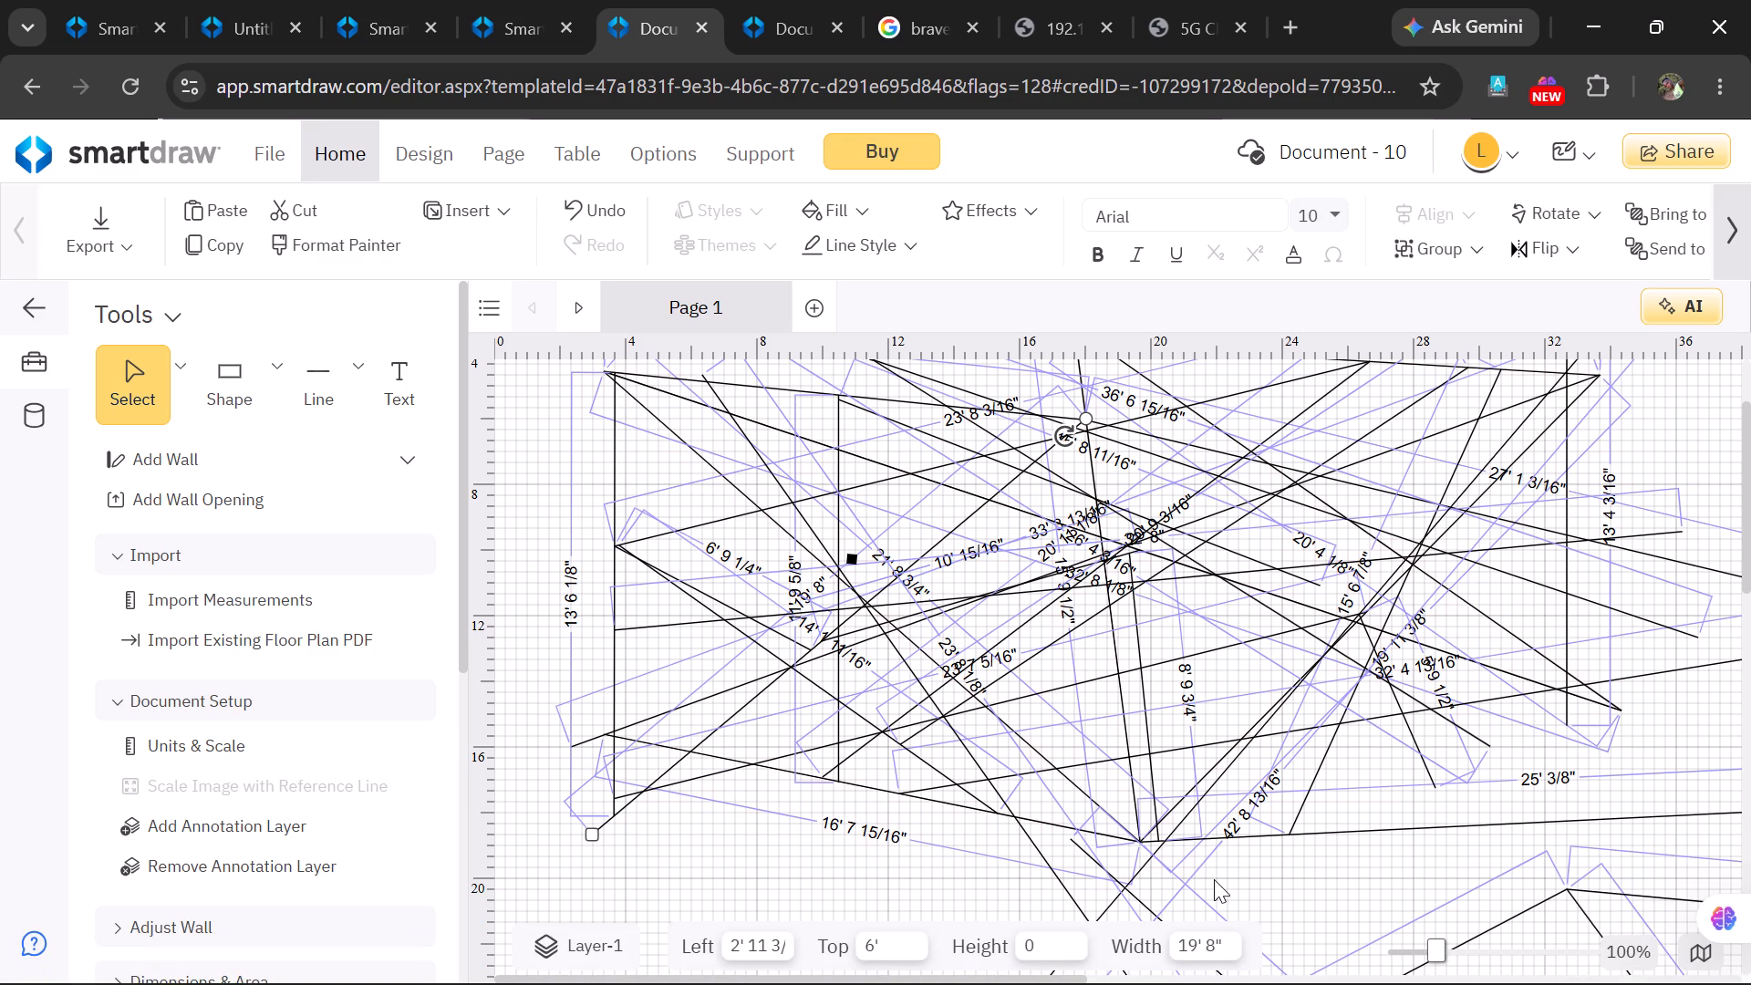
scroll(1214, 879, up, 2)
scroll(1214, 879, down, 6)
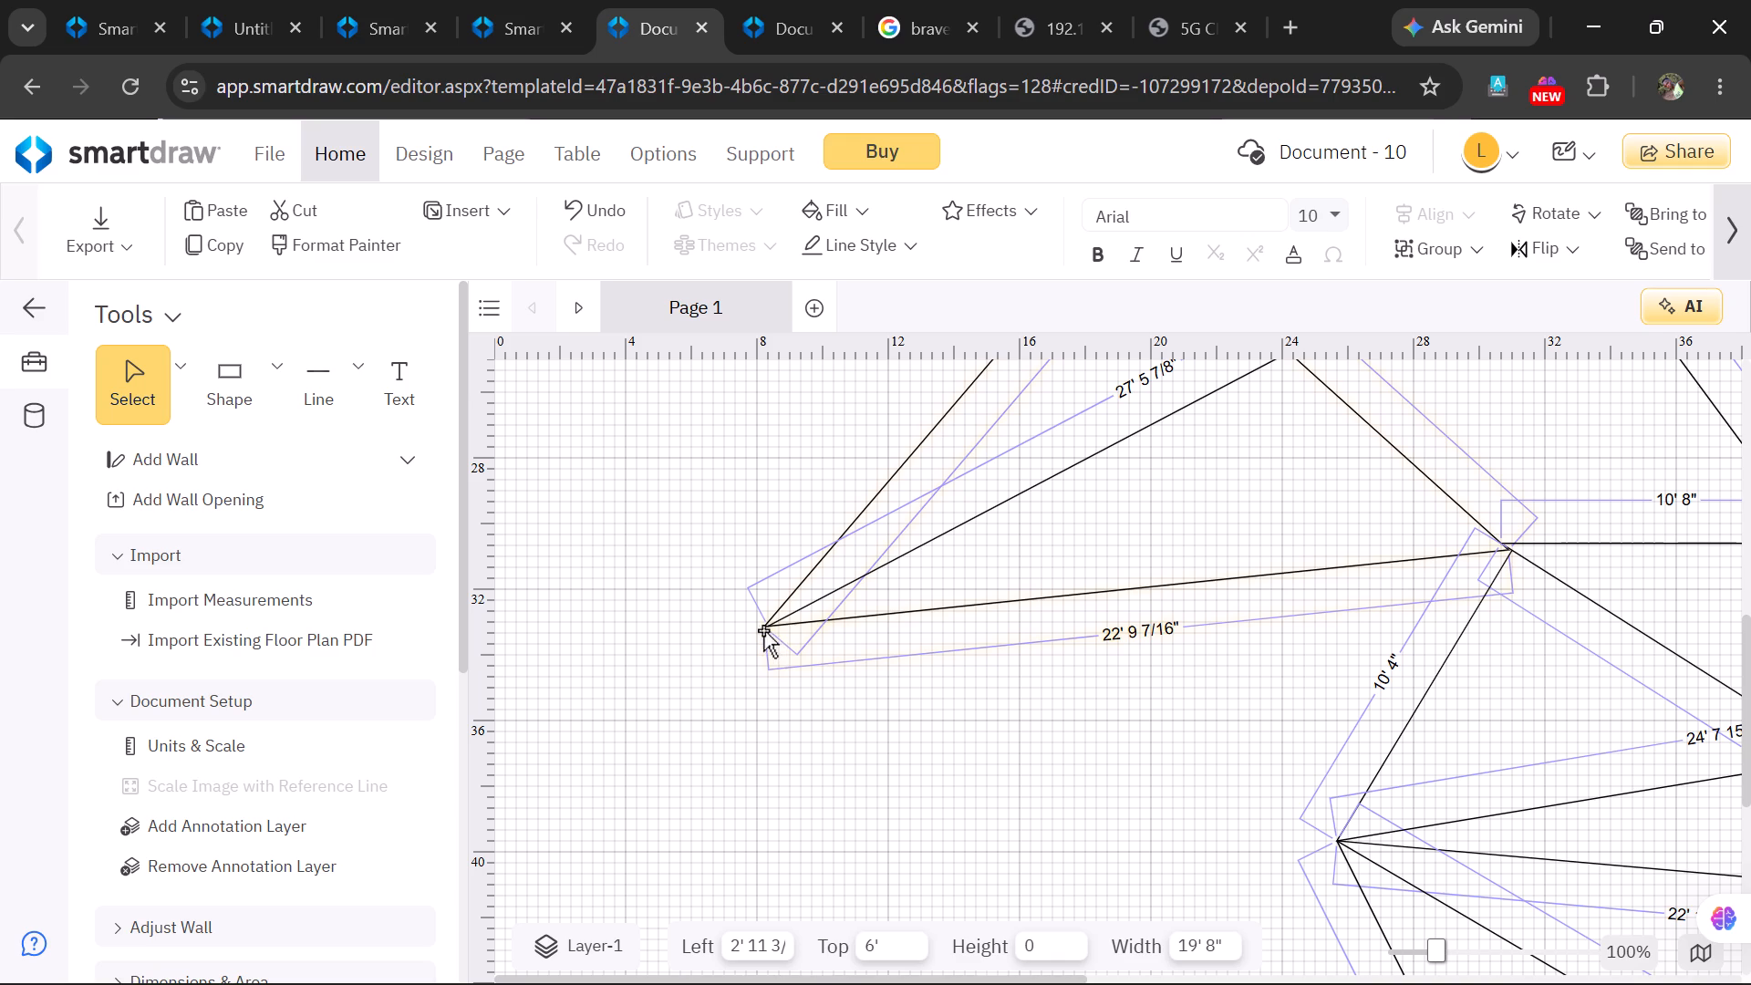
drag(763, 630, 798, 676)
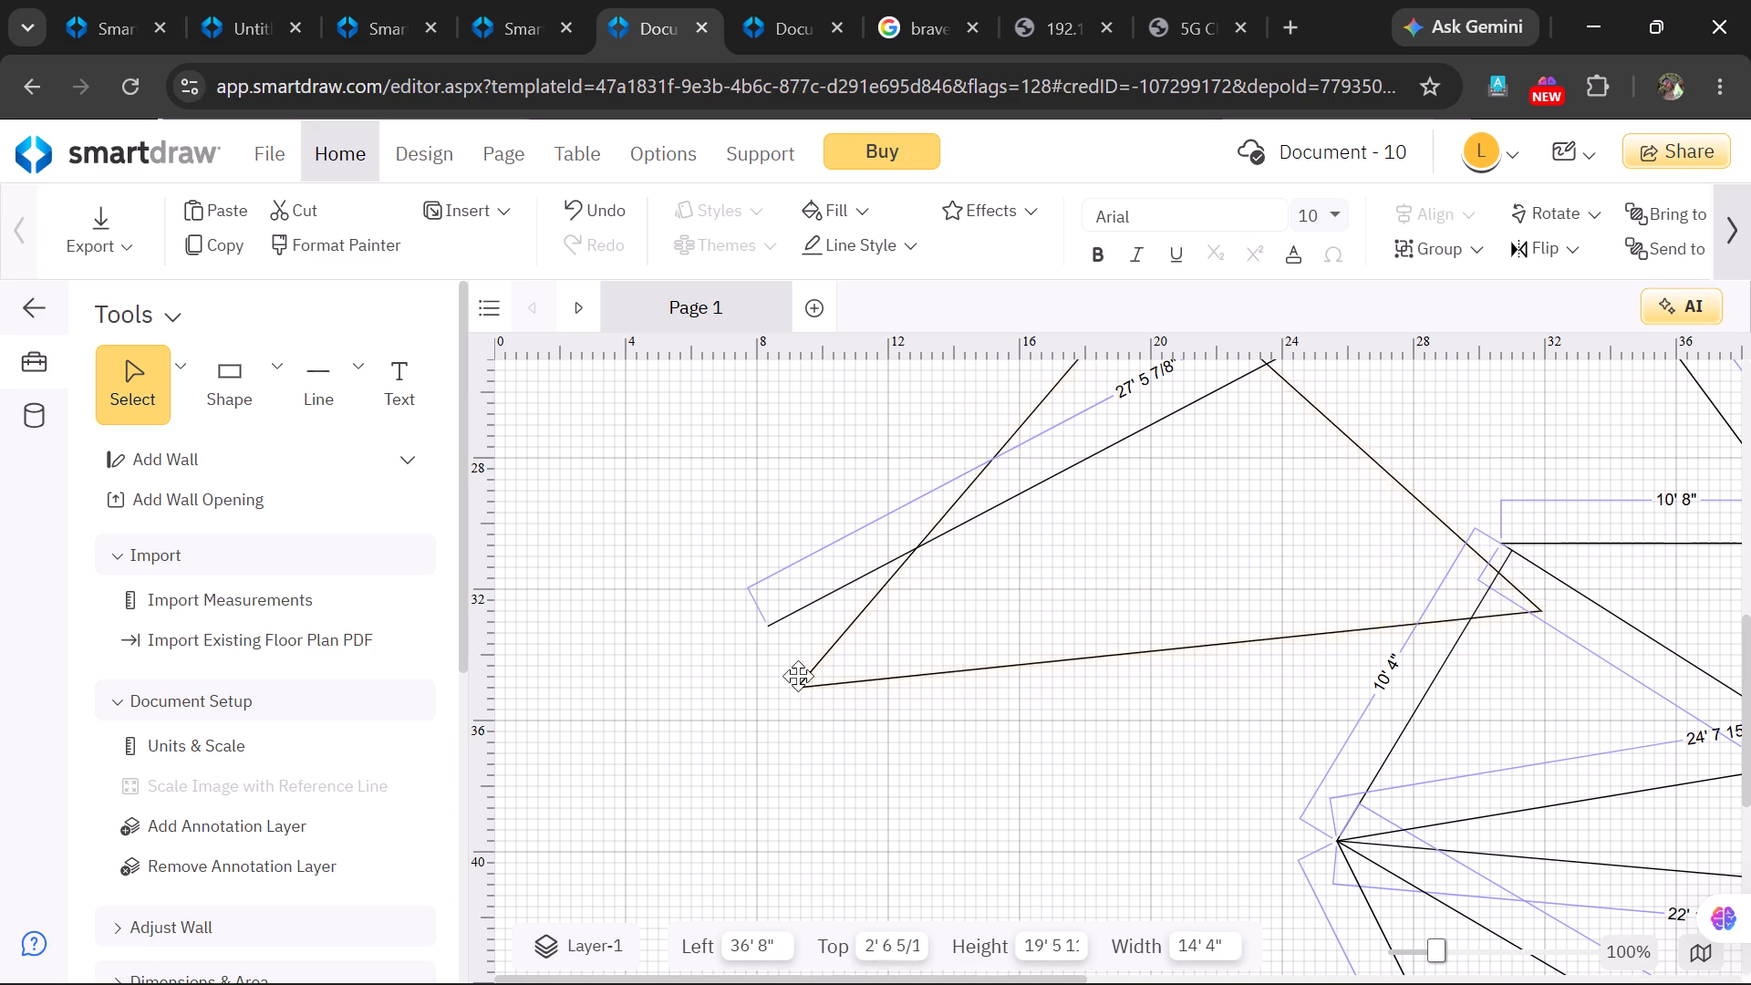
drag(798, 676, 758, 594)
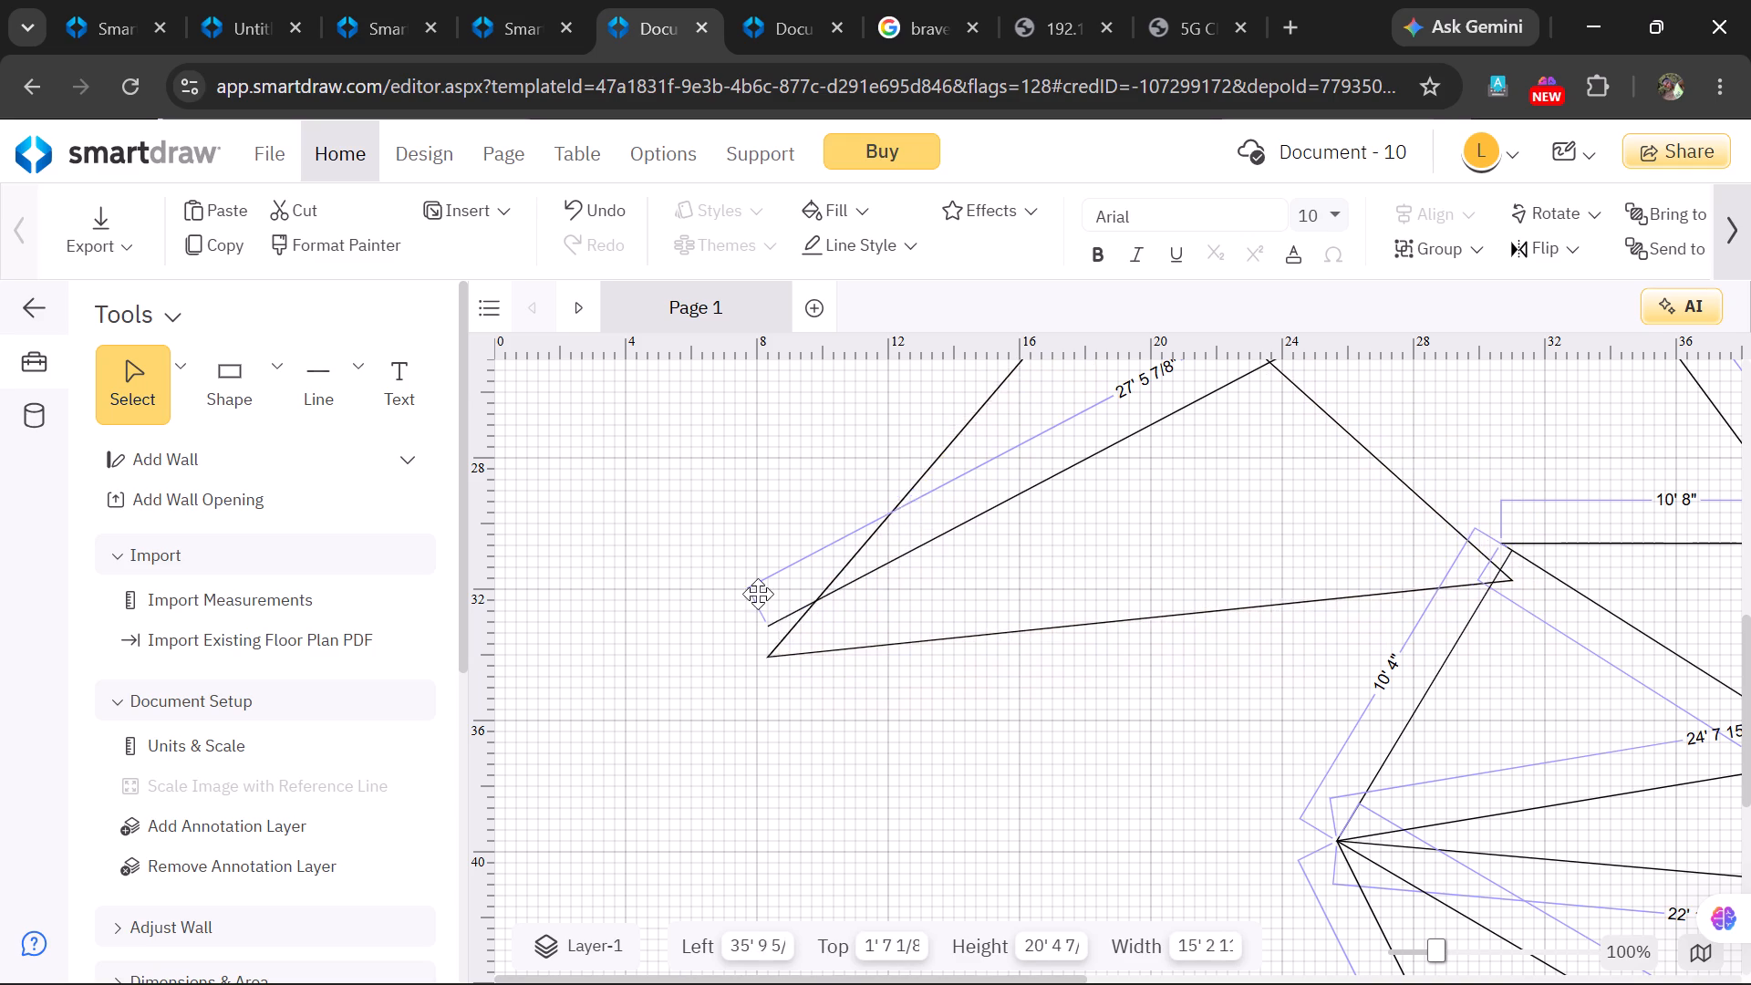
drag(758, 594, 640, 322)
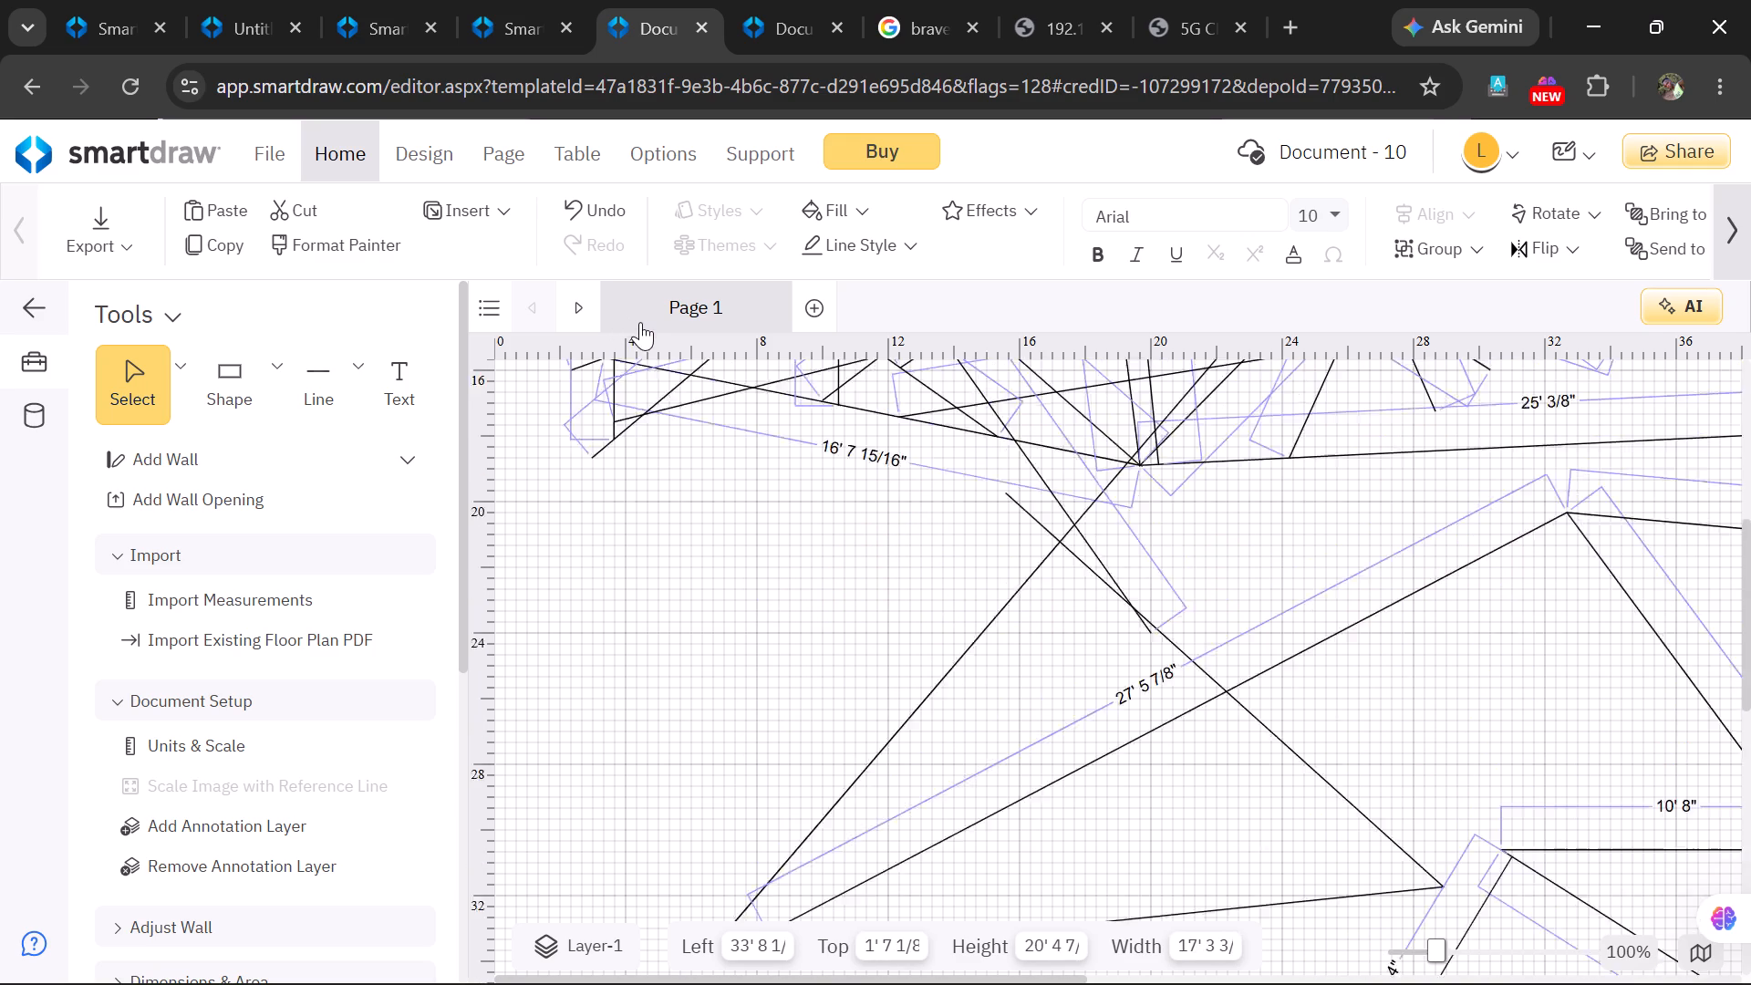
drag(640, 322, 644, 327)
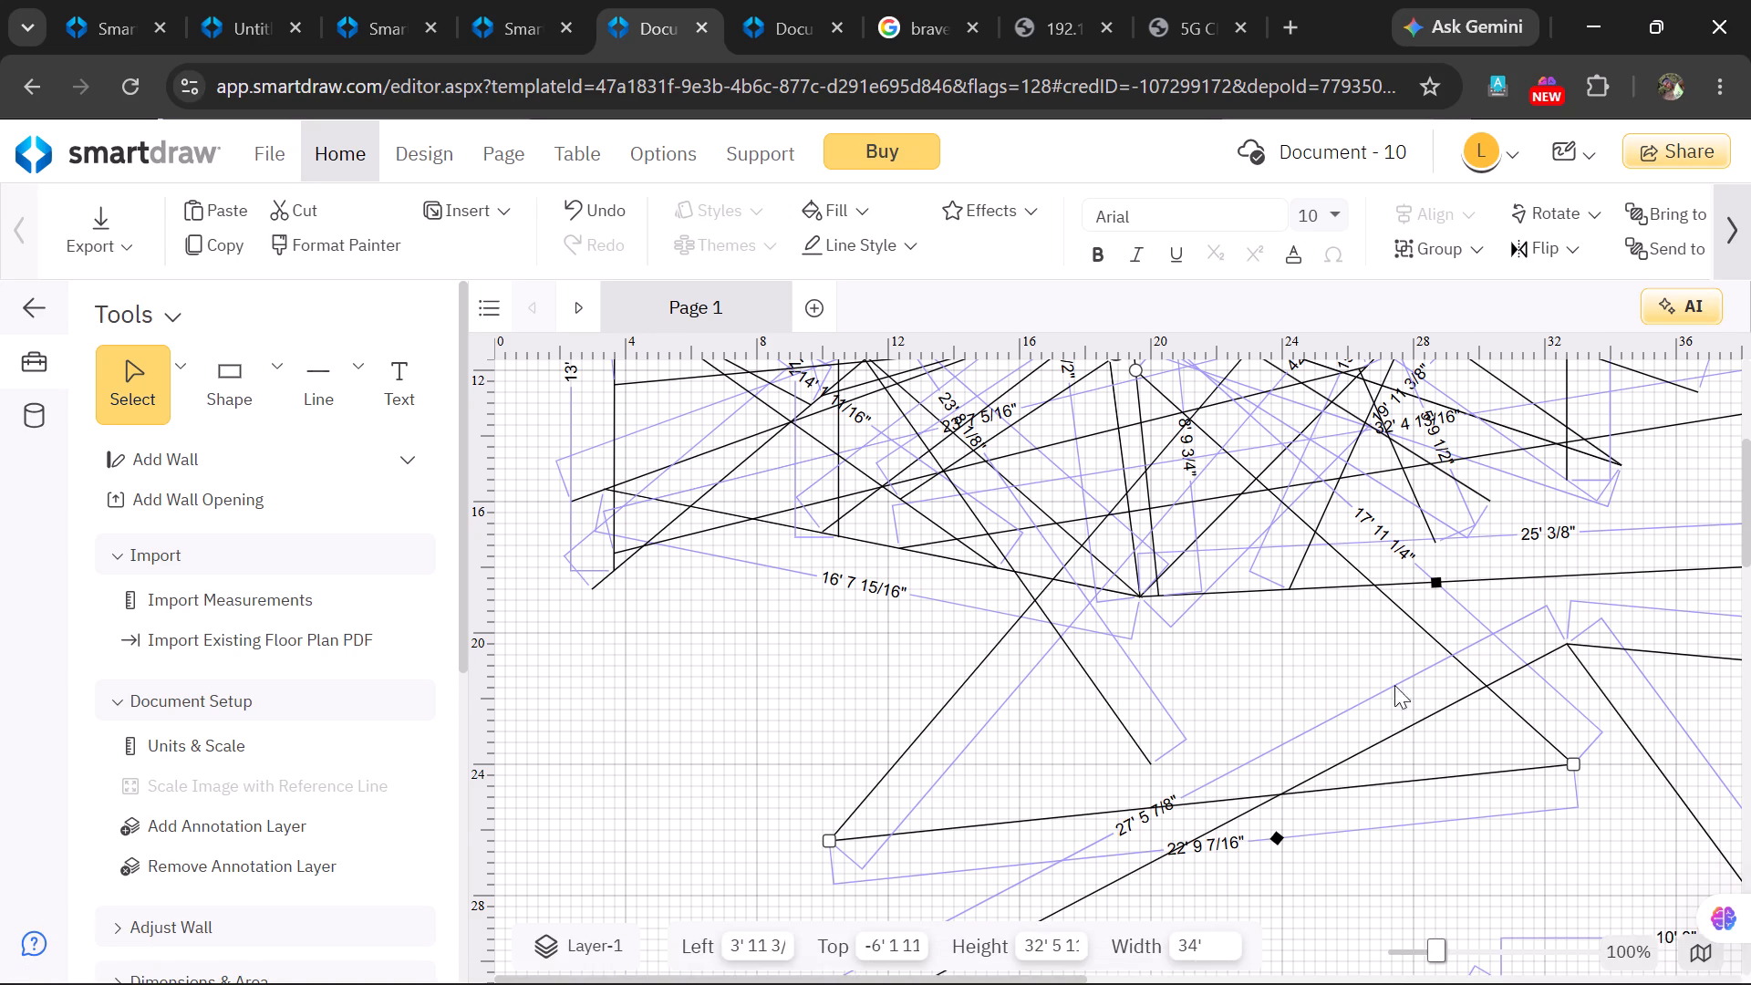
Draw a straight line about 6' 1 11/16" from the 22' 9 7/16" line's left end down to the 27' 5 7/8" line near its lower end.
scroll(1387, 673, down, 2)
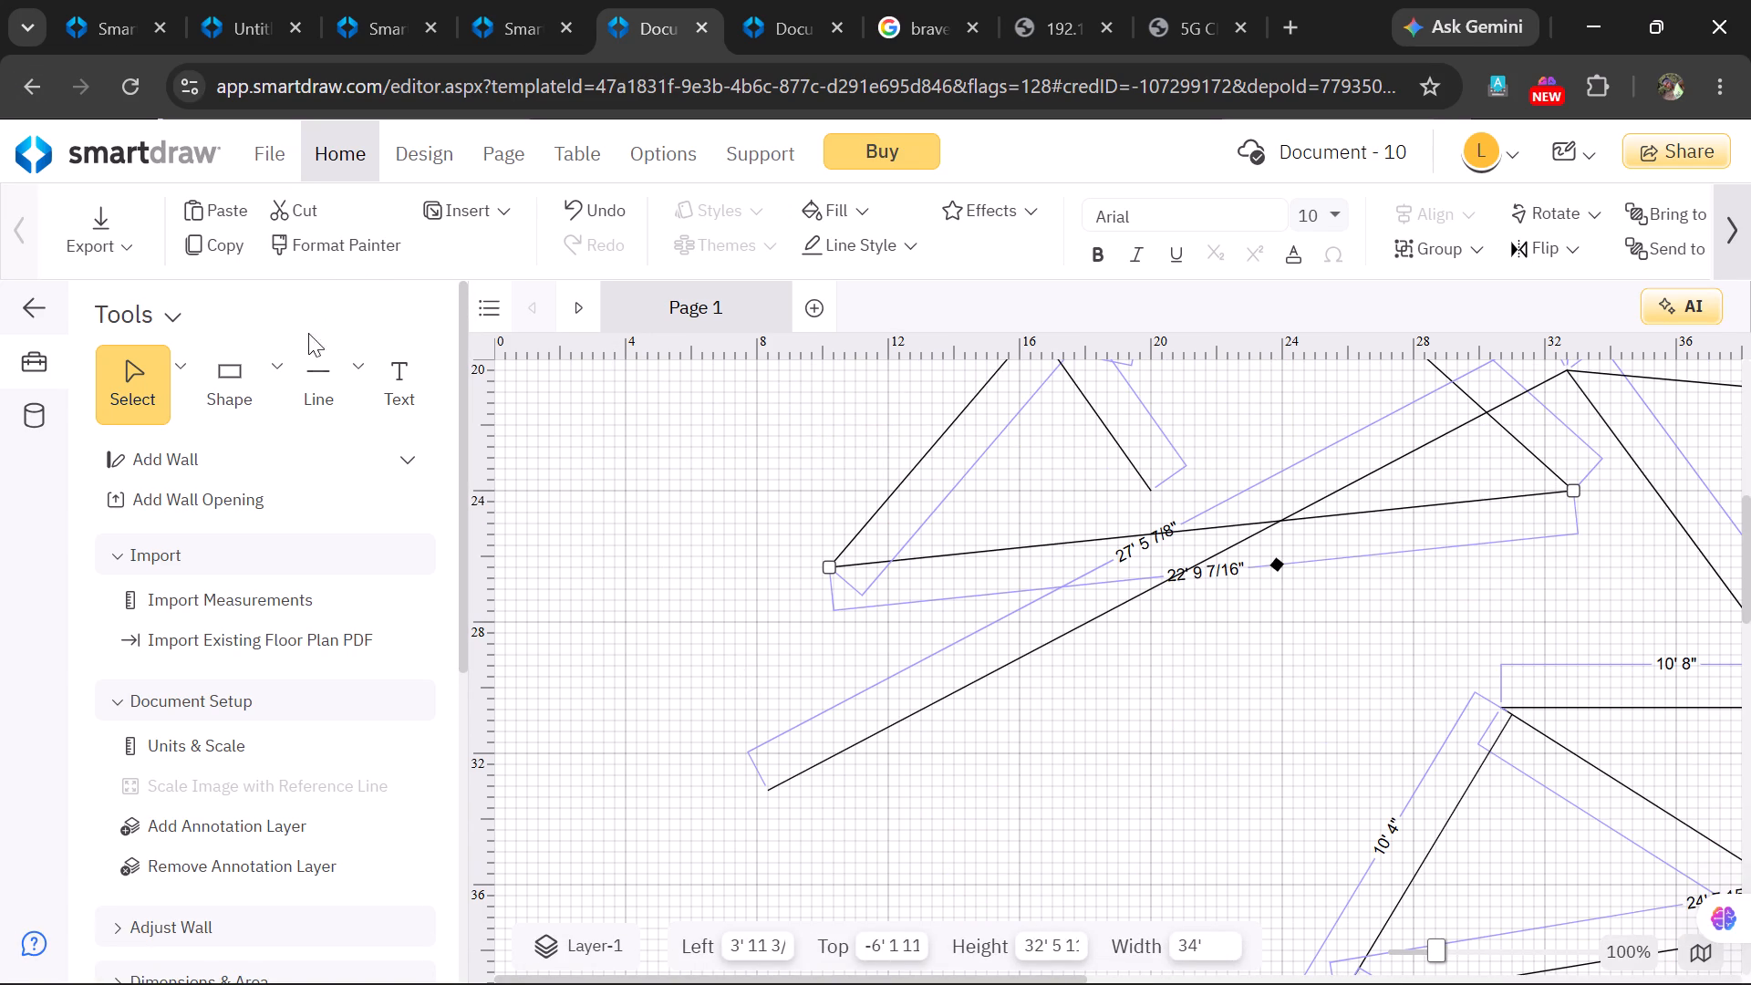
click(366, 378)
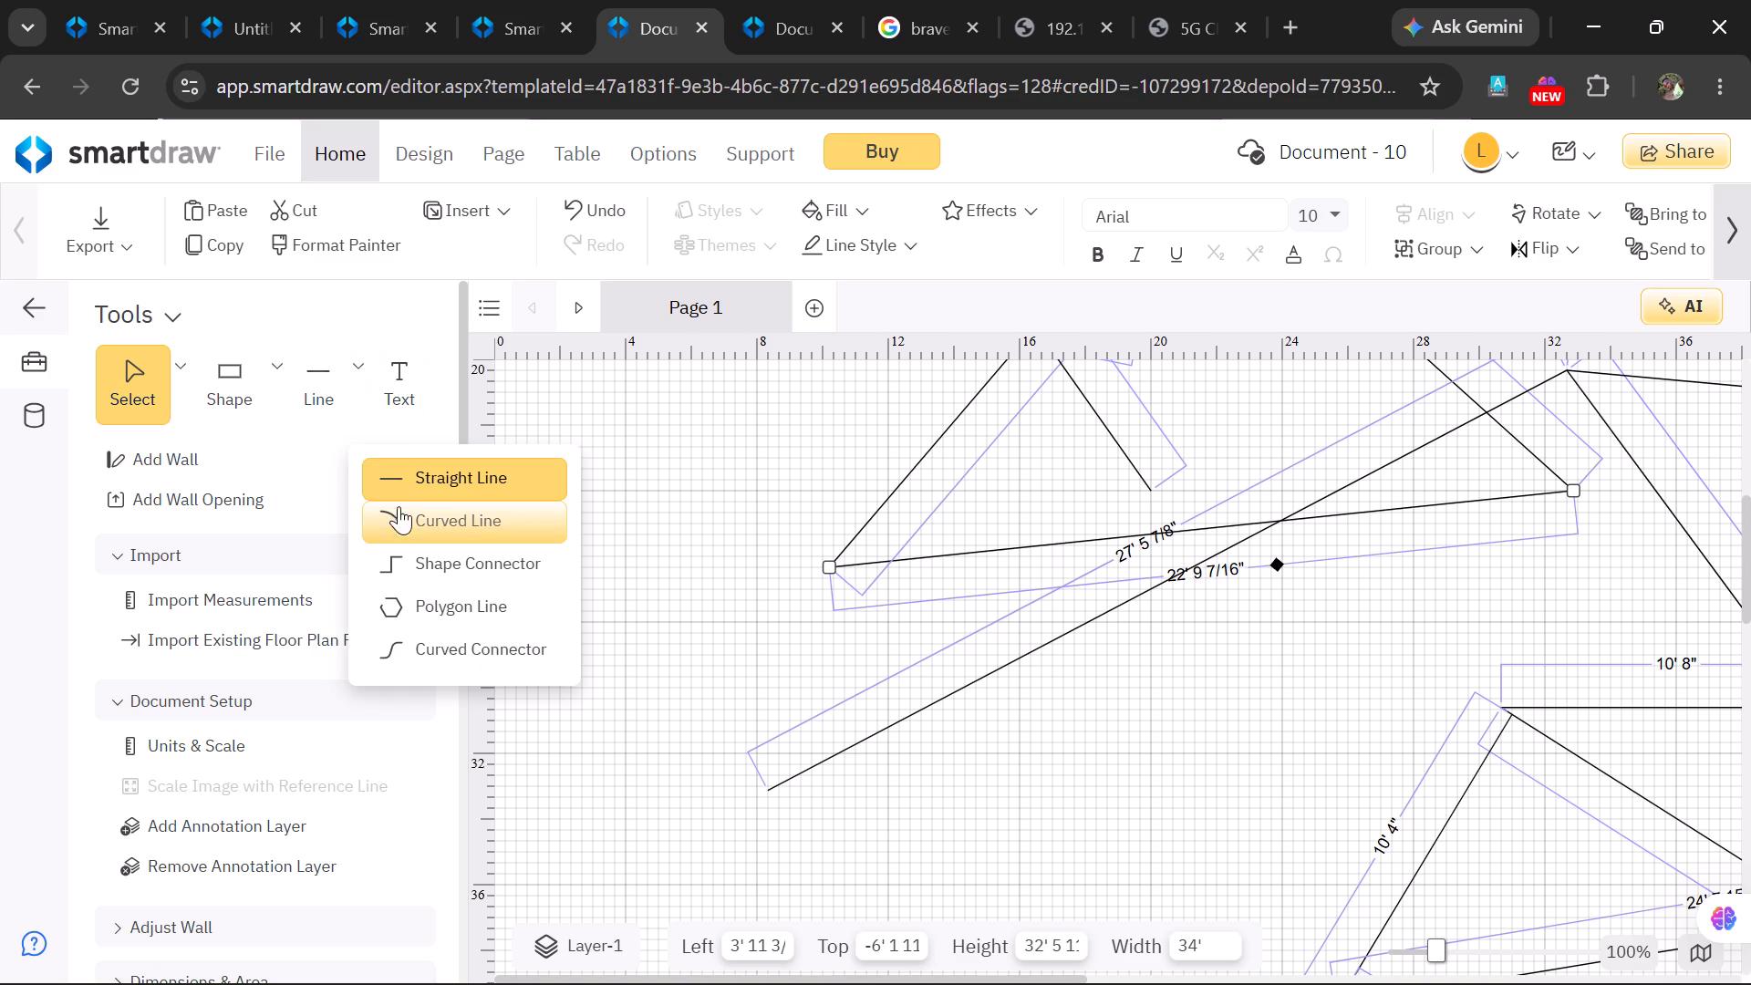
click(479, 480)
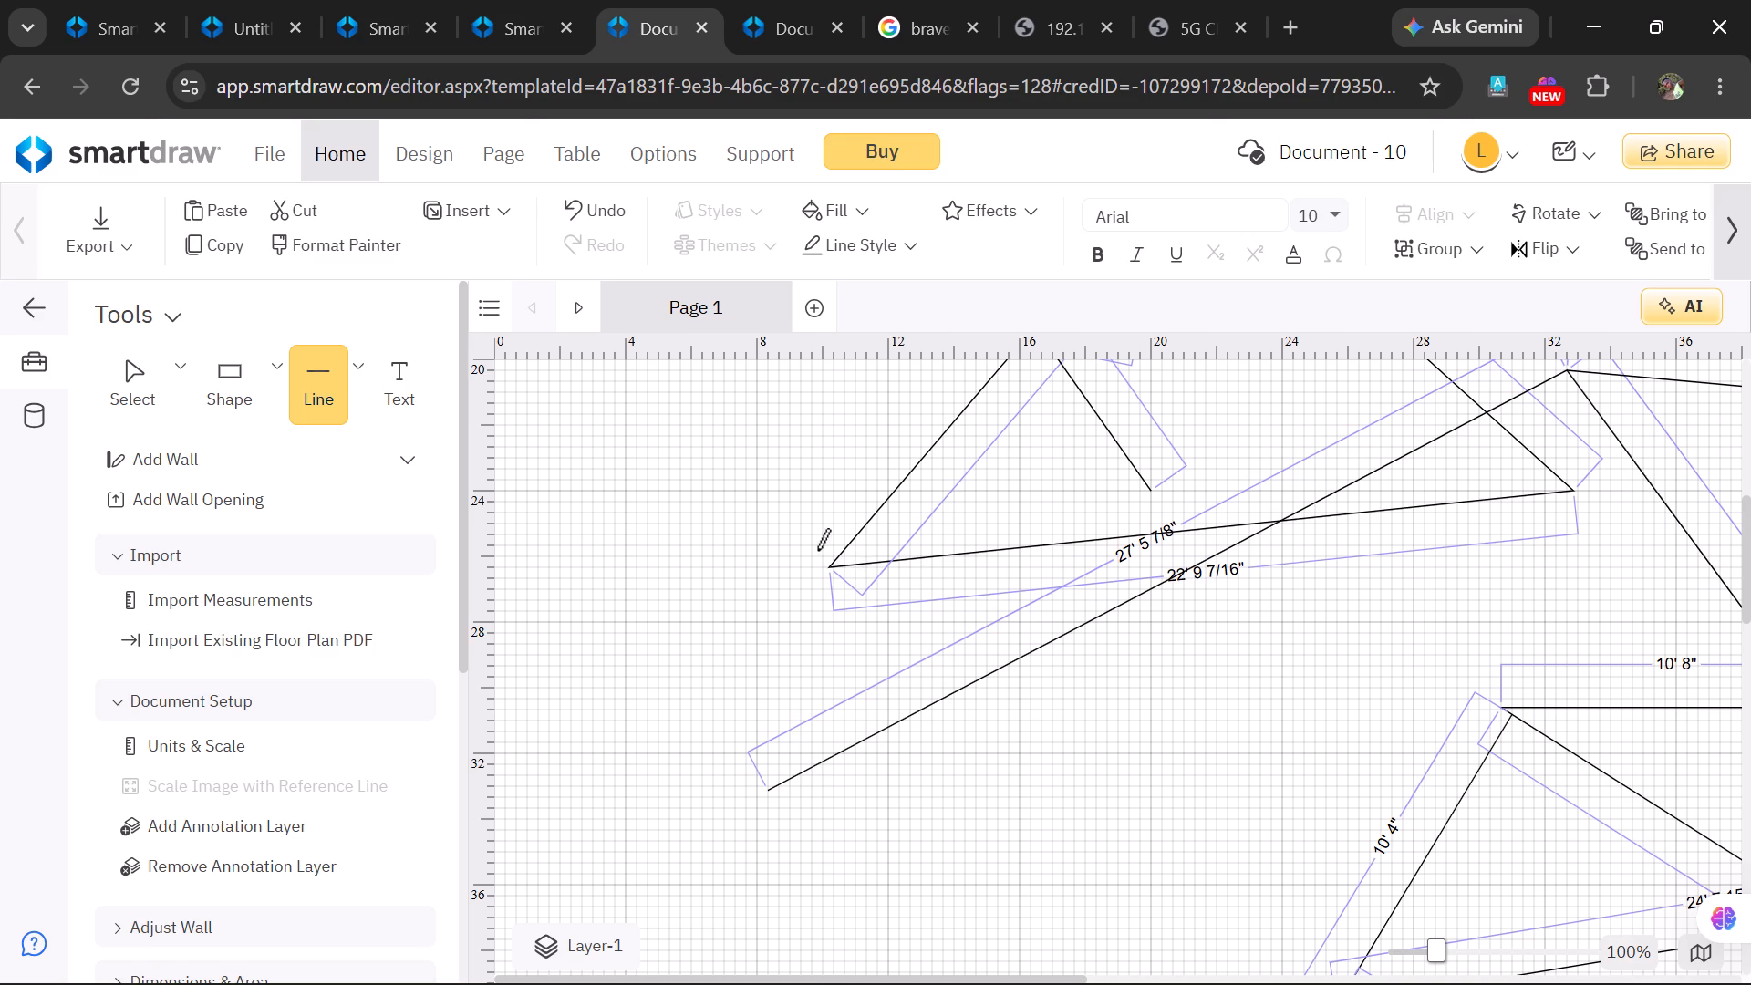
drag(828, 560, 828, 562)
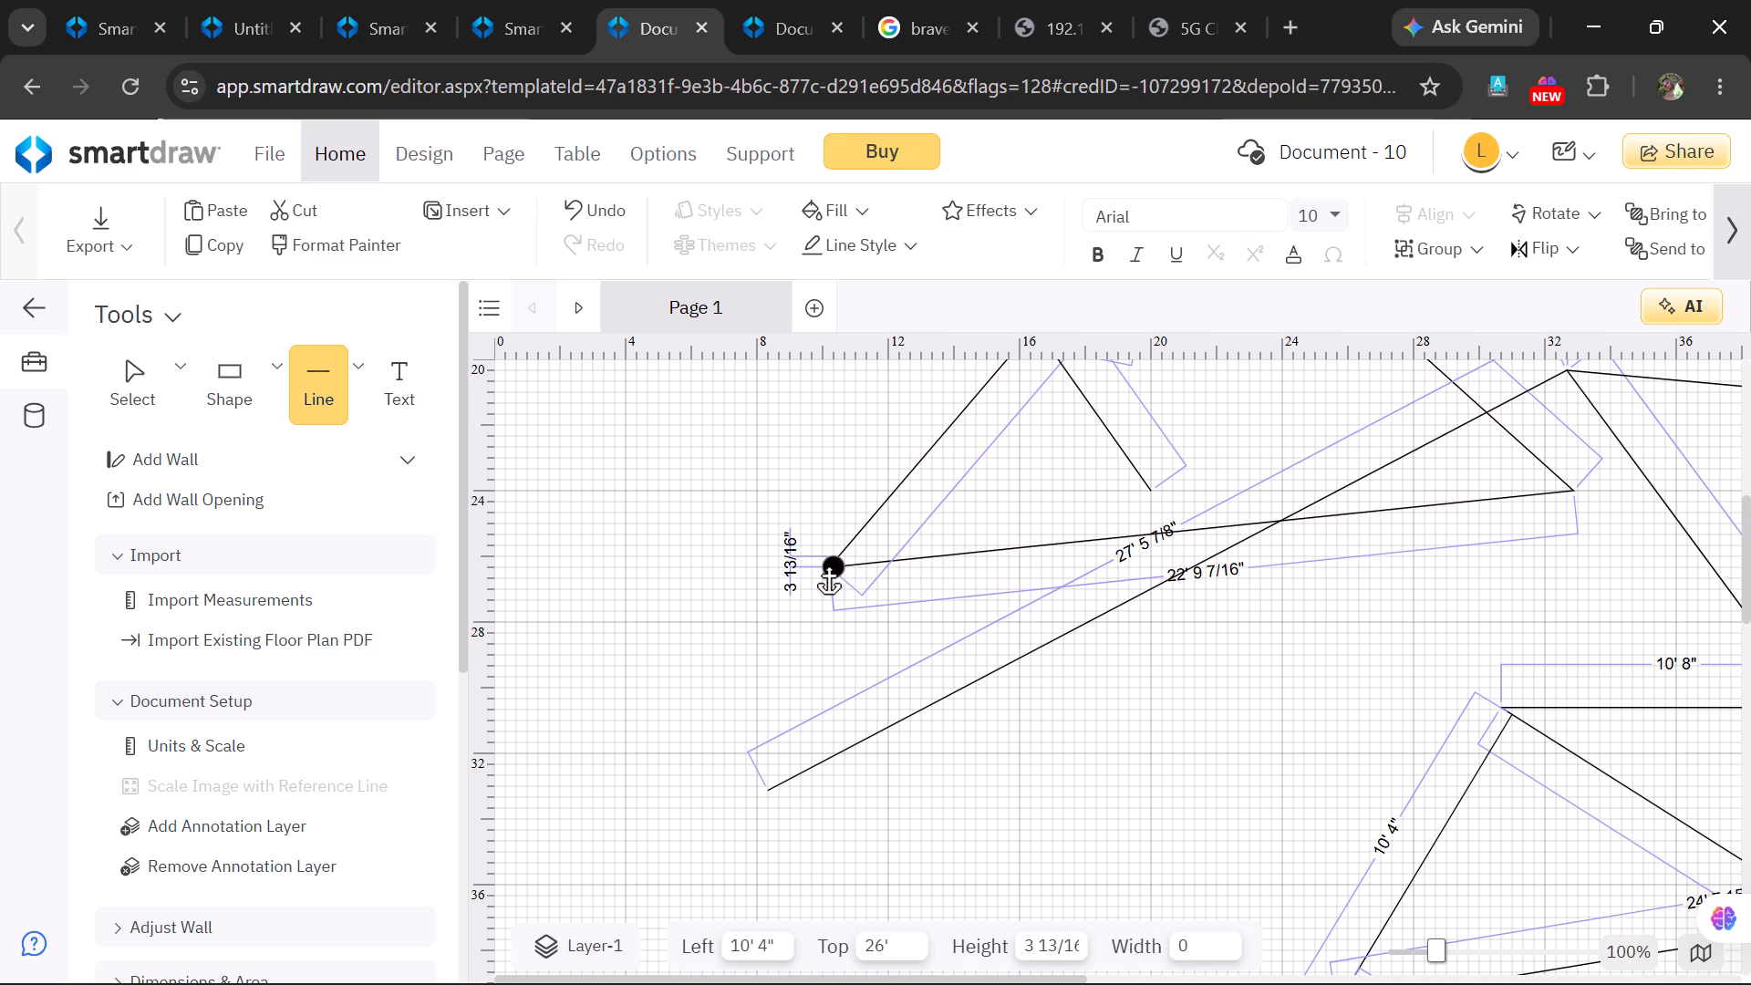
drag(828, 562, 710, 824)
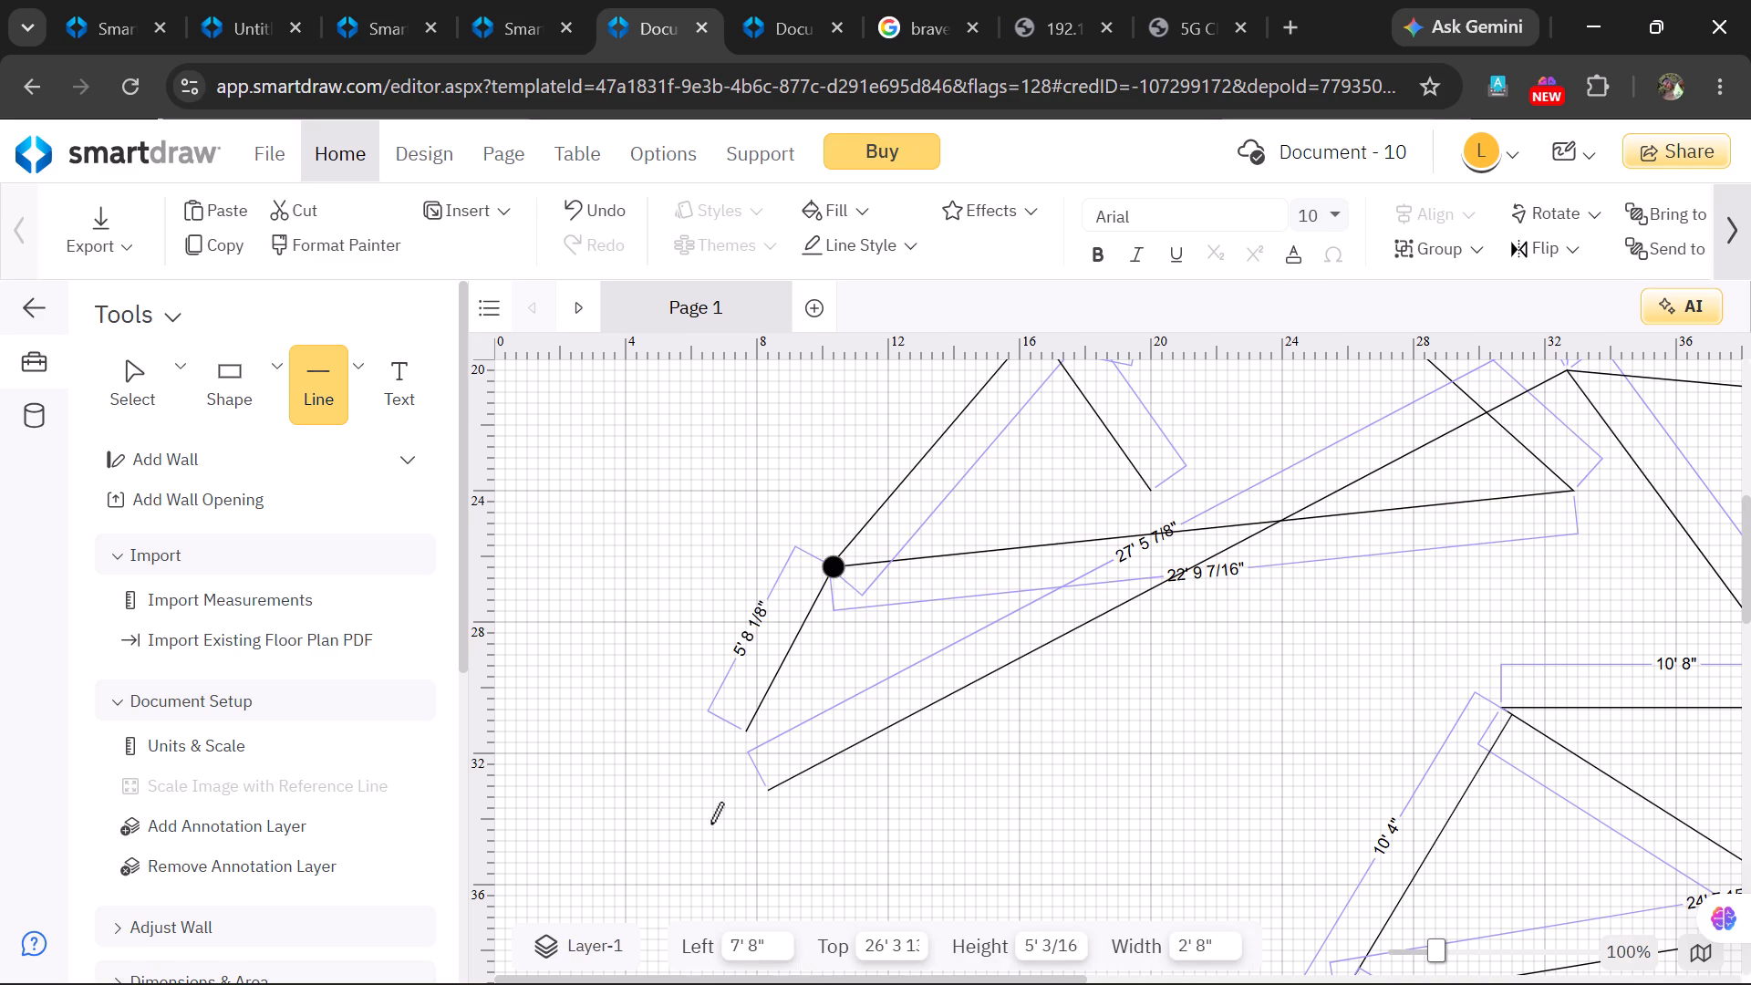
drag(710, 824, 767, 854)
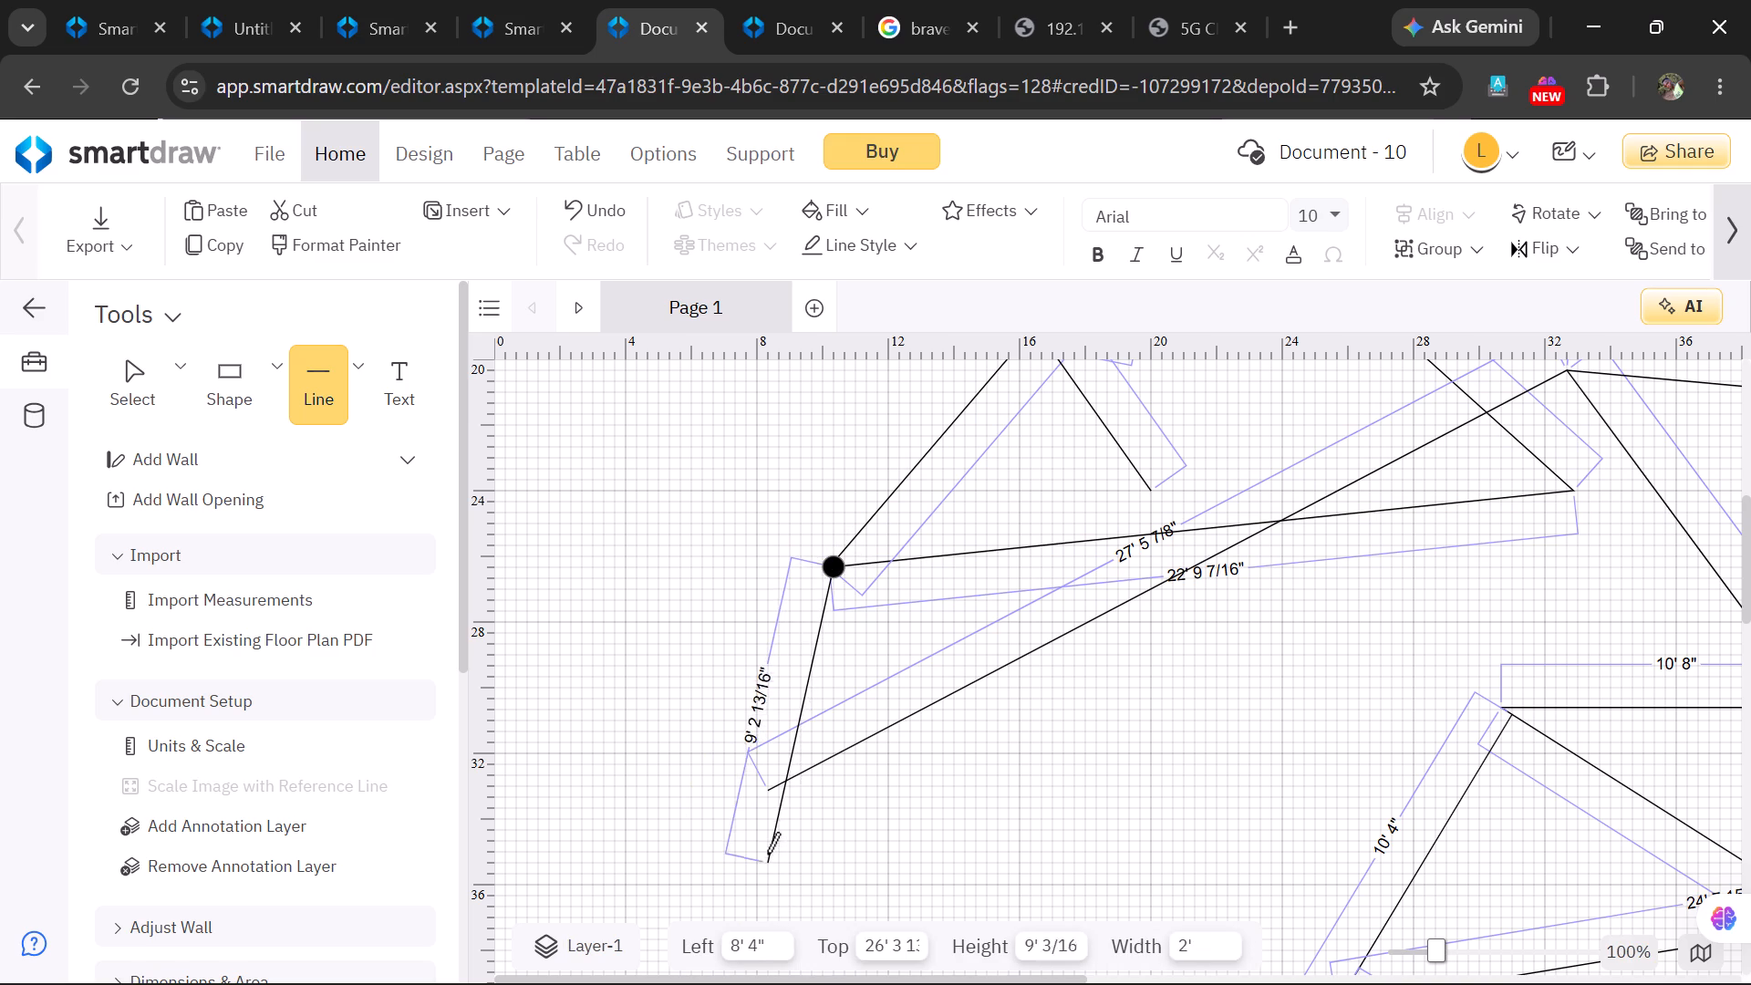
drag(767, 854, 811, 756)
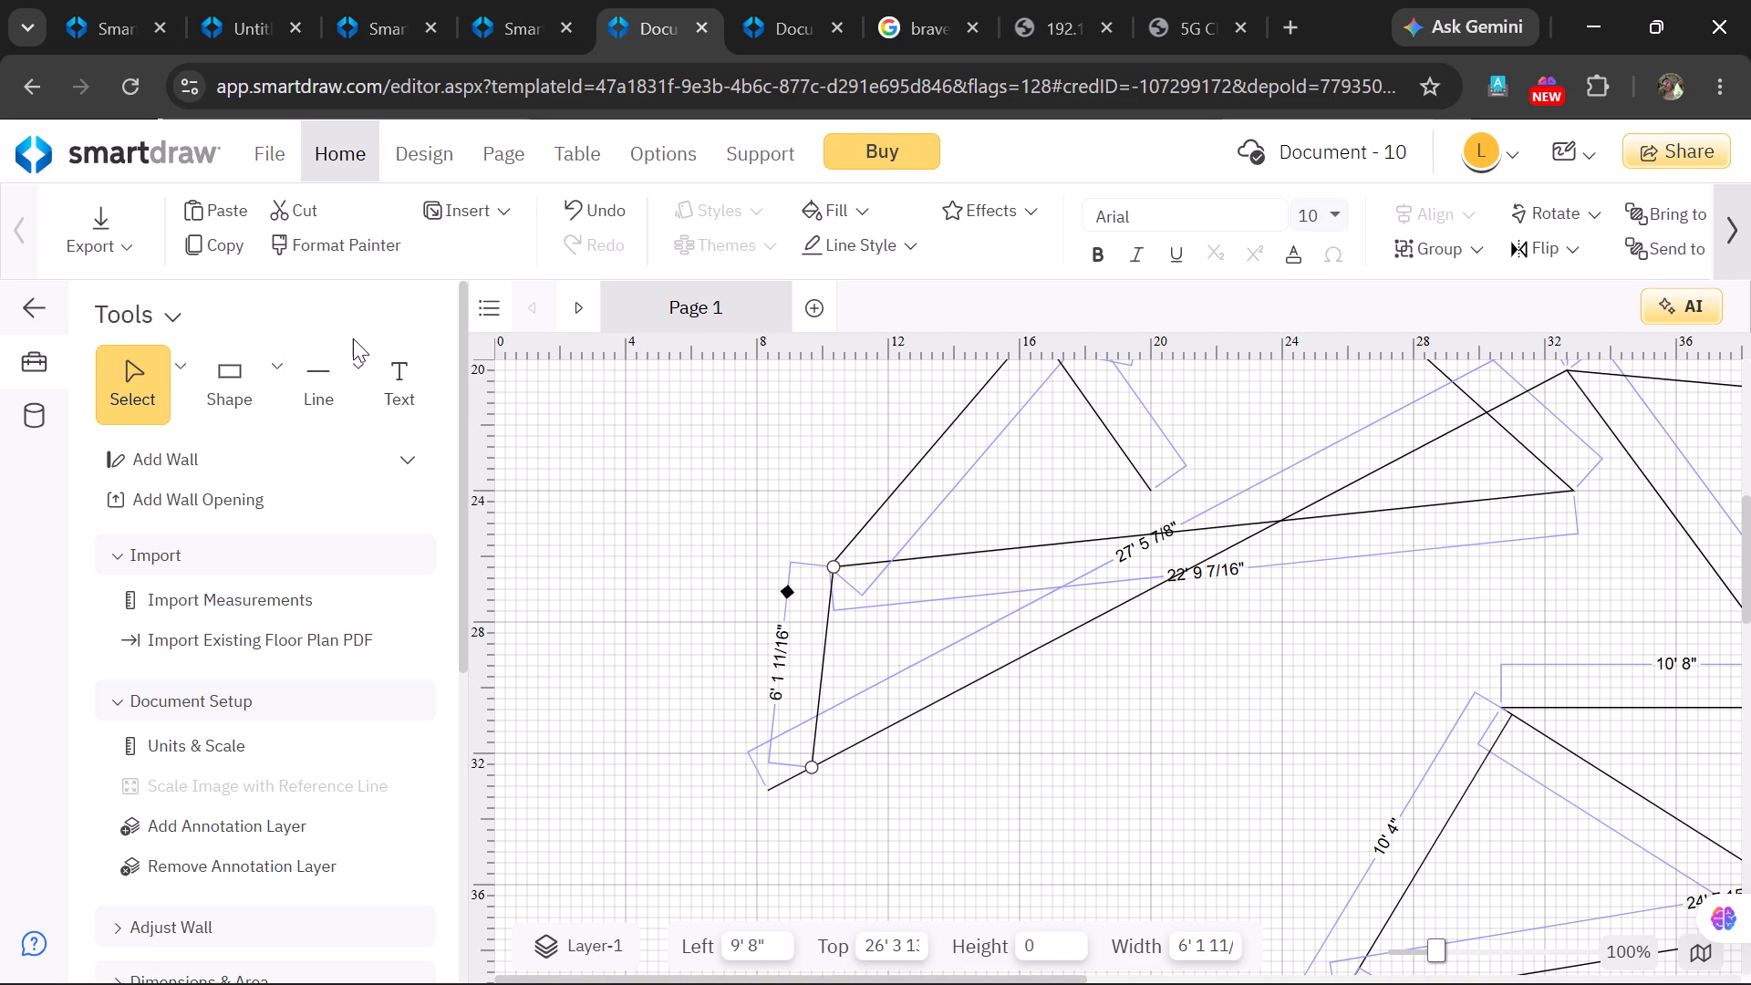
Draw a straight line about 31' 11 11/16" from the 22' 9 7/16" line's left end, down and right to near the 11' 11 1/8" line's lower end.
click(347, 363)
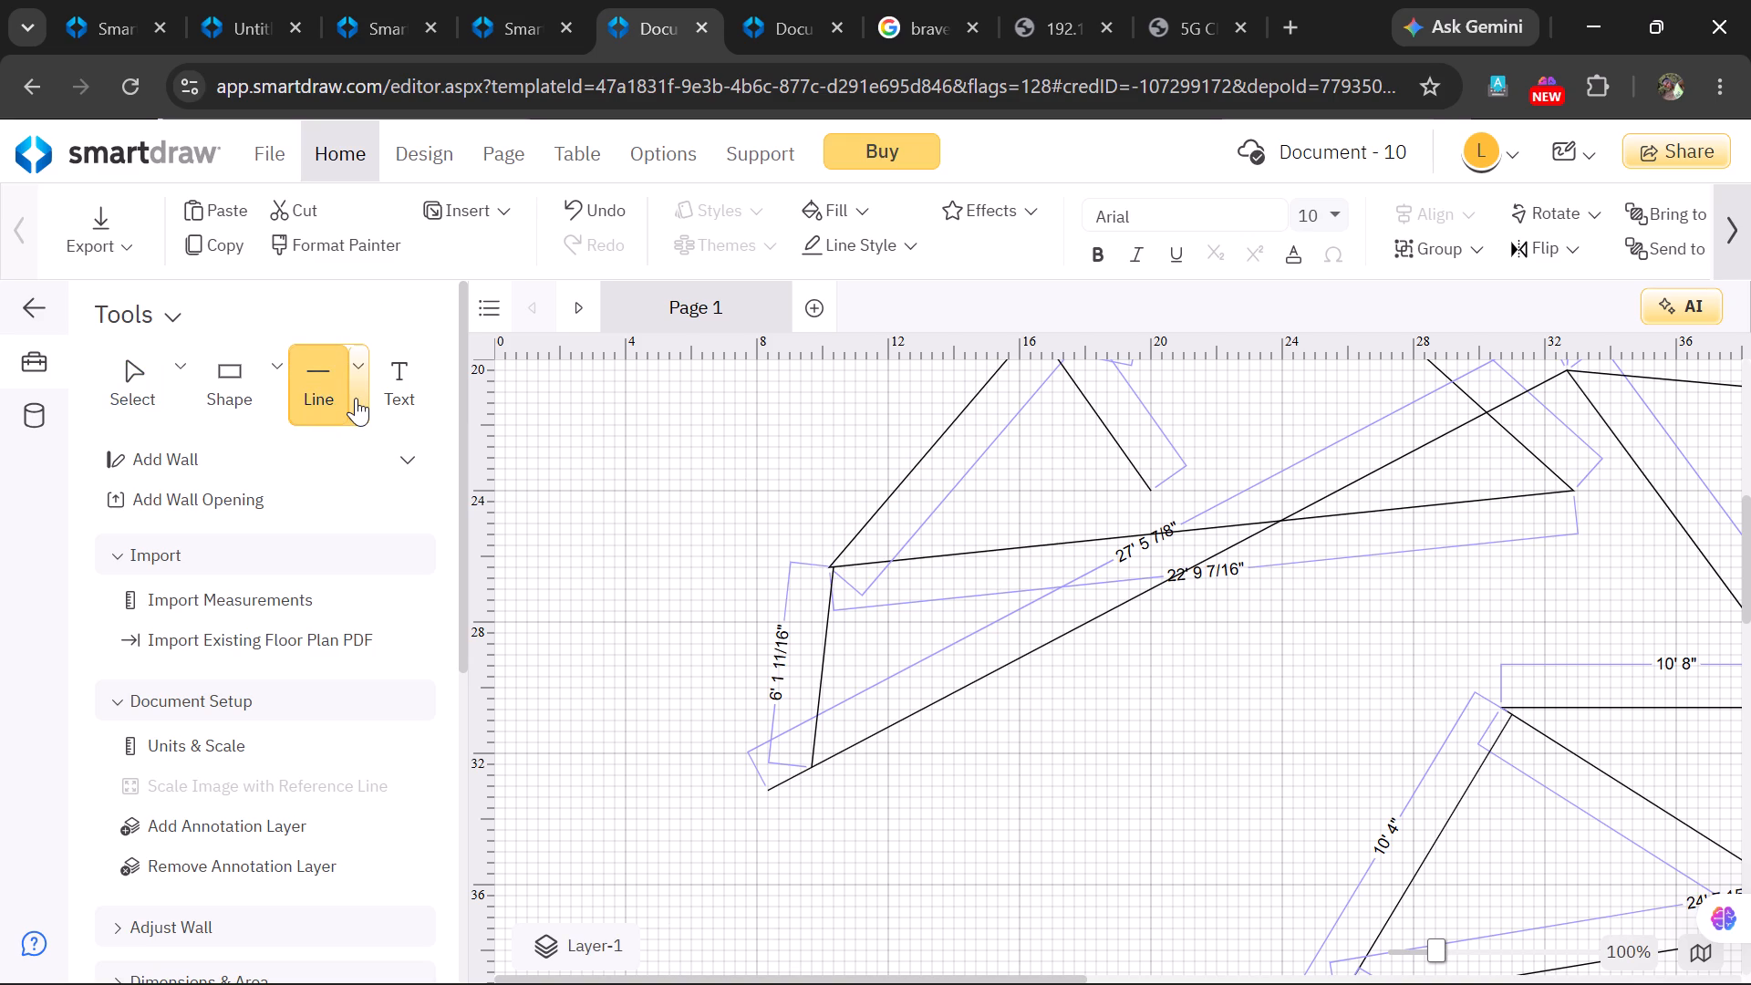
click(356, 397)
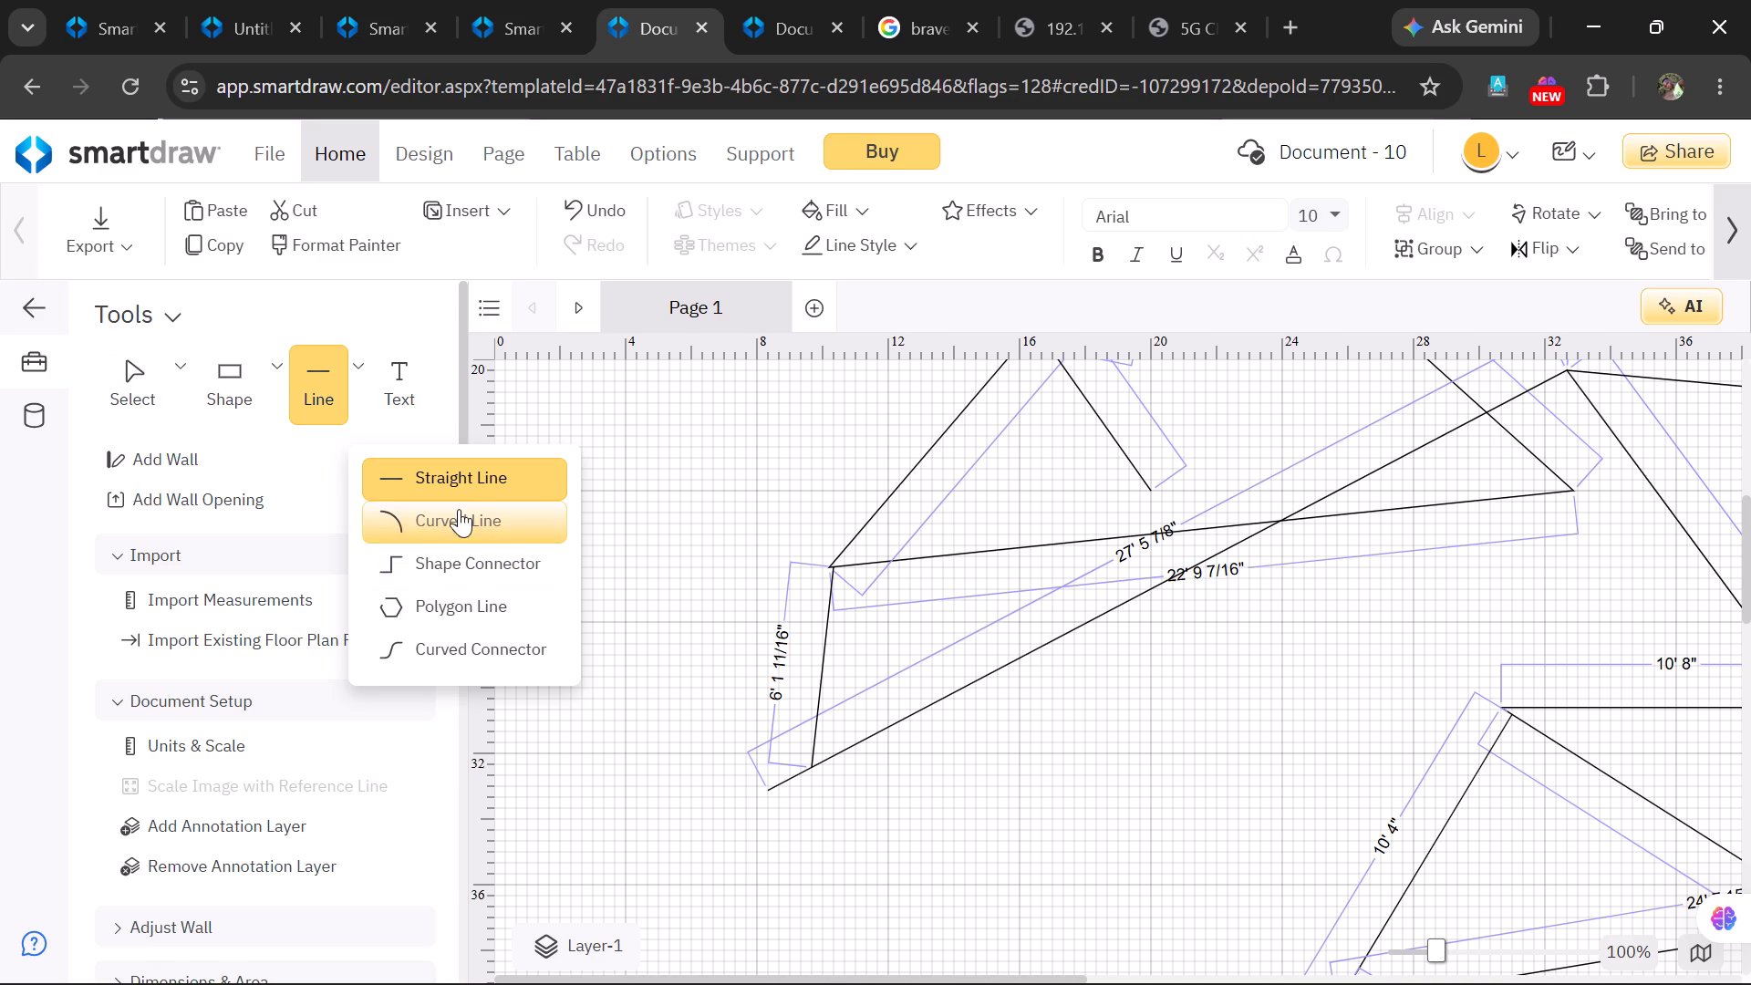
click(530, 467)
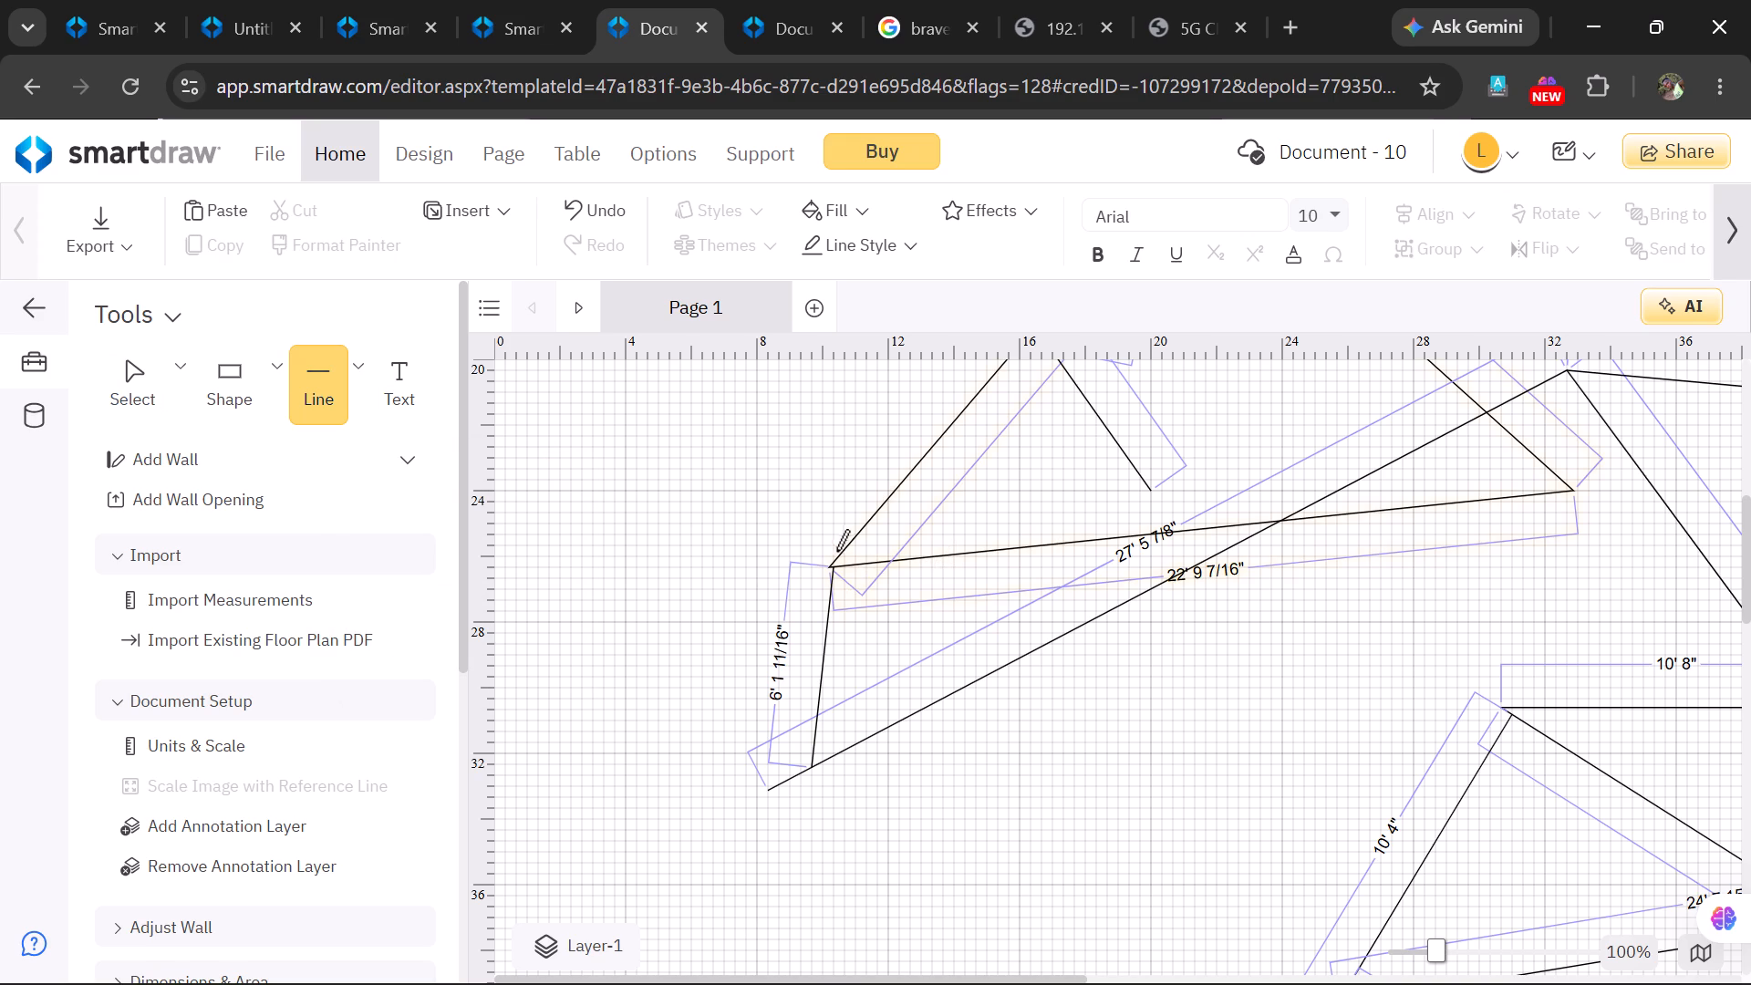
drag(835, 559, 833, 564)
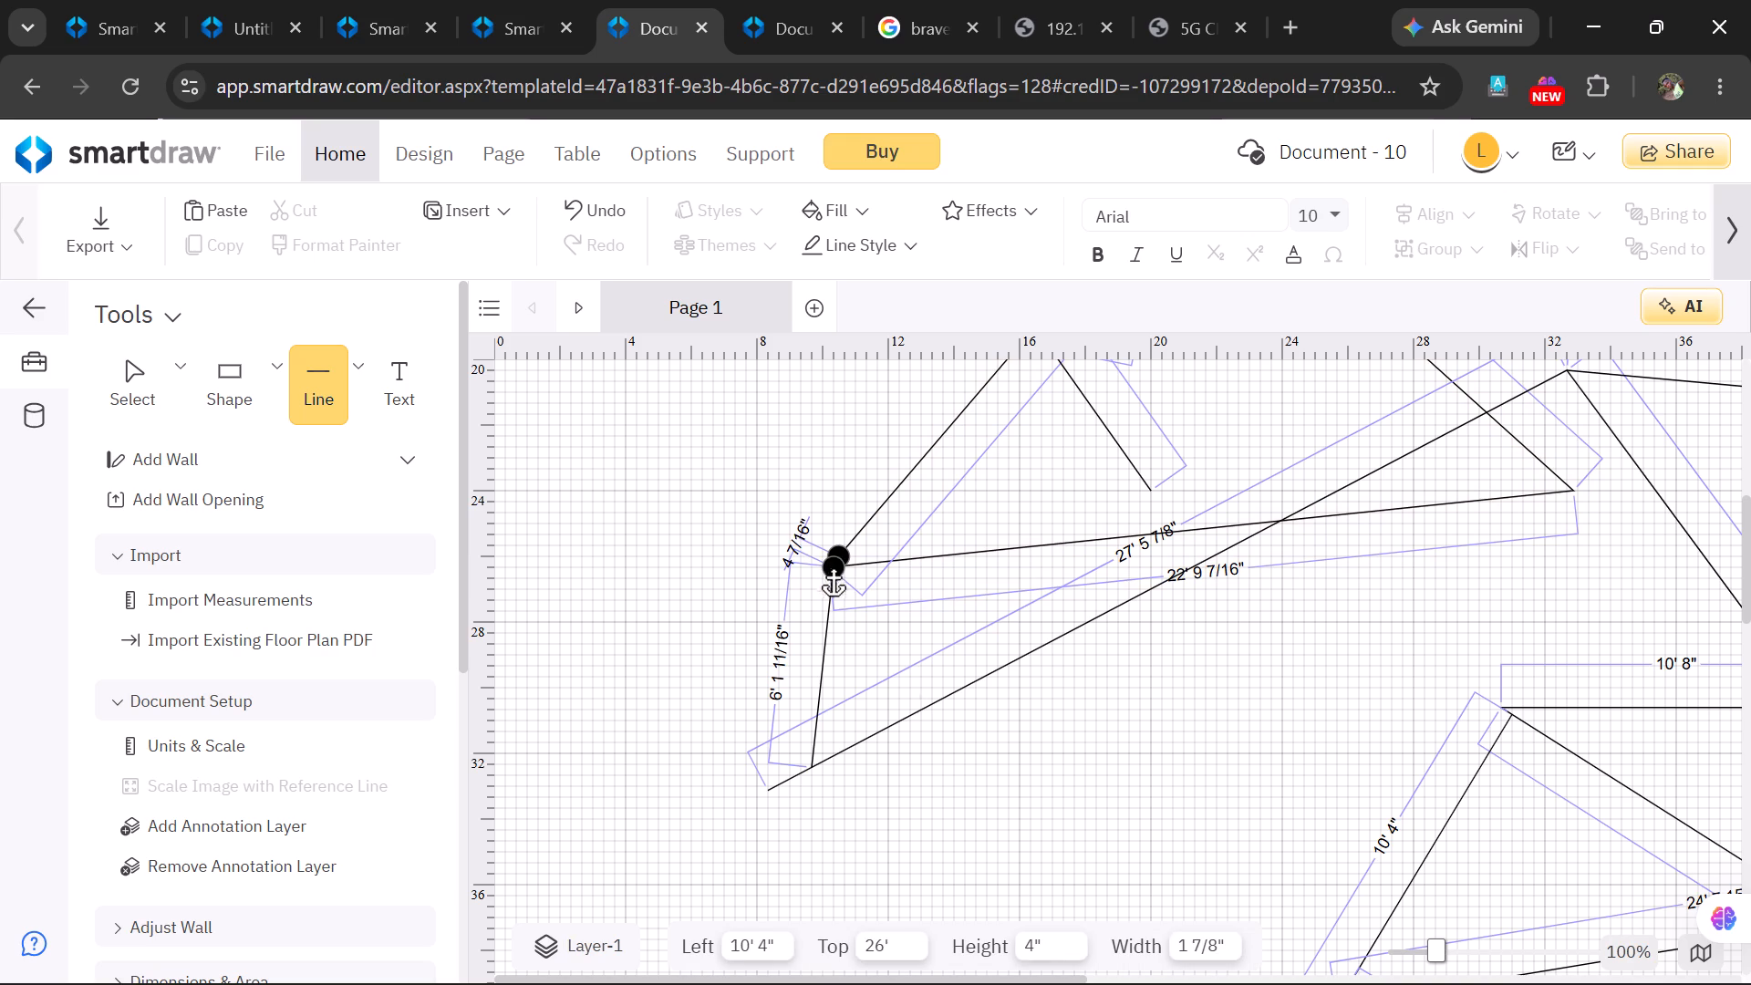
drag(833, 564, 1507, 984)
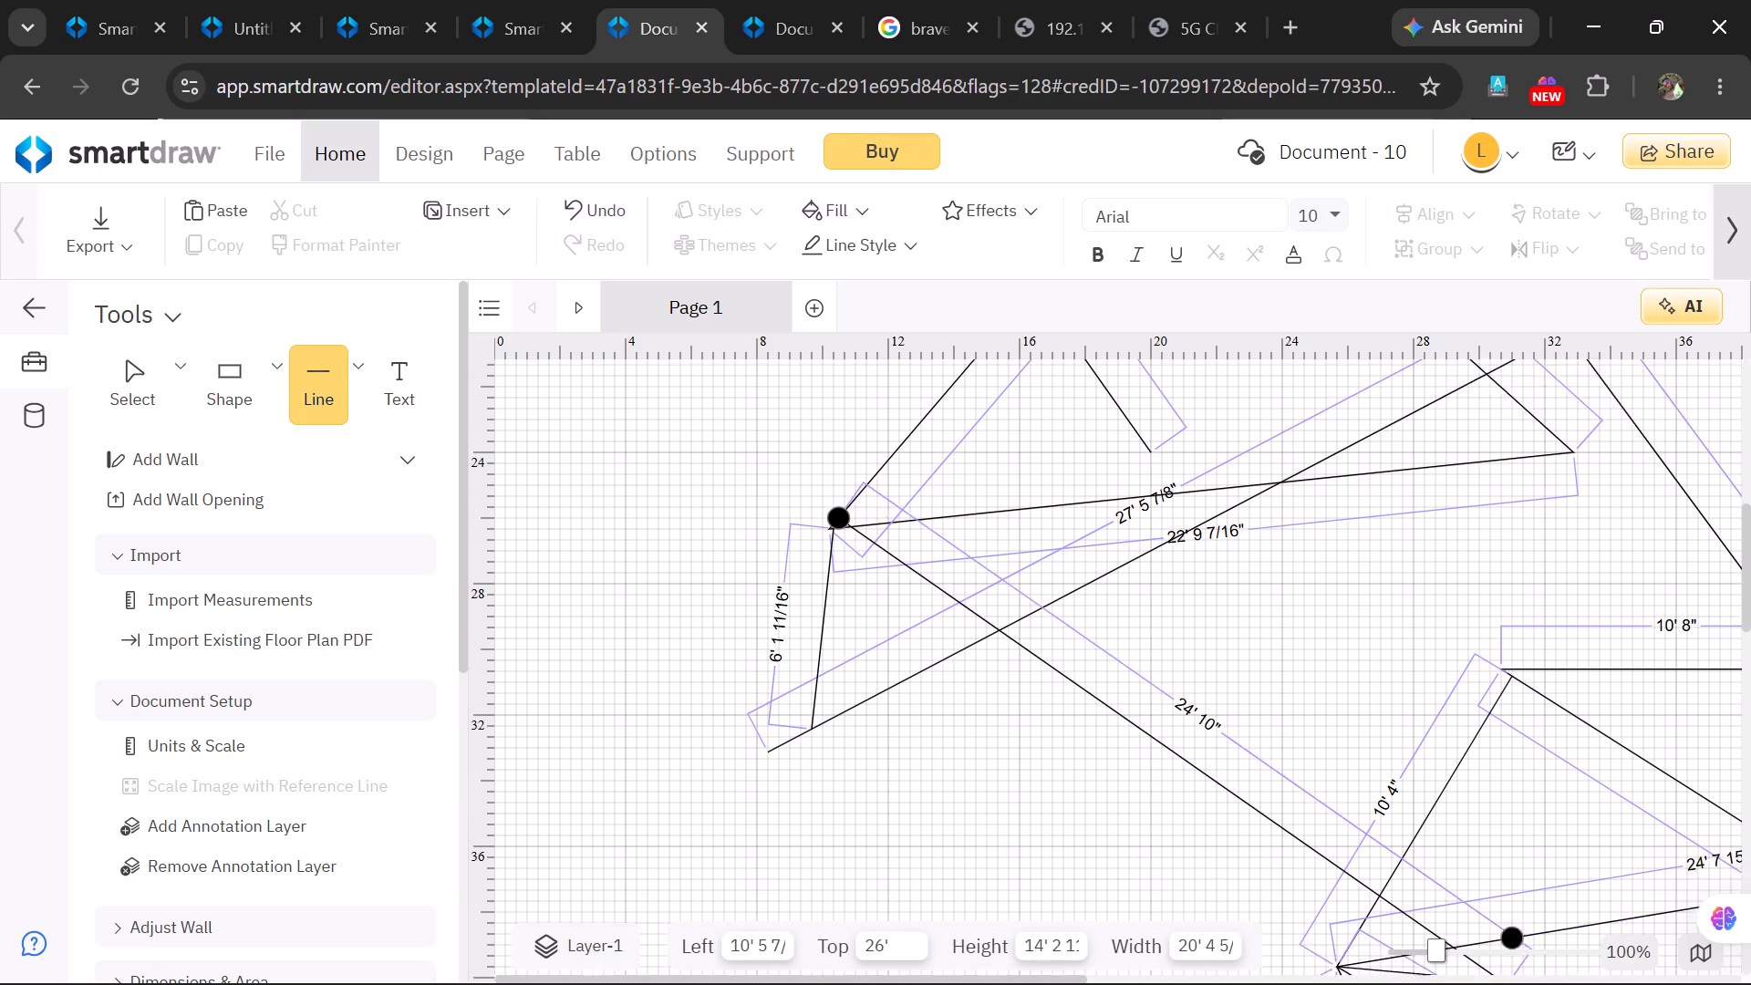
drag(1507, 984, 1480, 976)
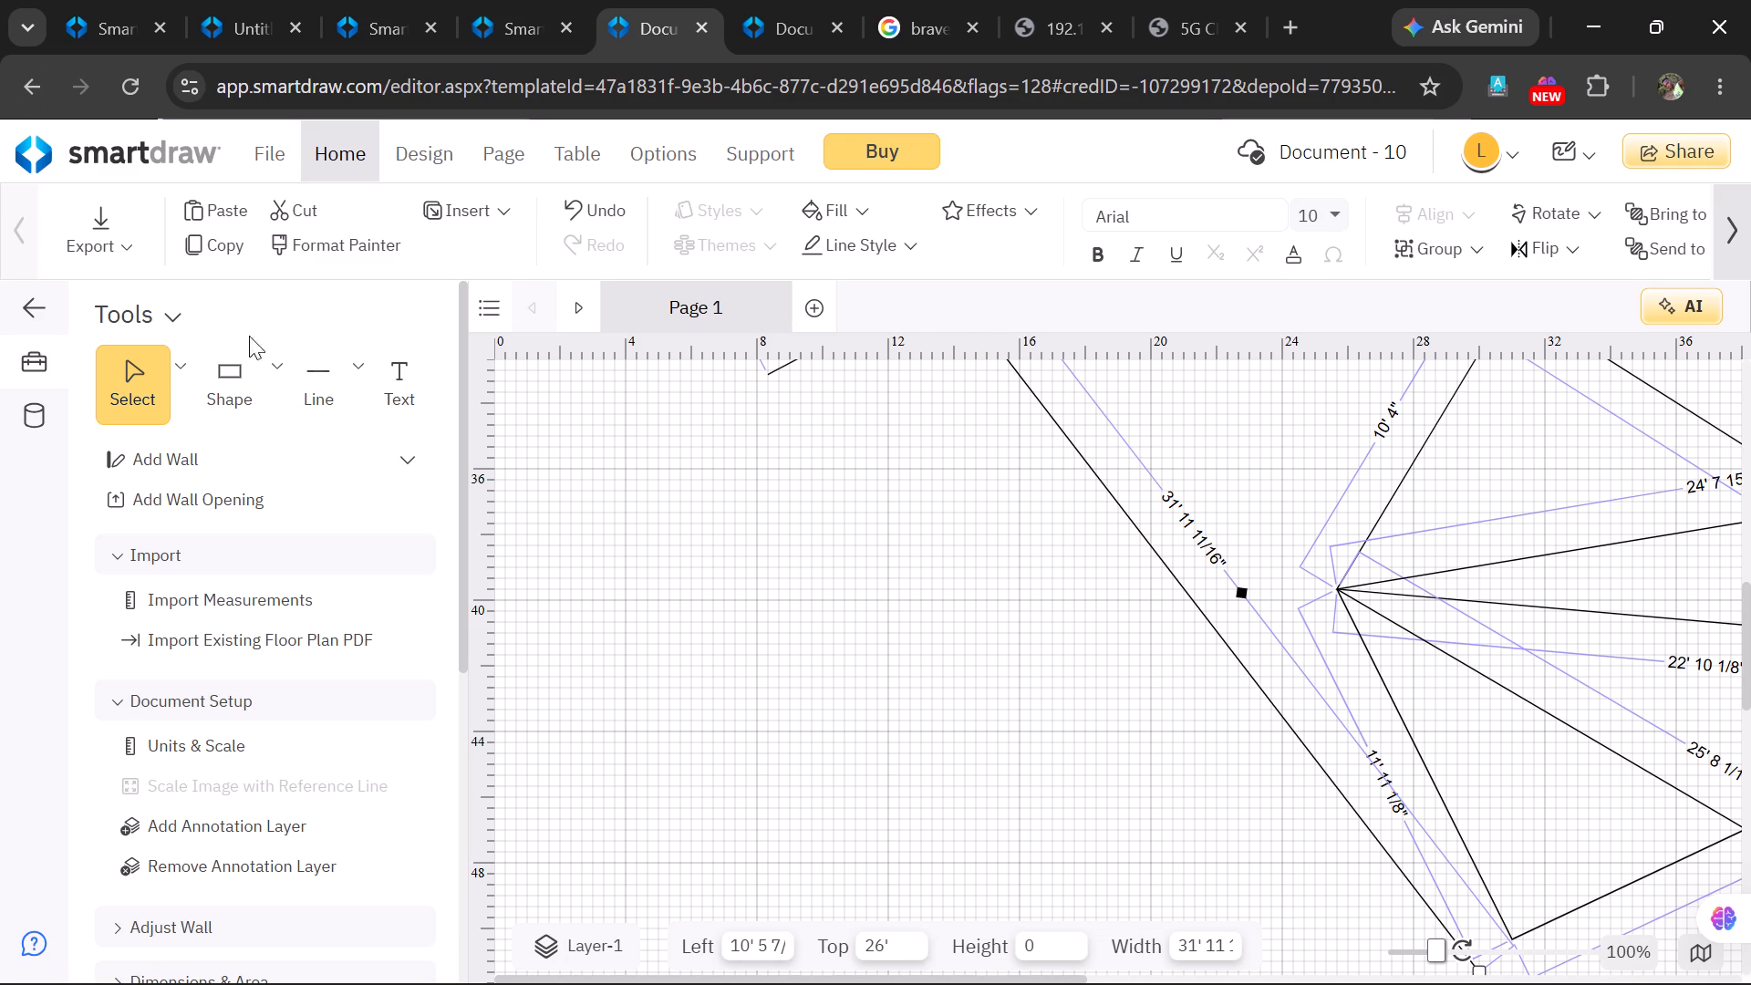
Draw a straight line about 22' 3 11/16" from the empty area near the page's left edge, slightly down and right to the 31' 11 11/16" line.
click(357, 382)
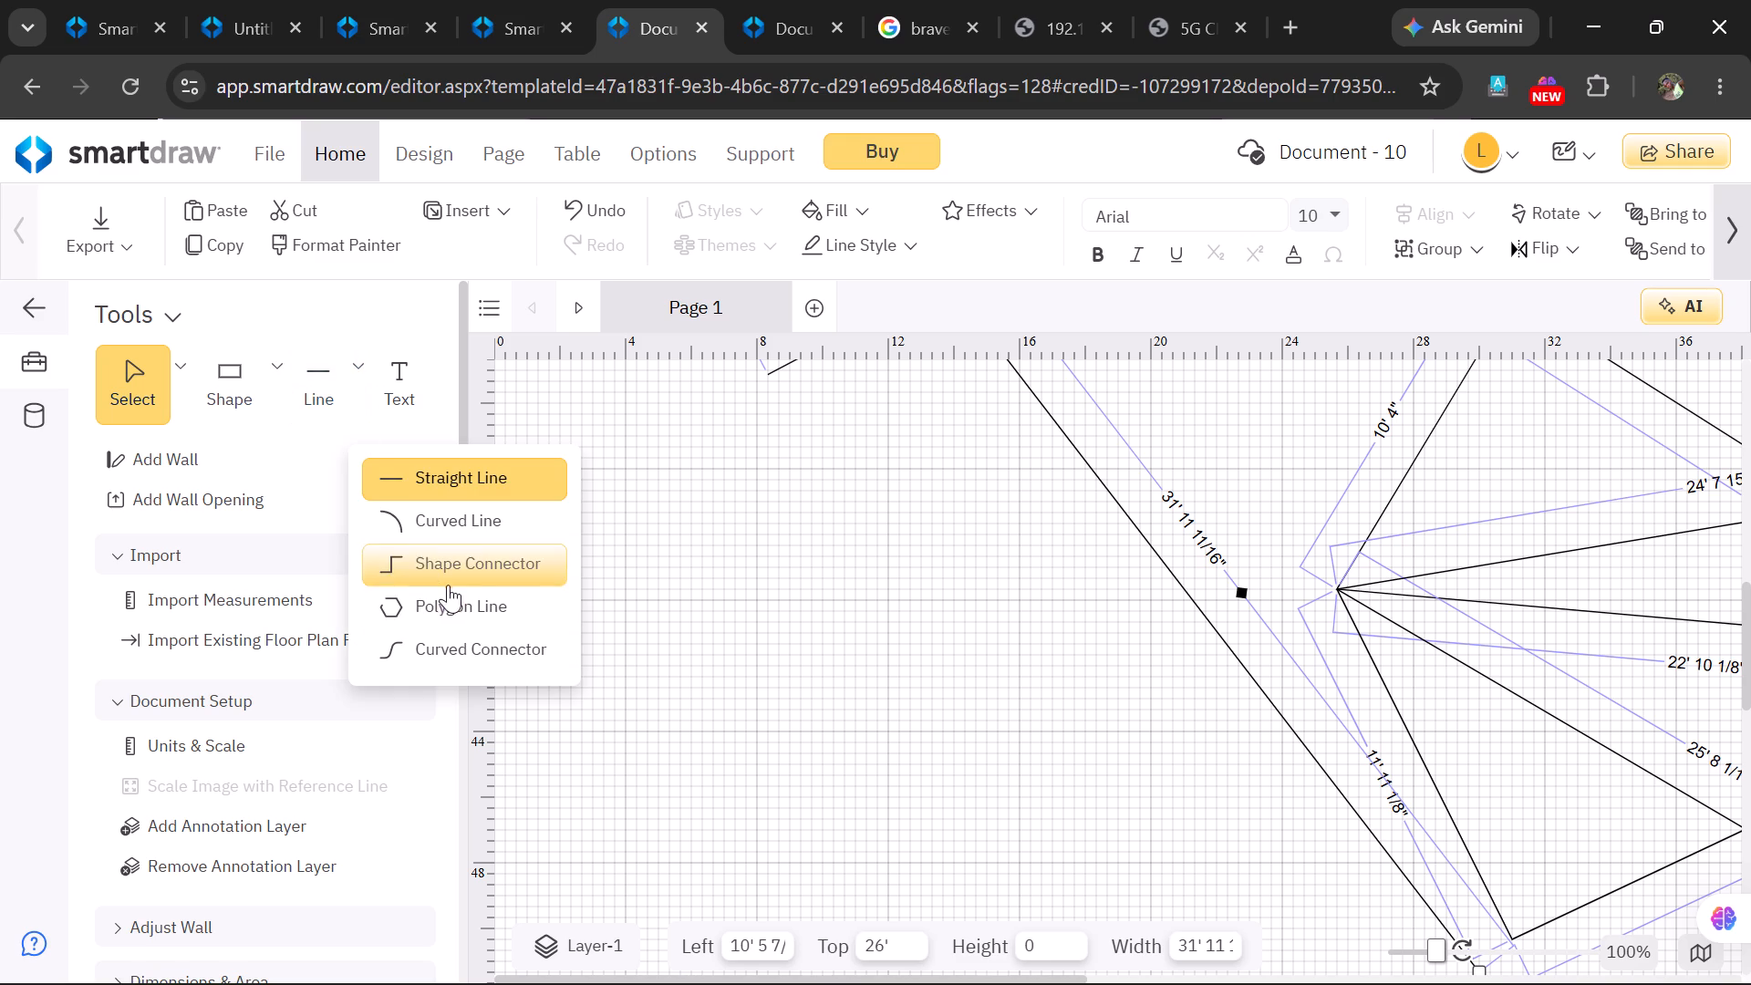
click(501, 476)
drag(528, 512, 545, 527)
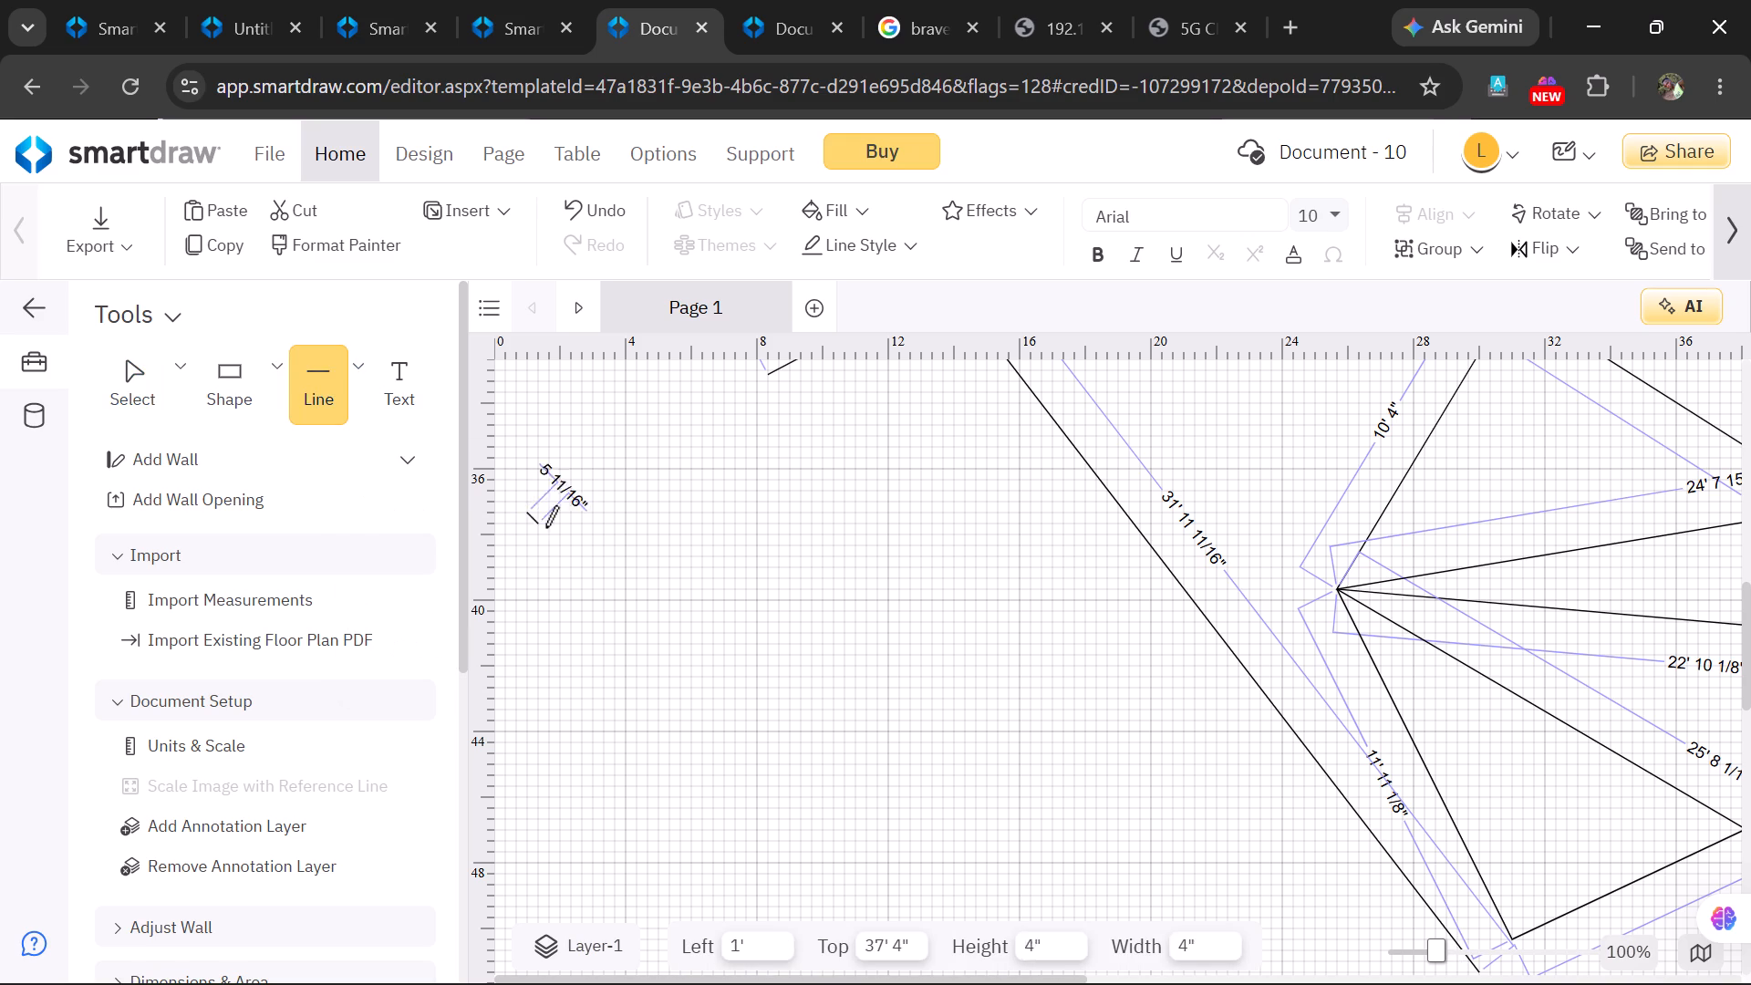
drag(545, 527, 953, 798)
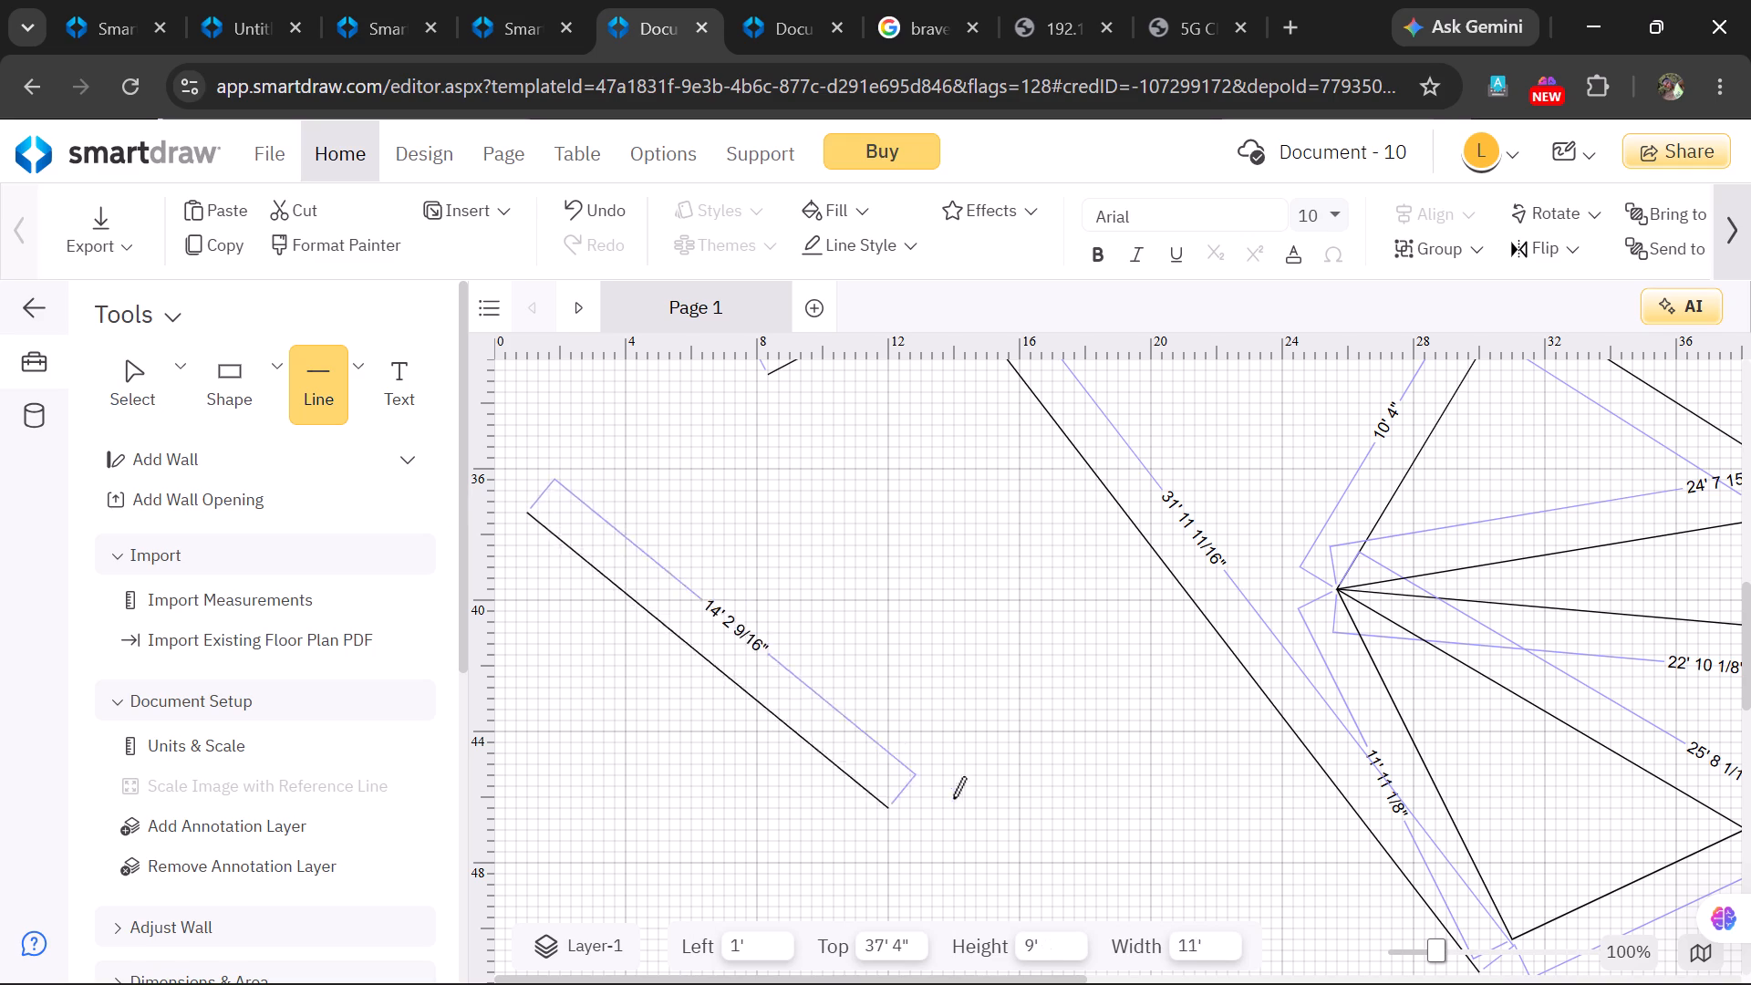
drag(953, 798, 1236, 664)
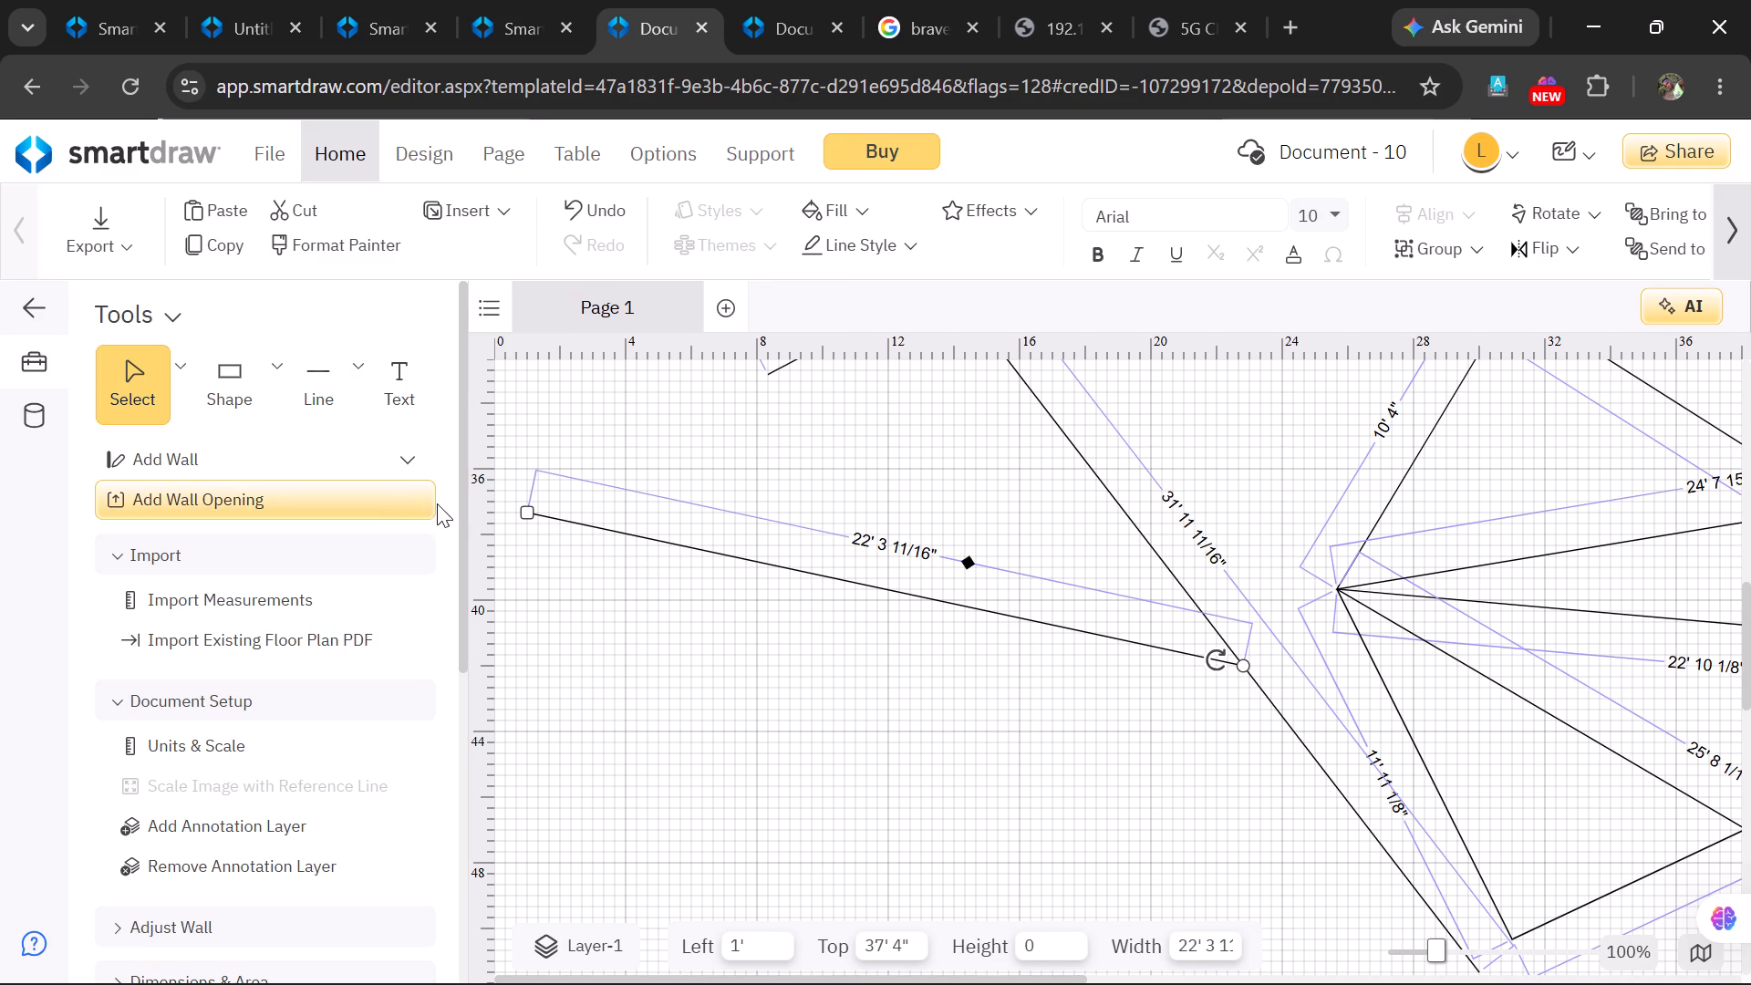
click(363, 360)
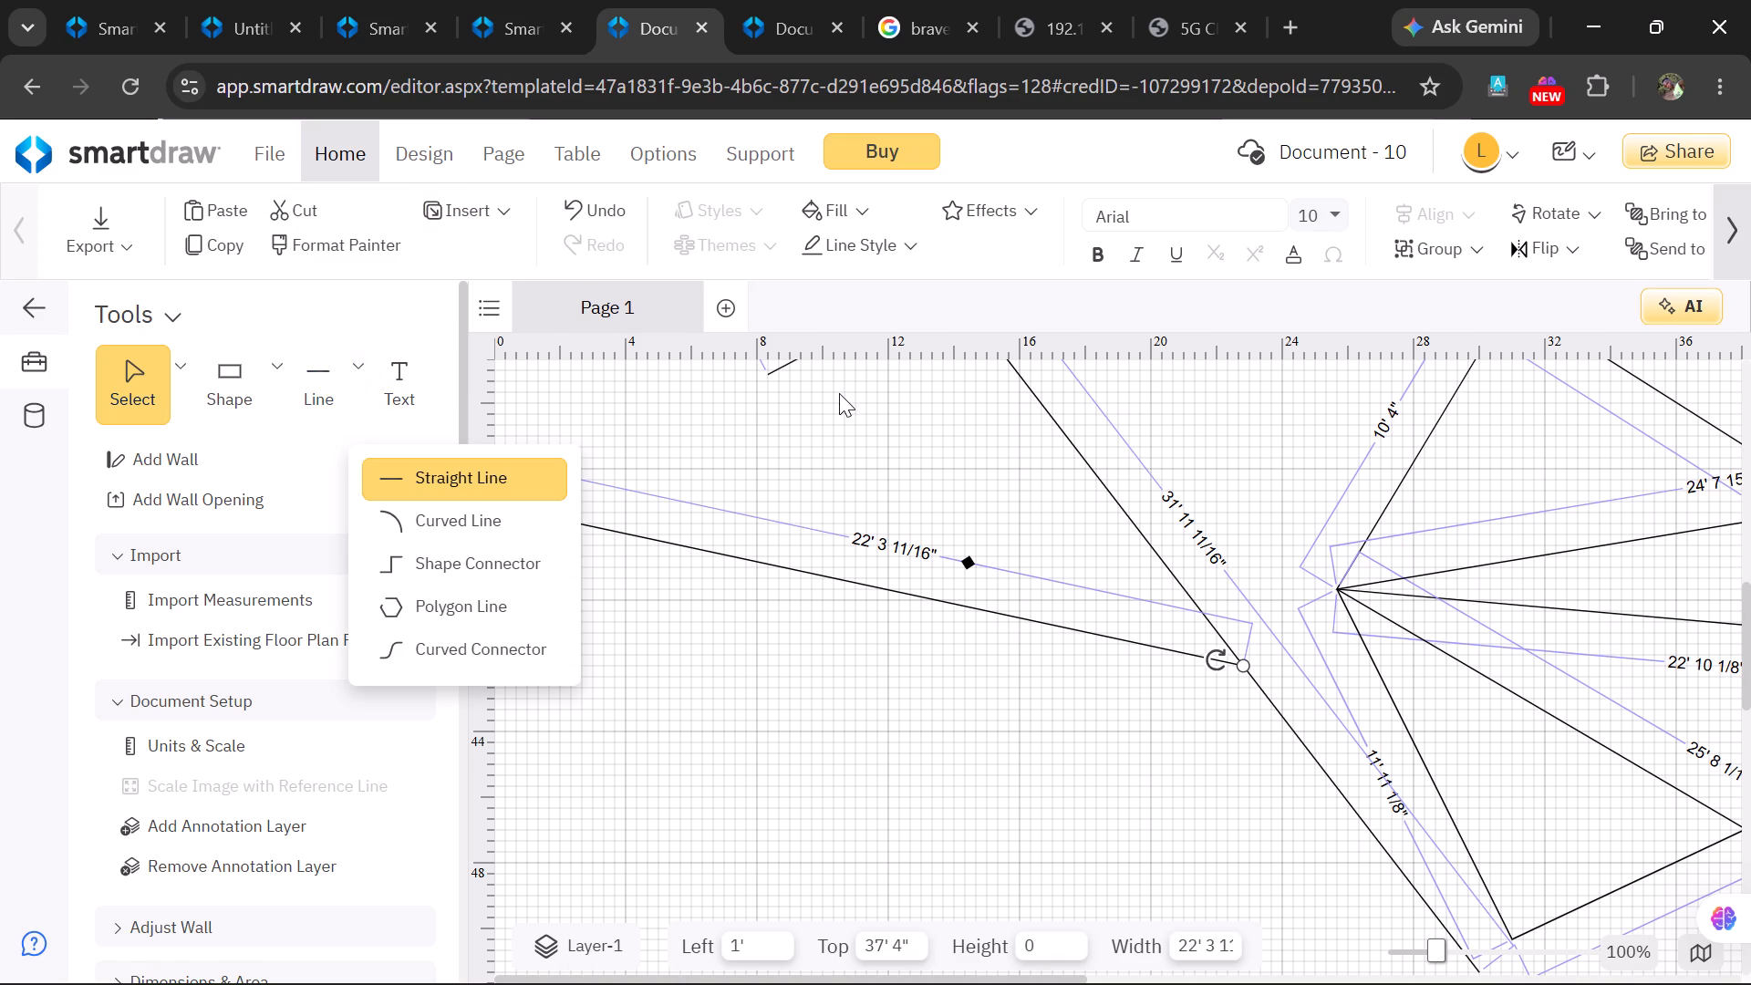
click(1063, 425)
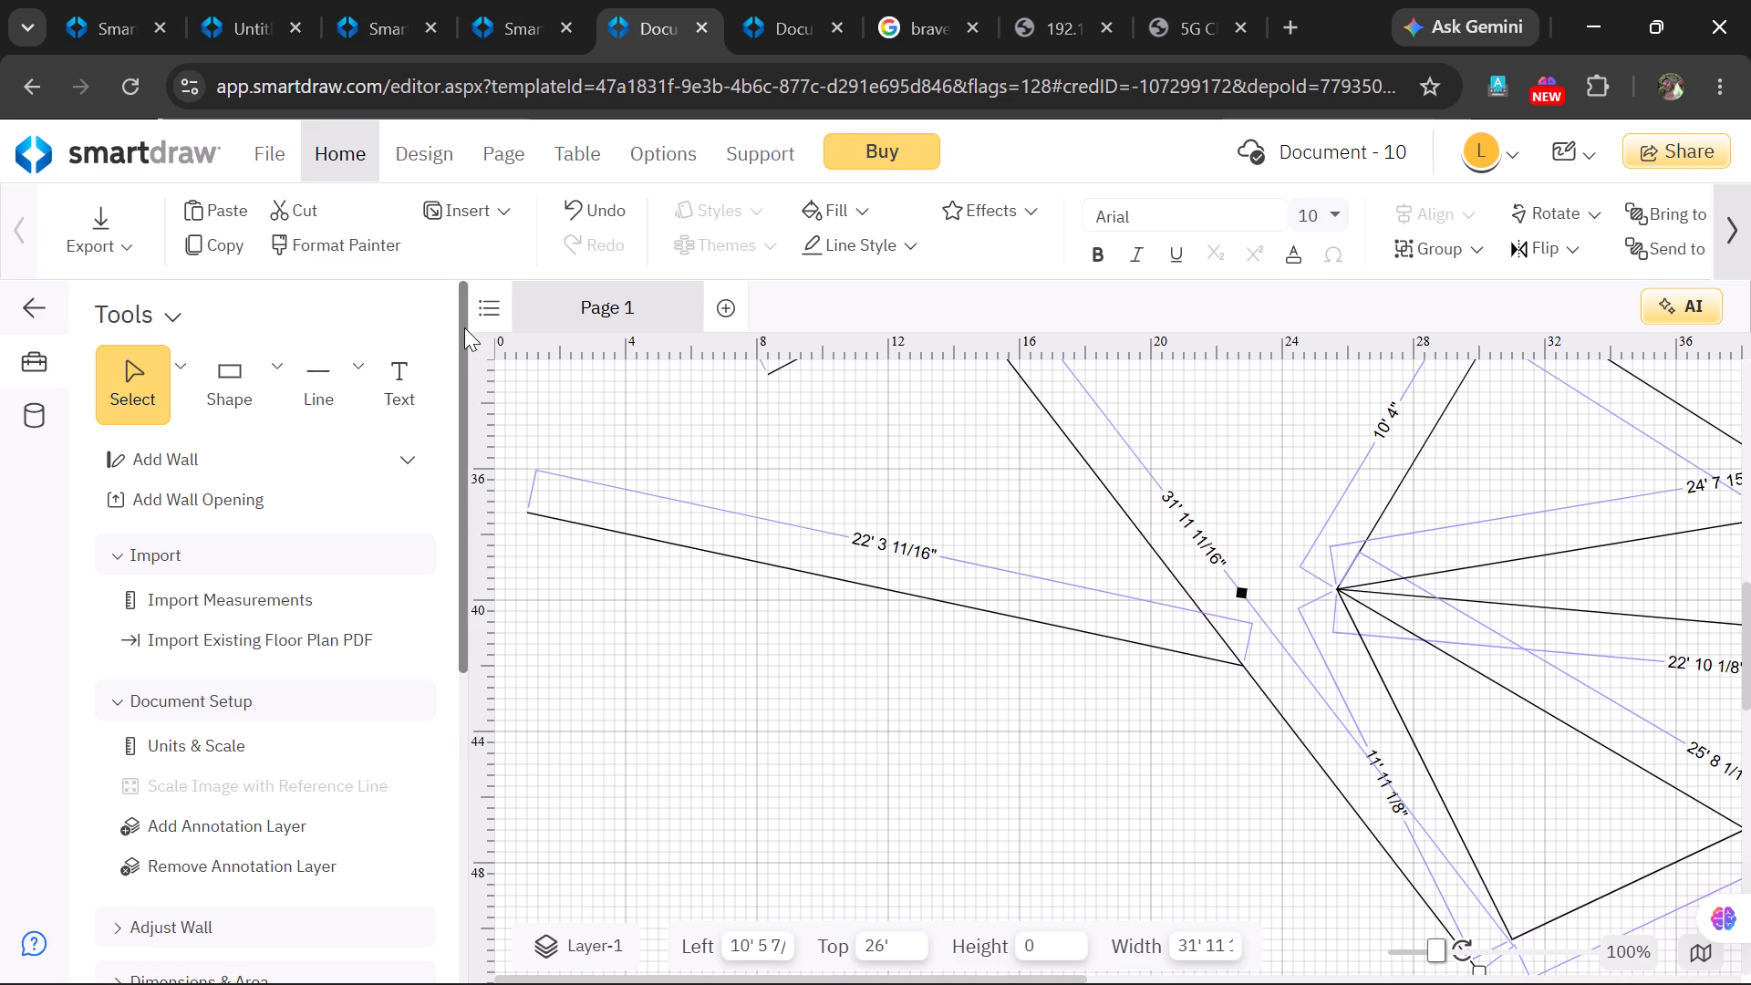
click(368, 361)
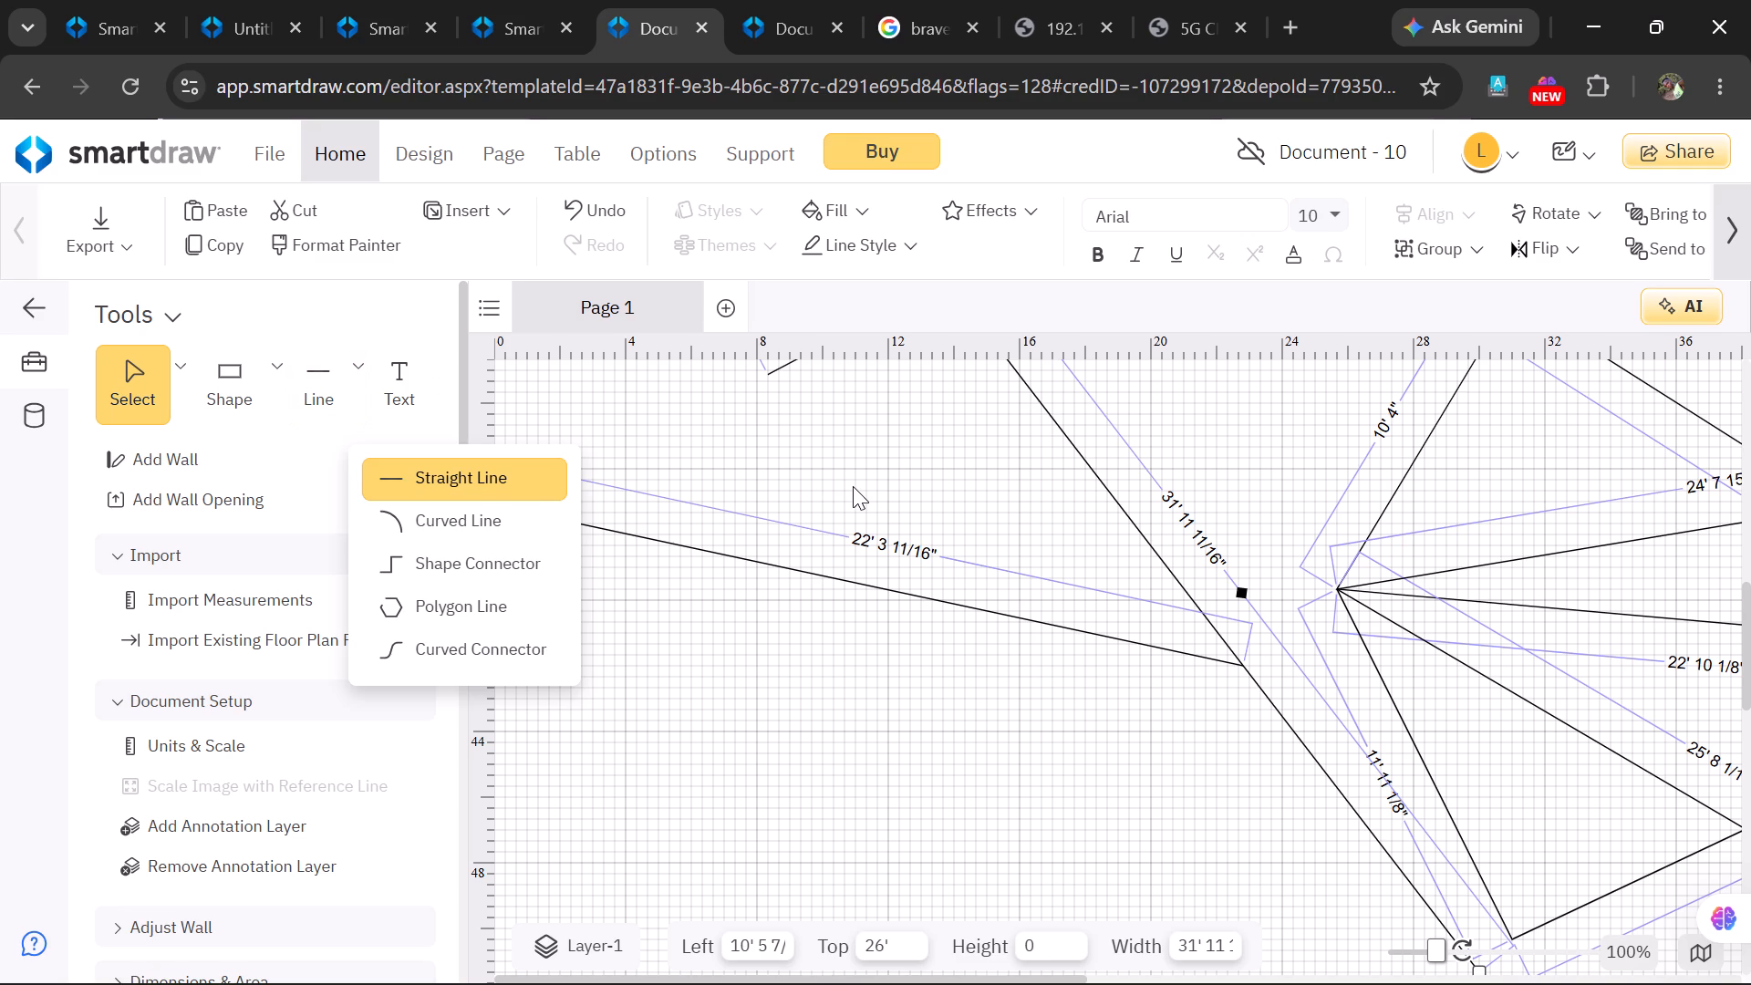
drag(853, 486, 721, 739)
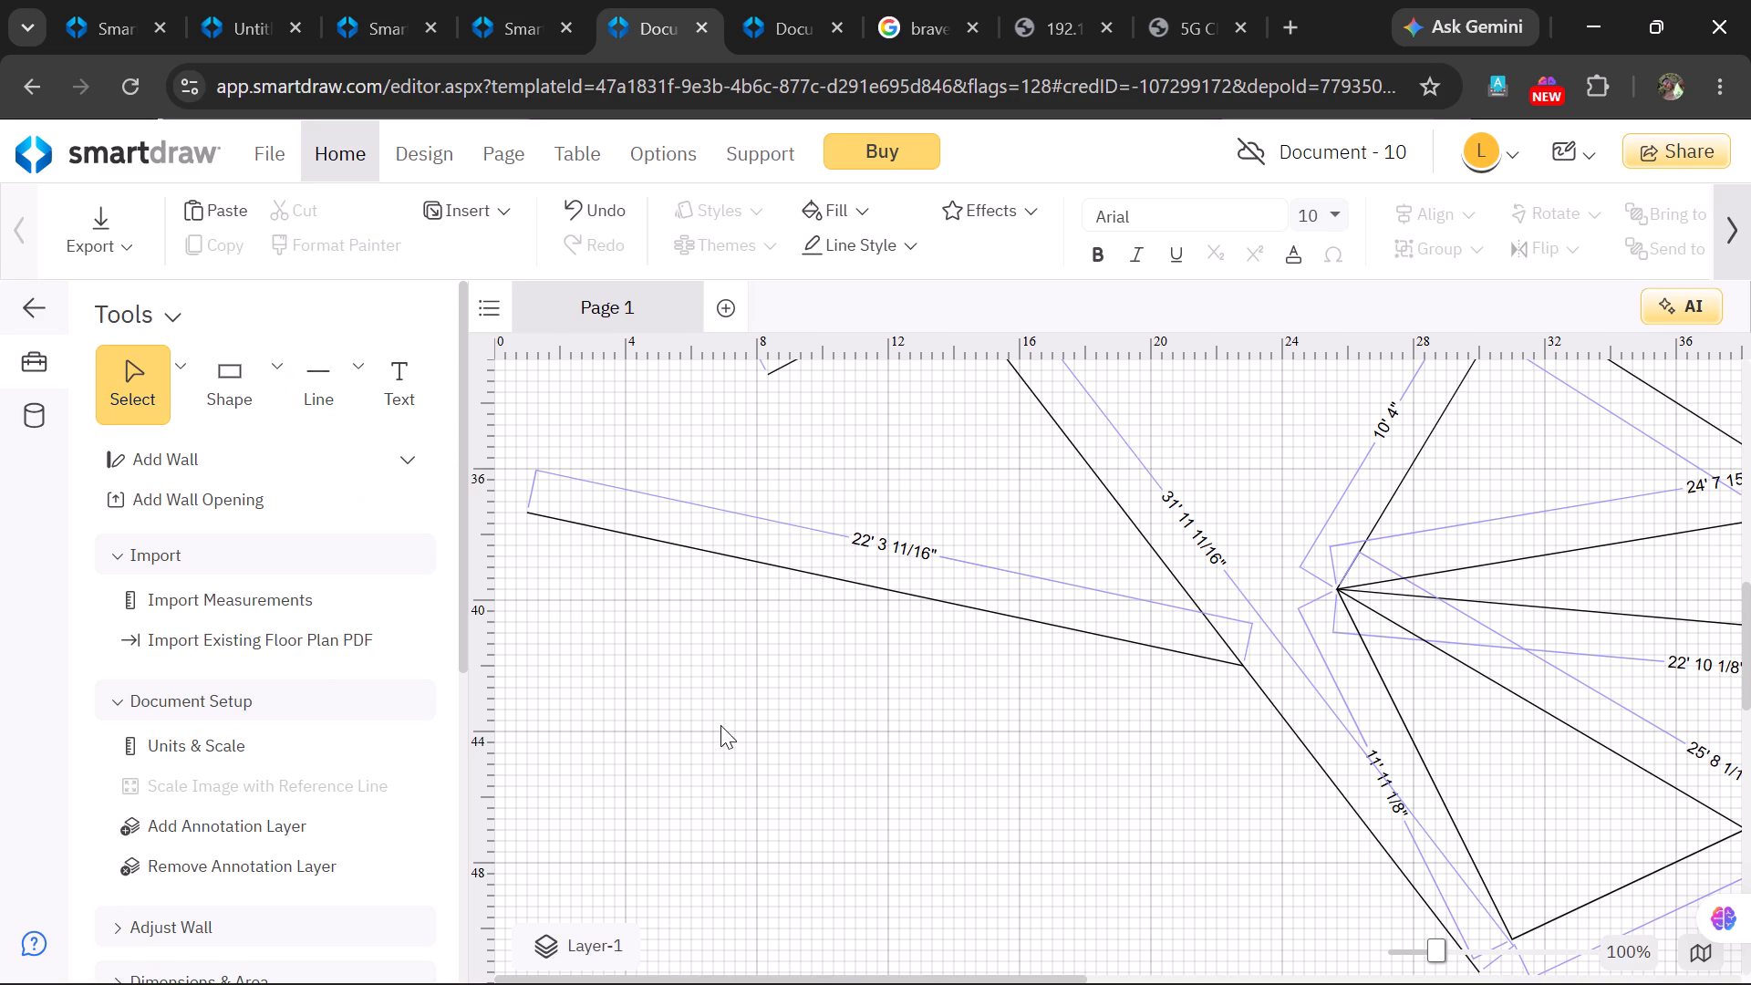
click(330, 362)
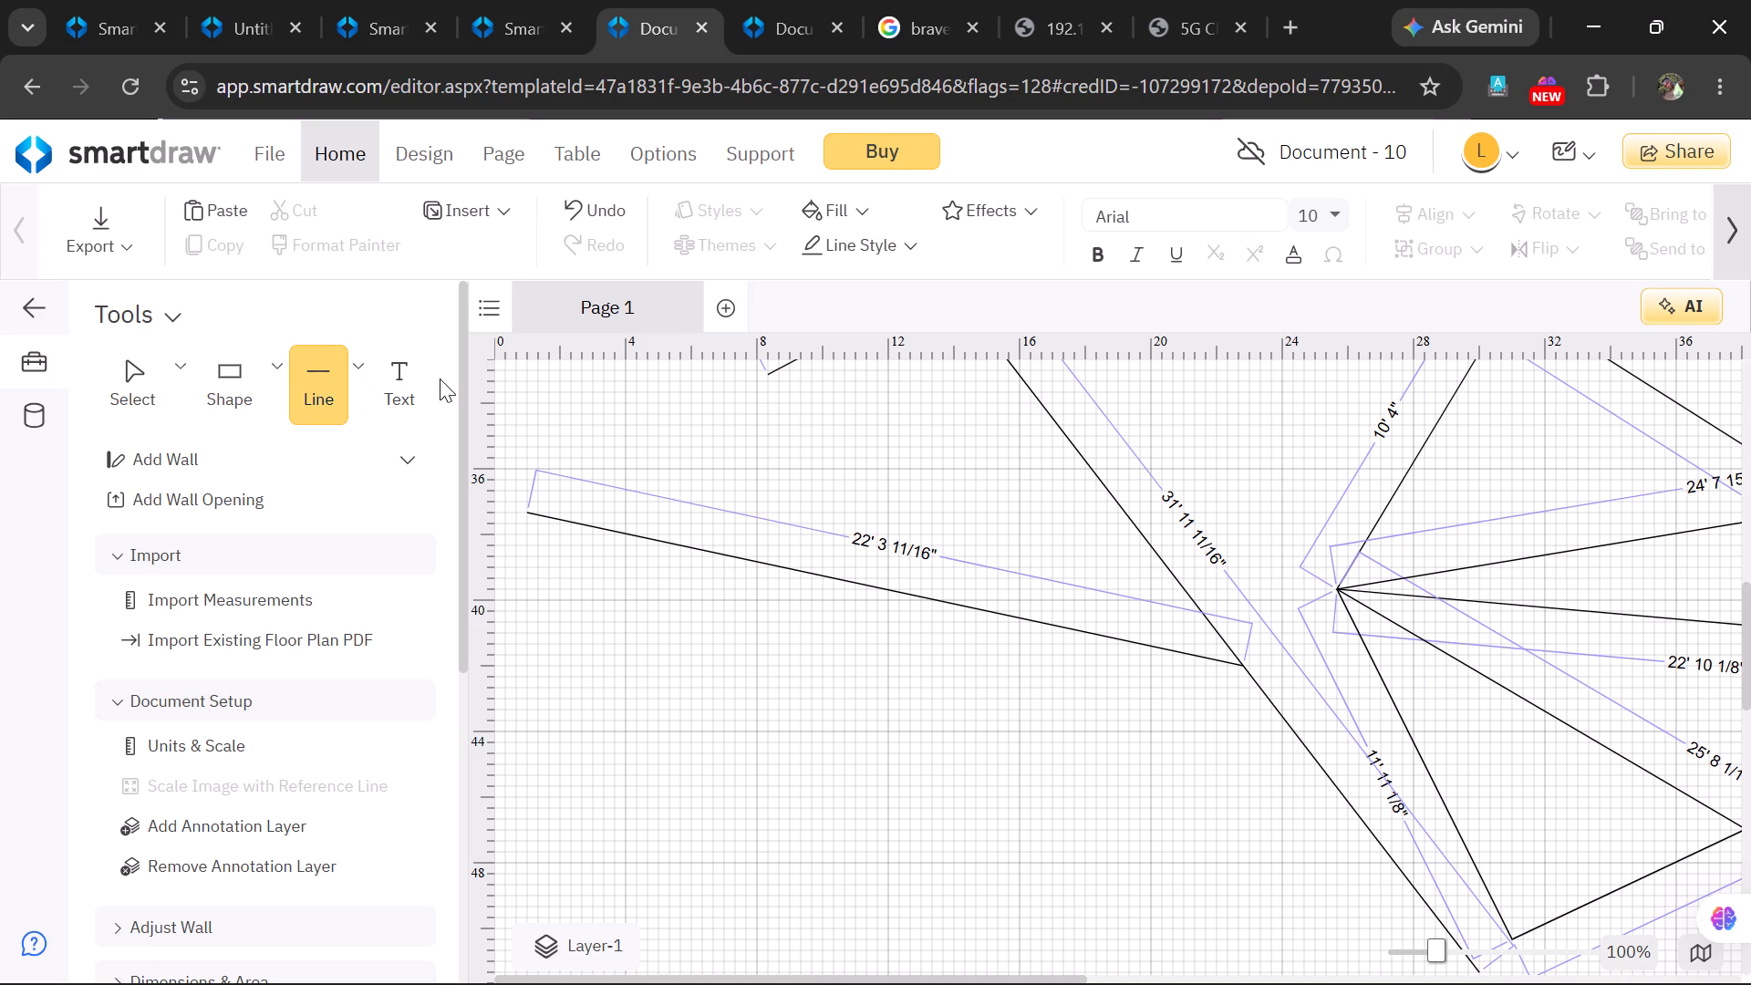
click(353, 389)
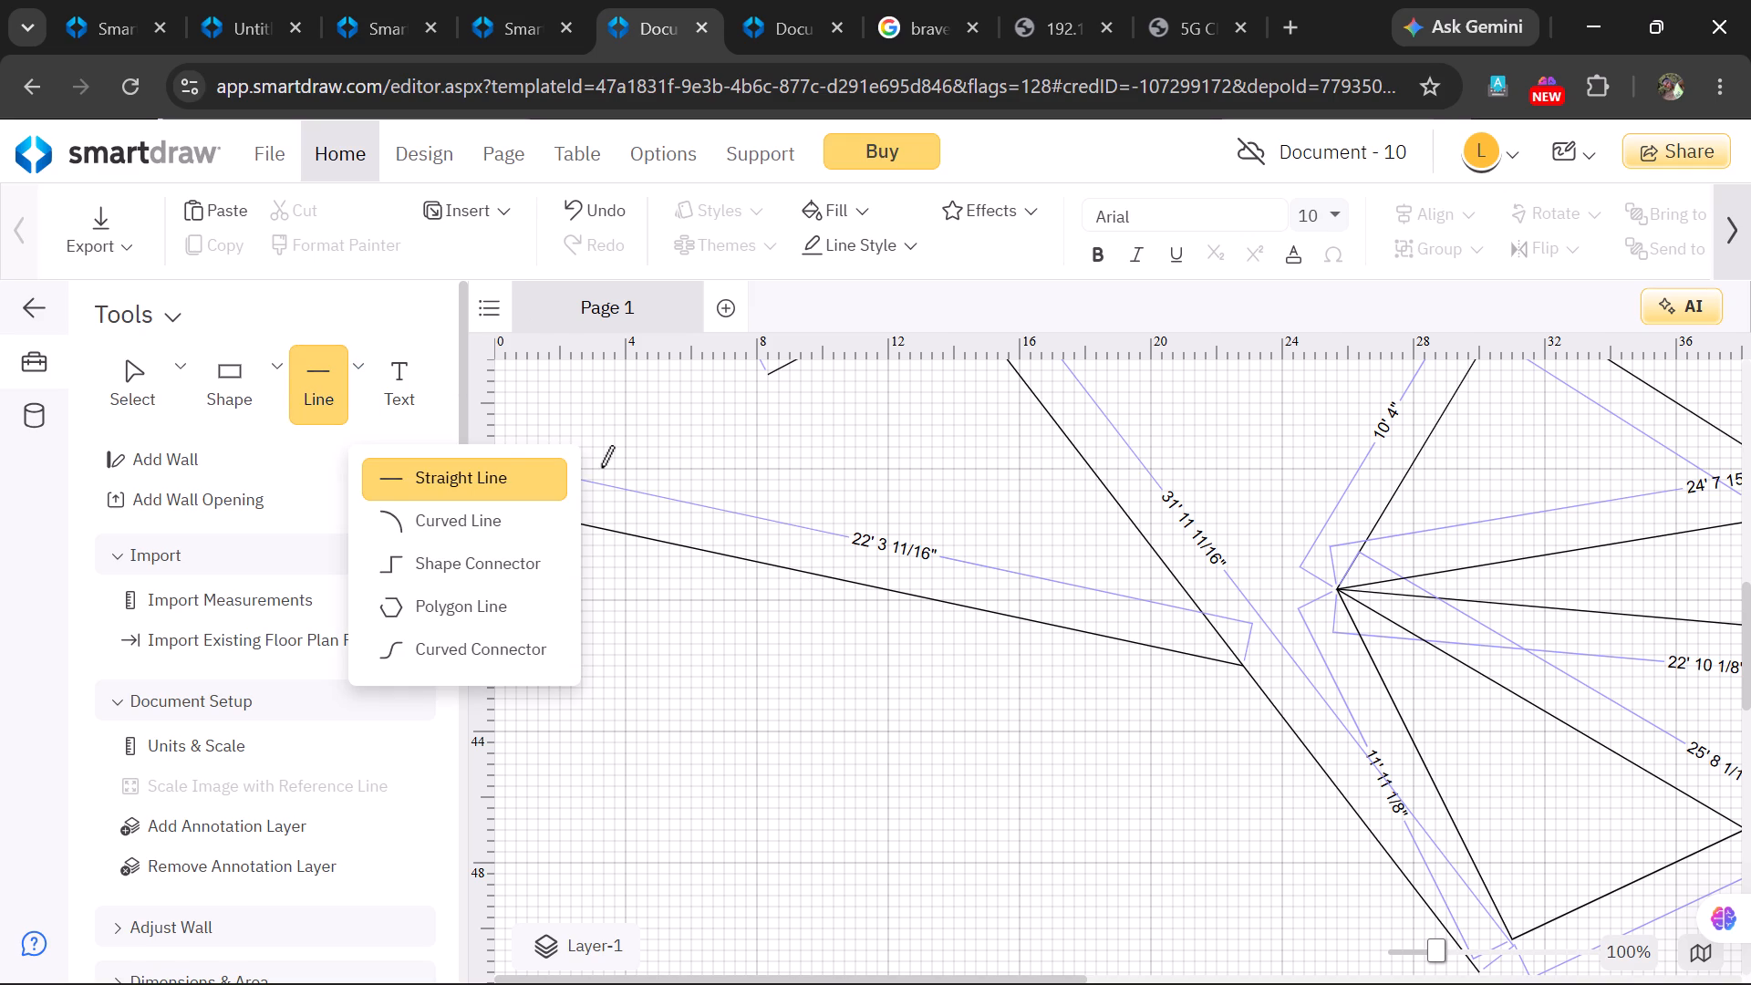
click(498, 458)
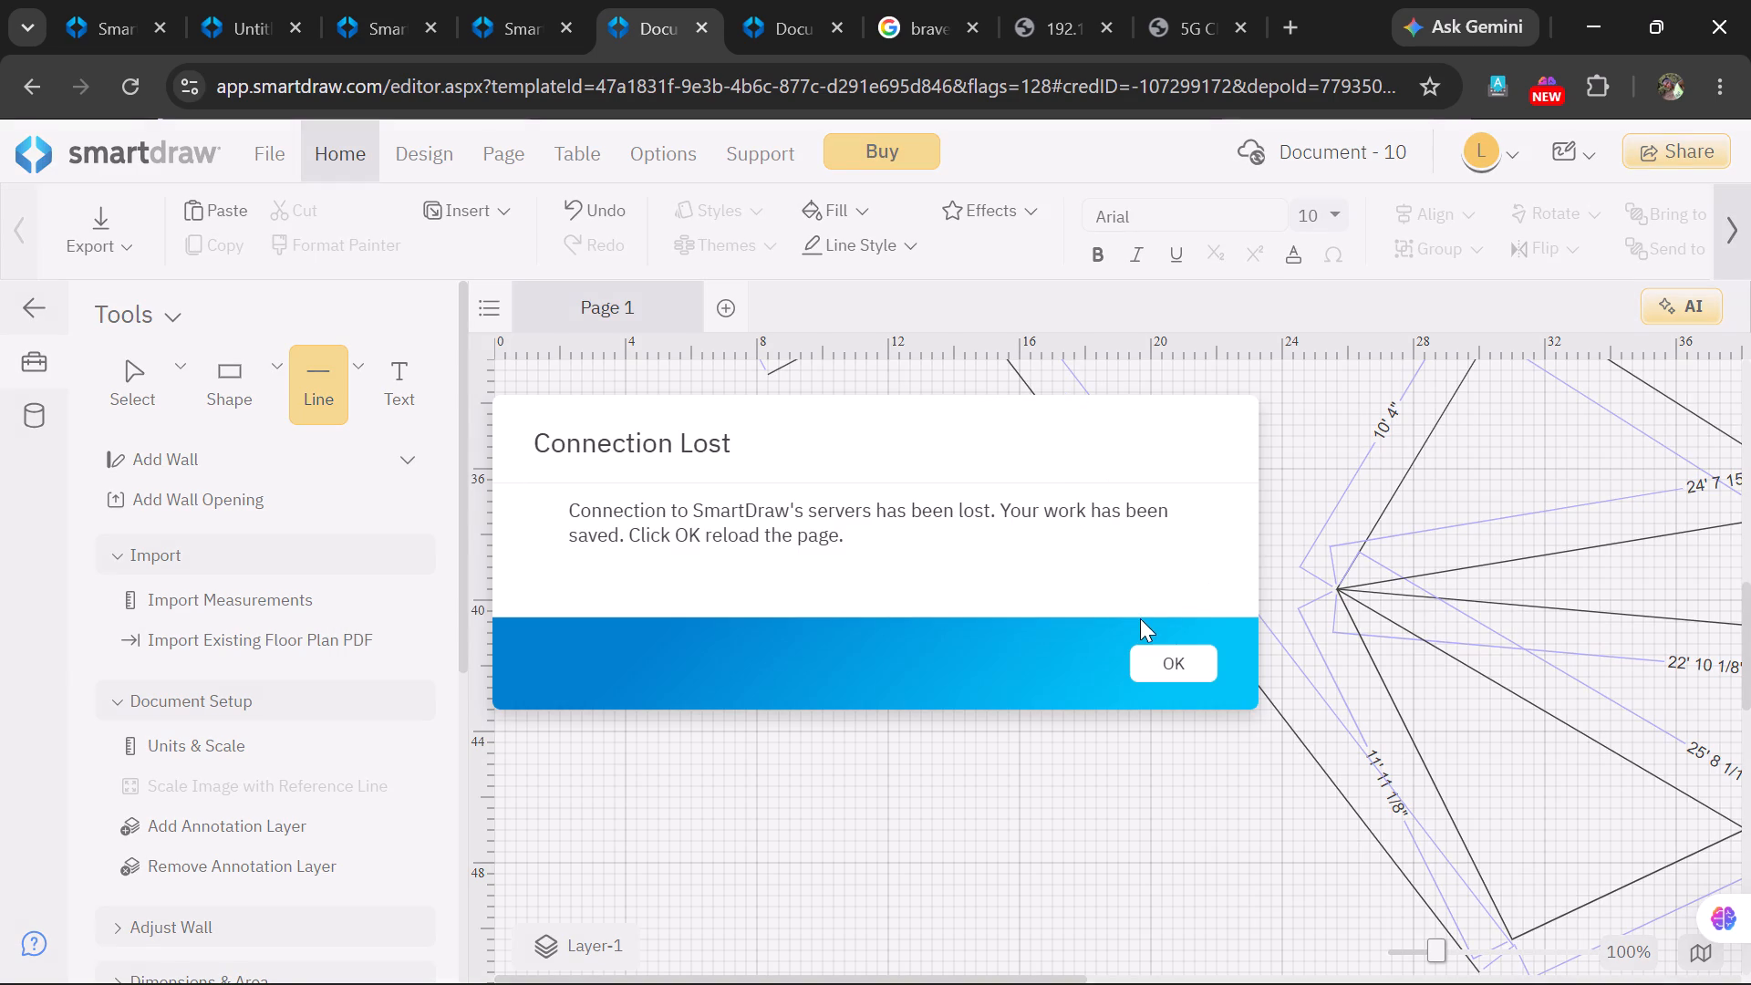
Acknowledge the lost-connection dialog and reload the document.
click(1149, 664)
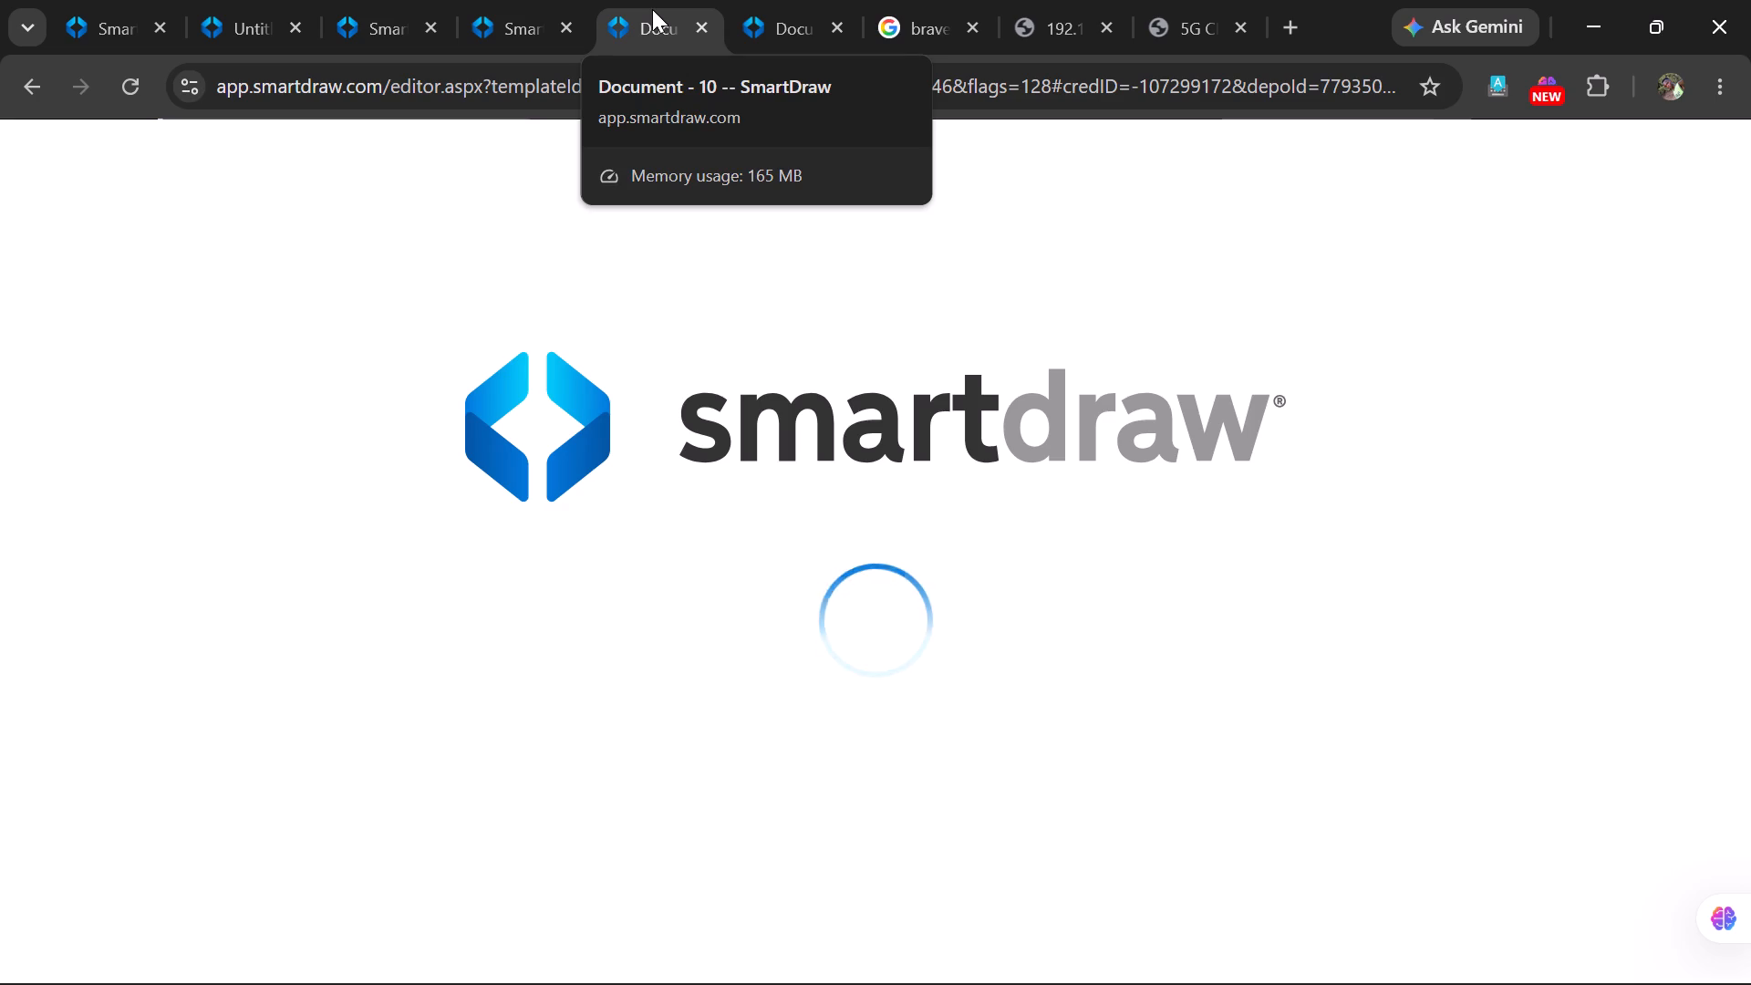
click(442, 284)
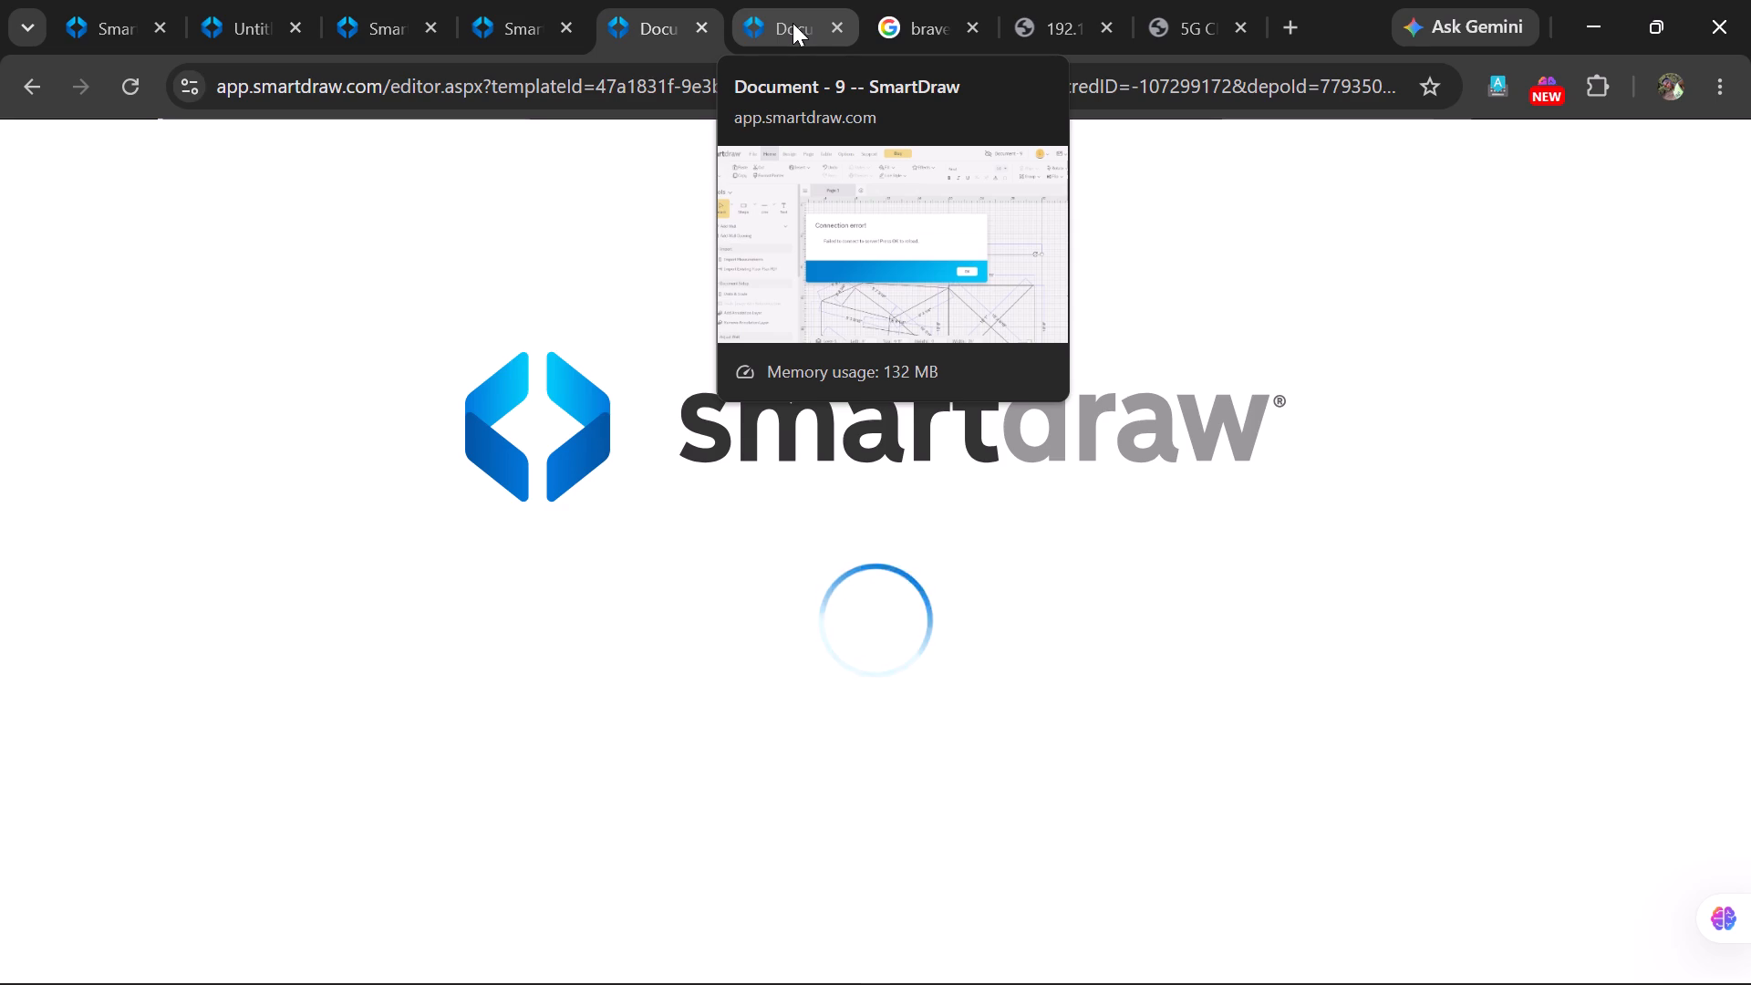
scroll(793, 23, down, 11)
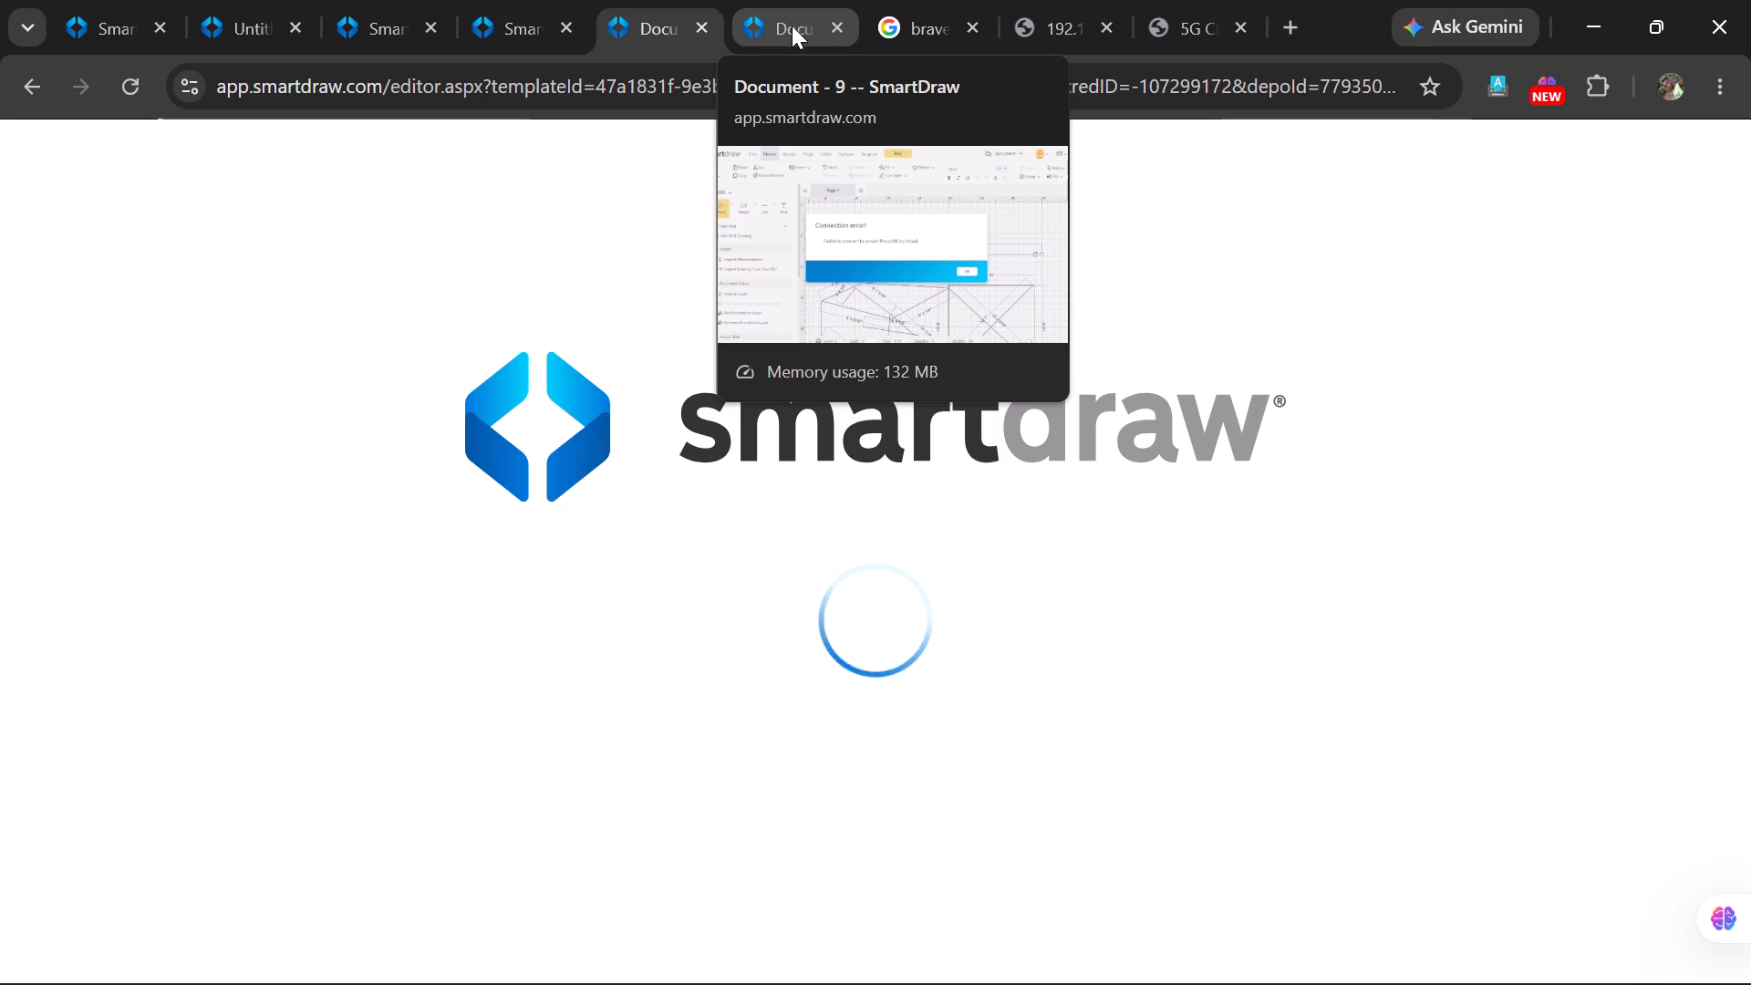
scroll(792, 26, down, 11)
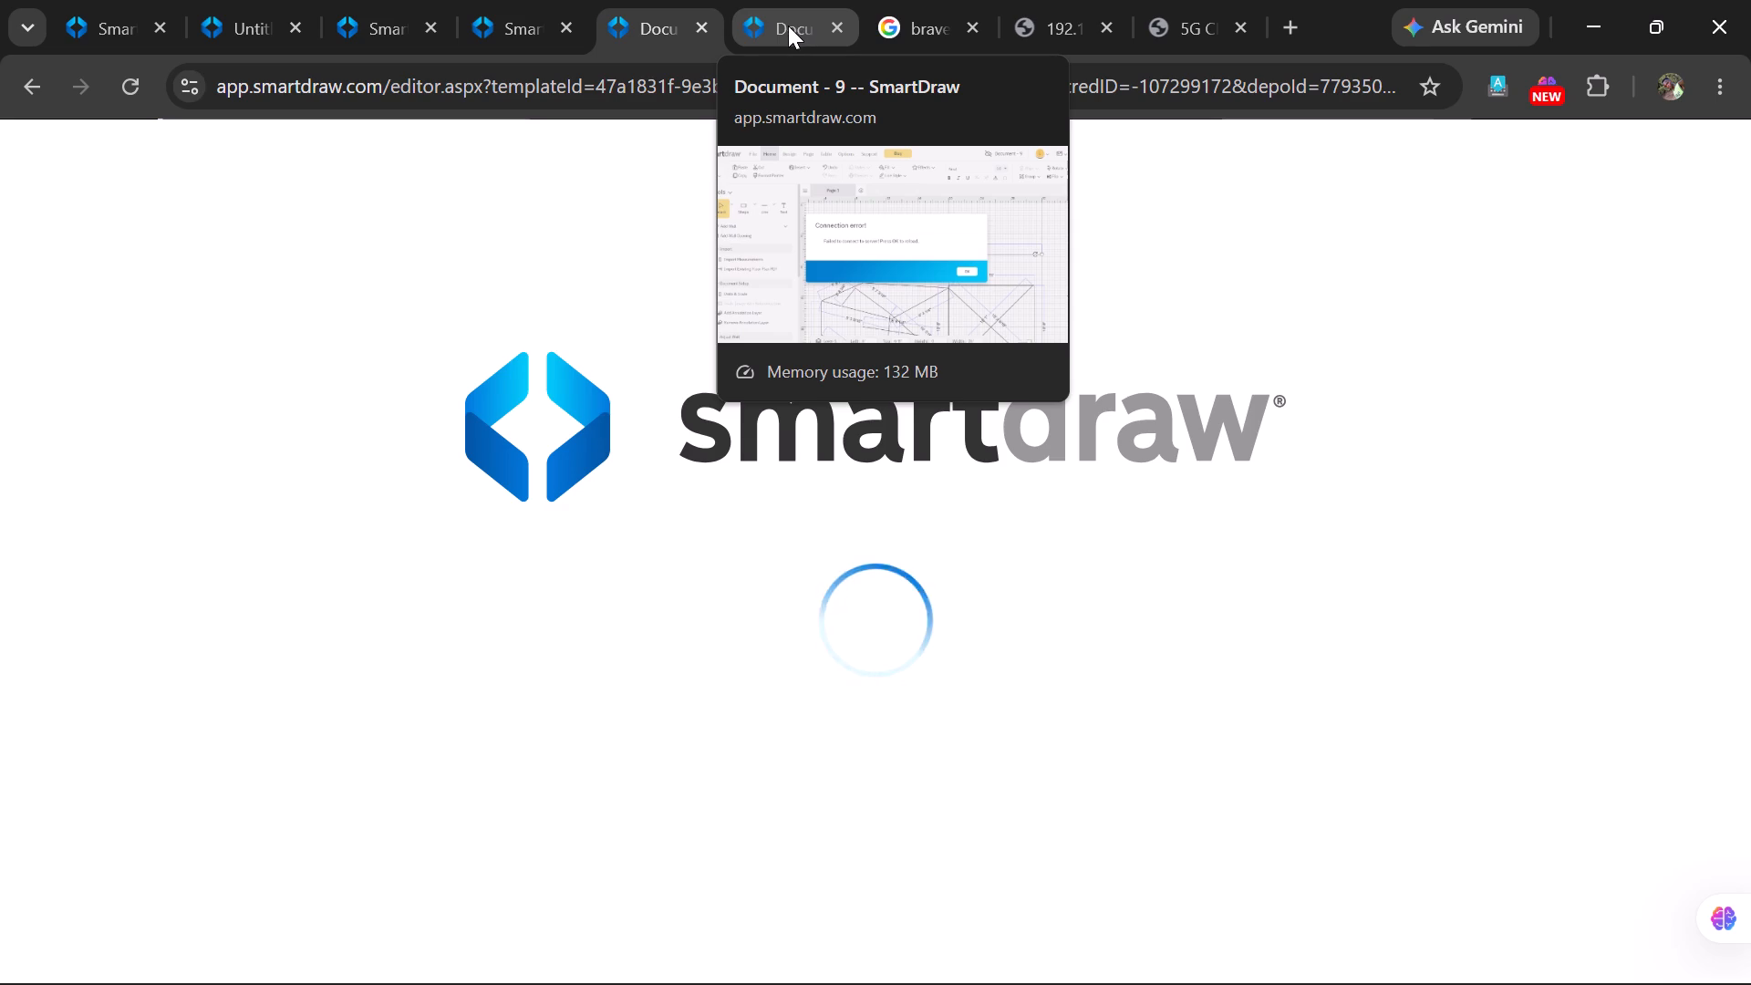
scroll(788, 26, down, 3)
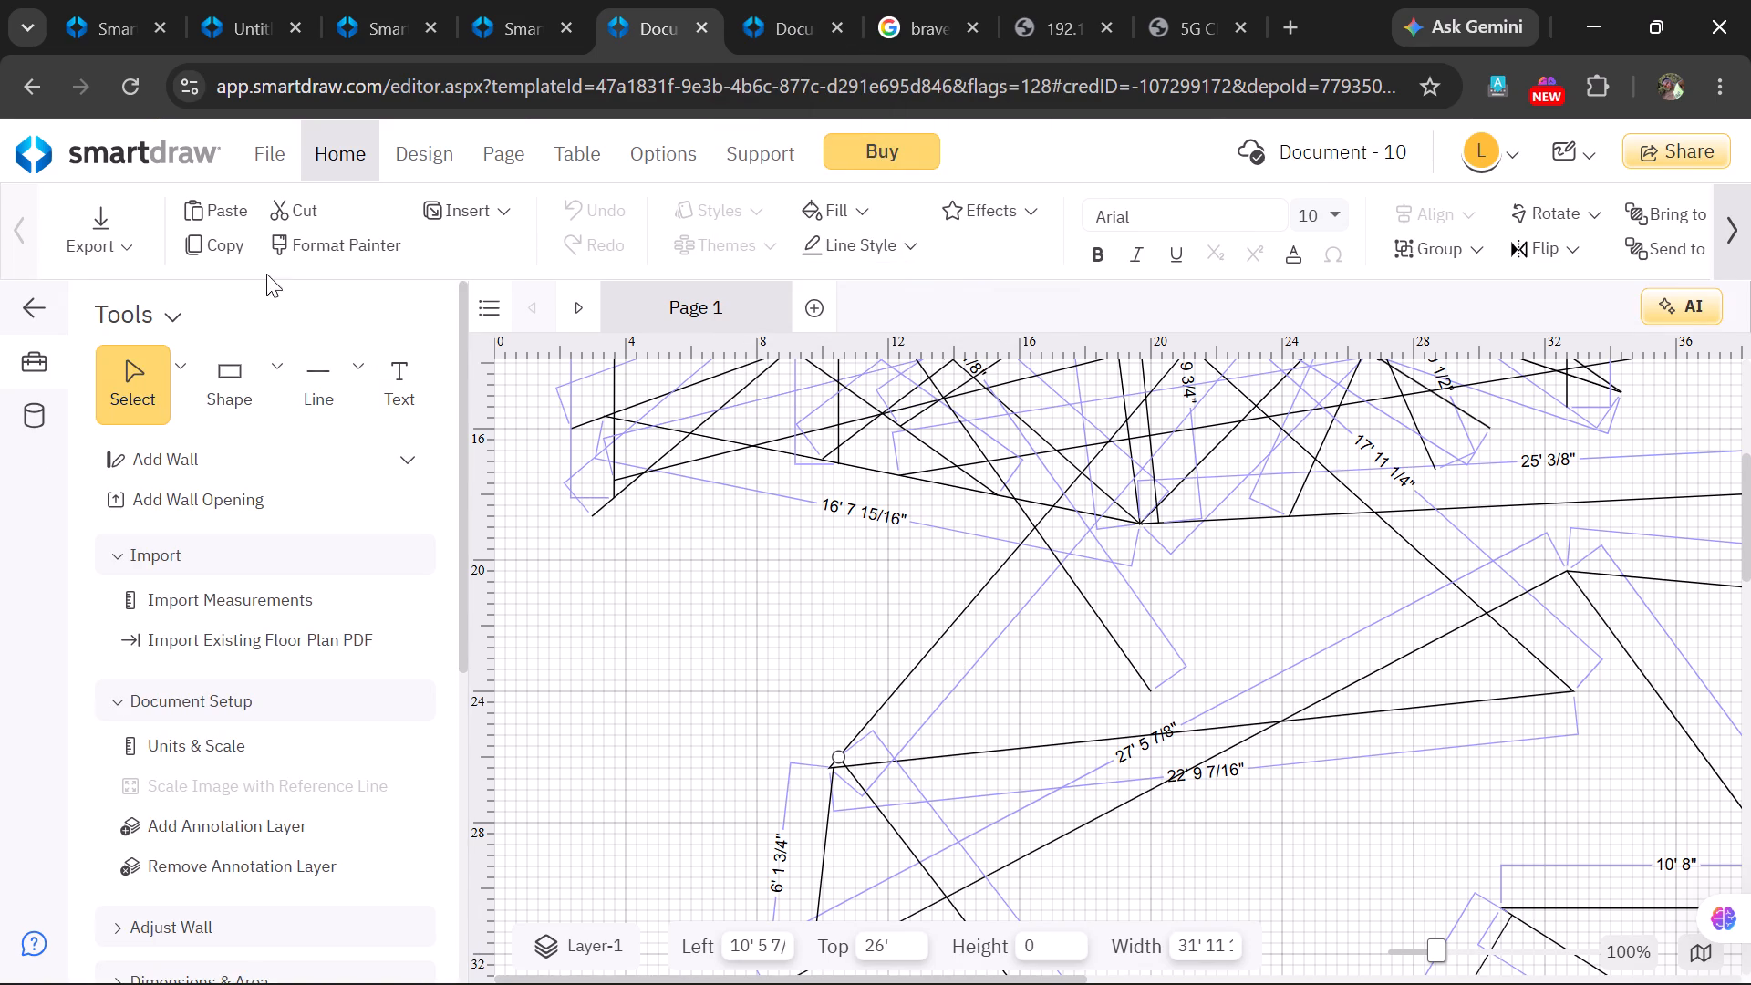
Draw a straight line about 10' 5" below the outline's lower-left corner, rising slightly from near the page's left edge towards the 16' 7 15/16" line.
click(361, 362)
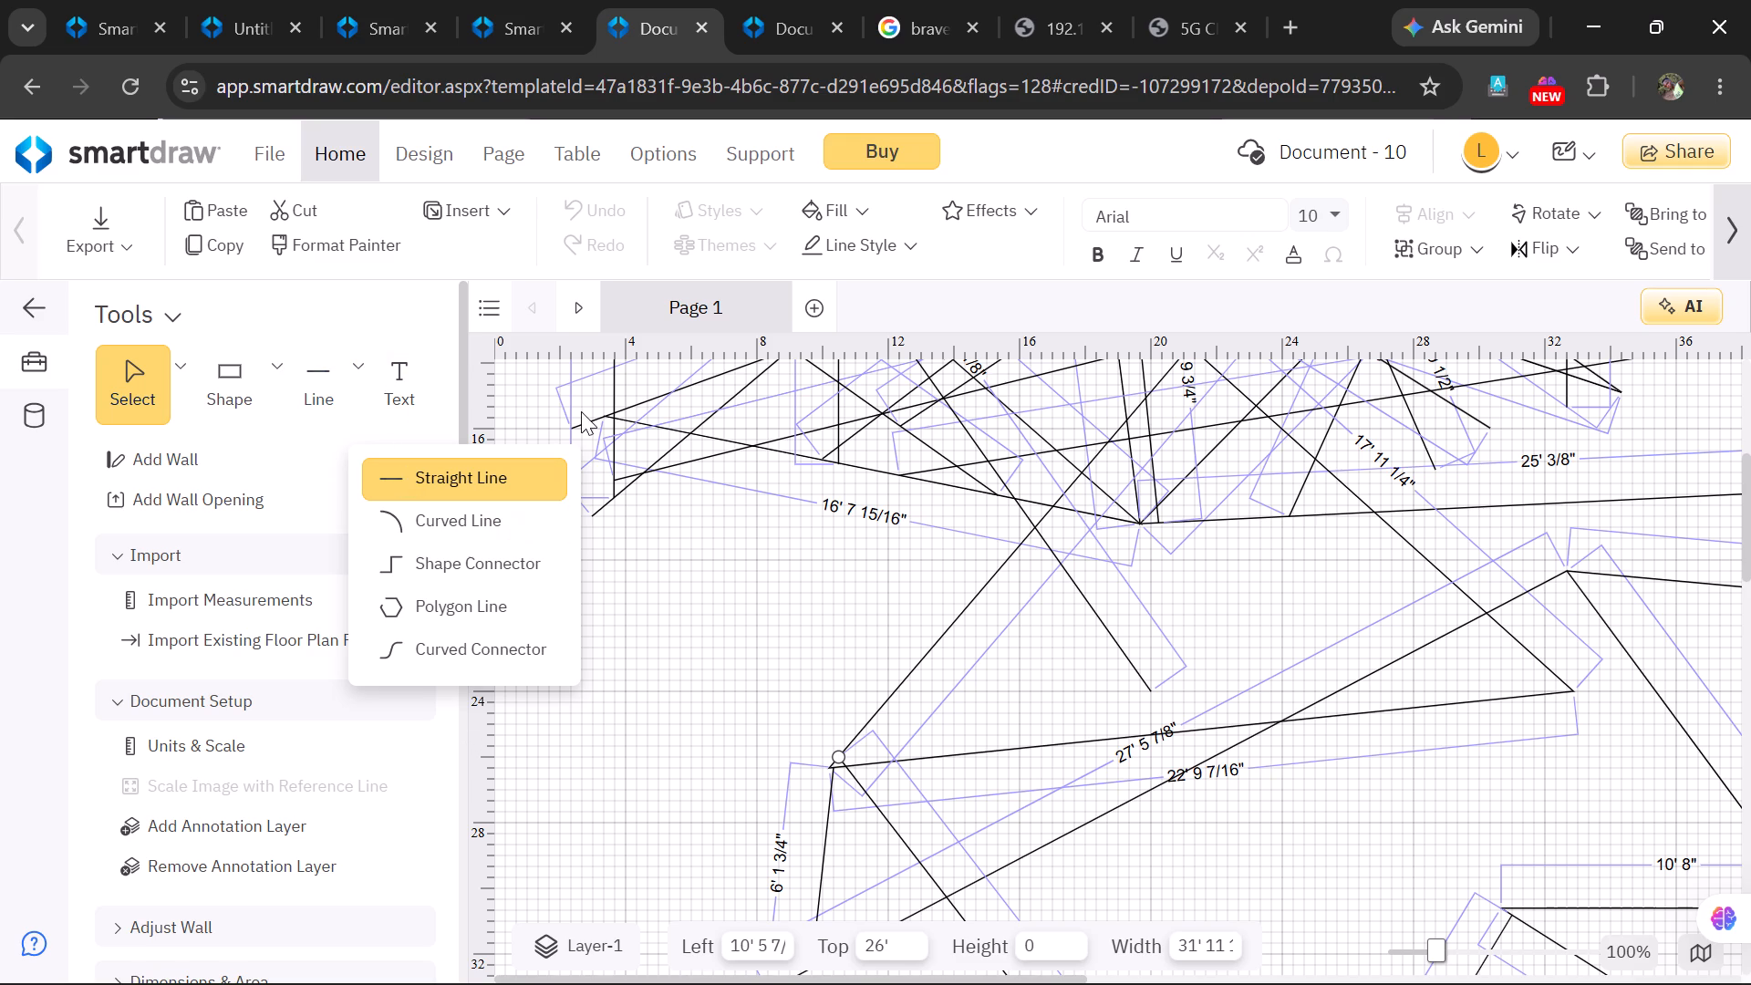
click(503, 464)
drag(524, 571, 534, 570)
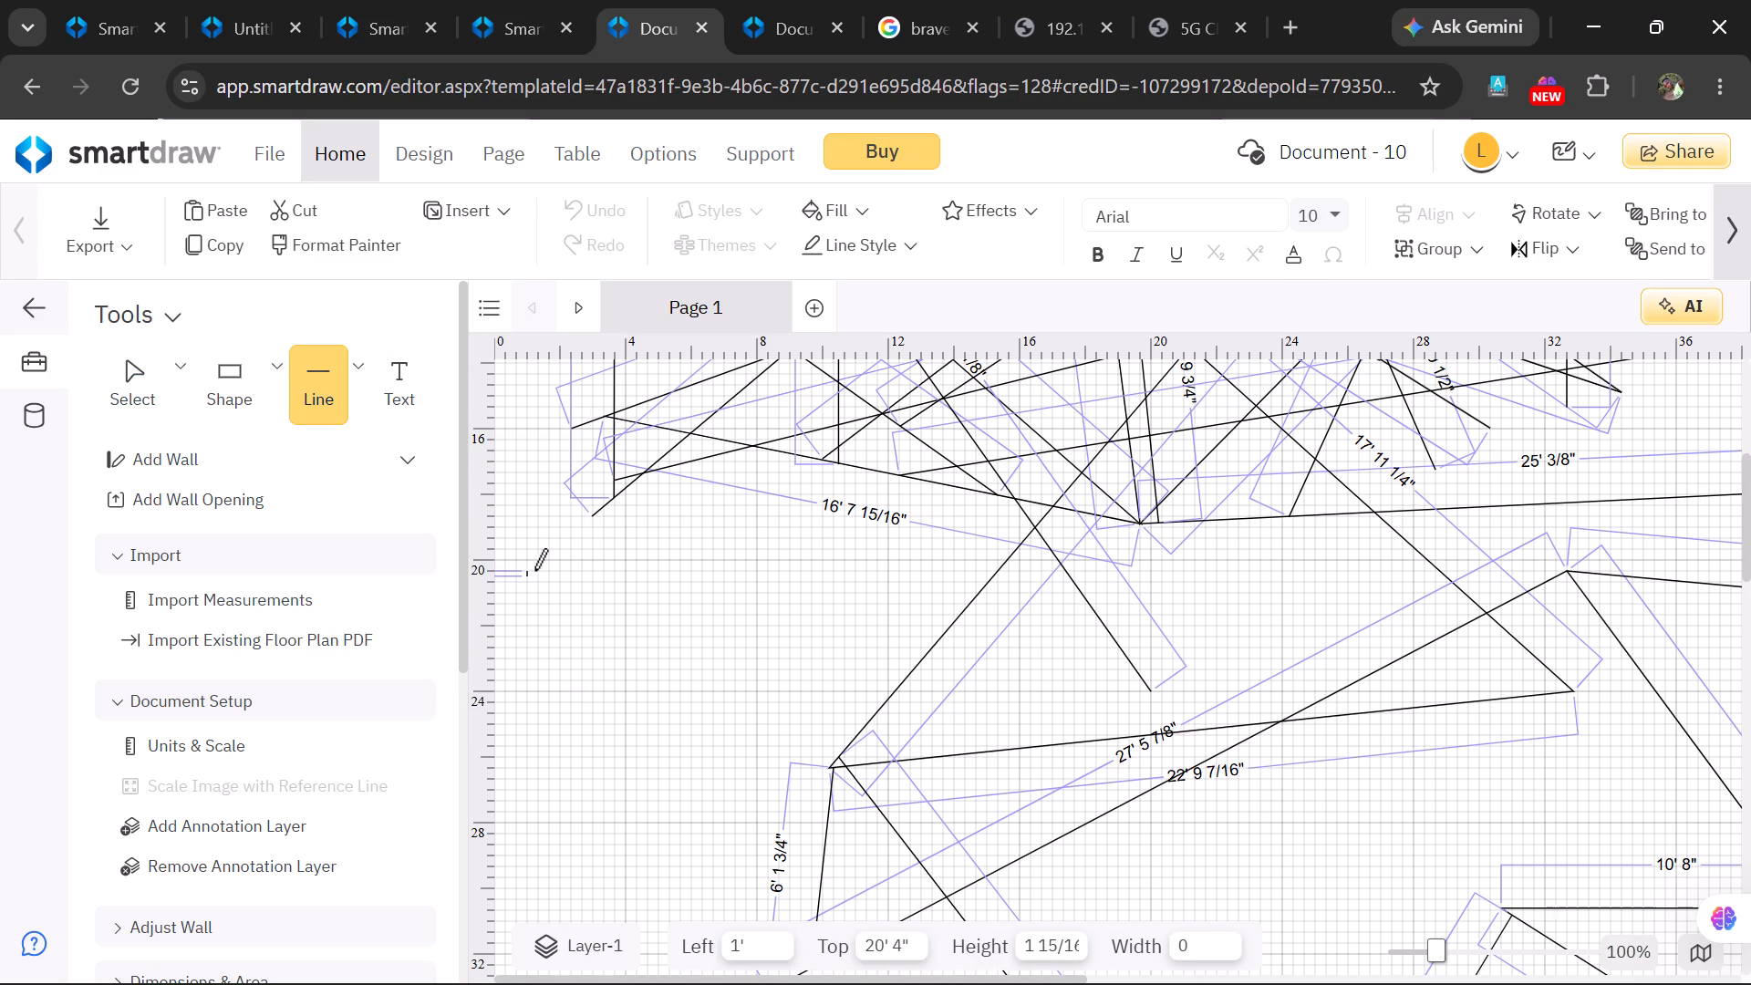
drag(534, 570, 865, 529)
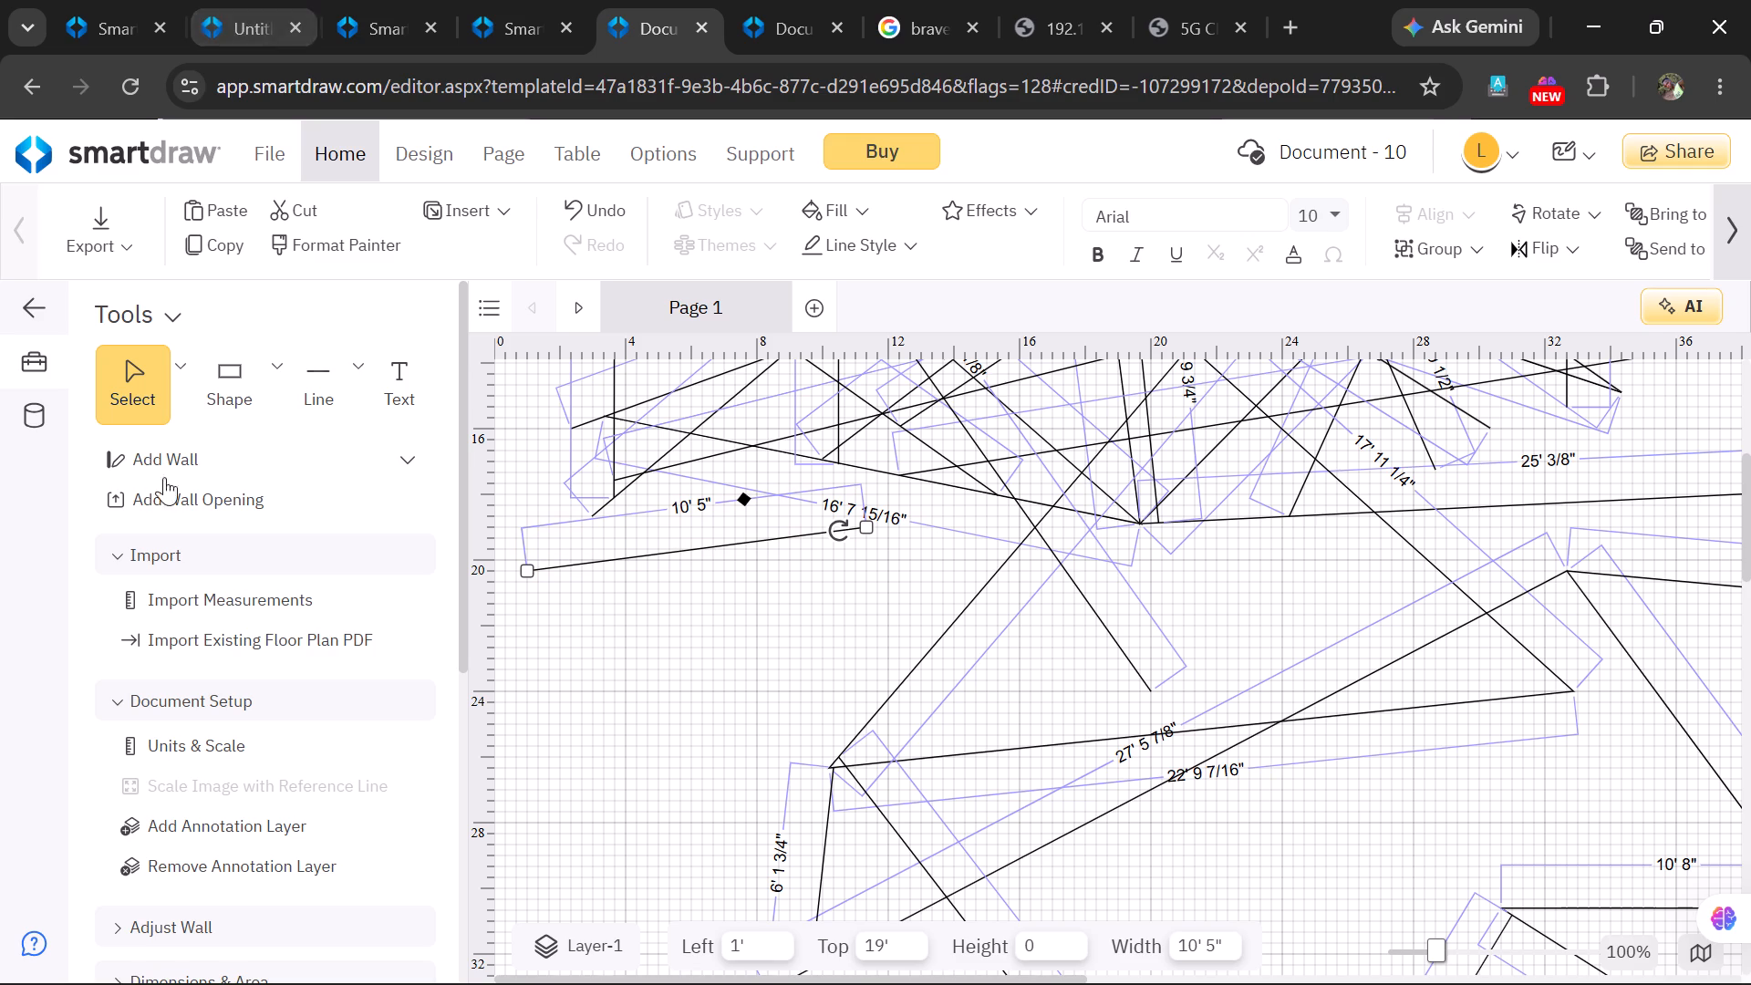
Draw a straight line about 2' 4 5/16" from the 10' 5" line's right end, going down and slightly right.
click(346, 363)
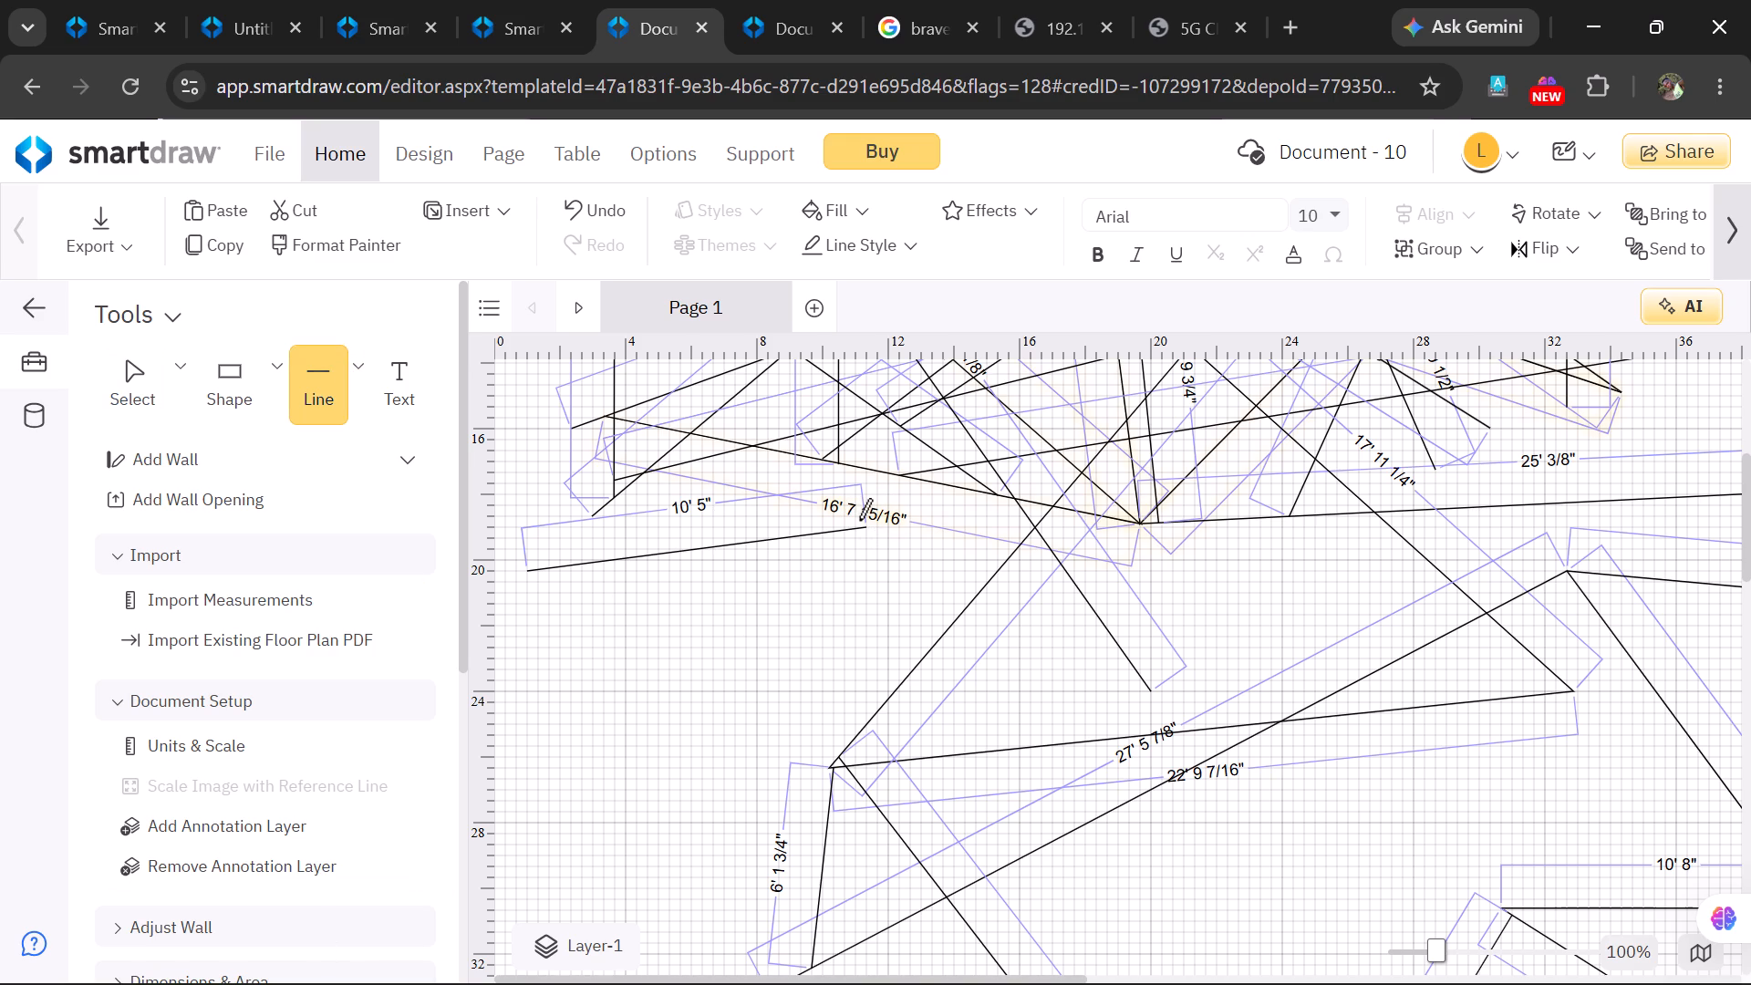
drag(859, 524, 857, 564)
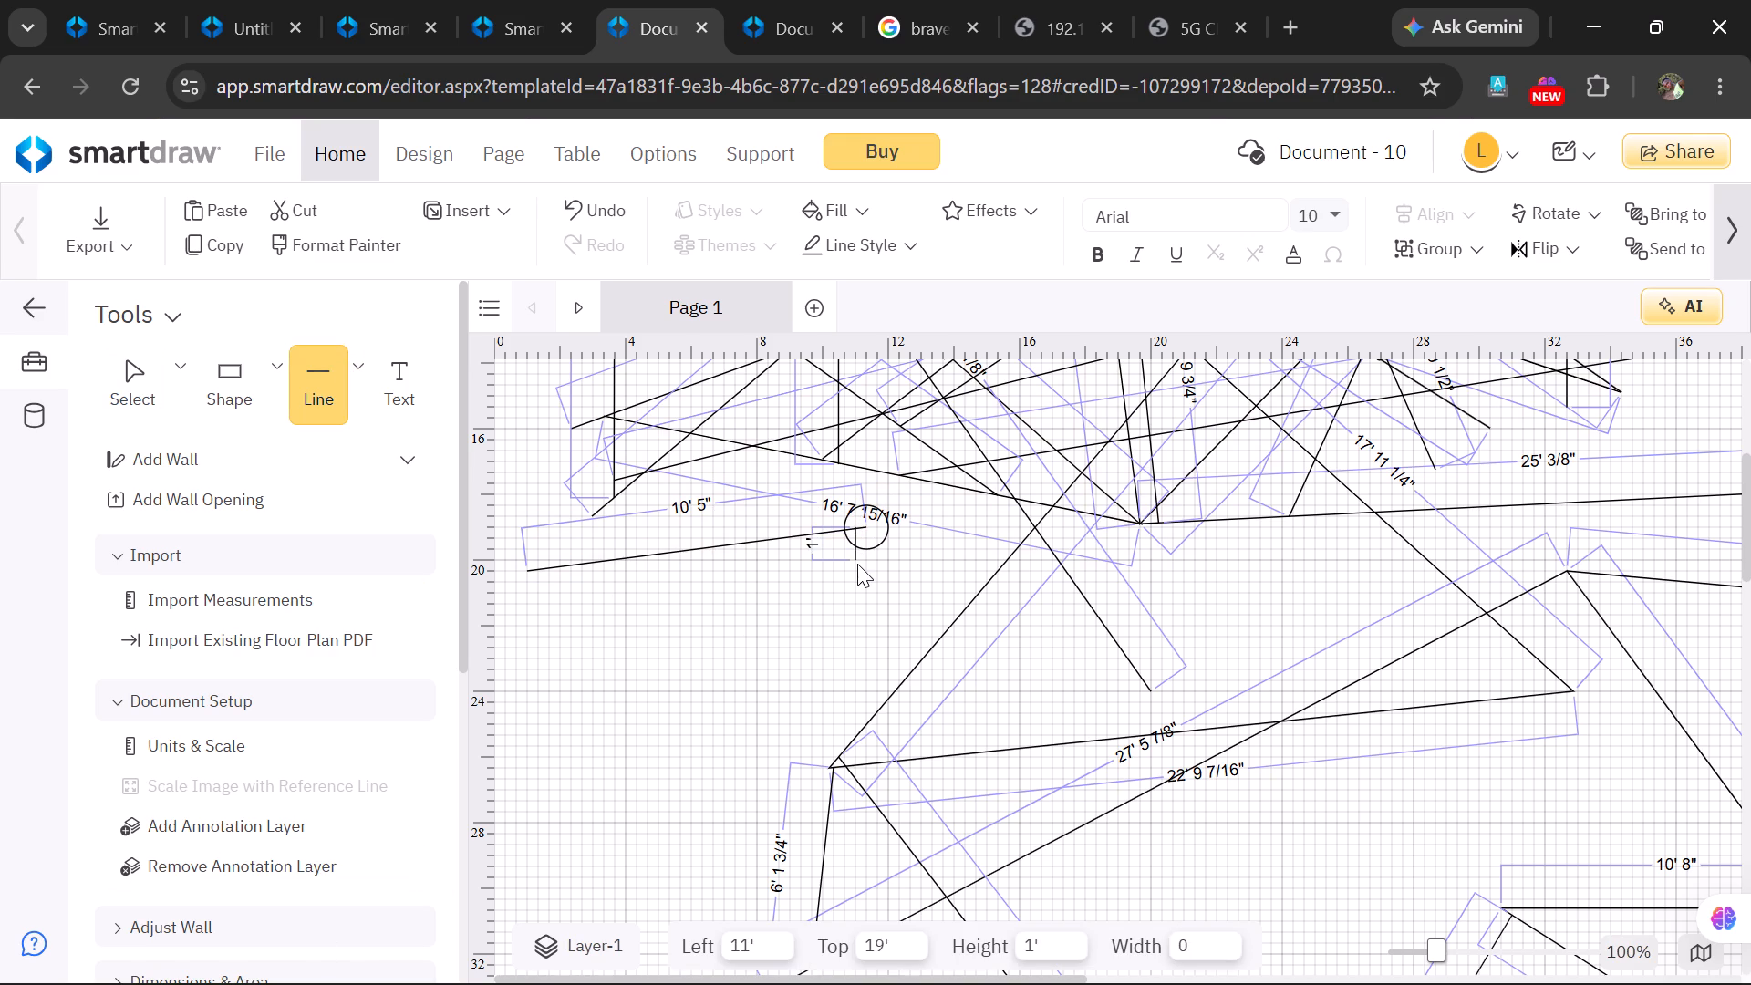
drag(857, 564, 862, 602)
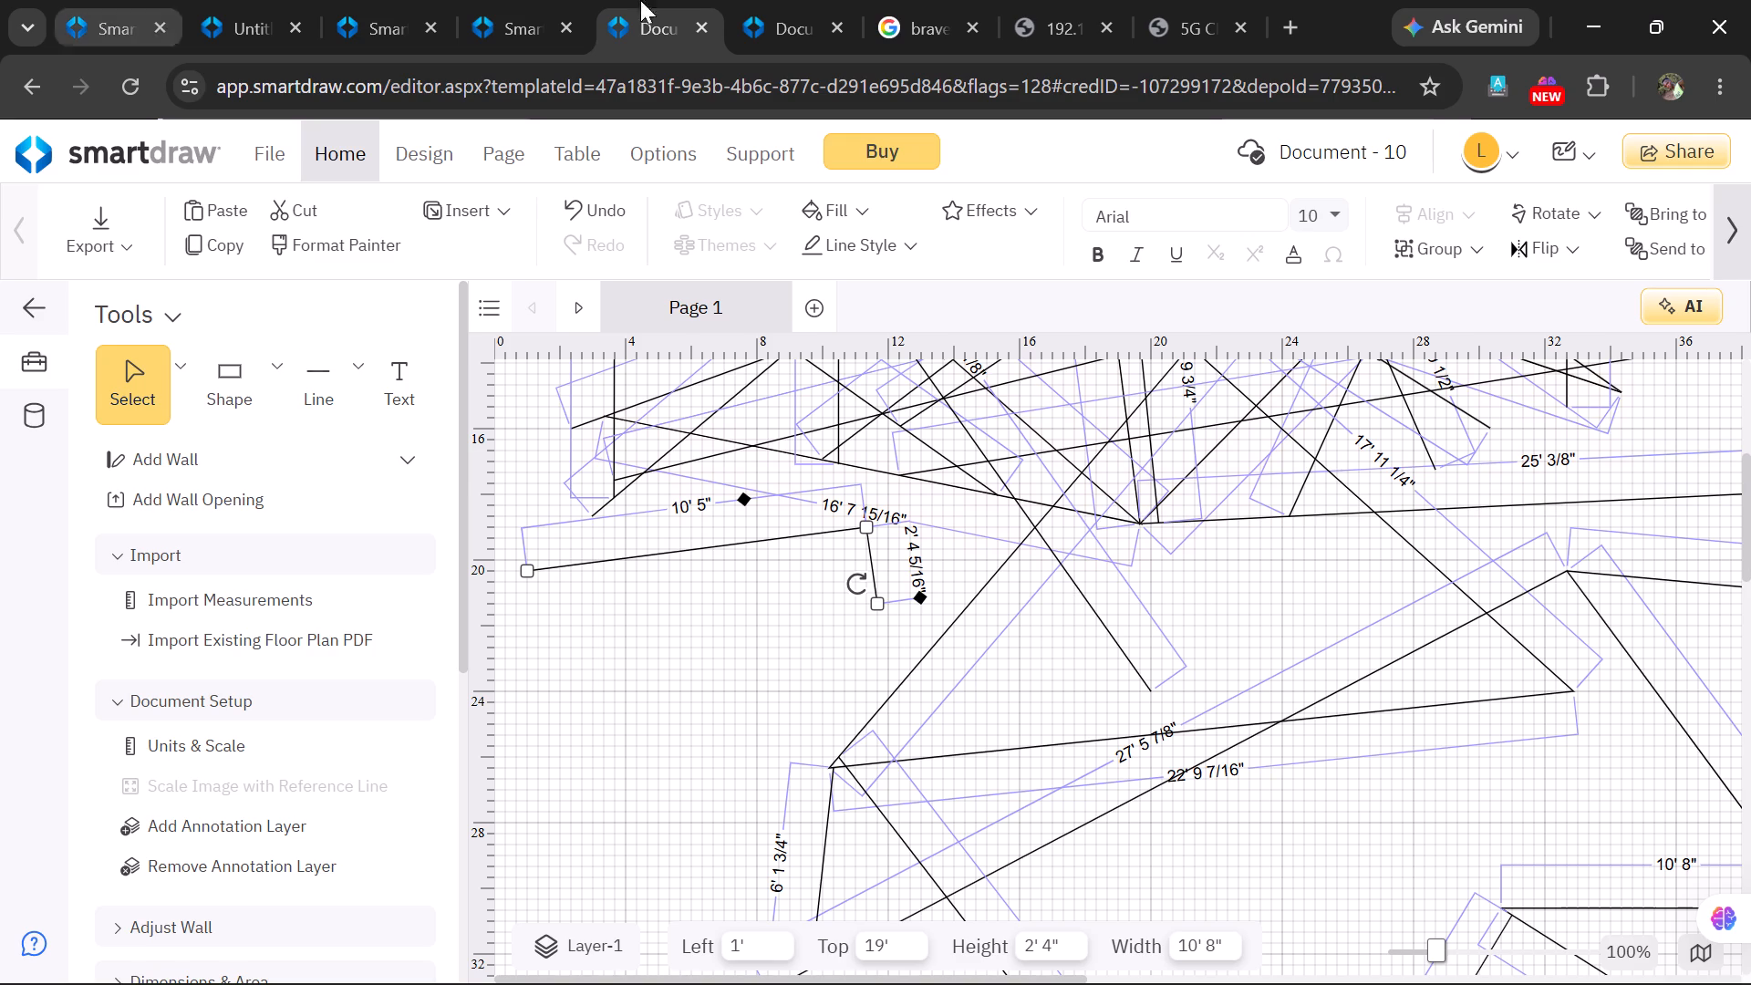
Draw a straight line about 9' 11/16" from the 10' 5" line's left end, going down and slightly right.
click(349, 355)
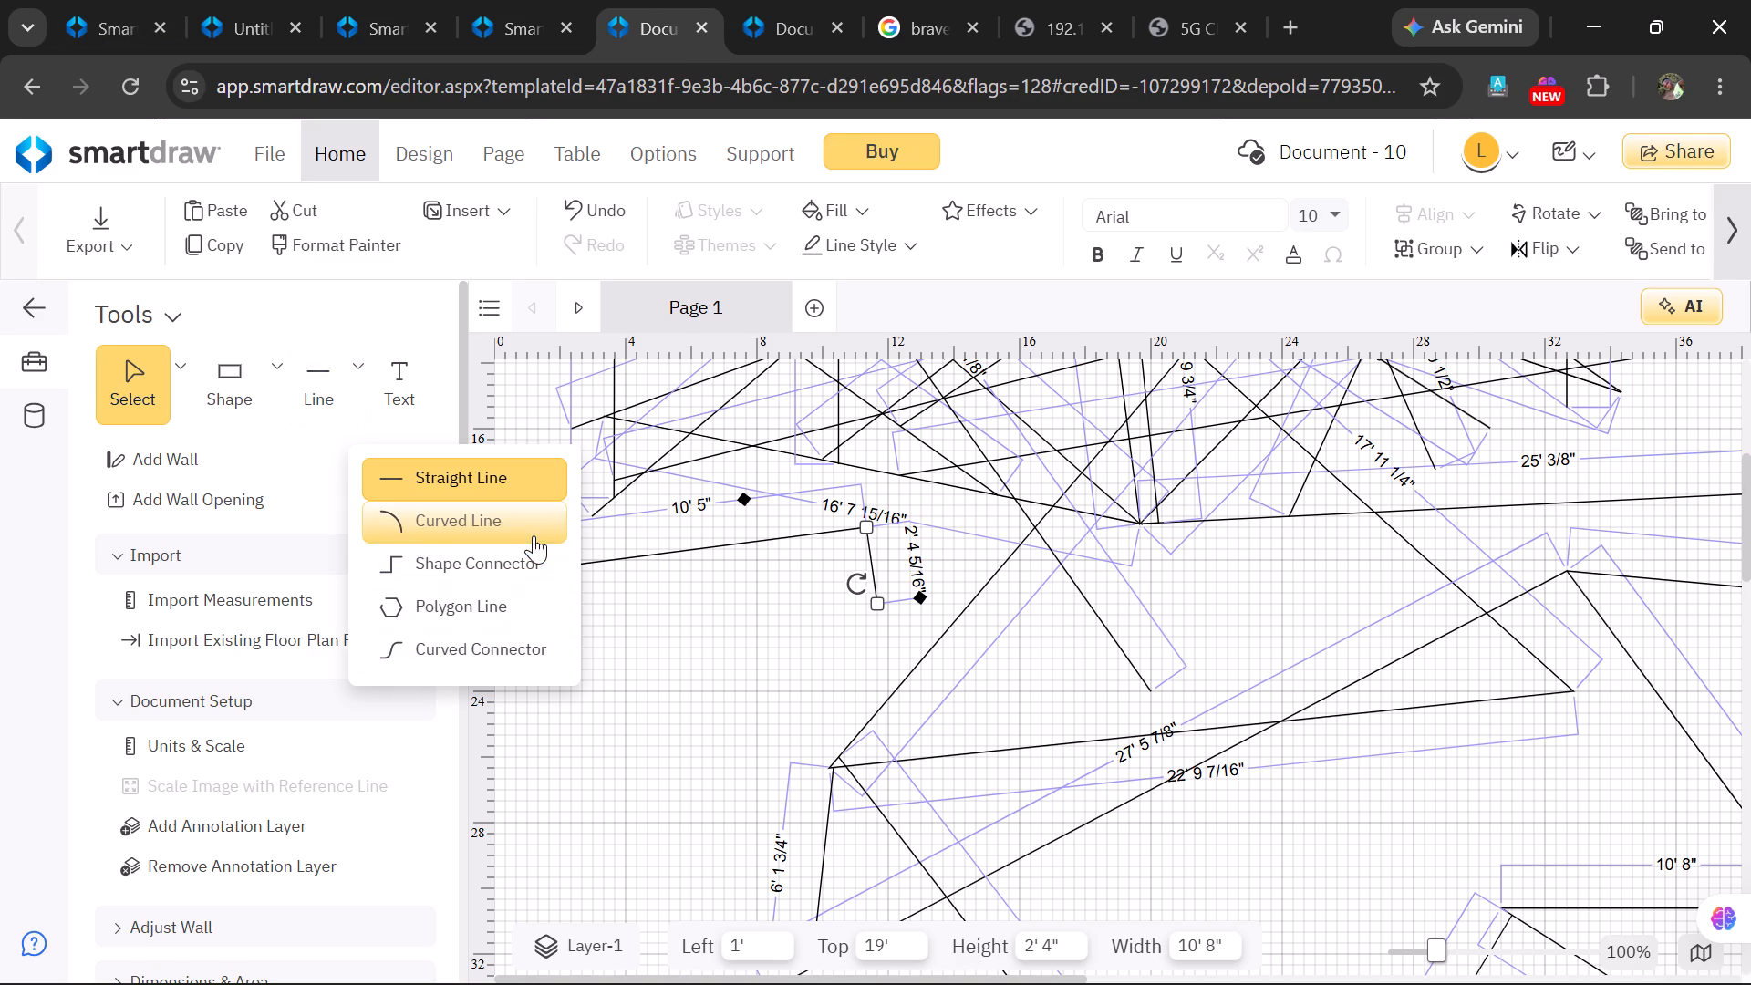
click(510, 480)
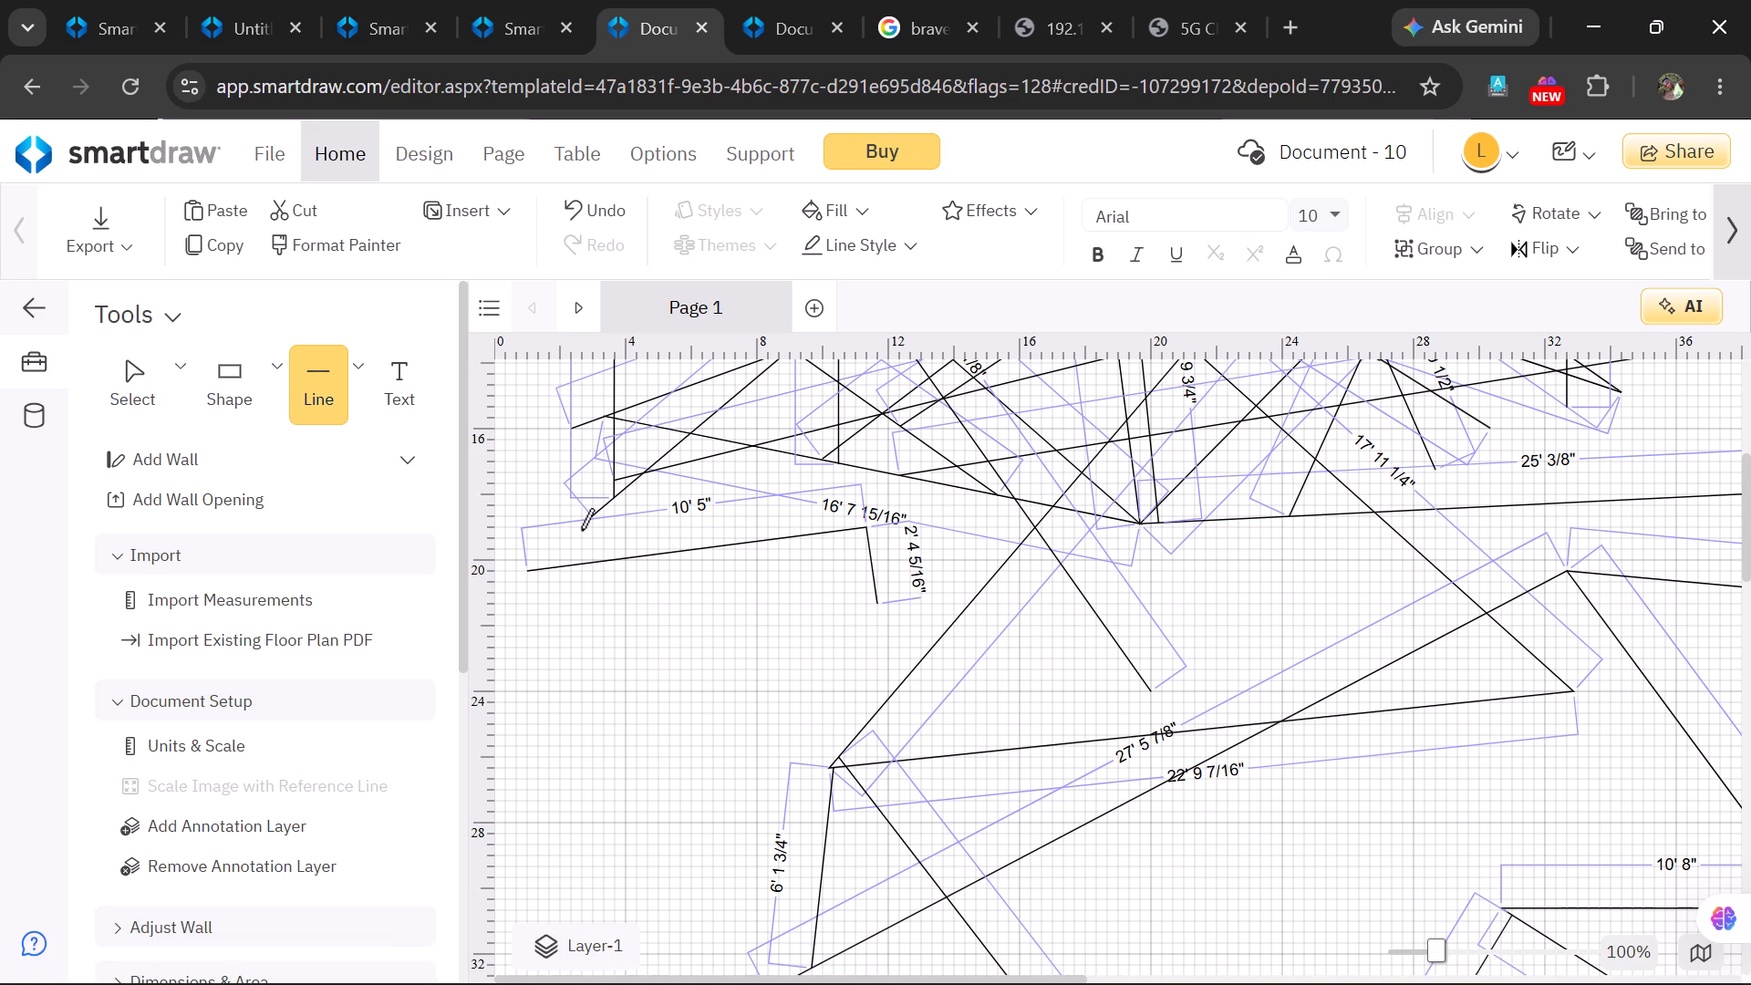
drag(523, 570, 499, 890)
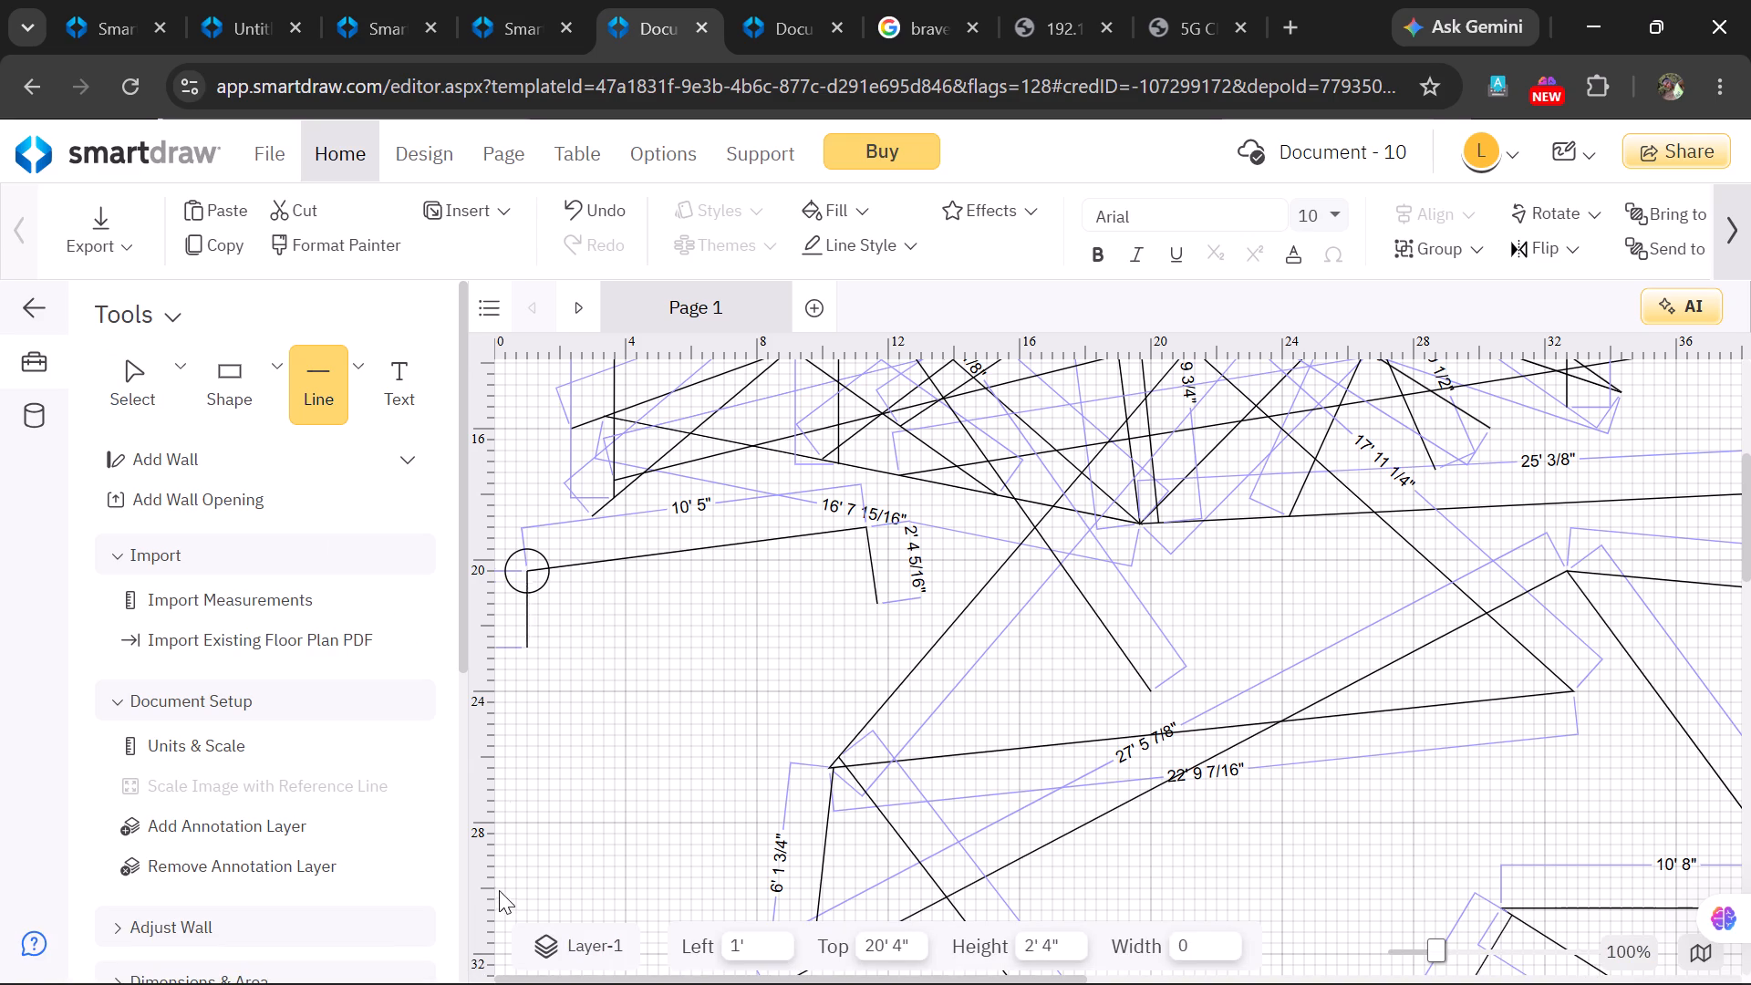
drag(499, 890, 560, 869)
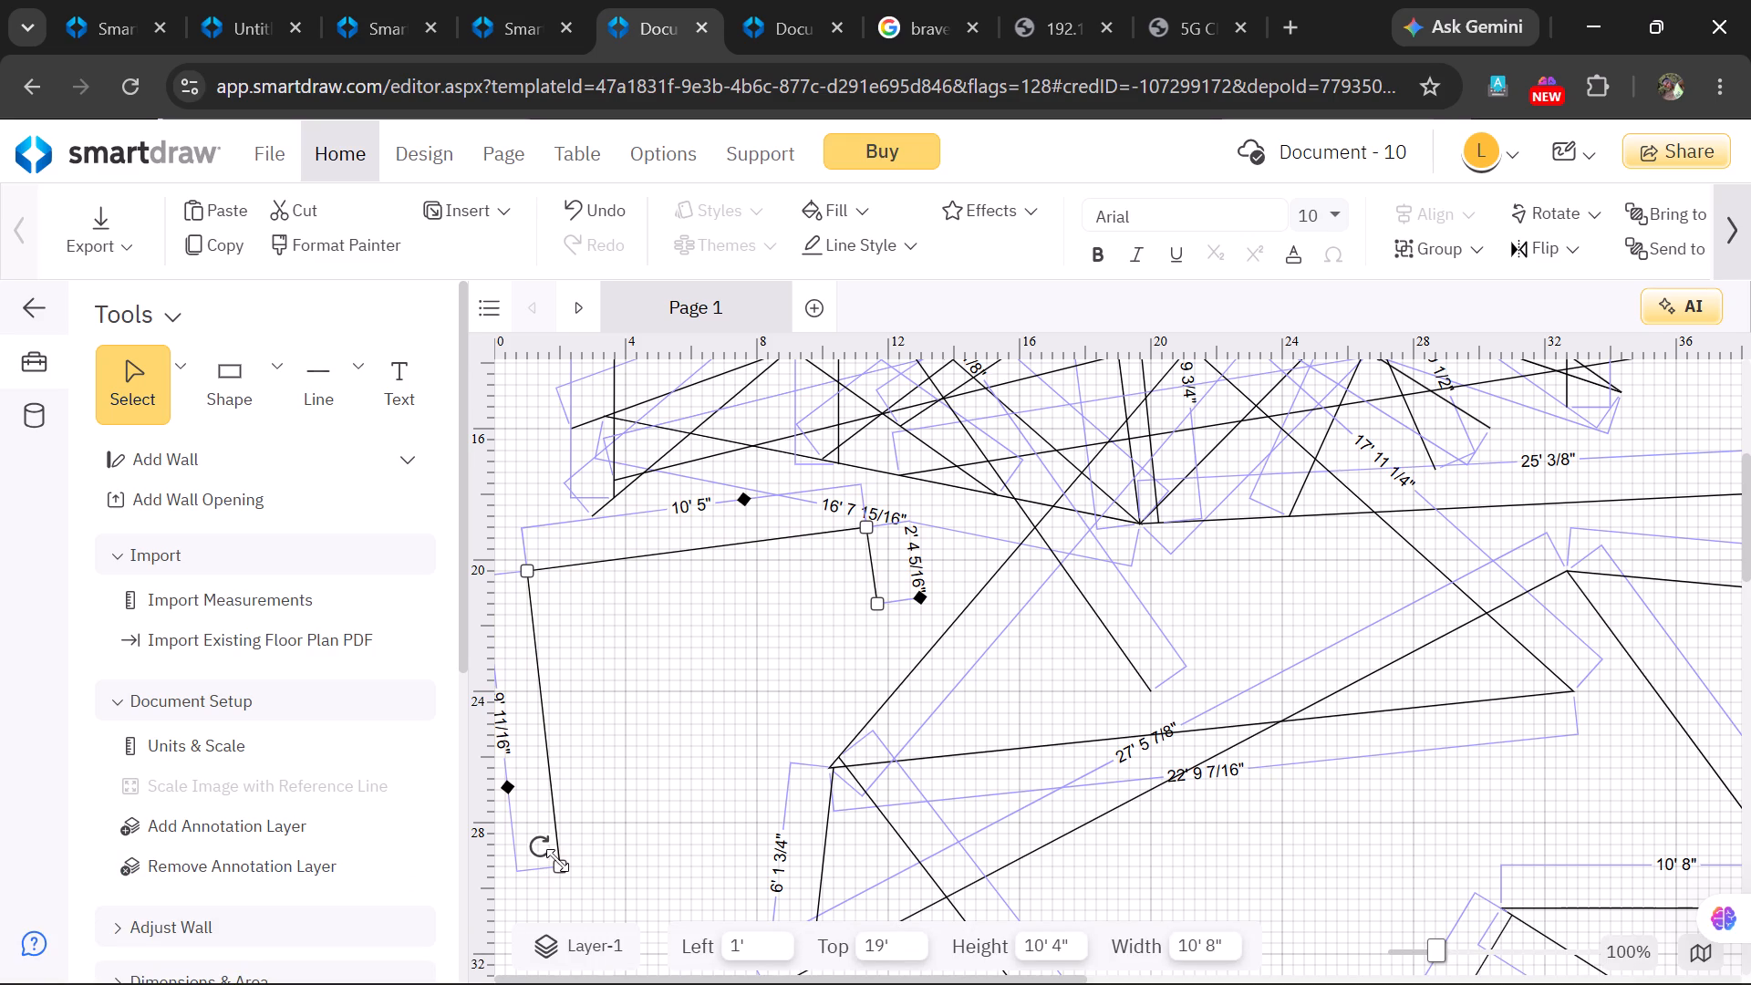
click(728, 799)
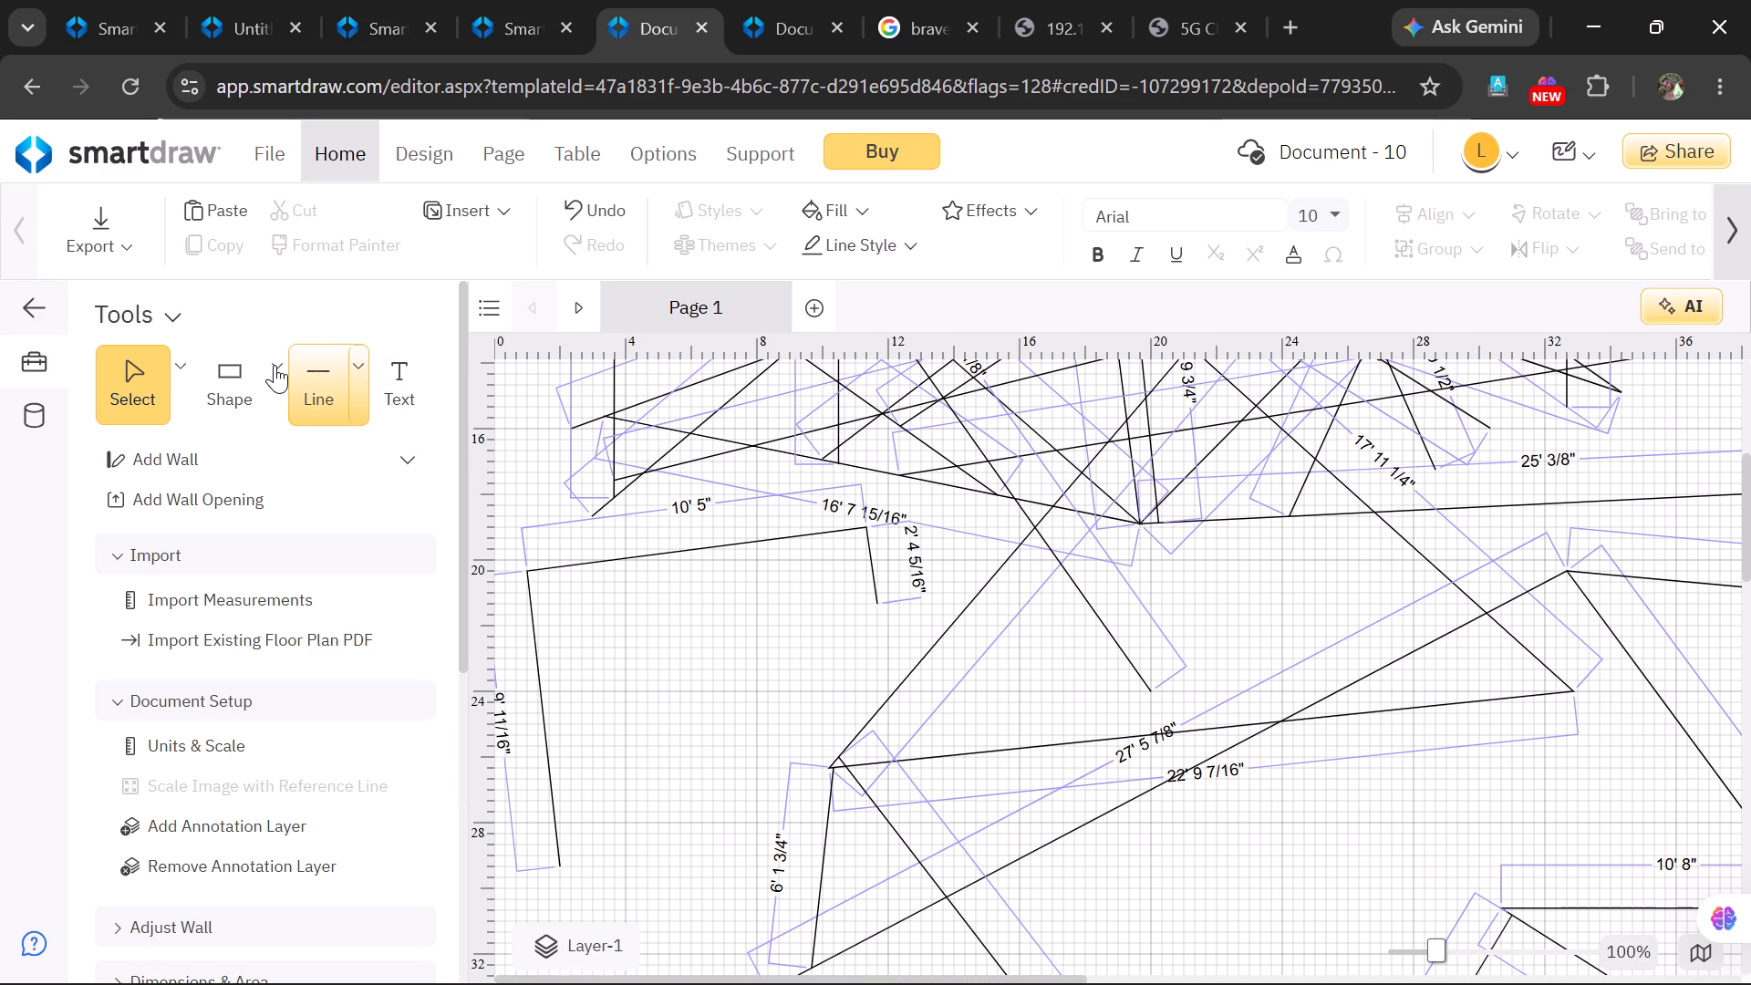
Draw a straight line about 16' 2 1/4" from the 10' 5" line's right end, diagonally down and left to the page's left edge.
click(360, 383)
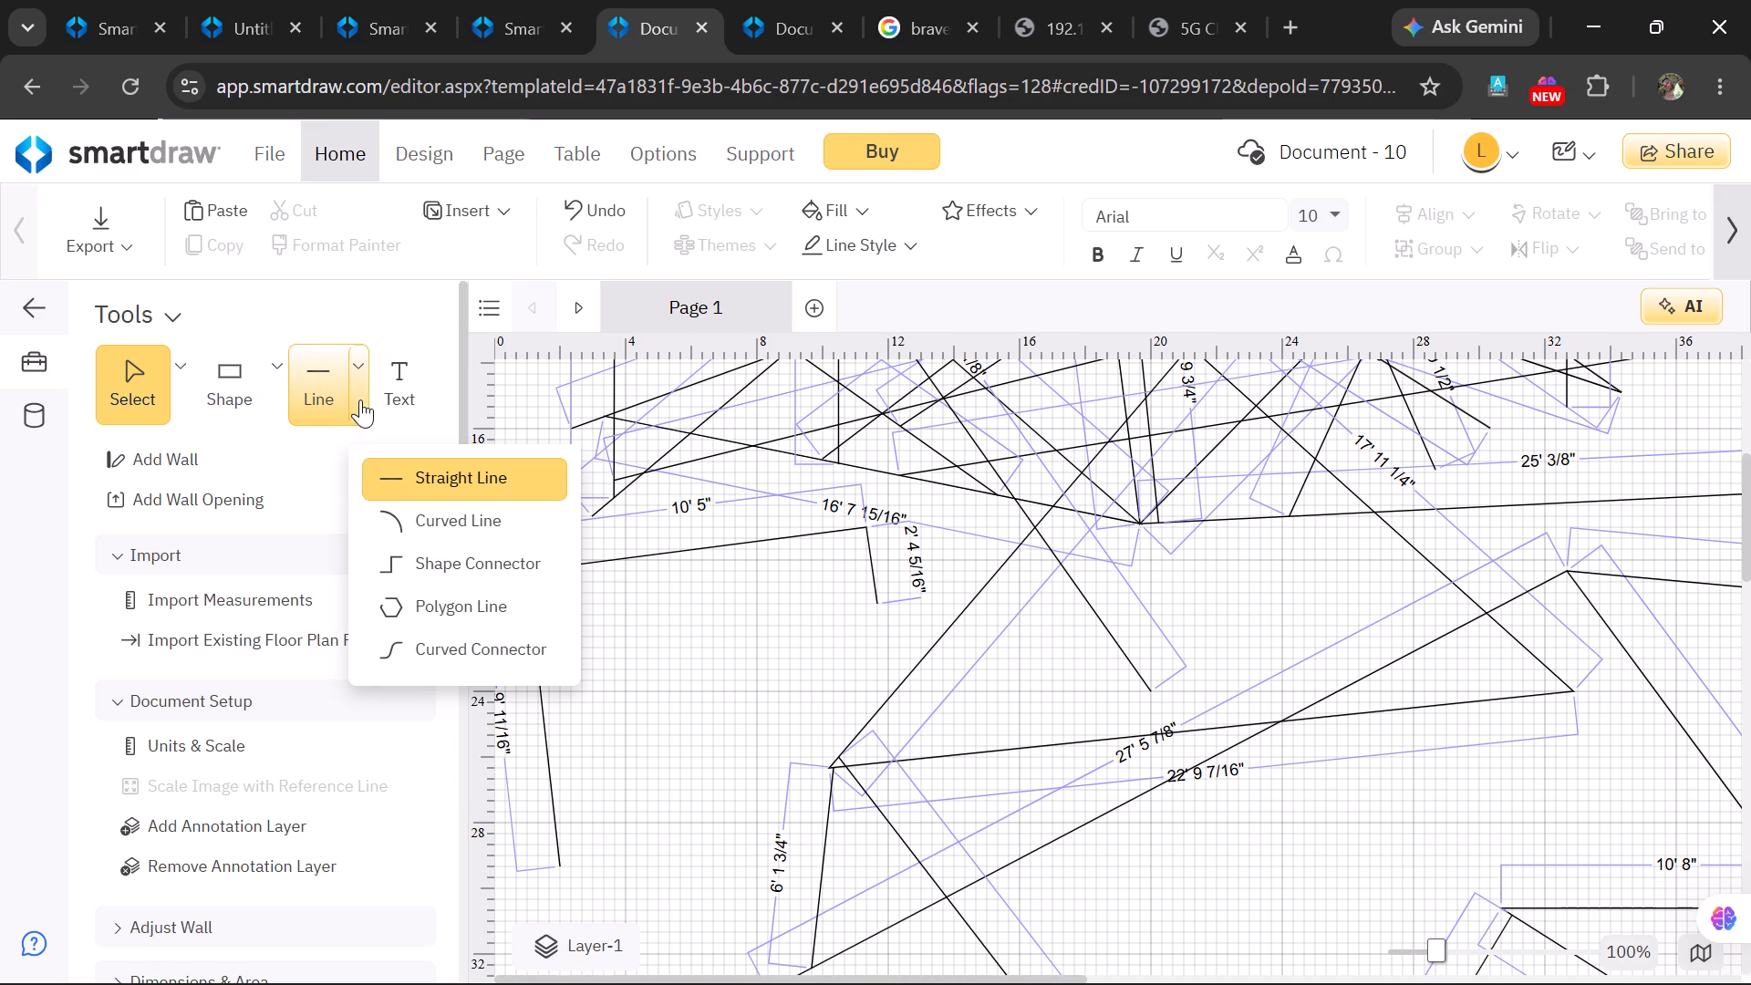
click(432, 478)
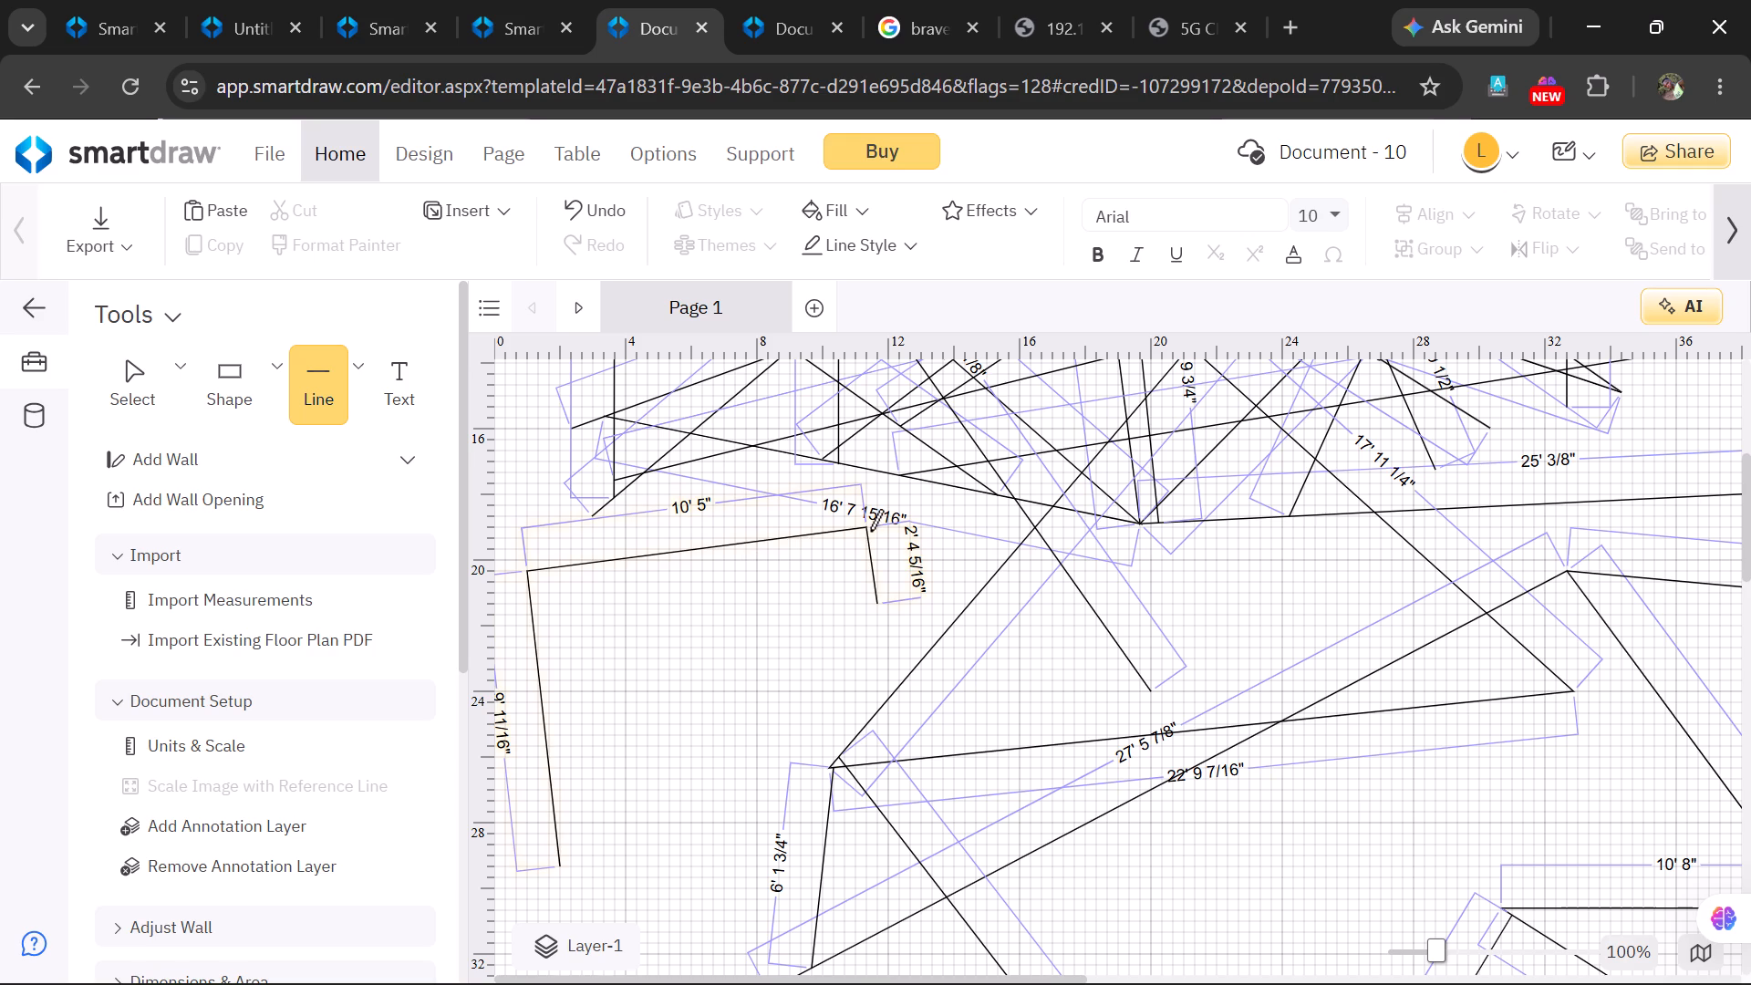
drag(870, 531, 582, 667)
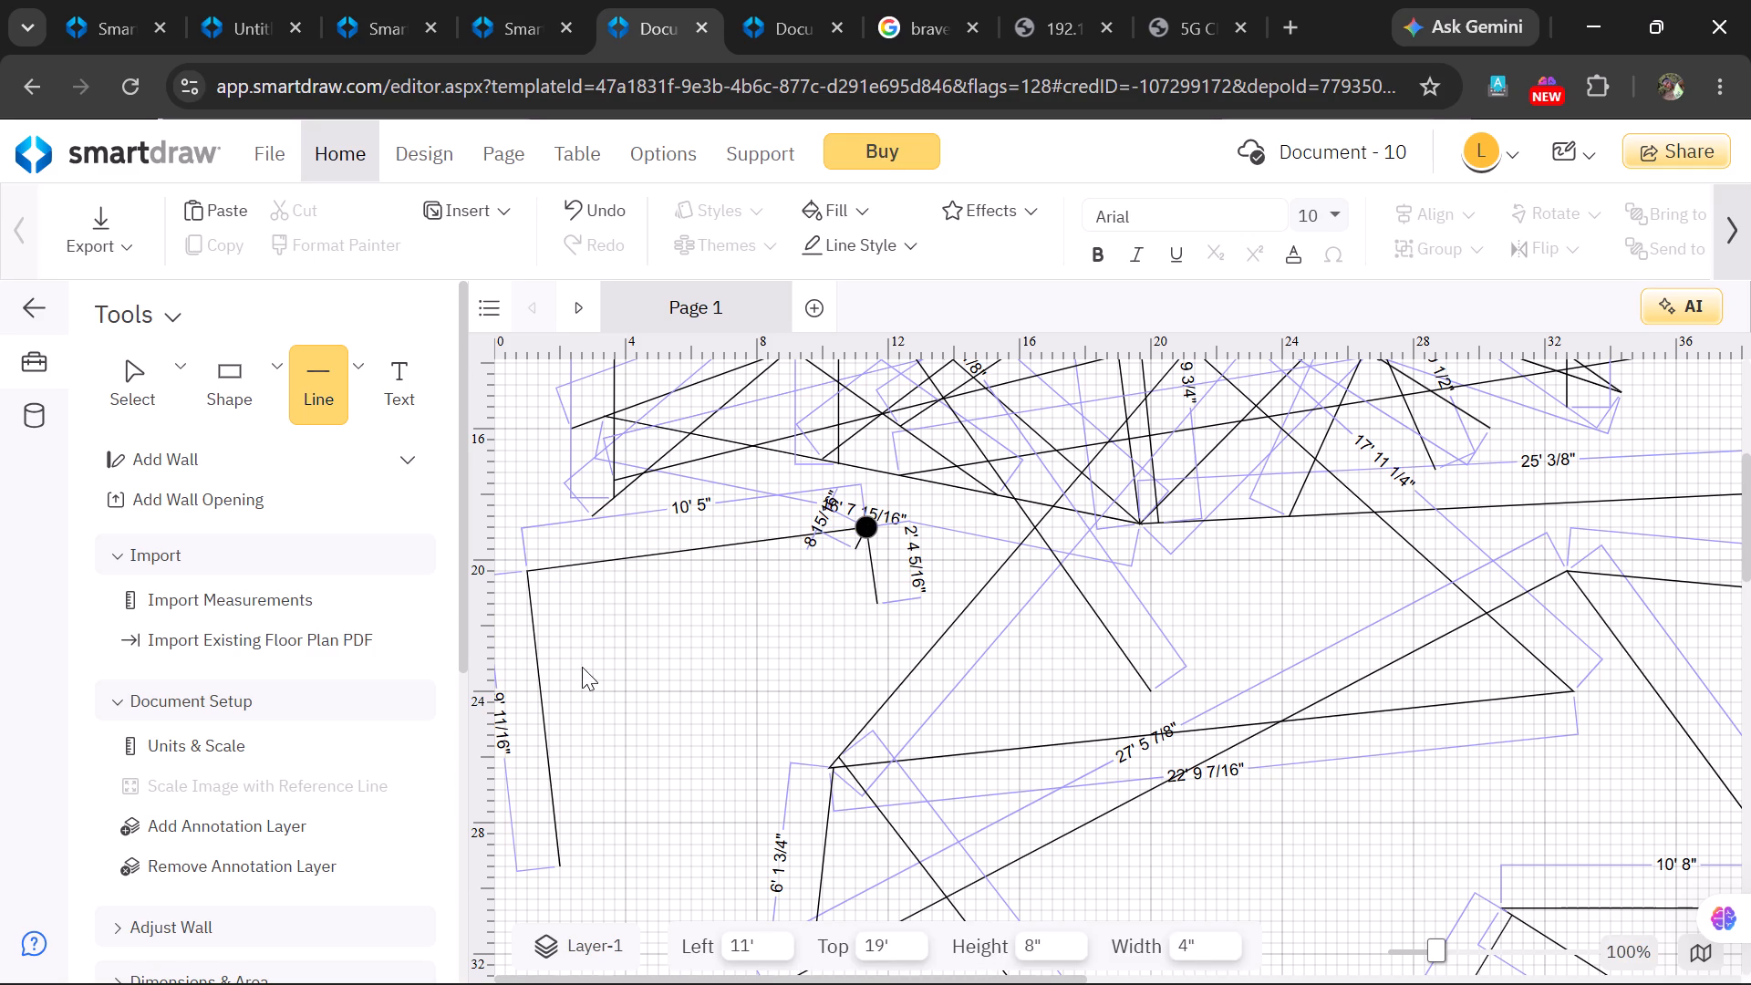
drag(582, 667, 373, 900)
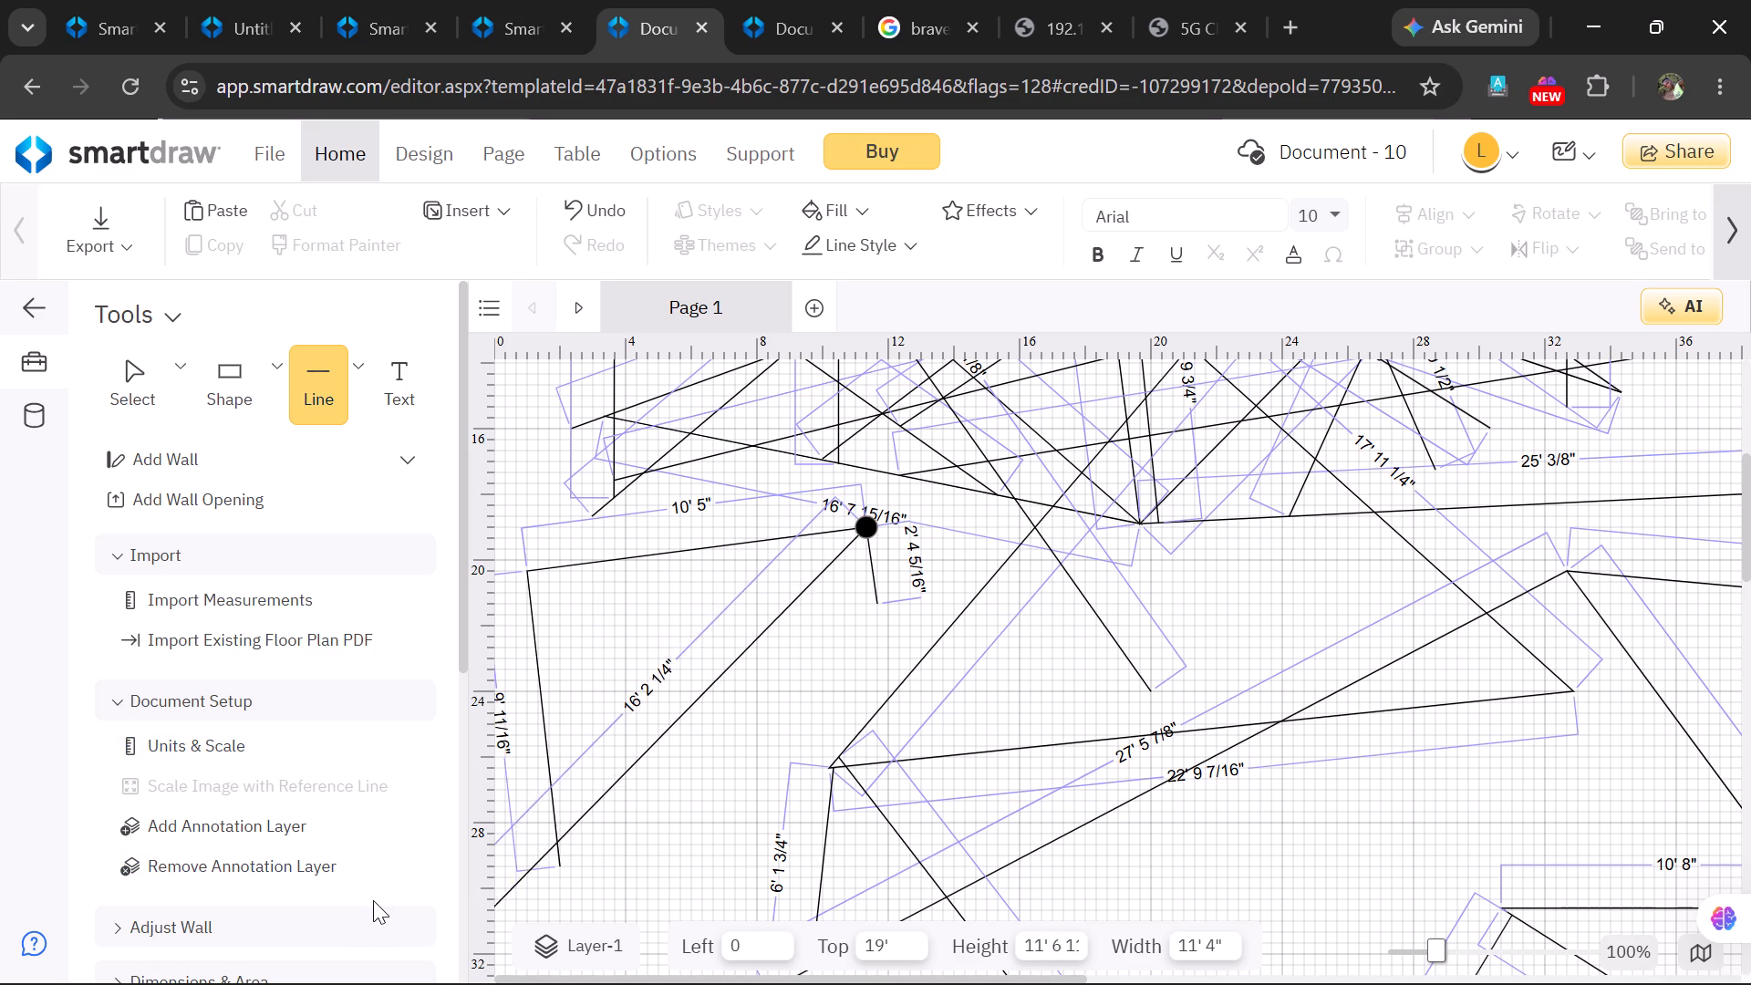
drag(373, 900, 380, 905)
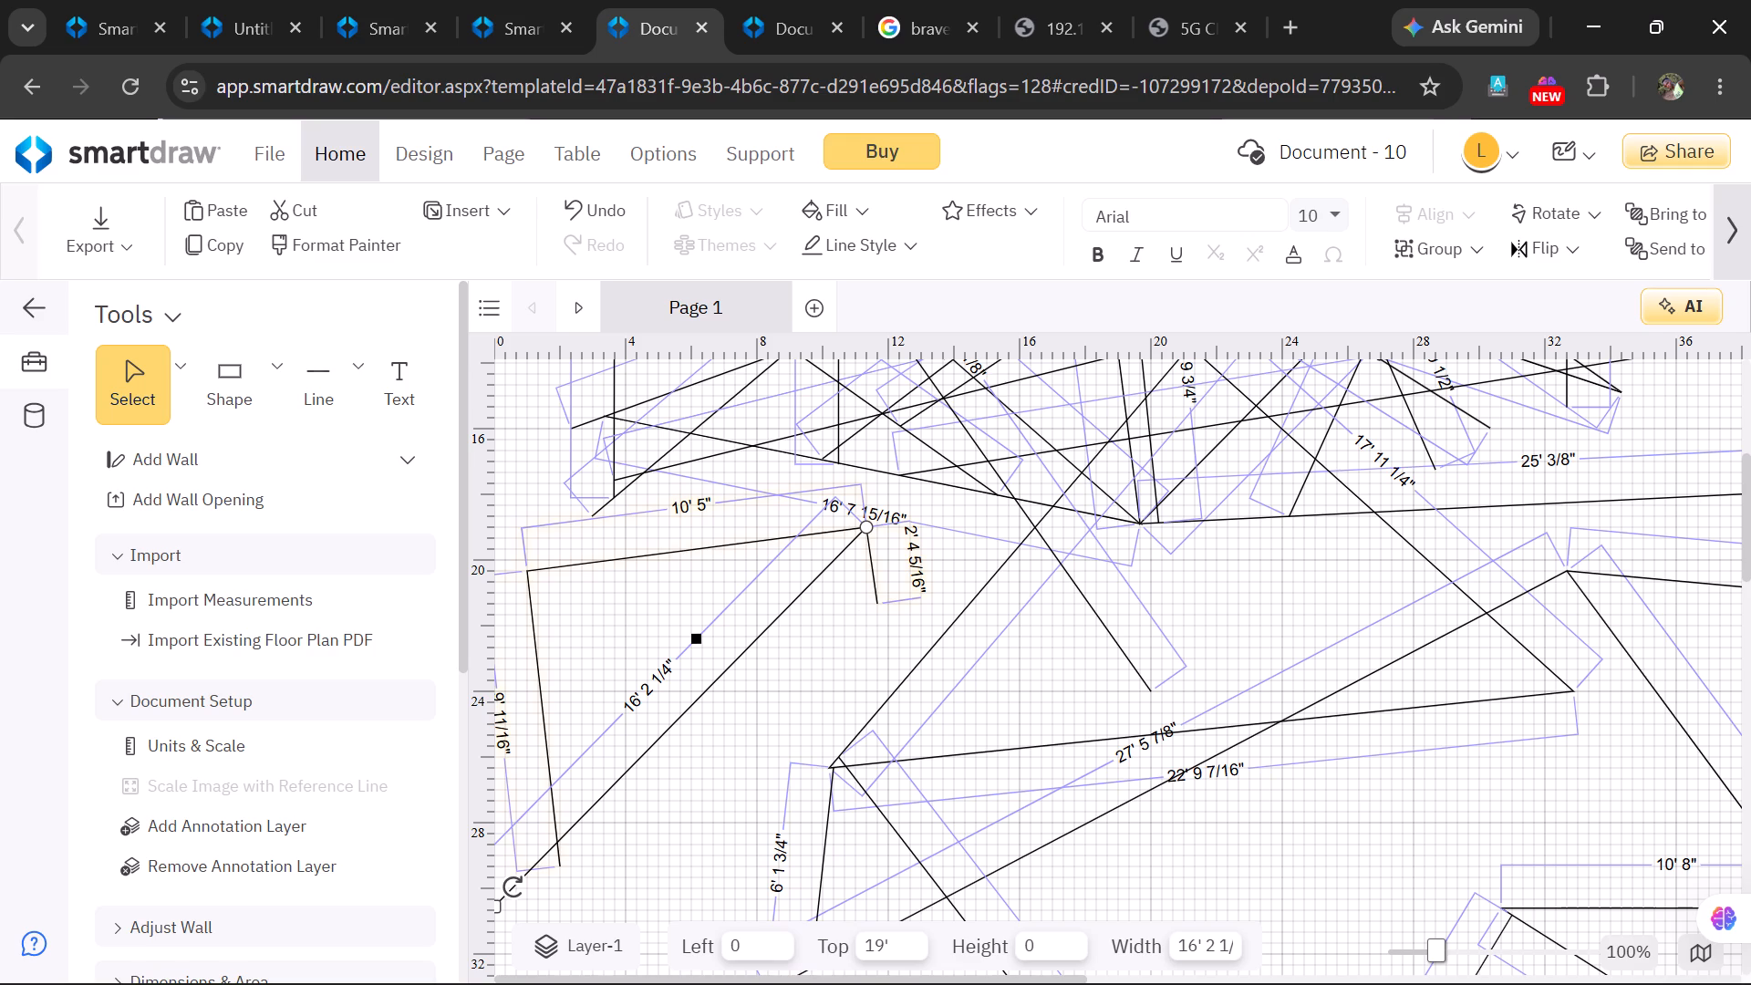
Move the connected 10' 5" line shape slightly right and down, to Left 2' and Top 19' 4".
drag(528, 565, 530, 566)
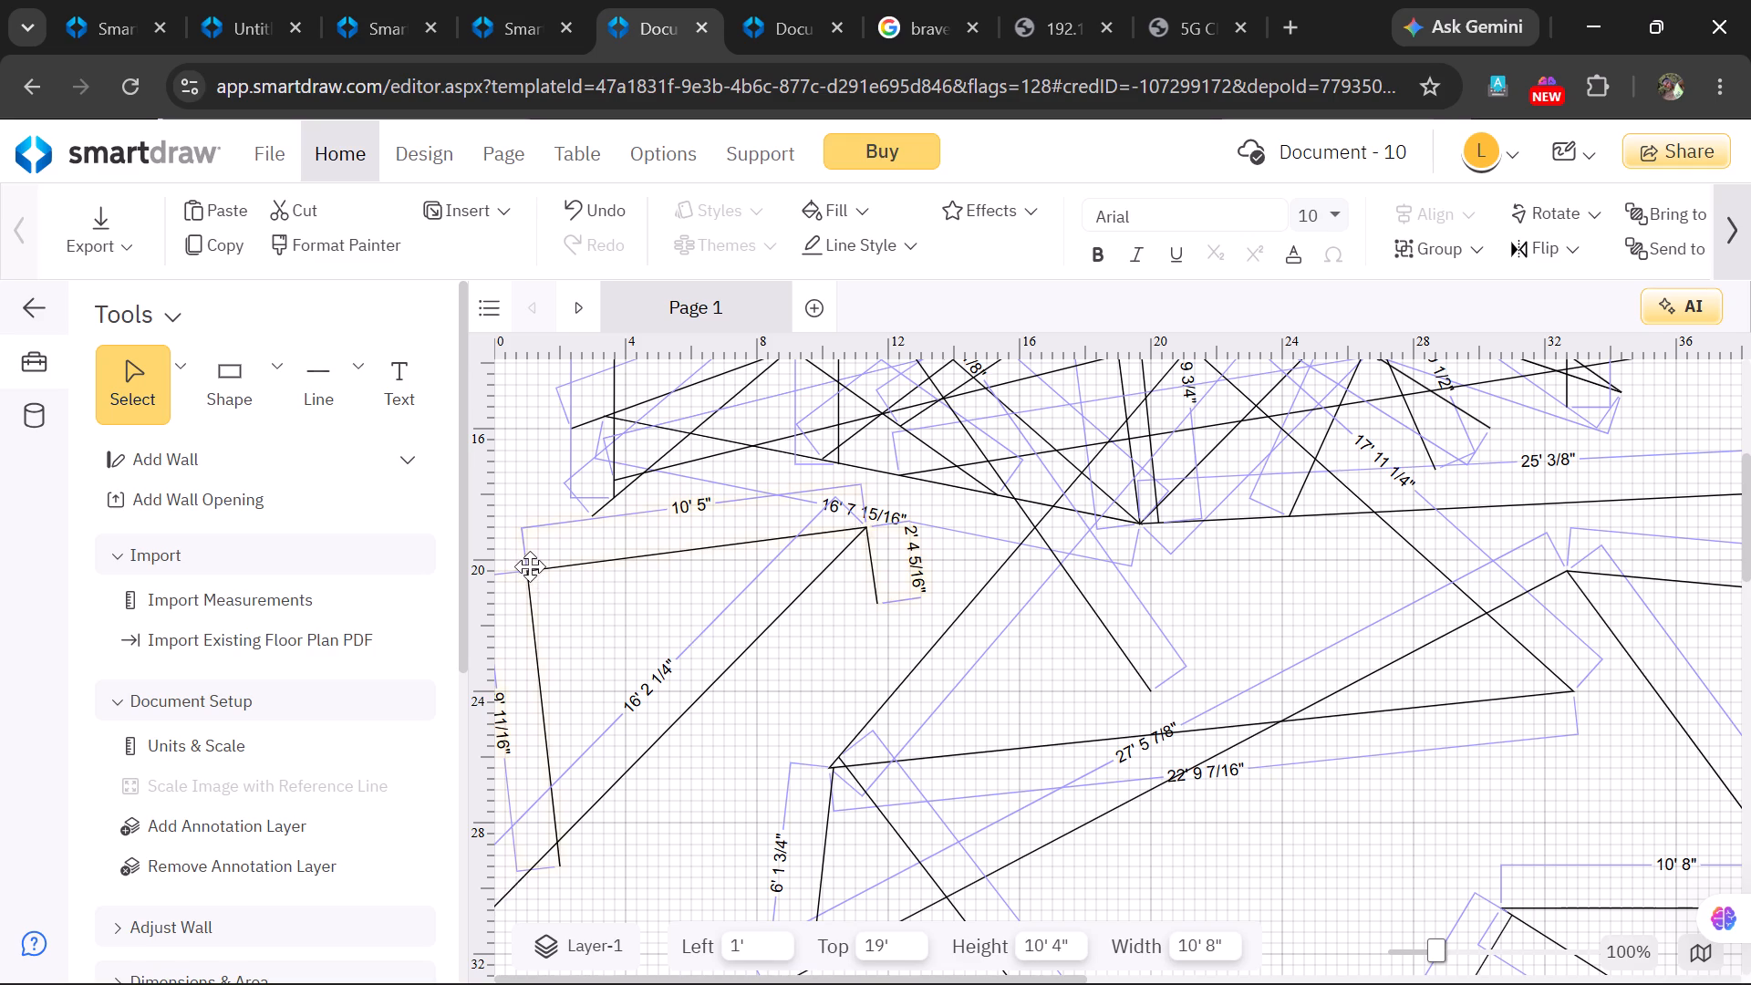
drag(530, 566, 527, 575)
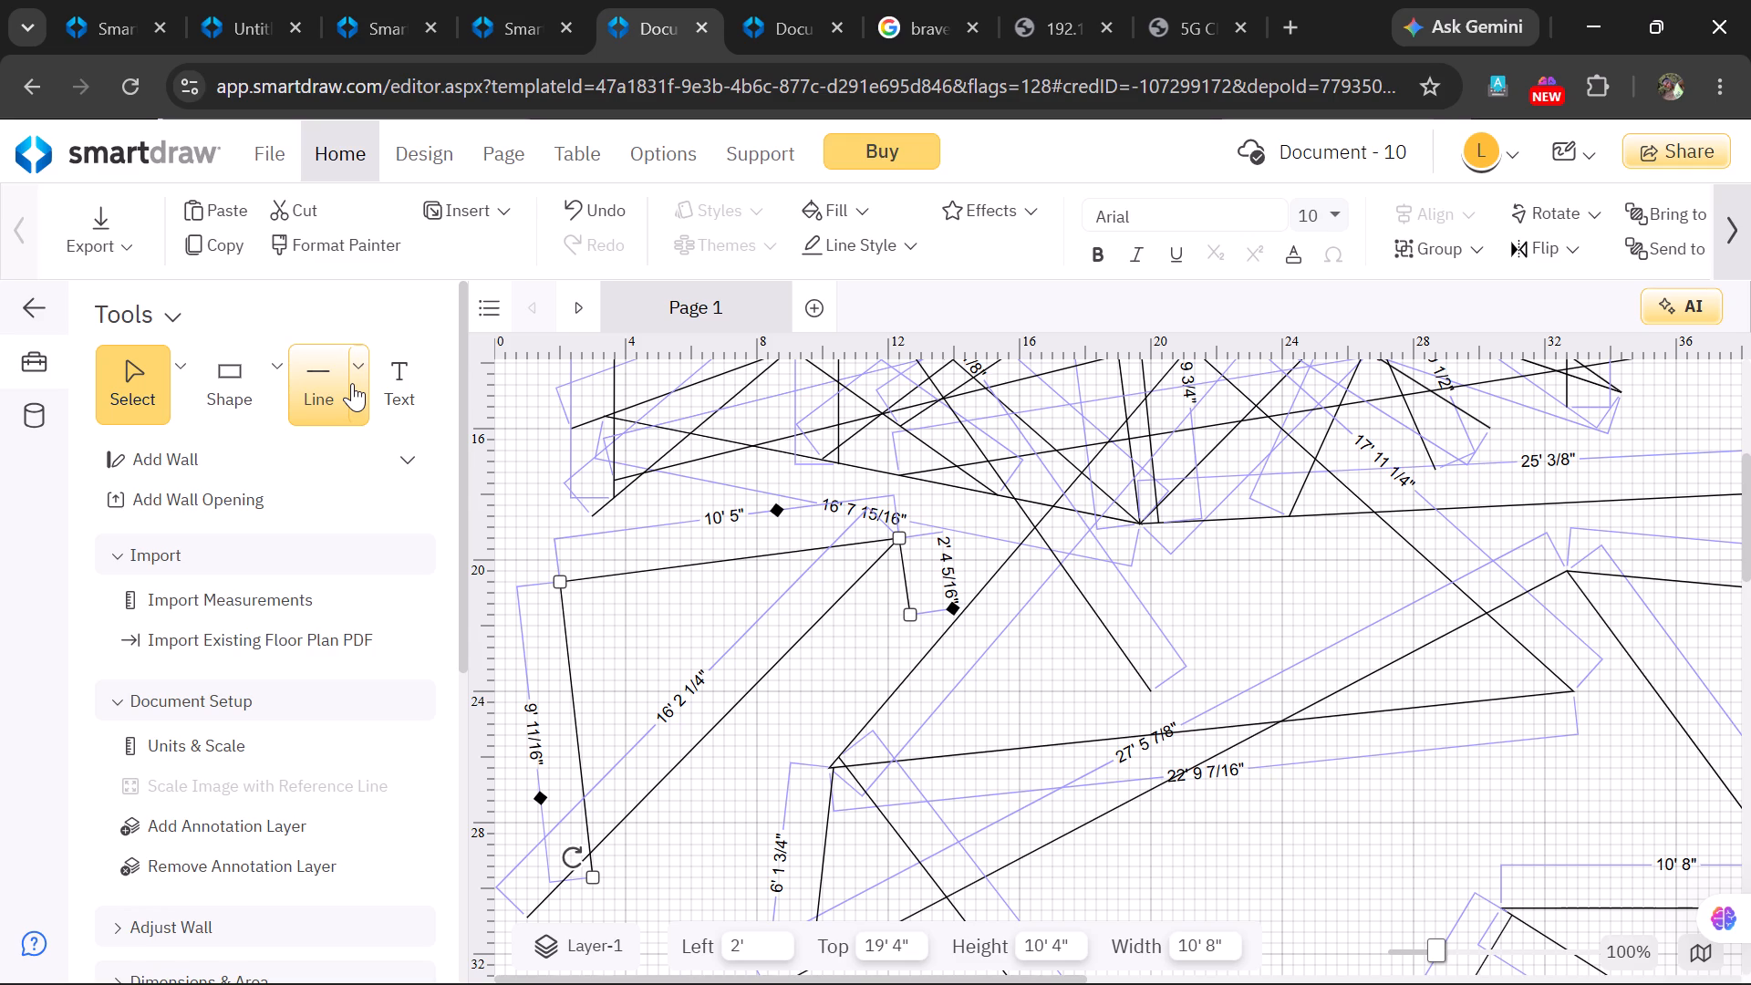
Draw a straight line about 6' 2 3/4" across the lower part of the 16' 2 1/4" line, rising up and slightly left.
click(353, 382)
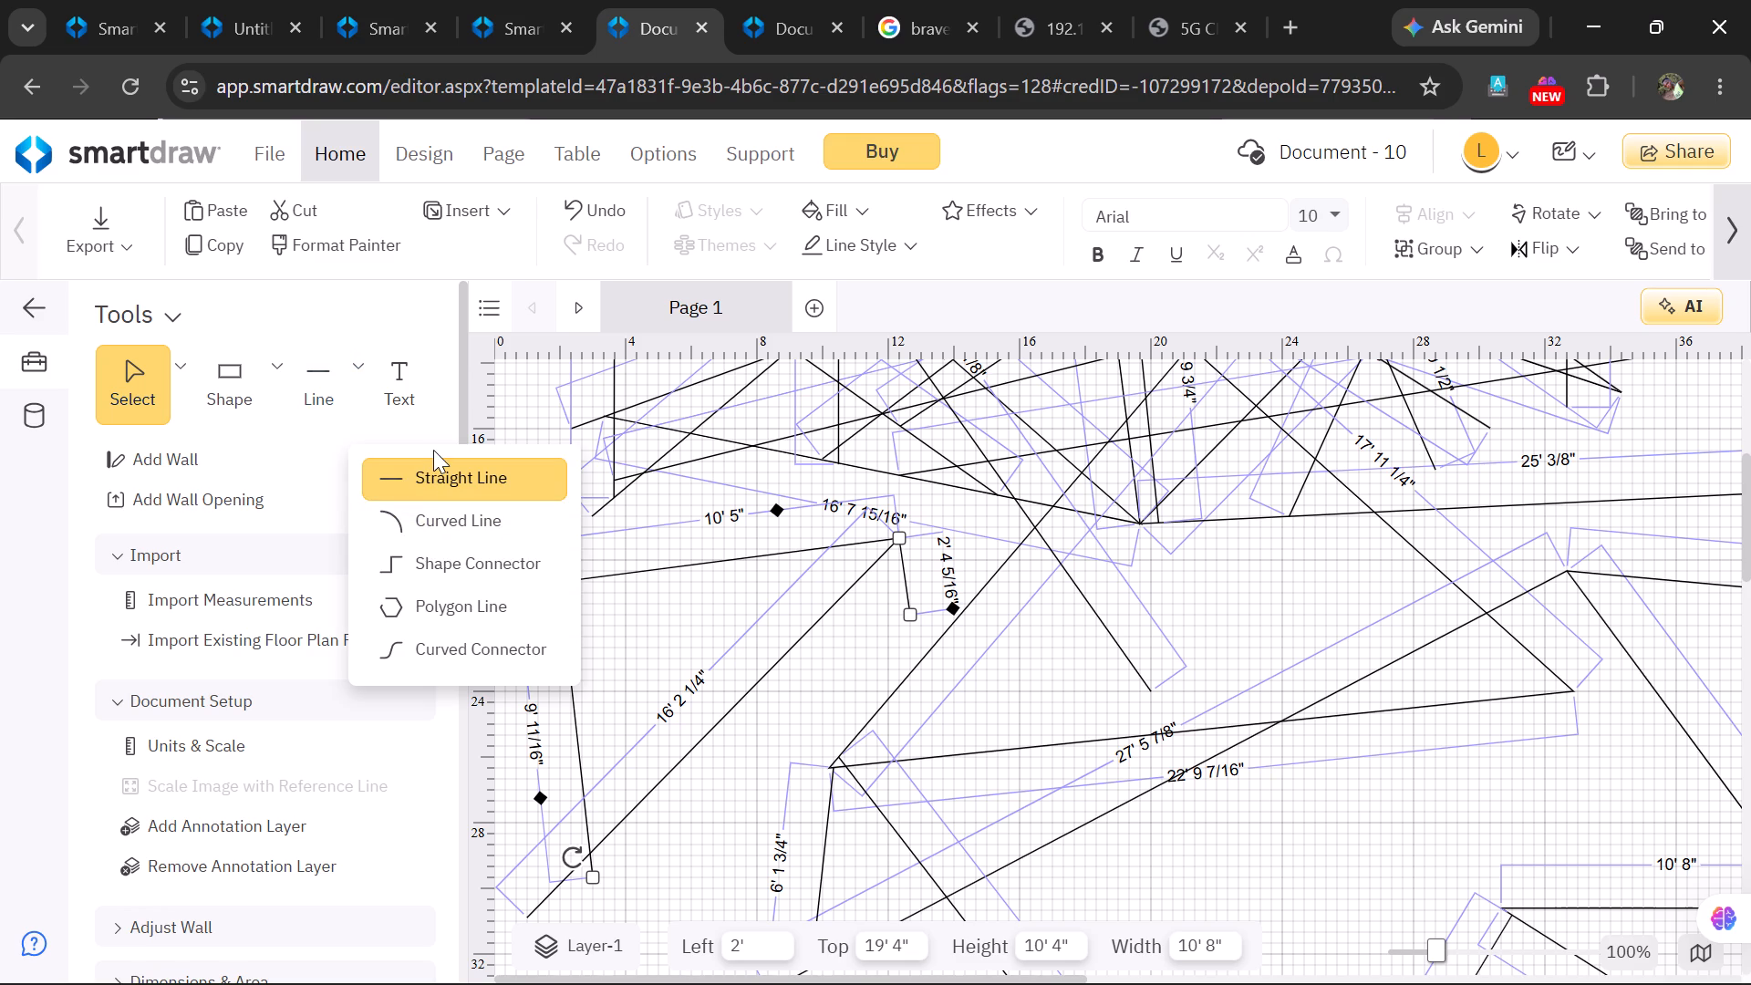
click(427, 462)
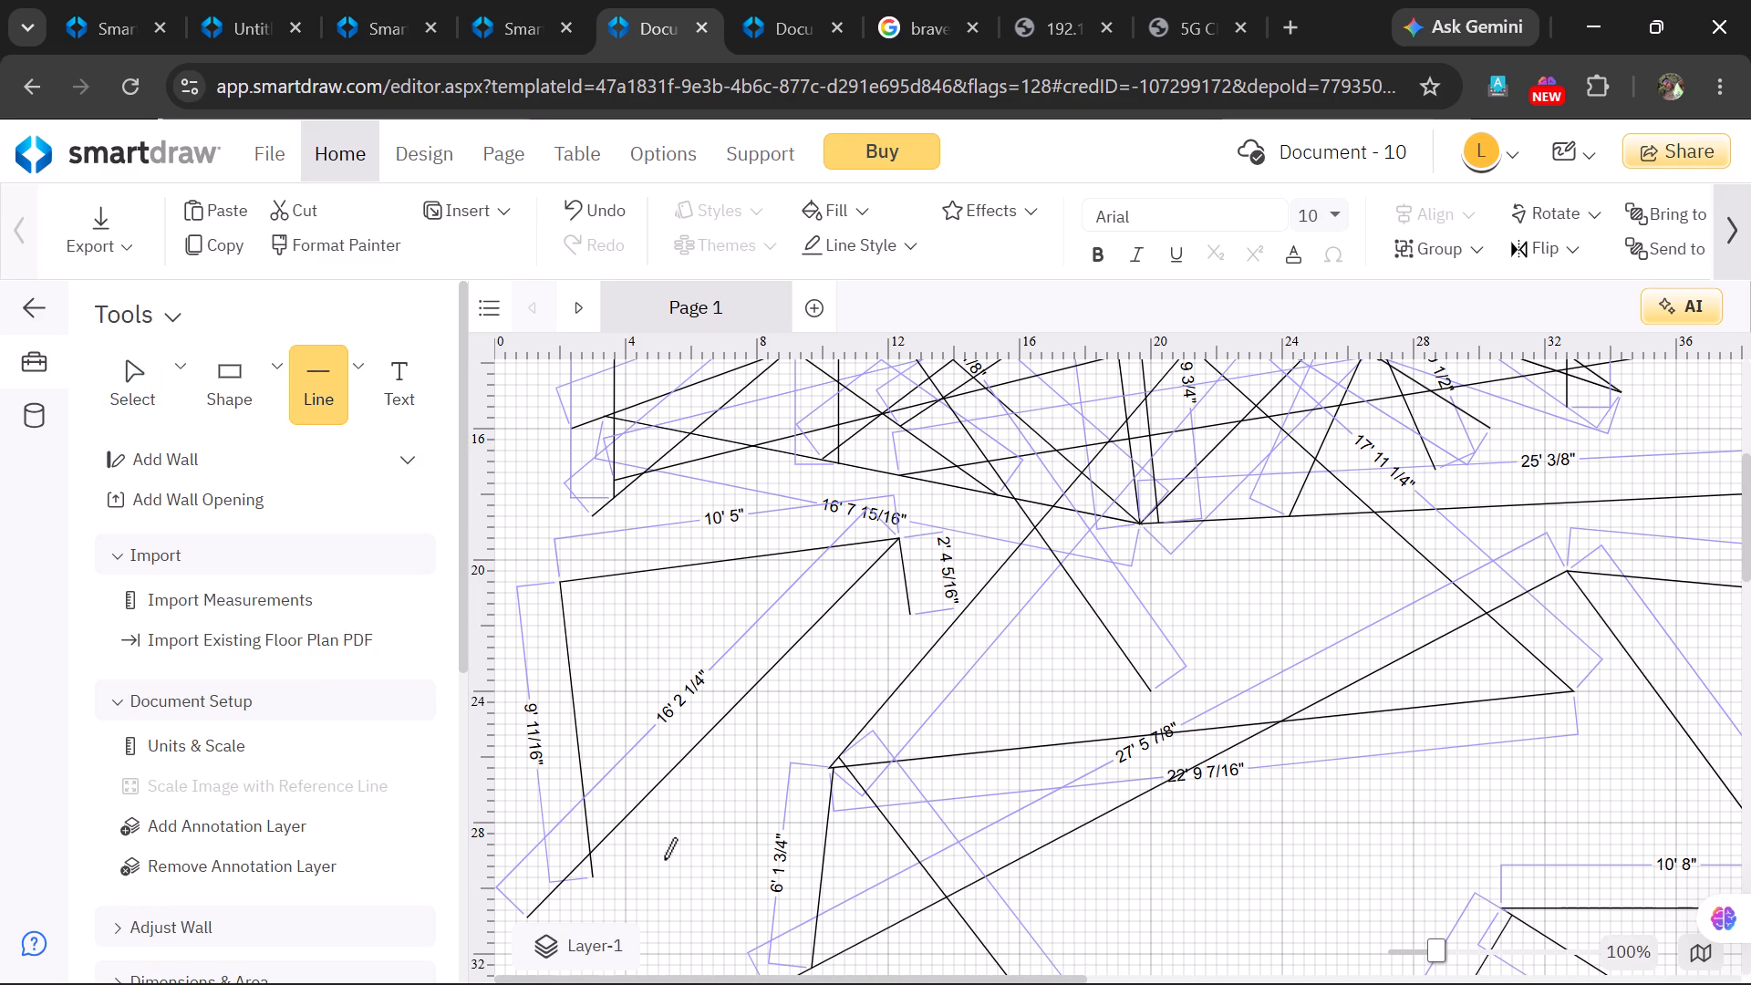
drag(664, 859, 787, 897)
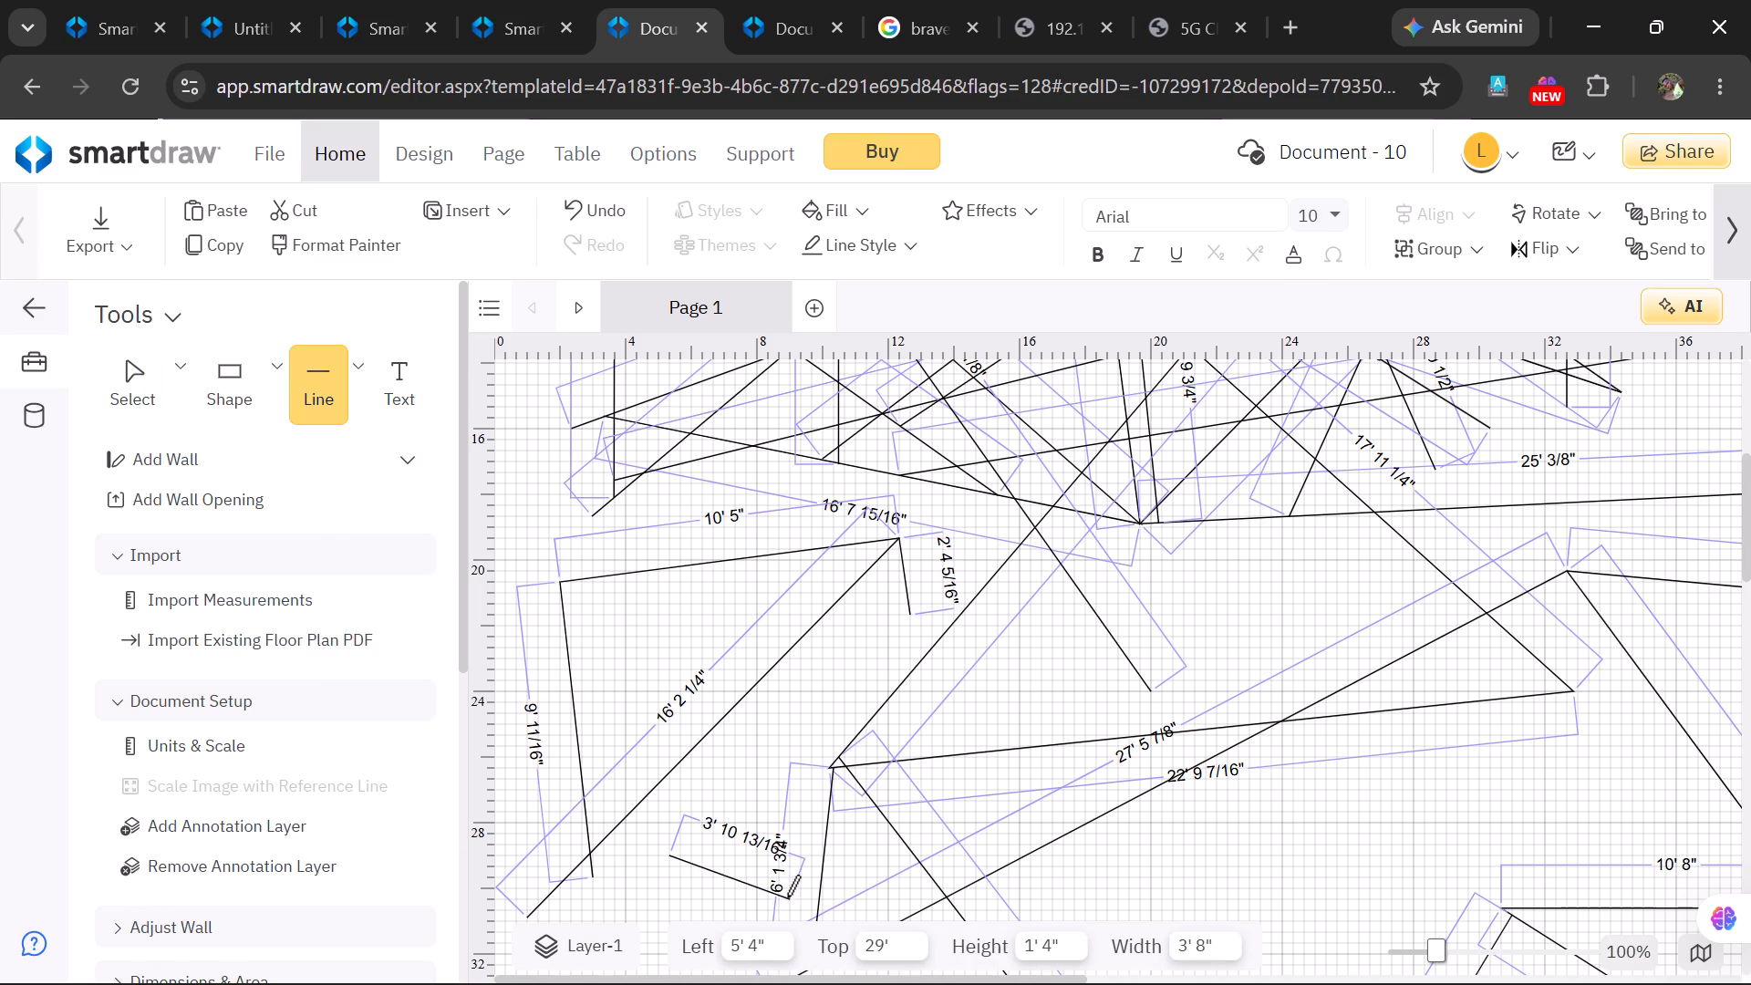
drag(787, 897, 794, 872)
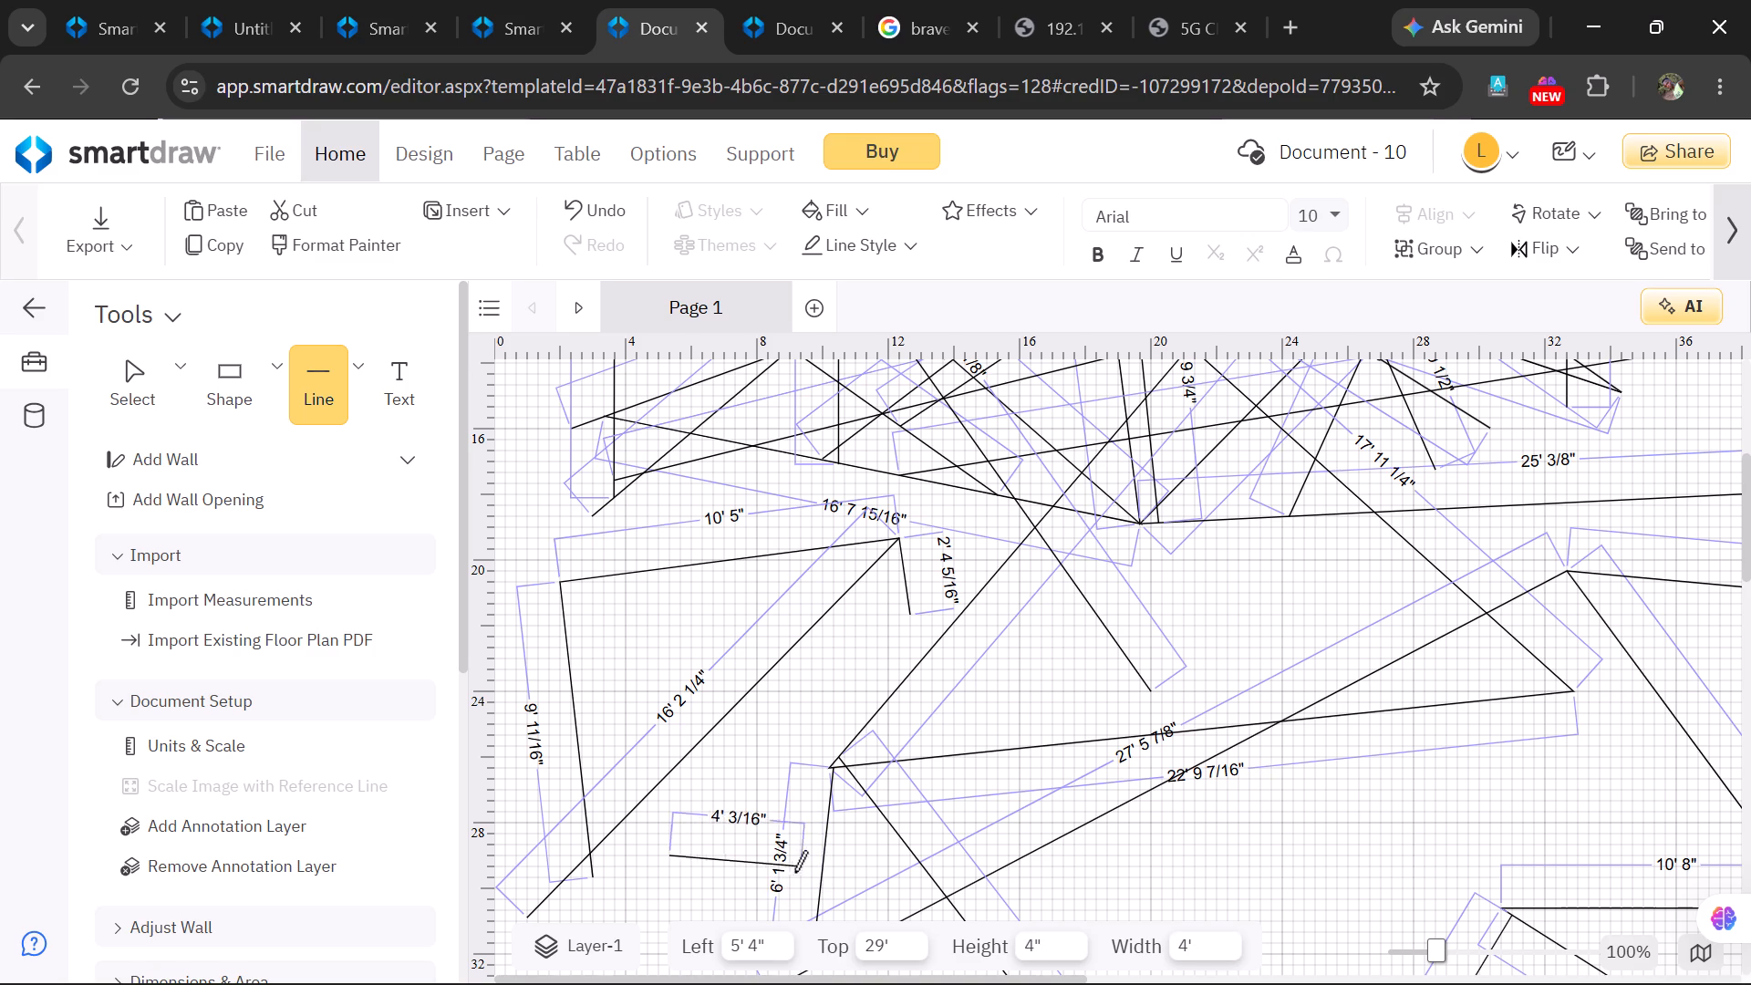
drag(794, 872, 541, 755)
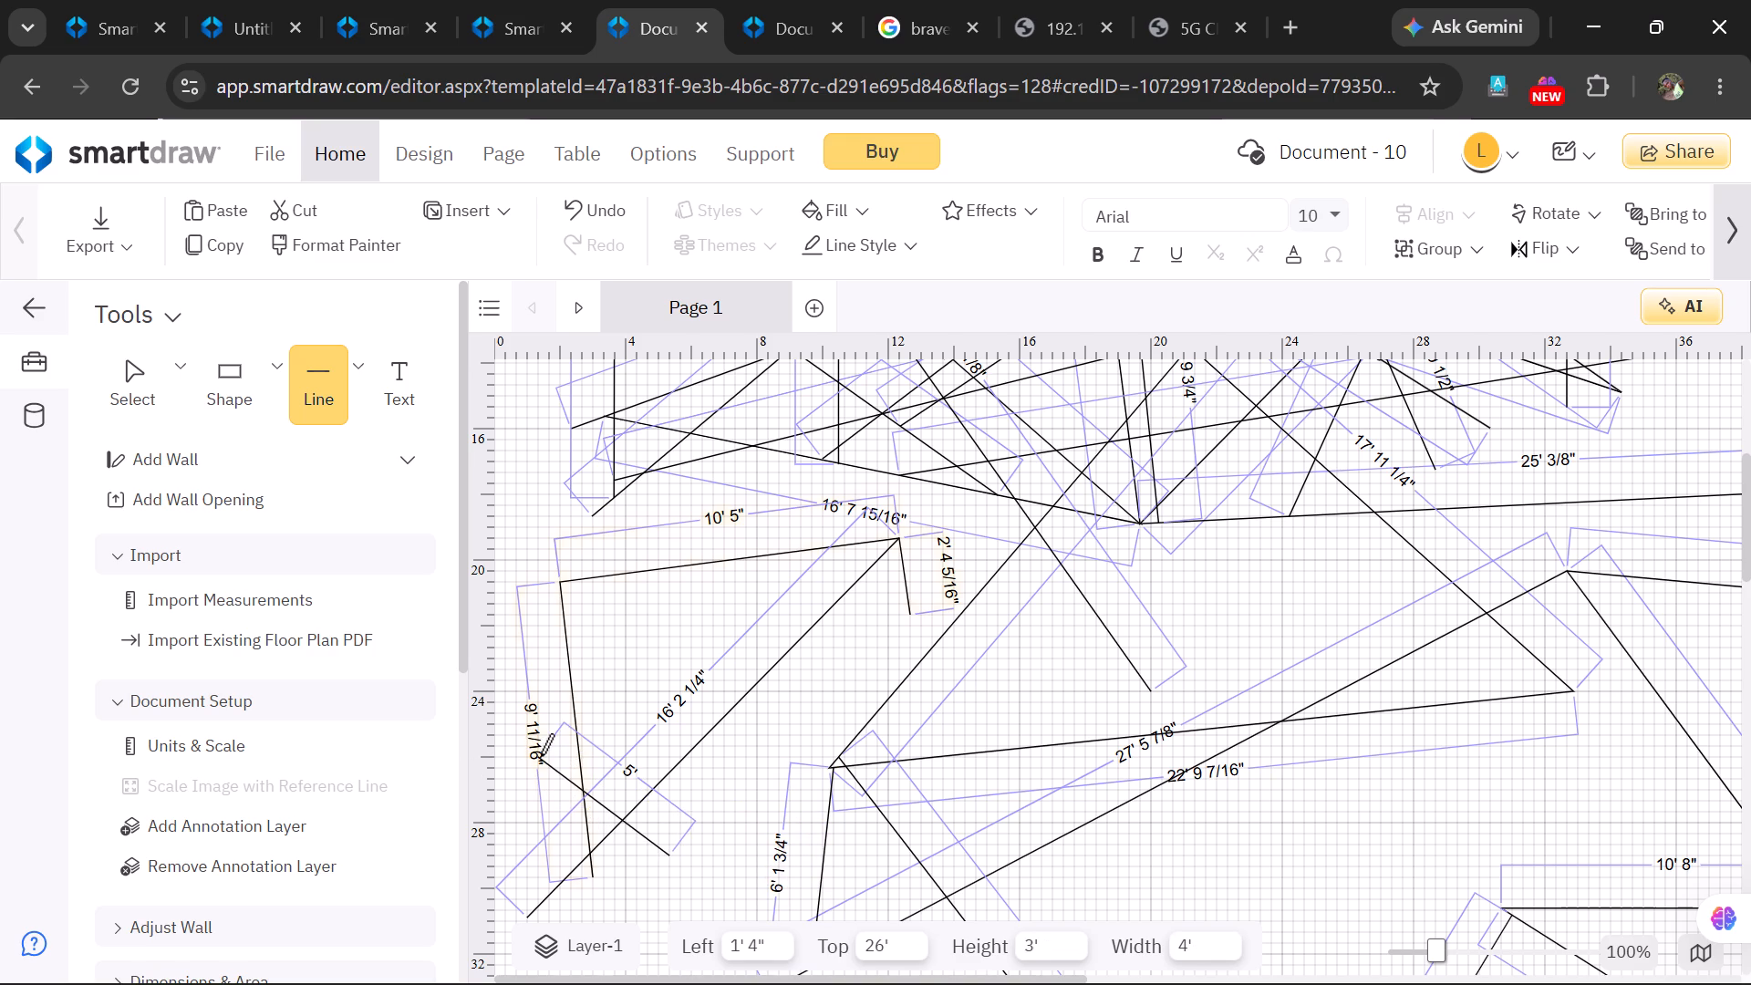
drag(541, 755, 650, 793)
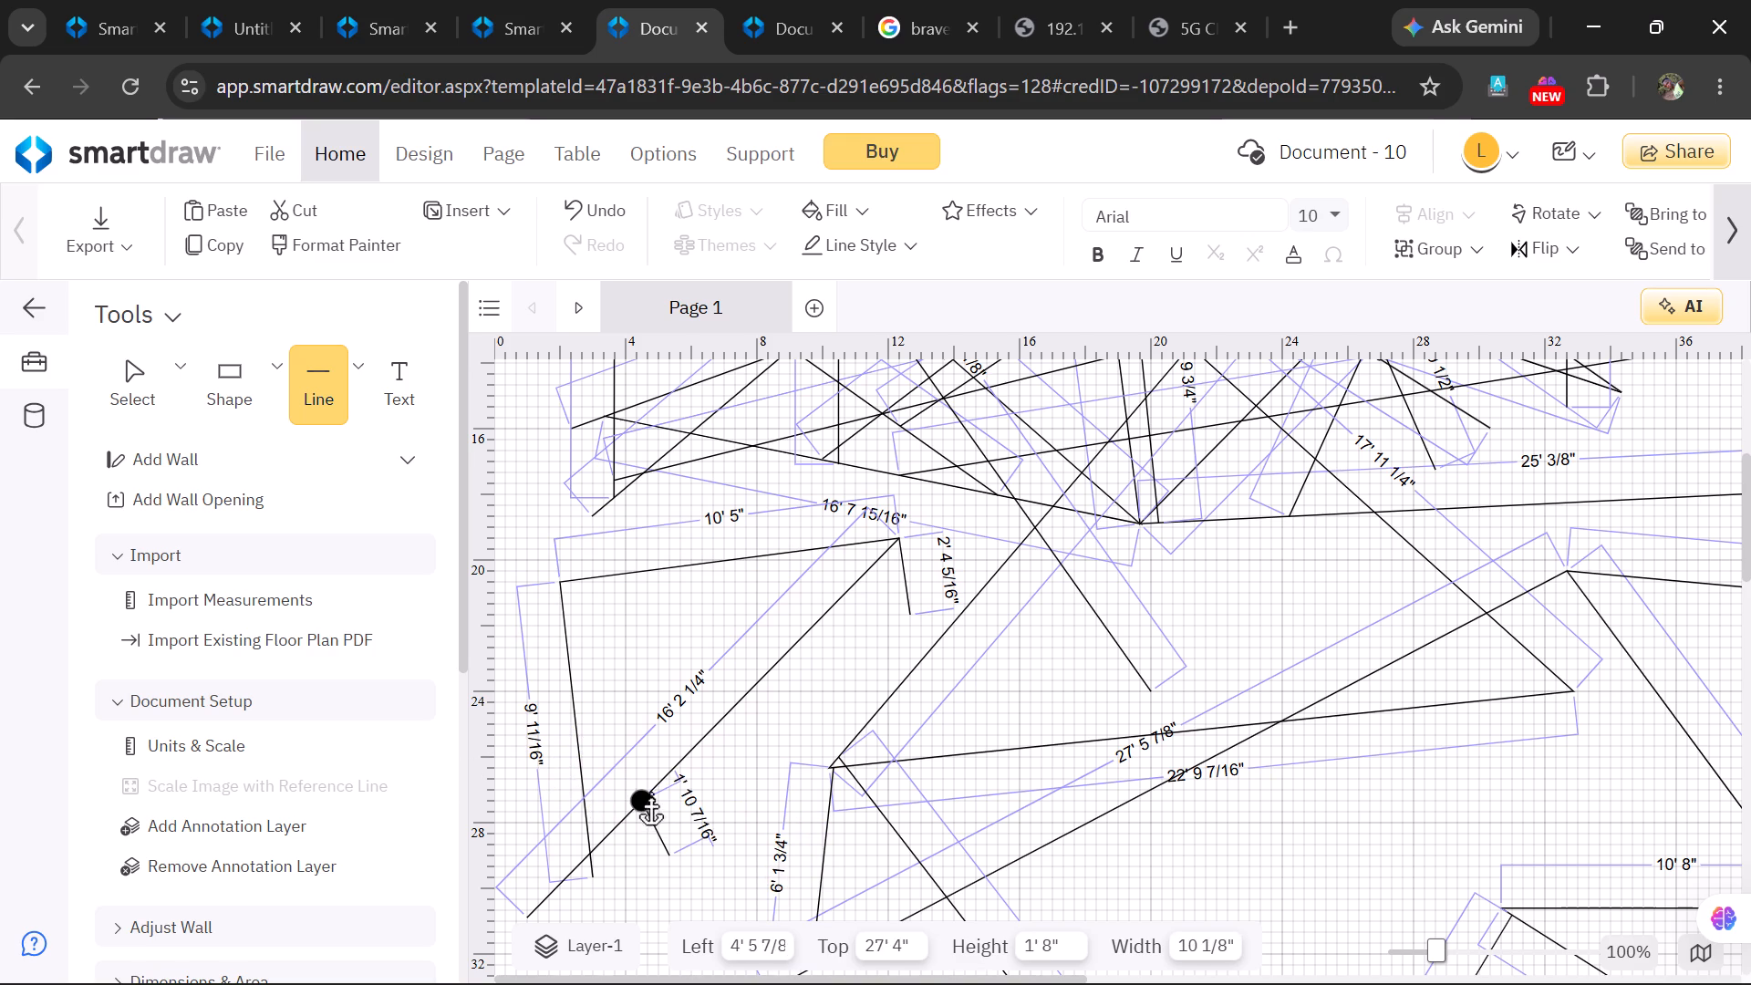
drag(650, 793, 614, 652)
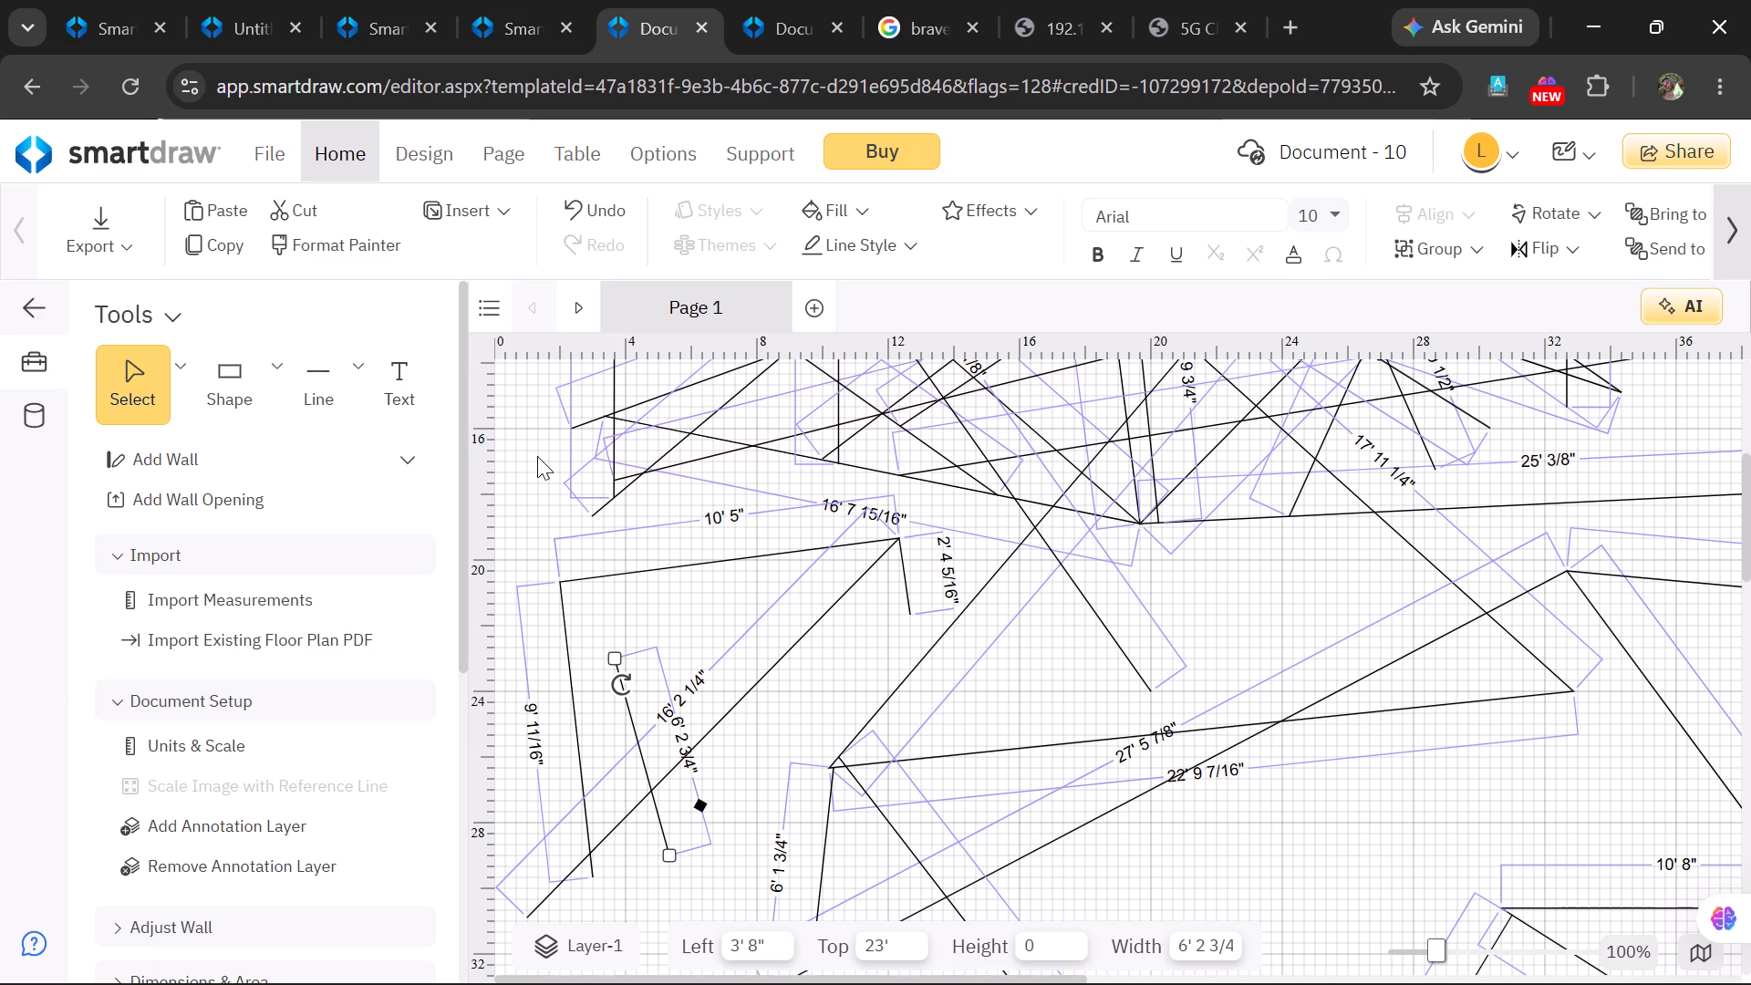
Draw a straight line about 6' 8 3/8" from near the 6' 2 3/4" line's upper end, slightly down and right across the 16' 2 1/4" line.
click(355, 358)
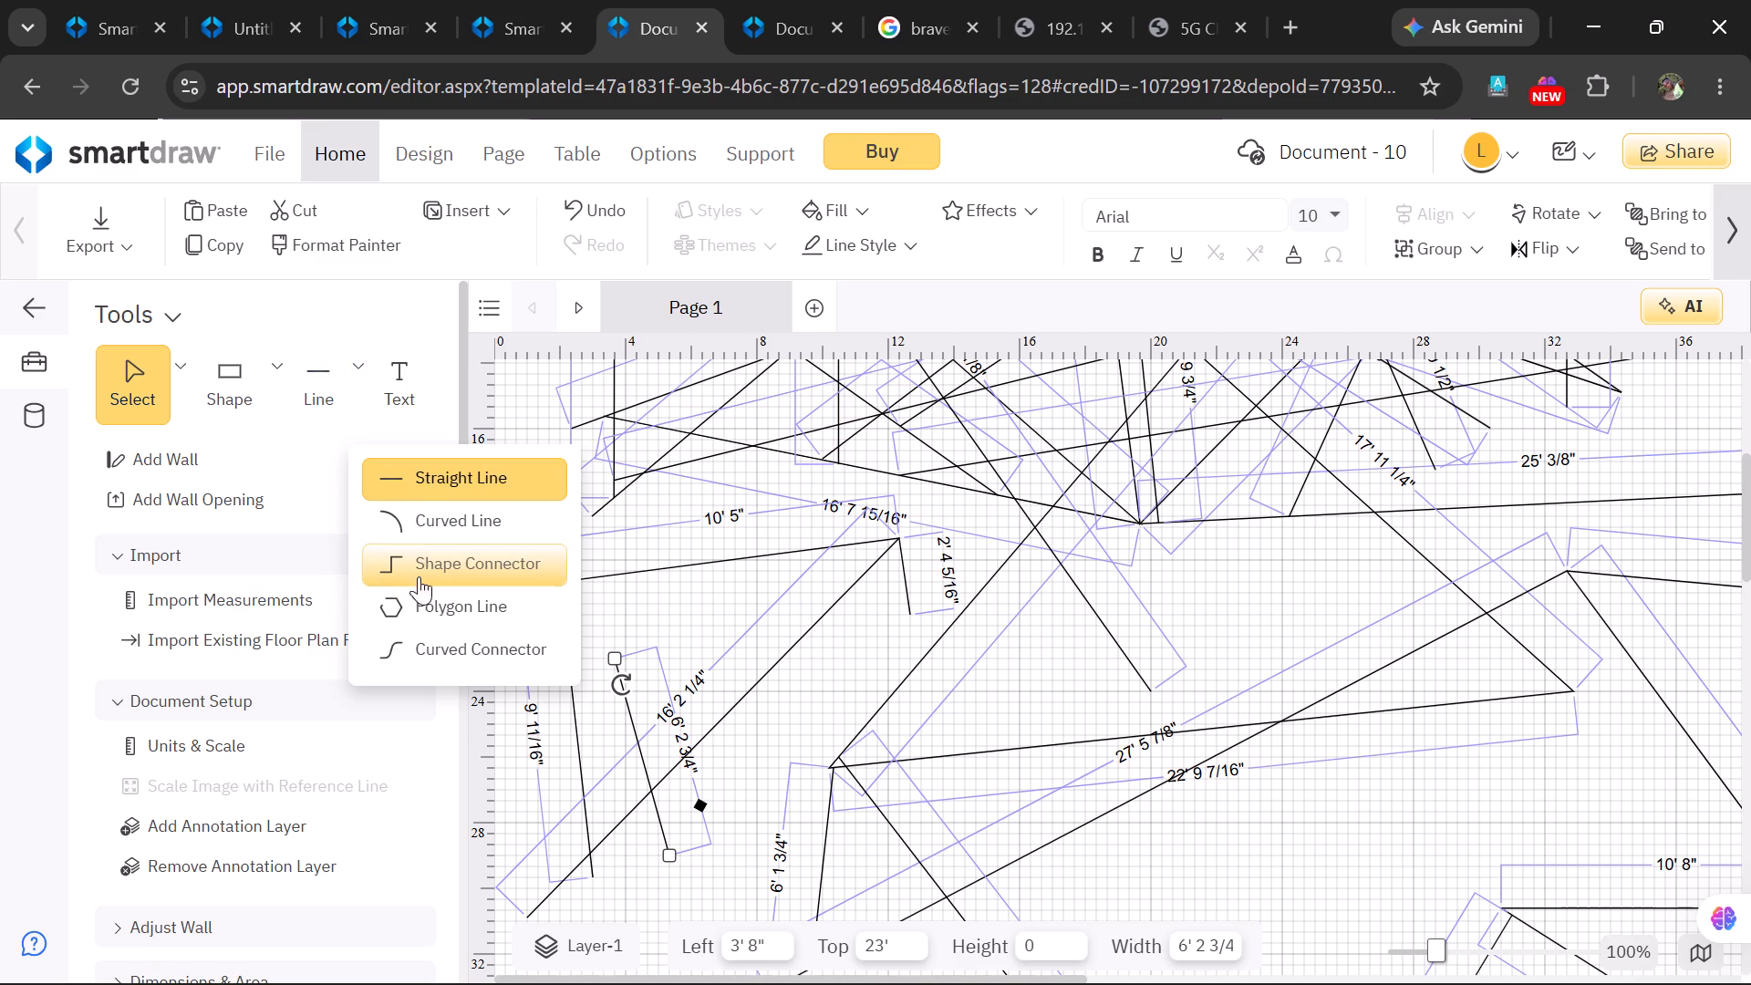
click(448, 470)
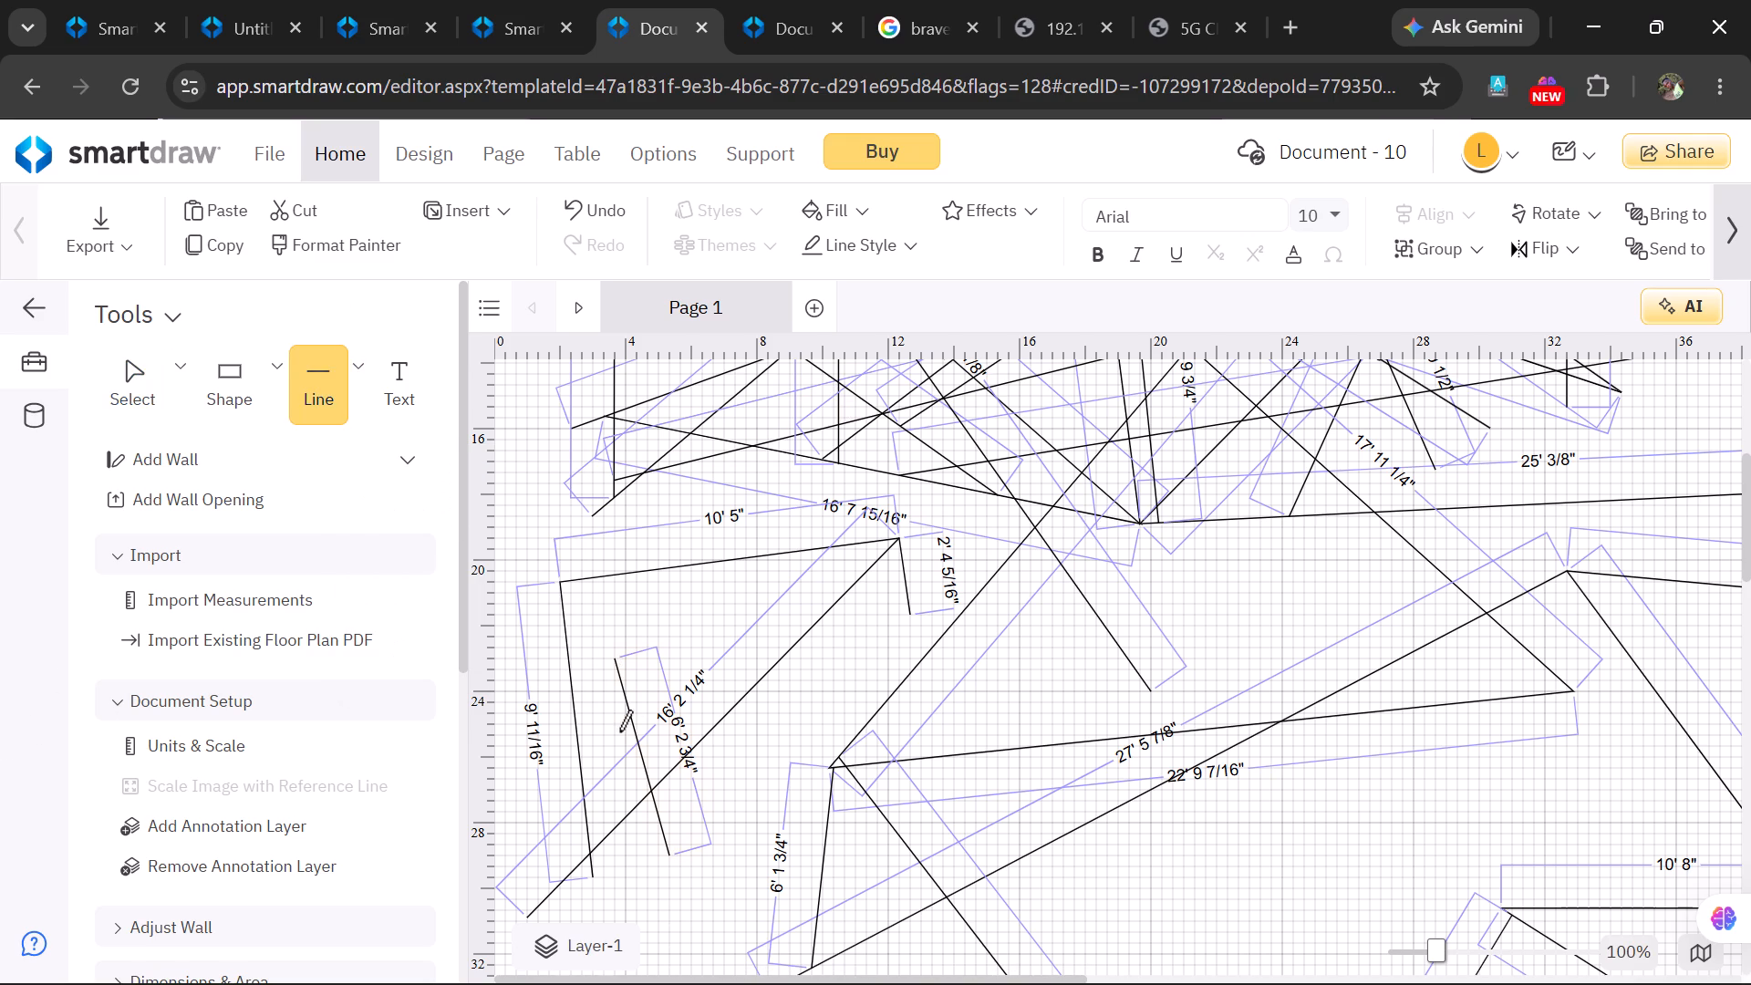
drag(605, 695, 829, 718)
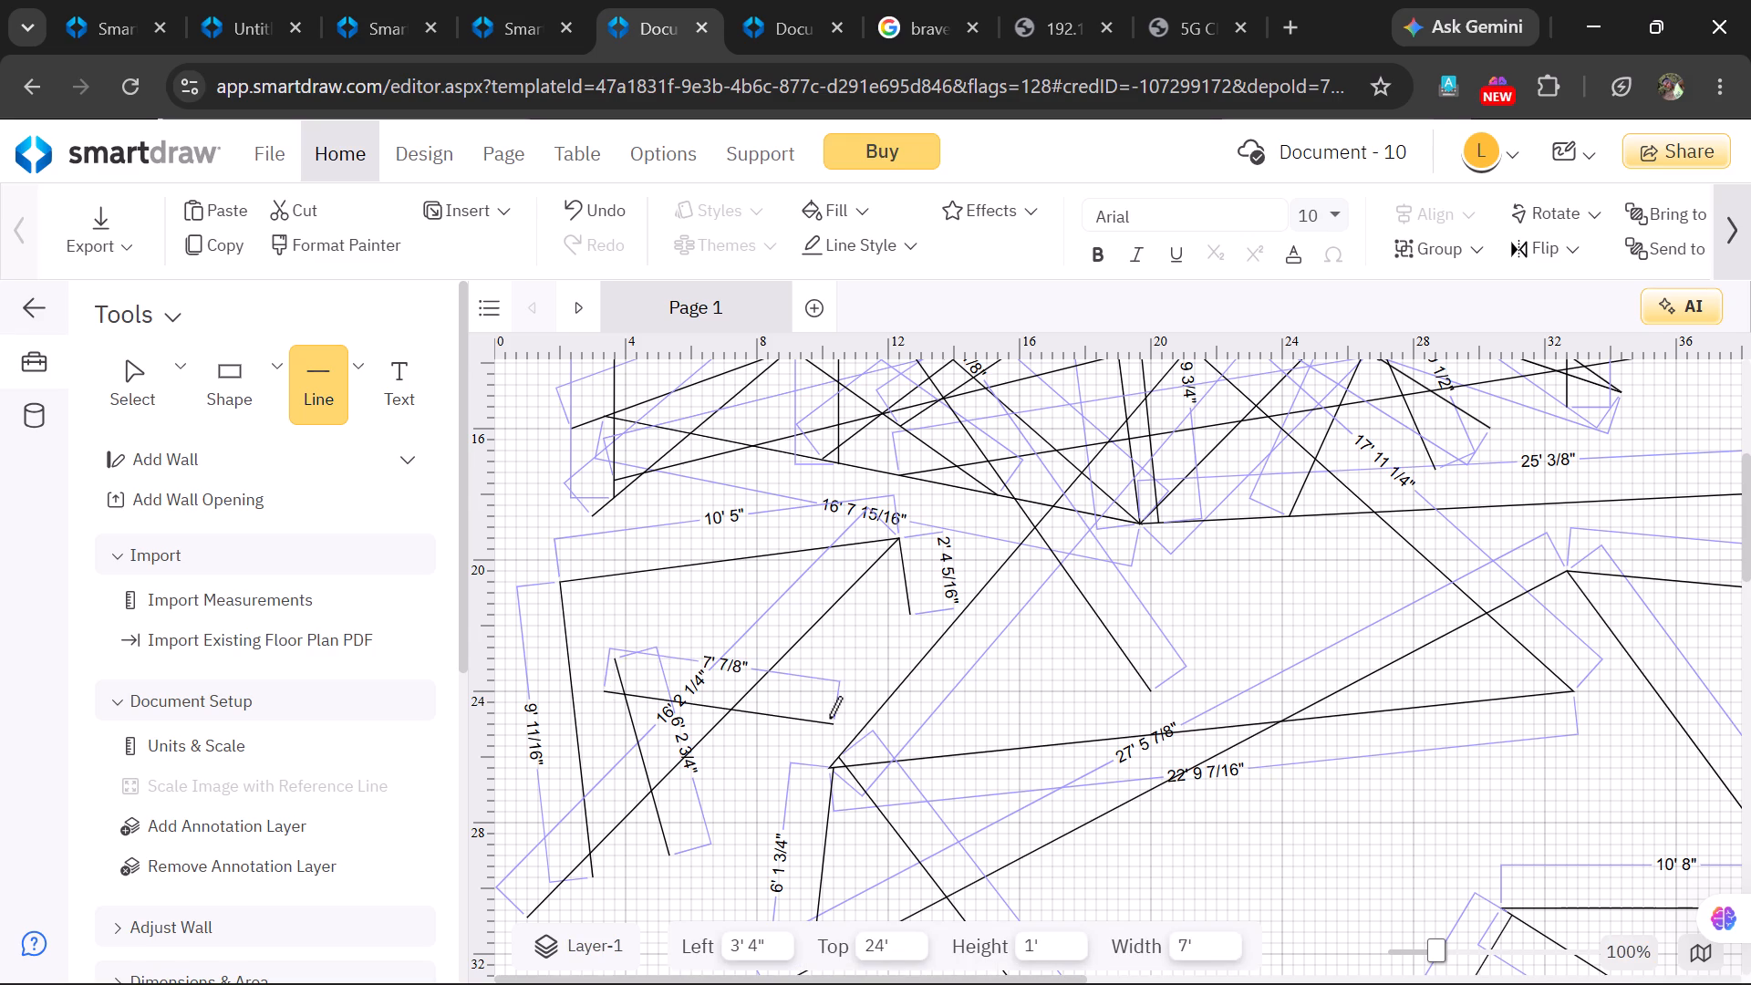
drag(829, 718, 819, 710)
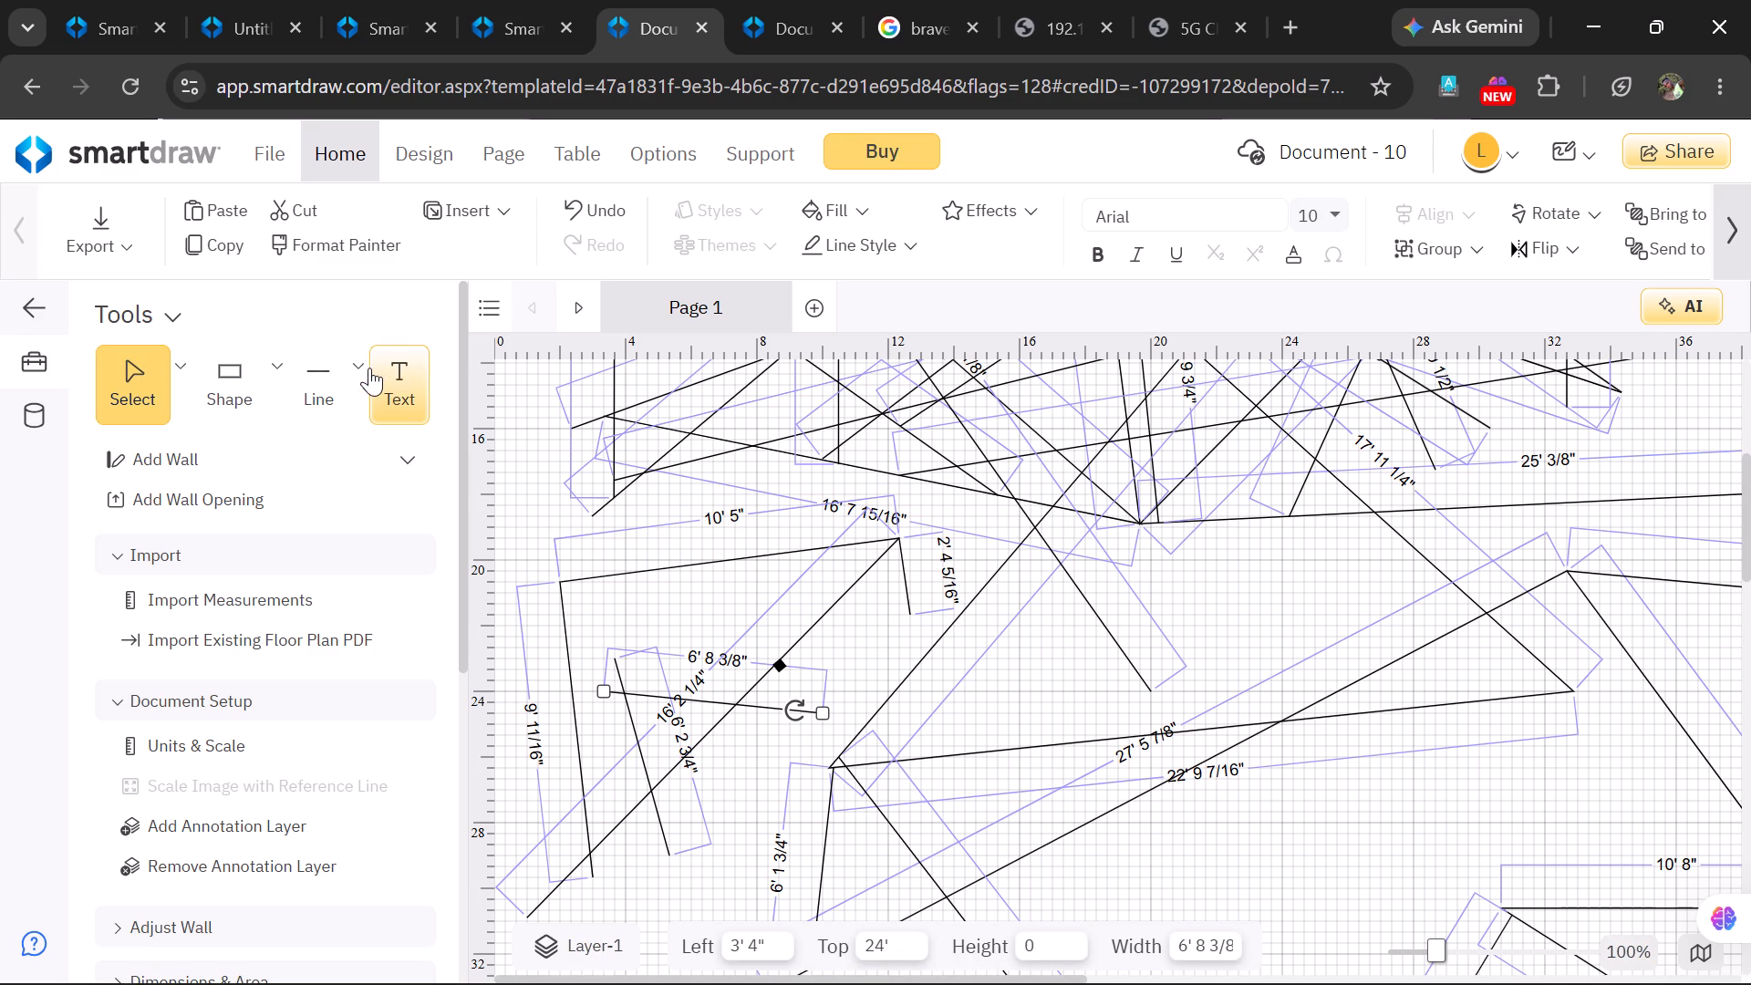
Draw a straight line about 7' 10 3/16" from just above the 10' 5" line's left end, diagonally down and right to the 6' 8 3/8" line.
click(365, 379)
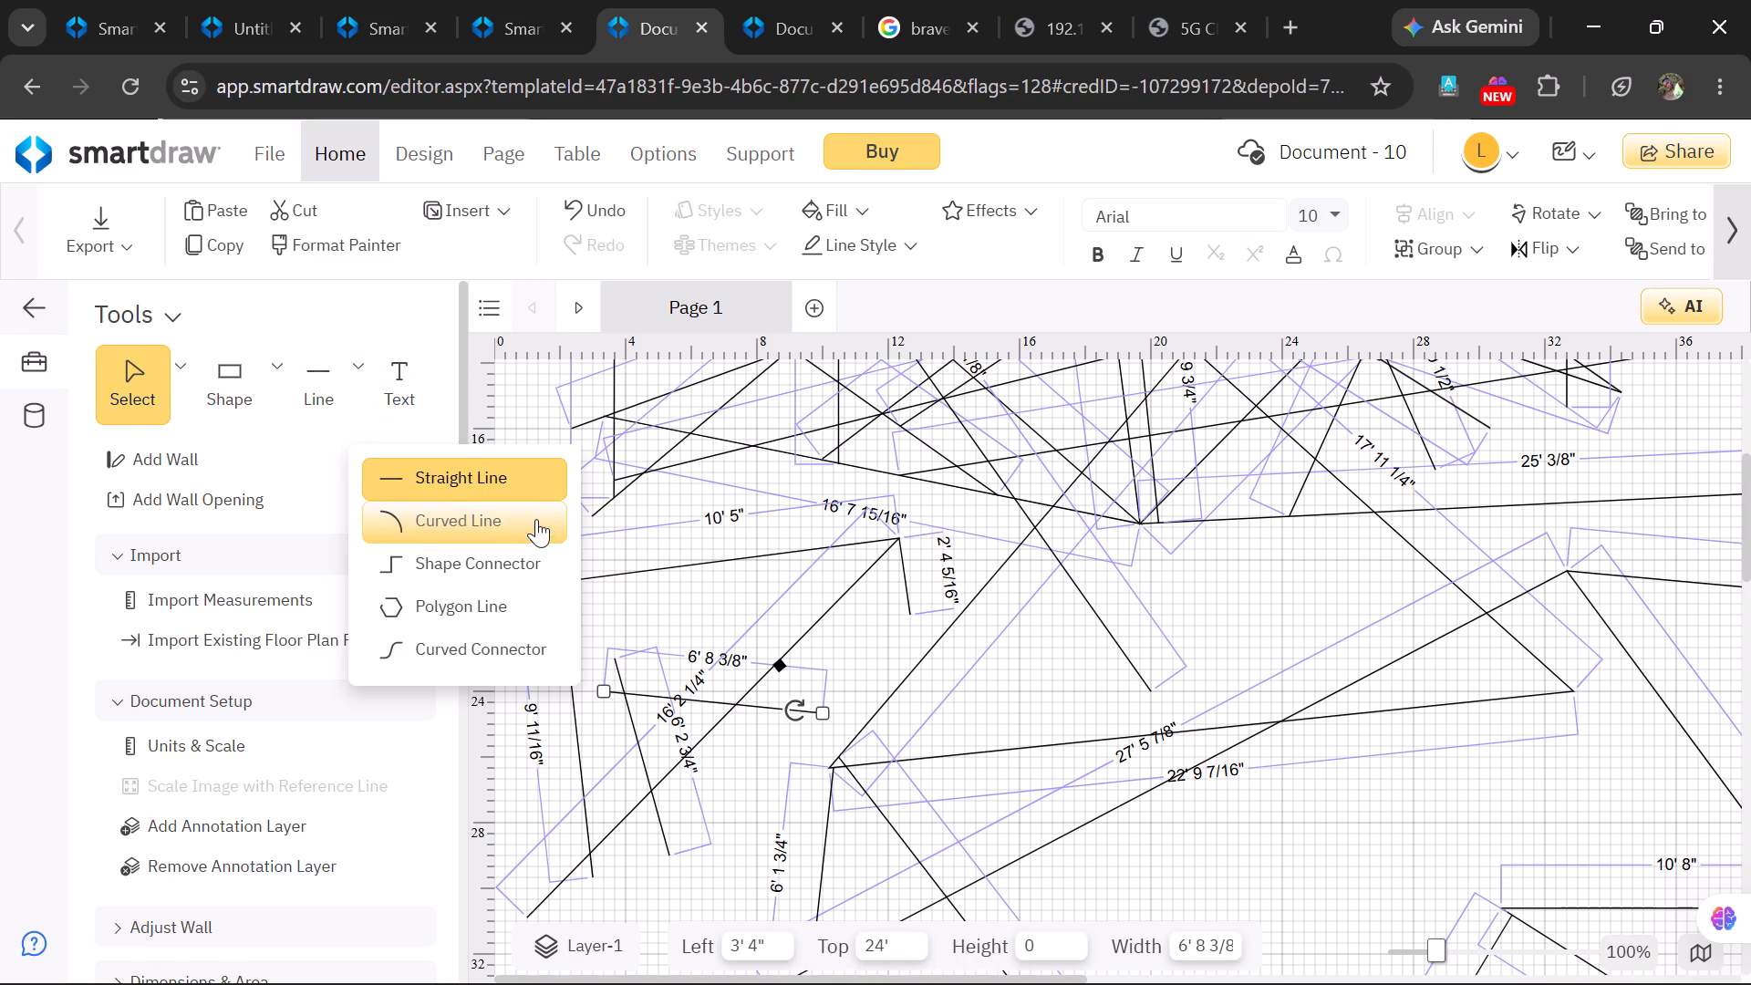
click(513, 464)
drag(563, 527, 600, 537)
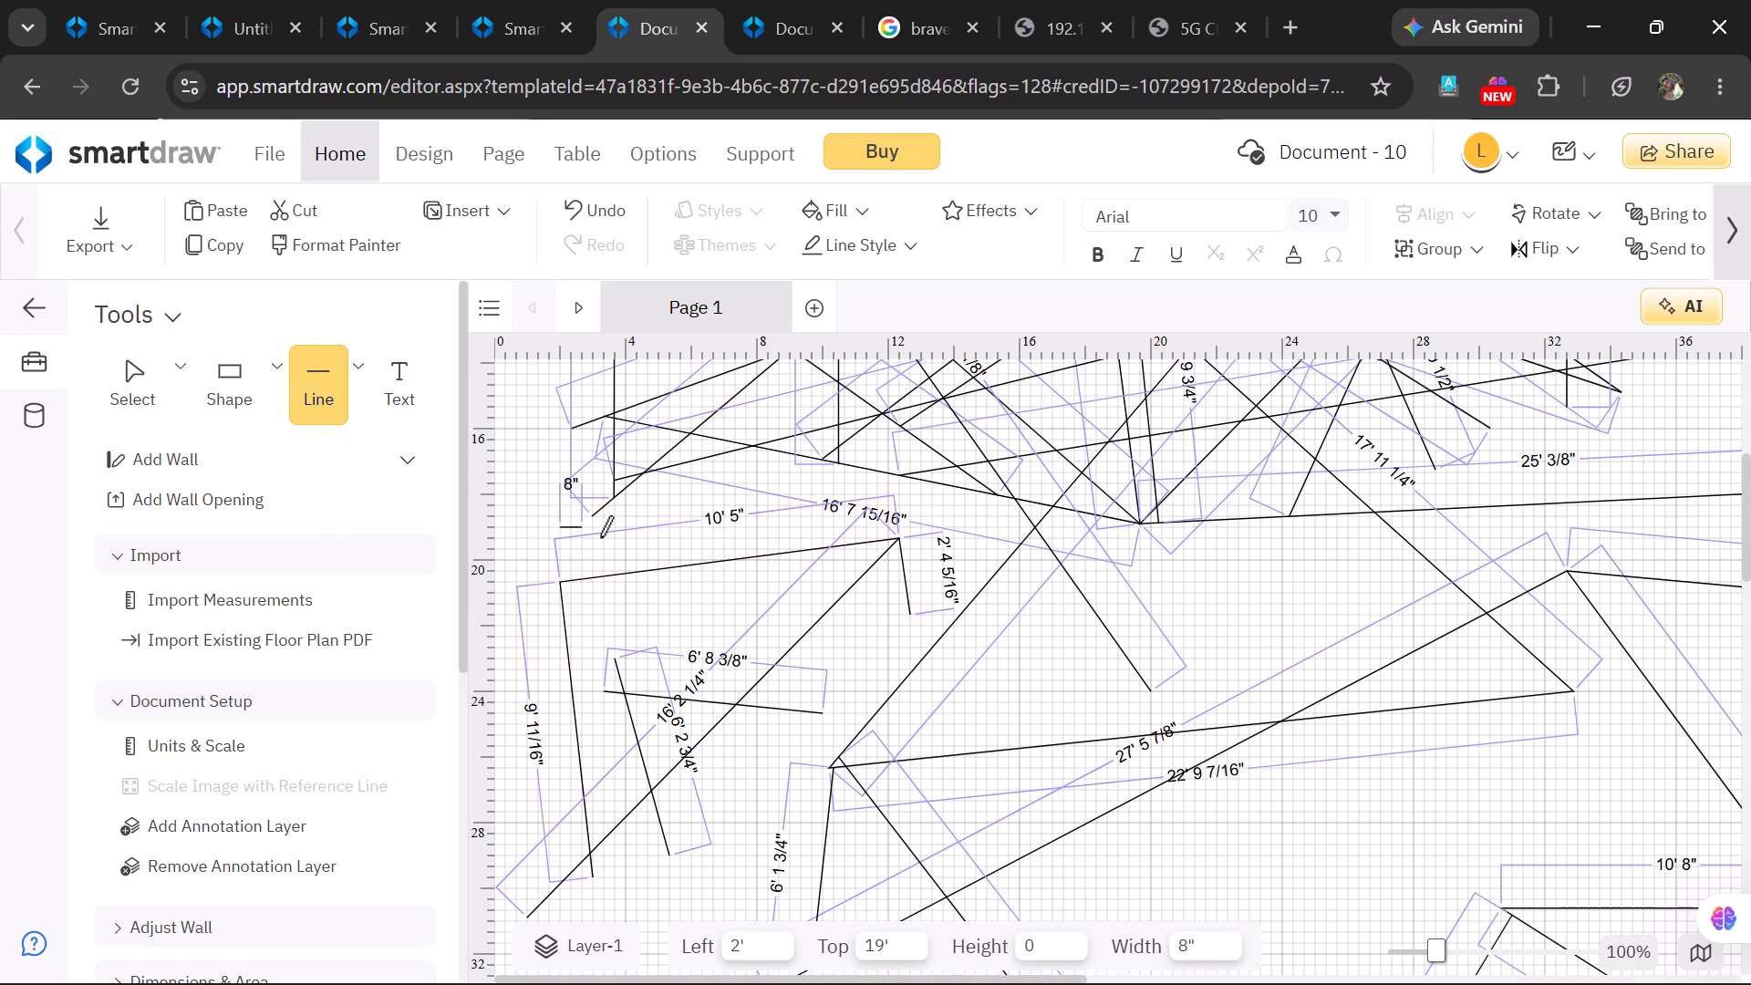
drag(600, 537, 744, 702)
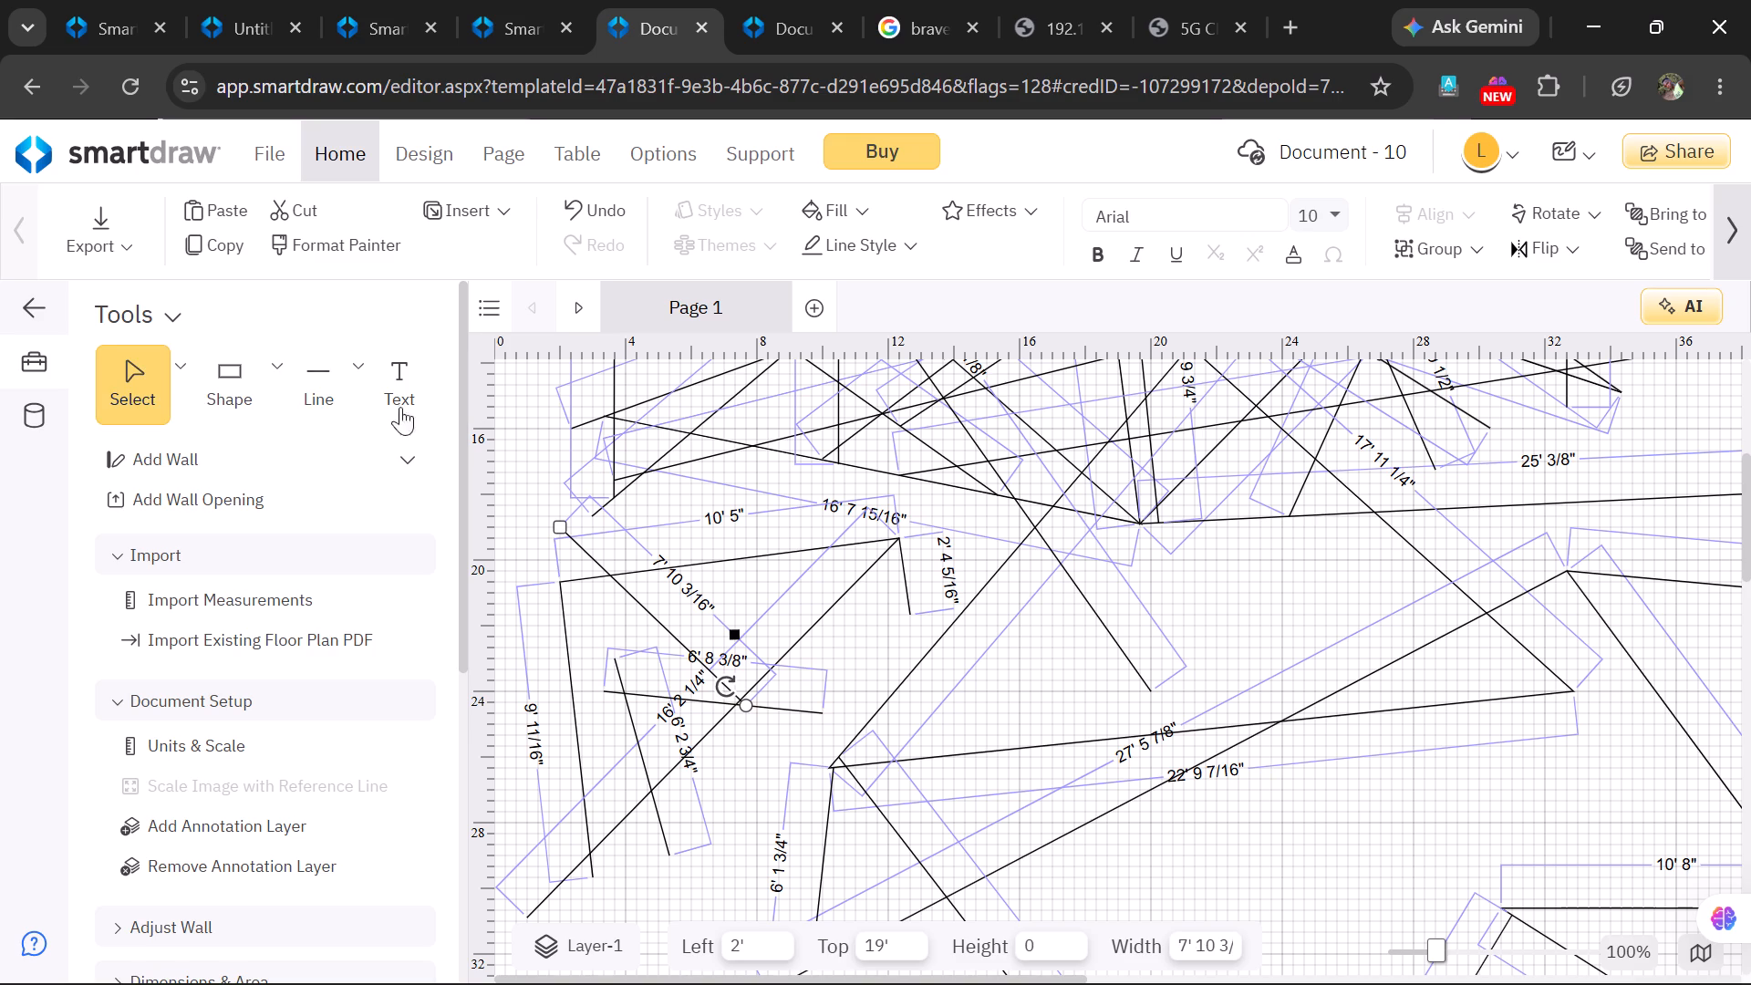
Draw a straight line about 12' 8 1/16" from just above the 7' 10 3/16" line's upper end, down and right past the 16' 2 1/4" line.
click(354, 393)
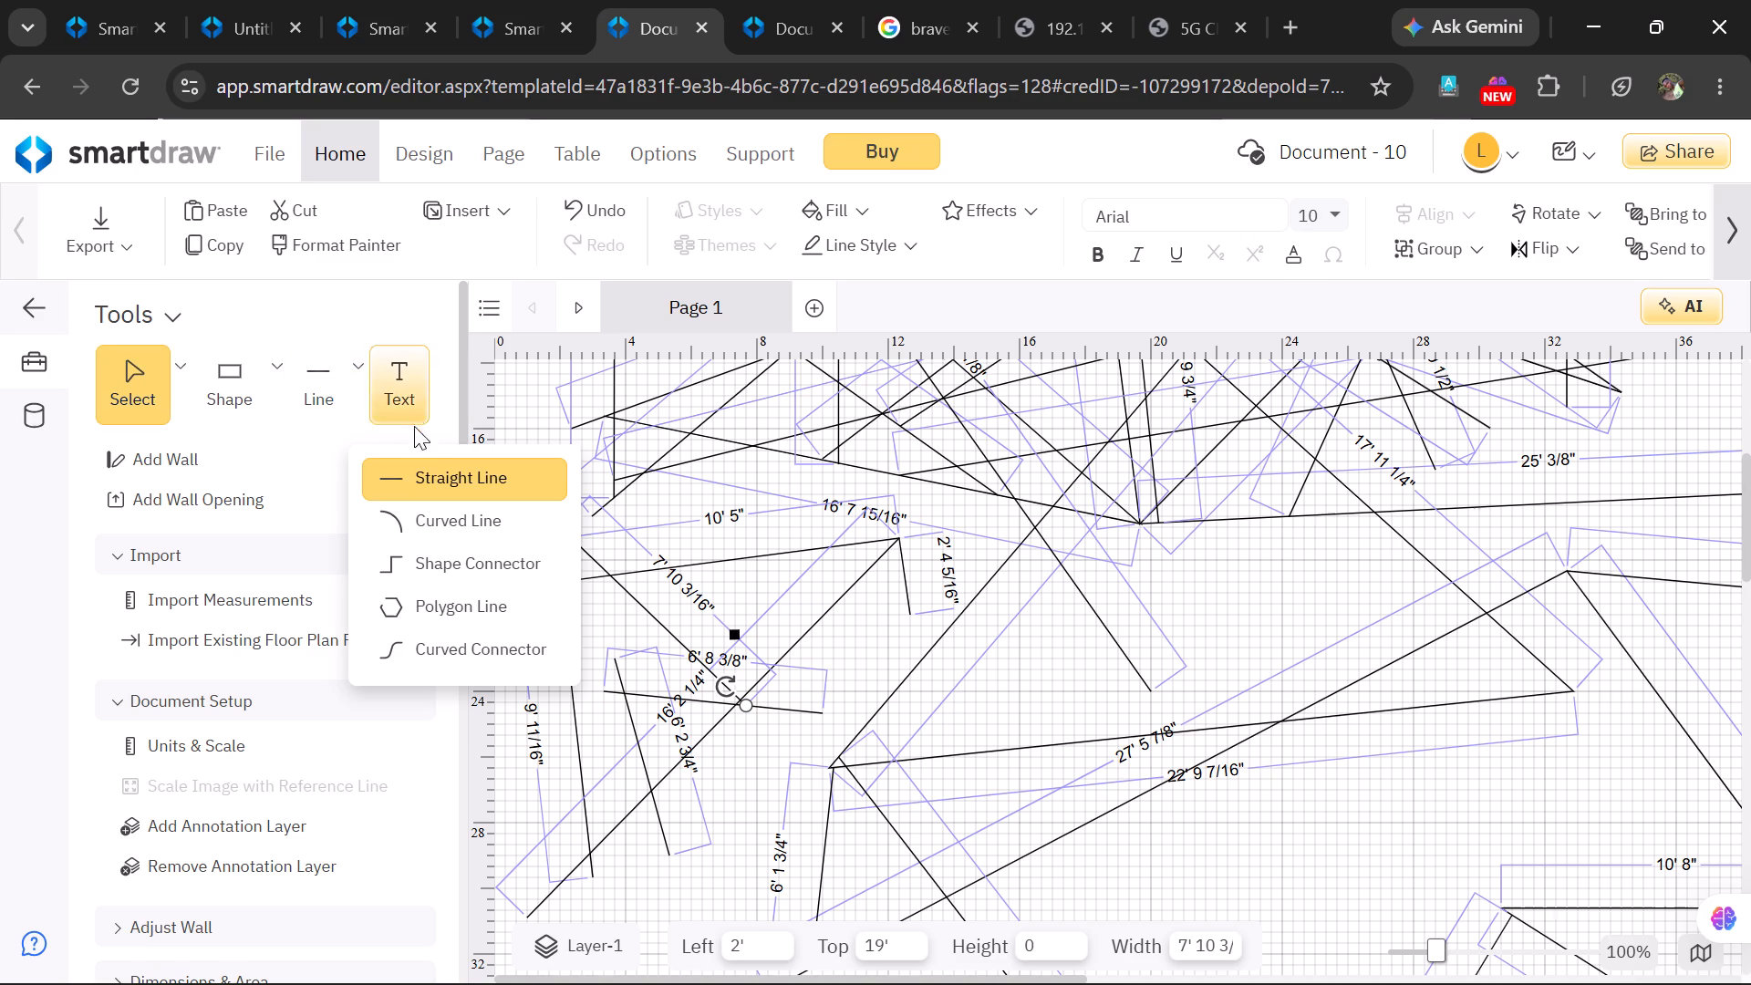
click(432, 482)
drag(556, 500, 564, 503)
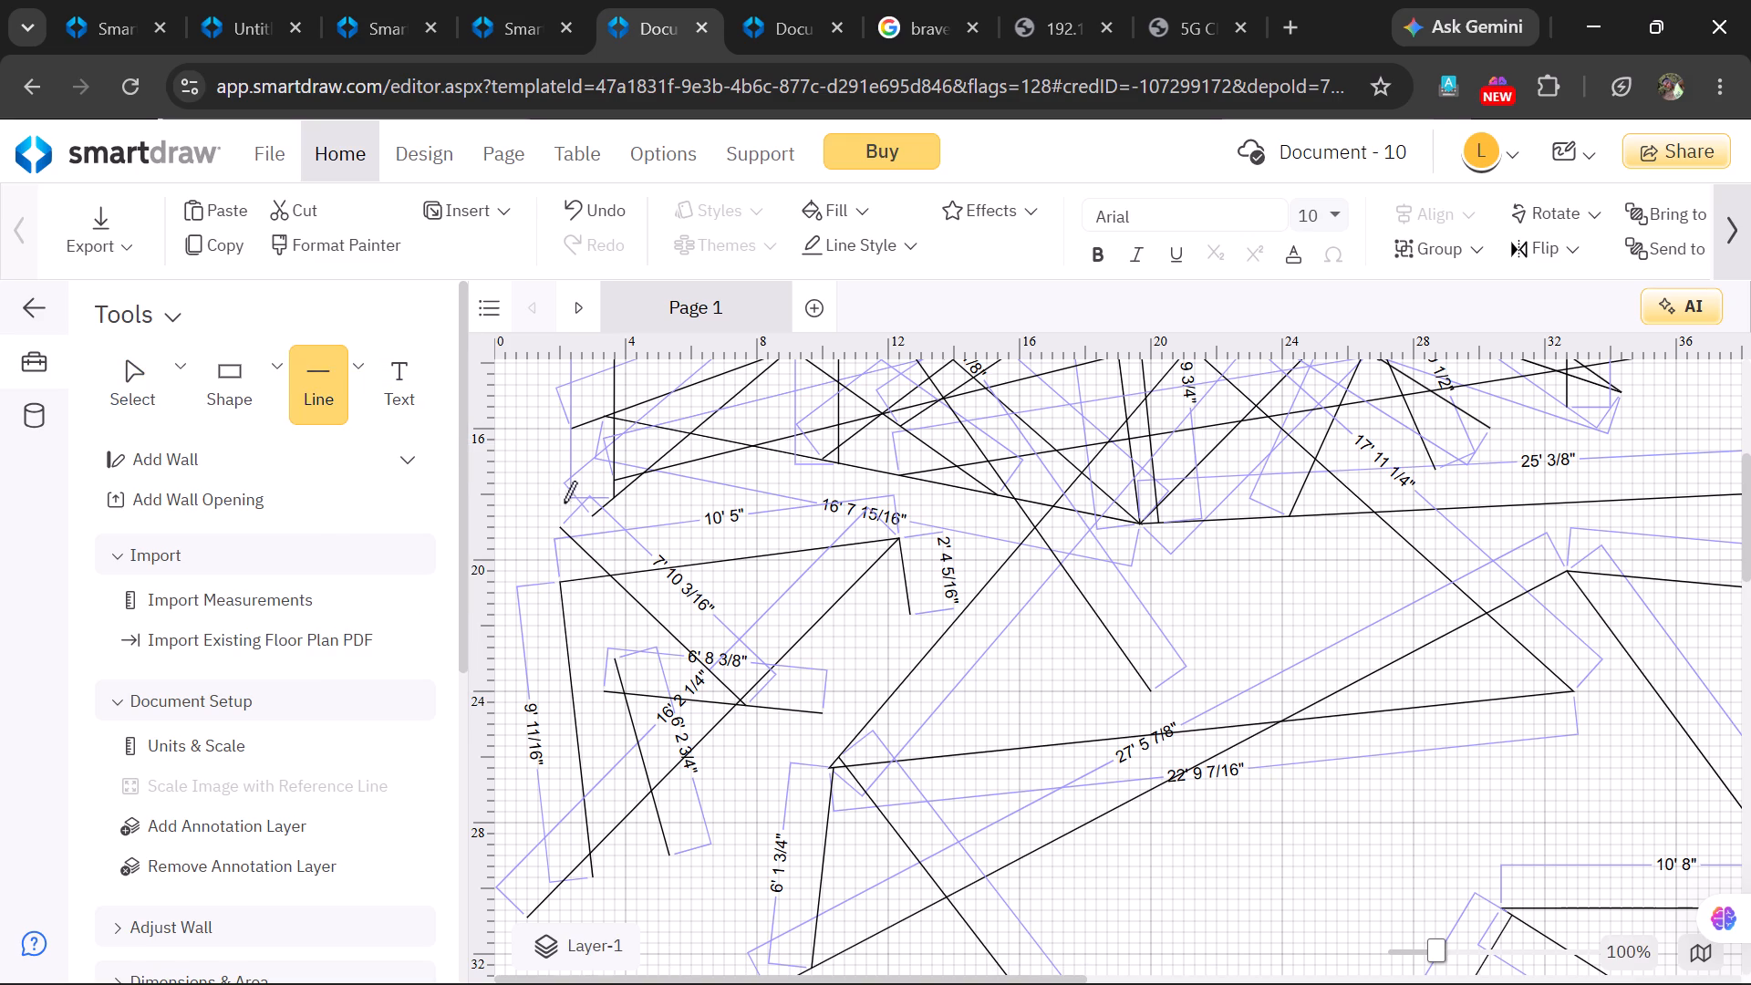
drag(564, 503, 927, 695)
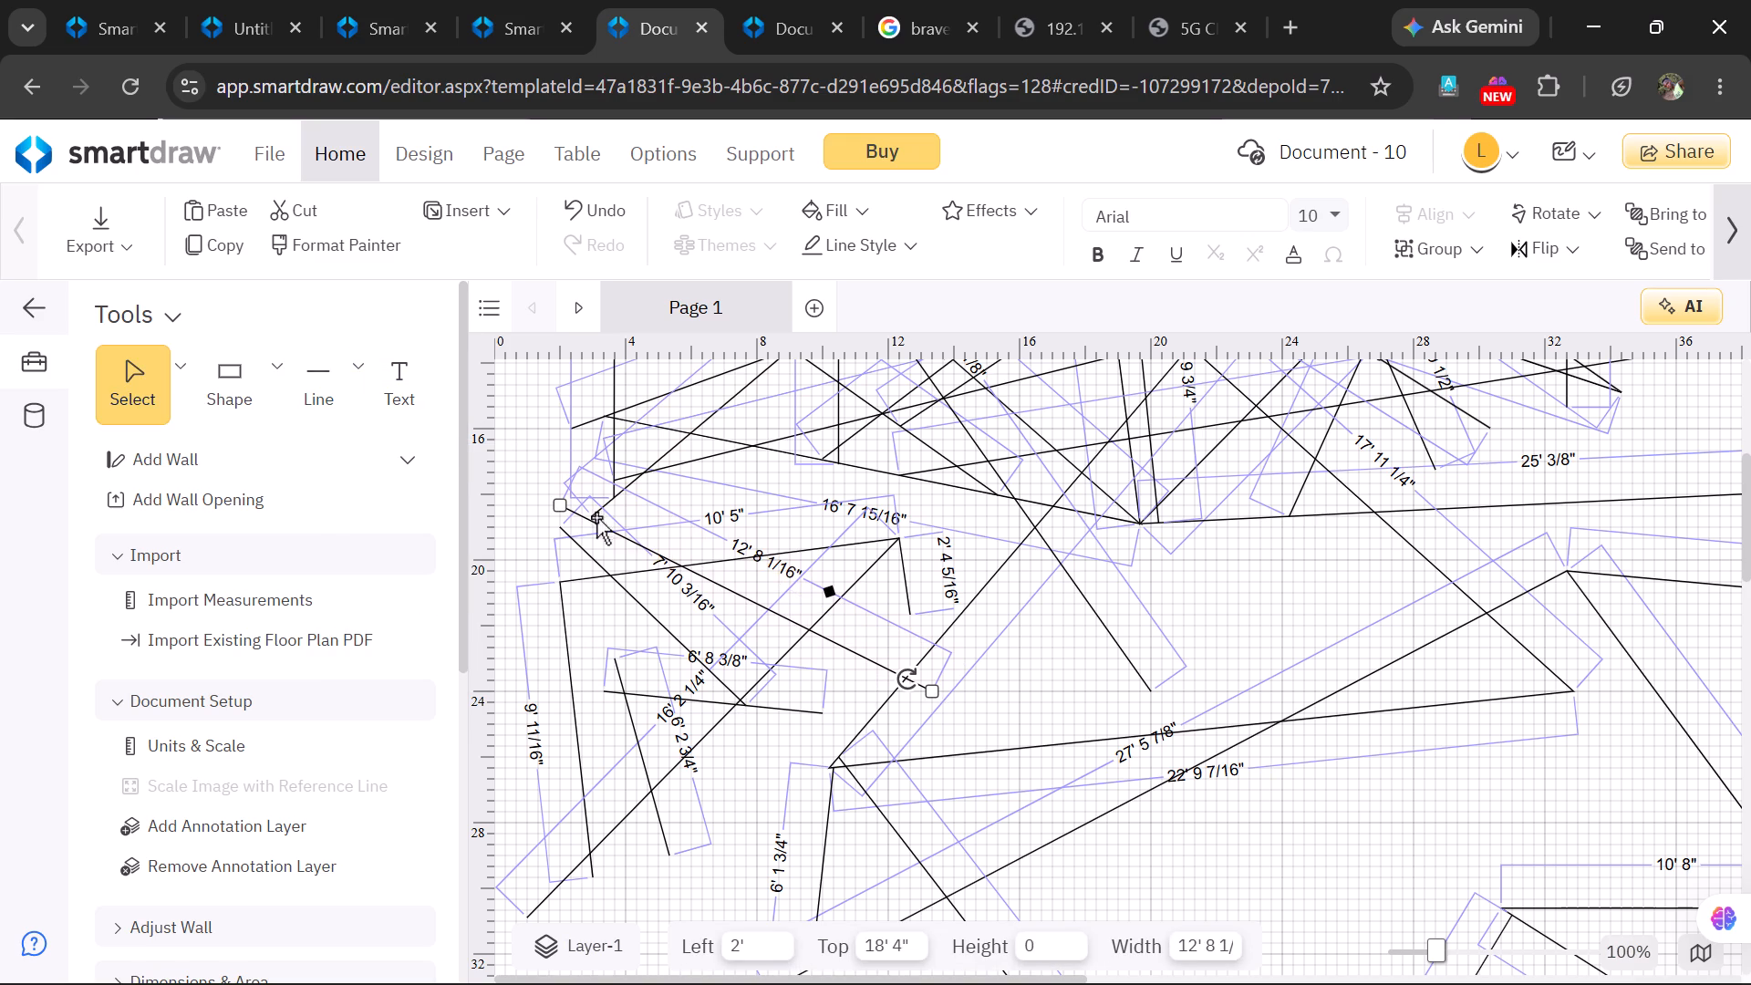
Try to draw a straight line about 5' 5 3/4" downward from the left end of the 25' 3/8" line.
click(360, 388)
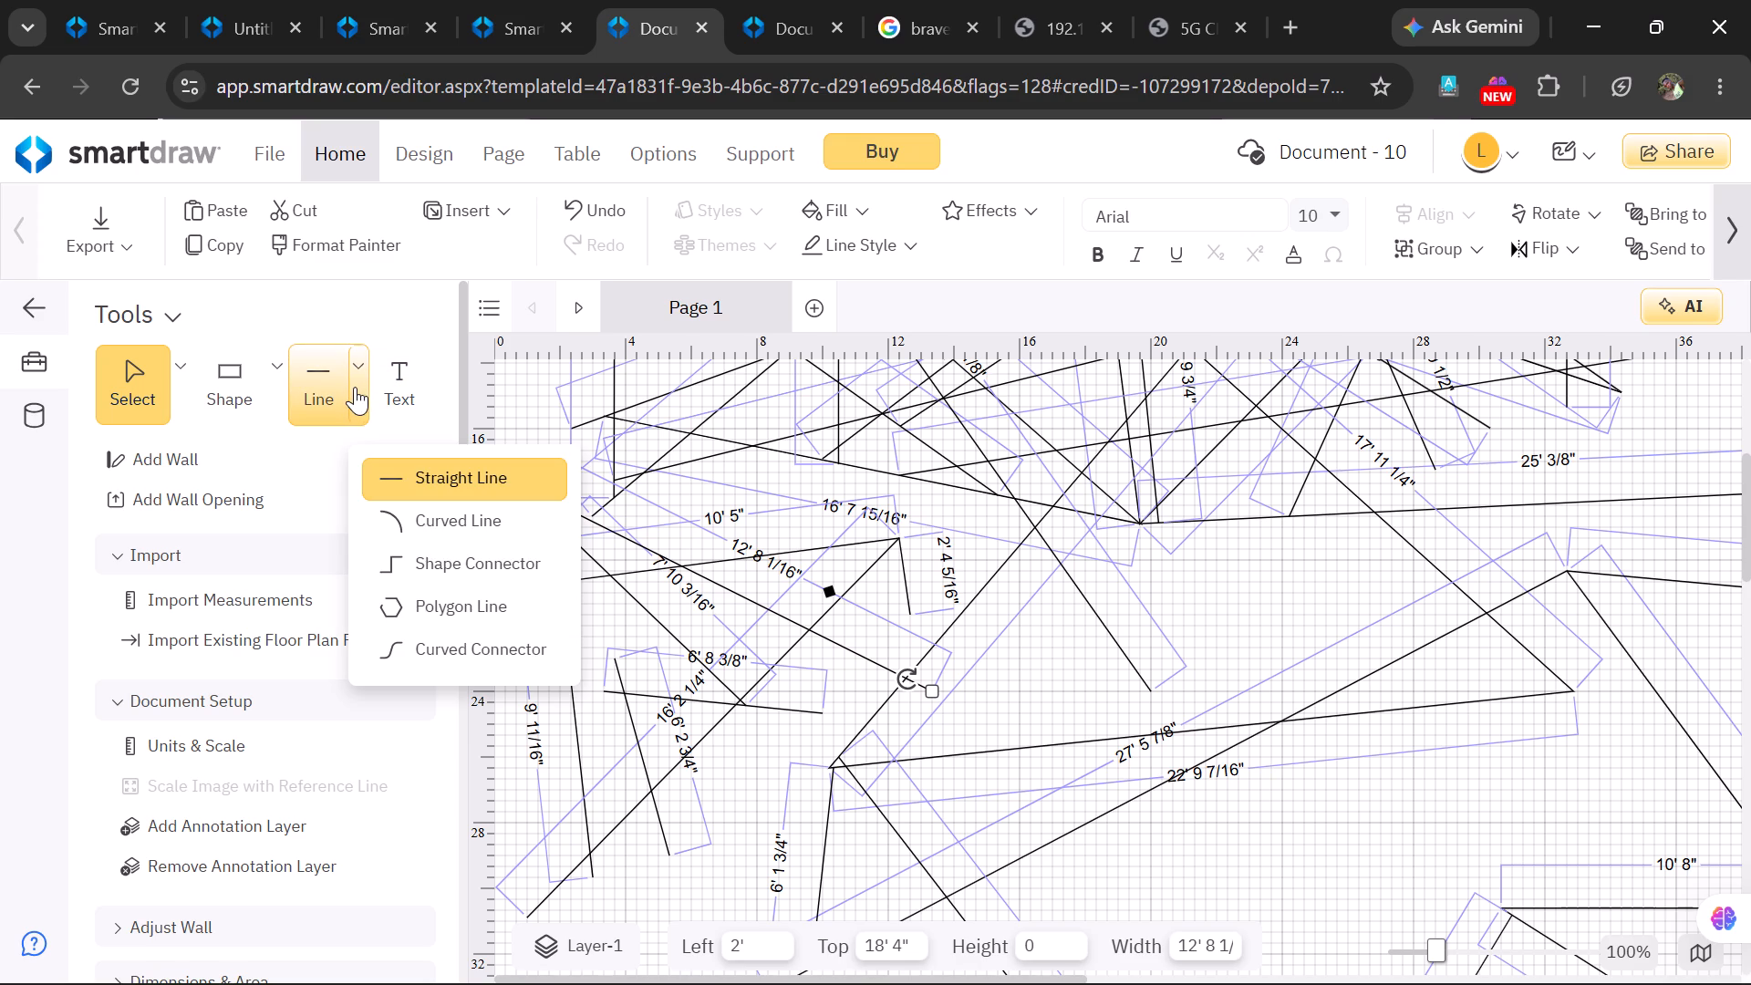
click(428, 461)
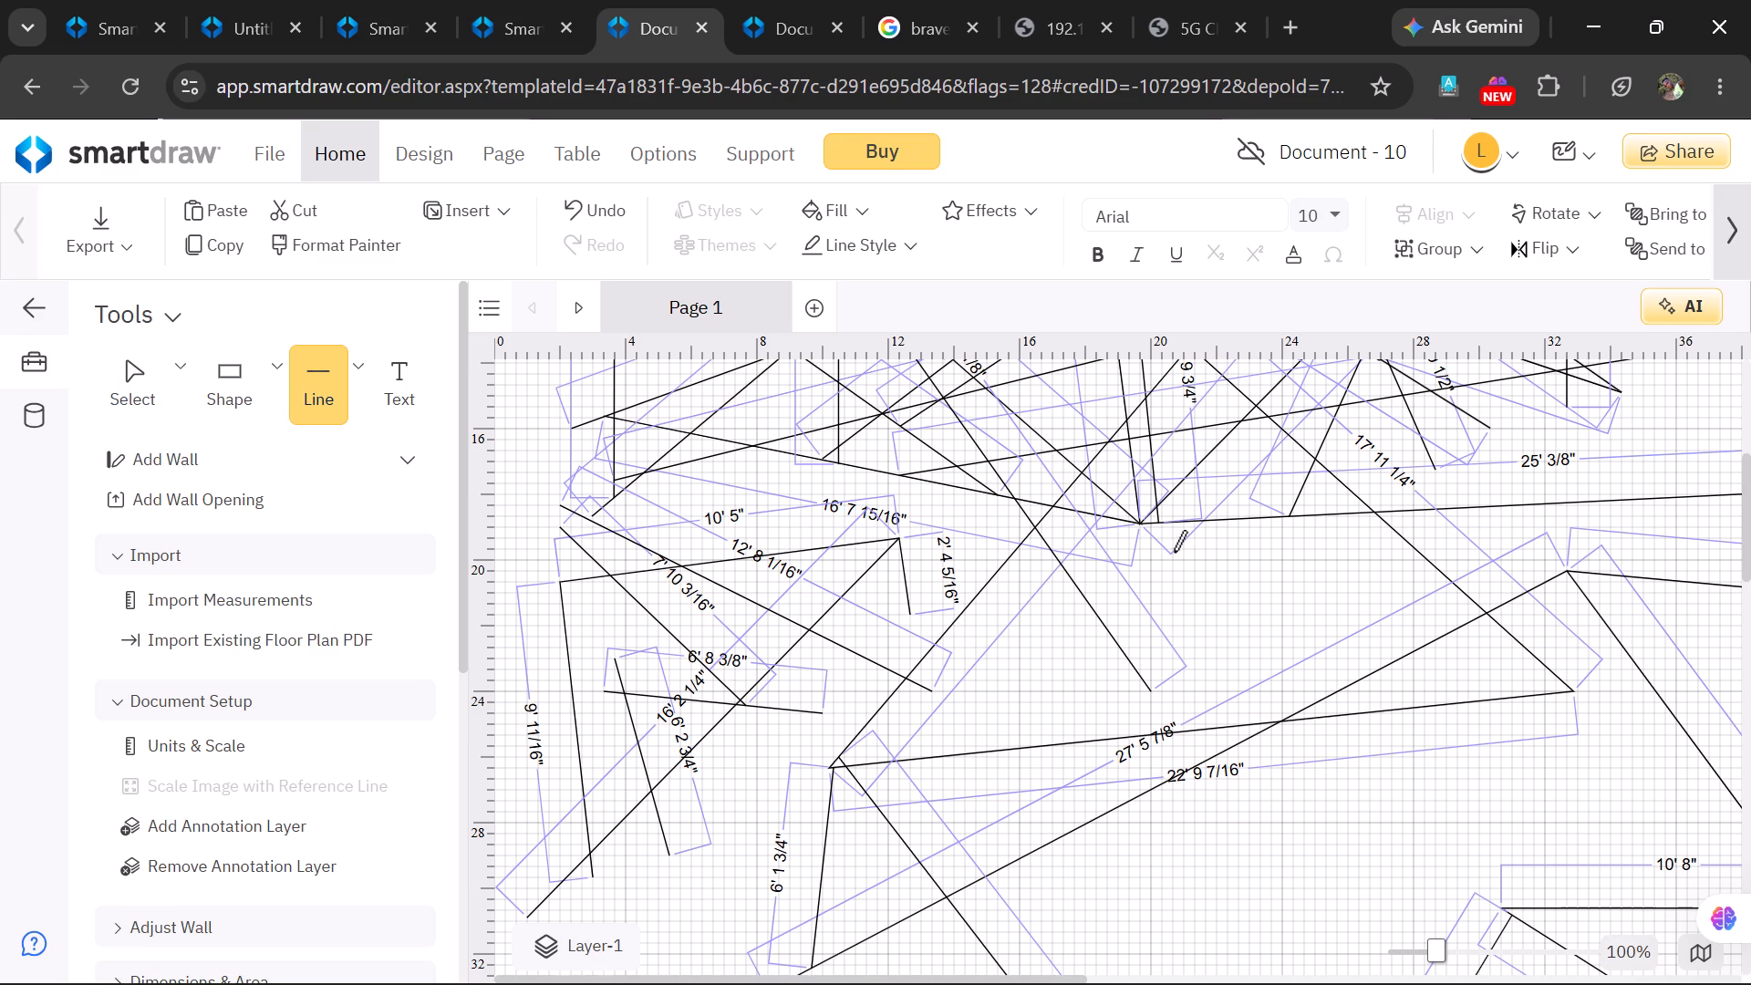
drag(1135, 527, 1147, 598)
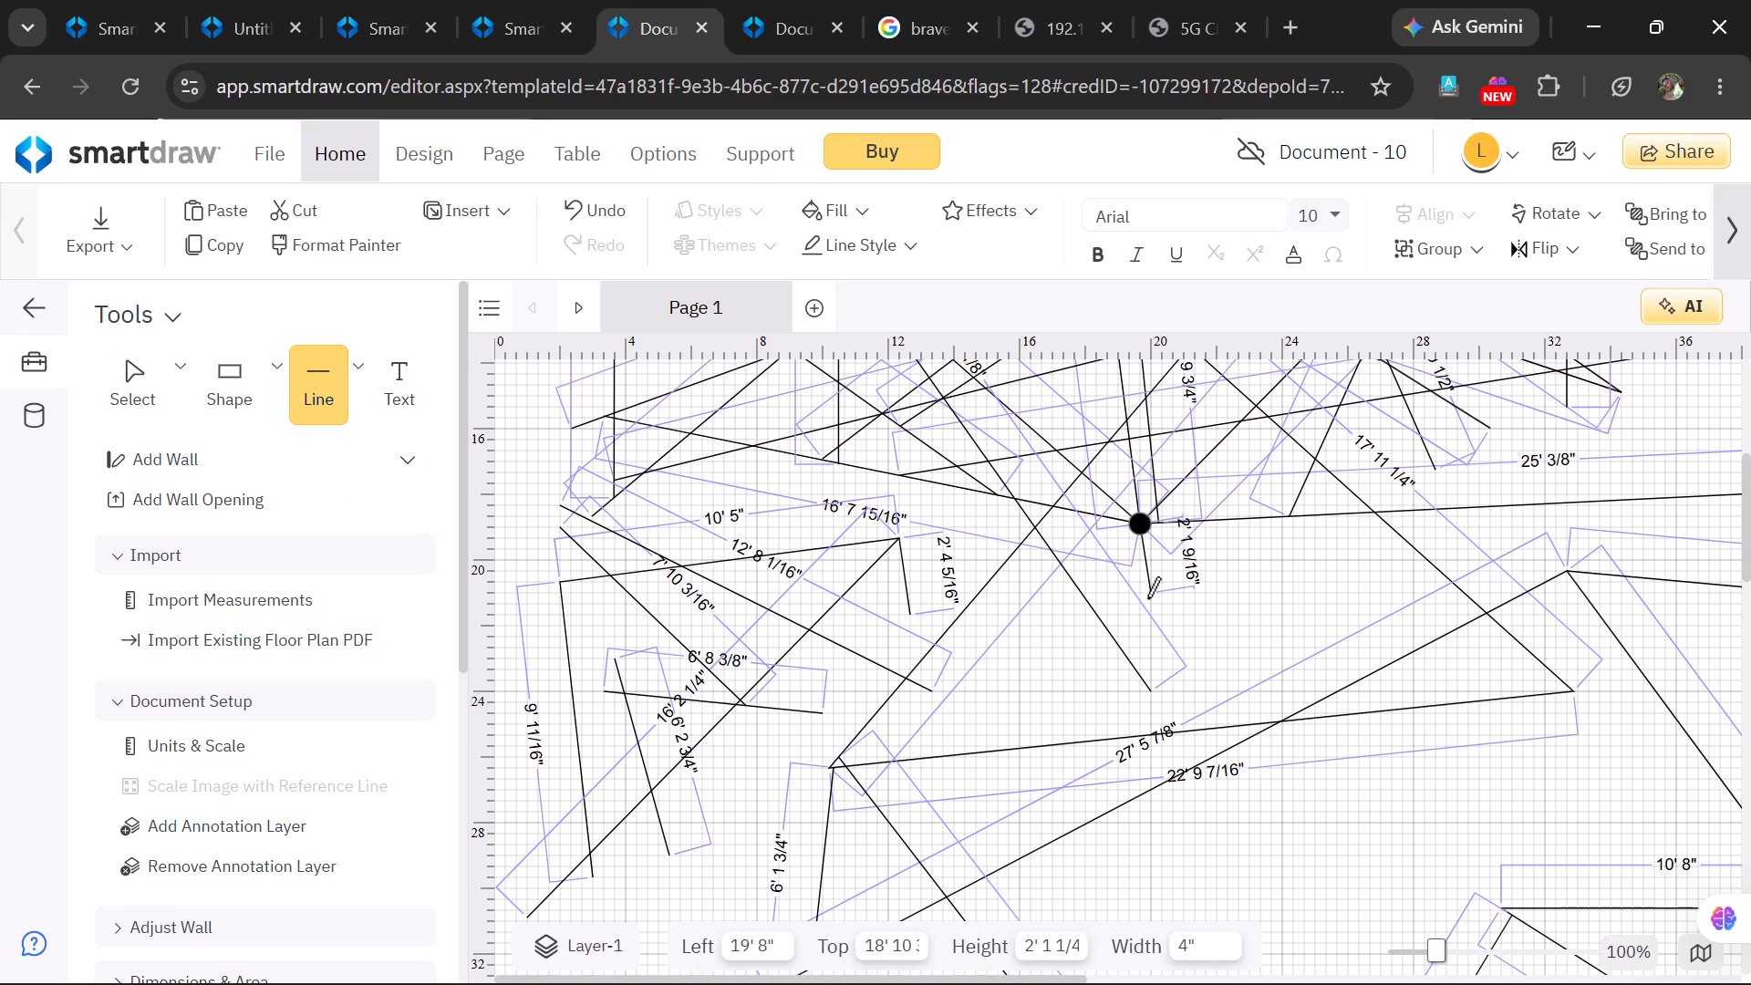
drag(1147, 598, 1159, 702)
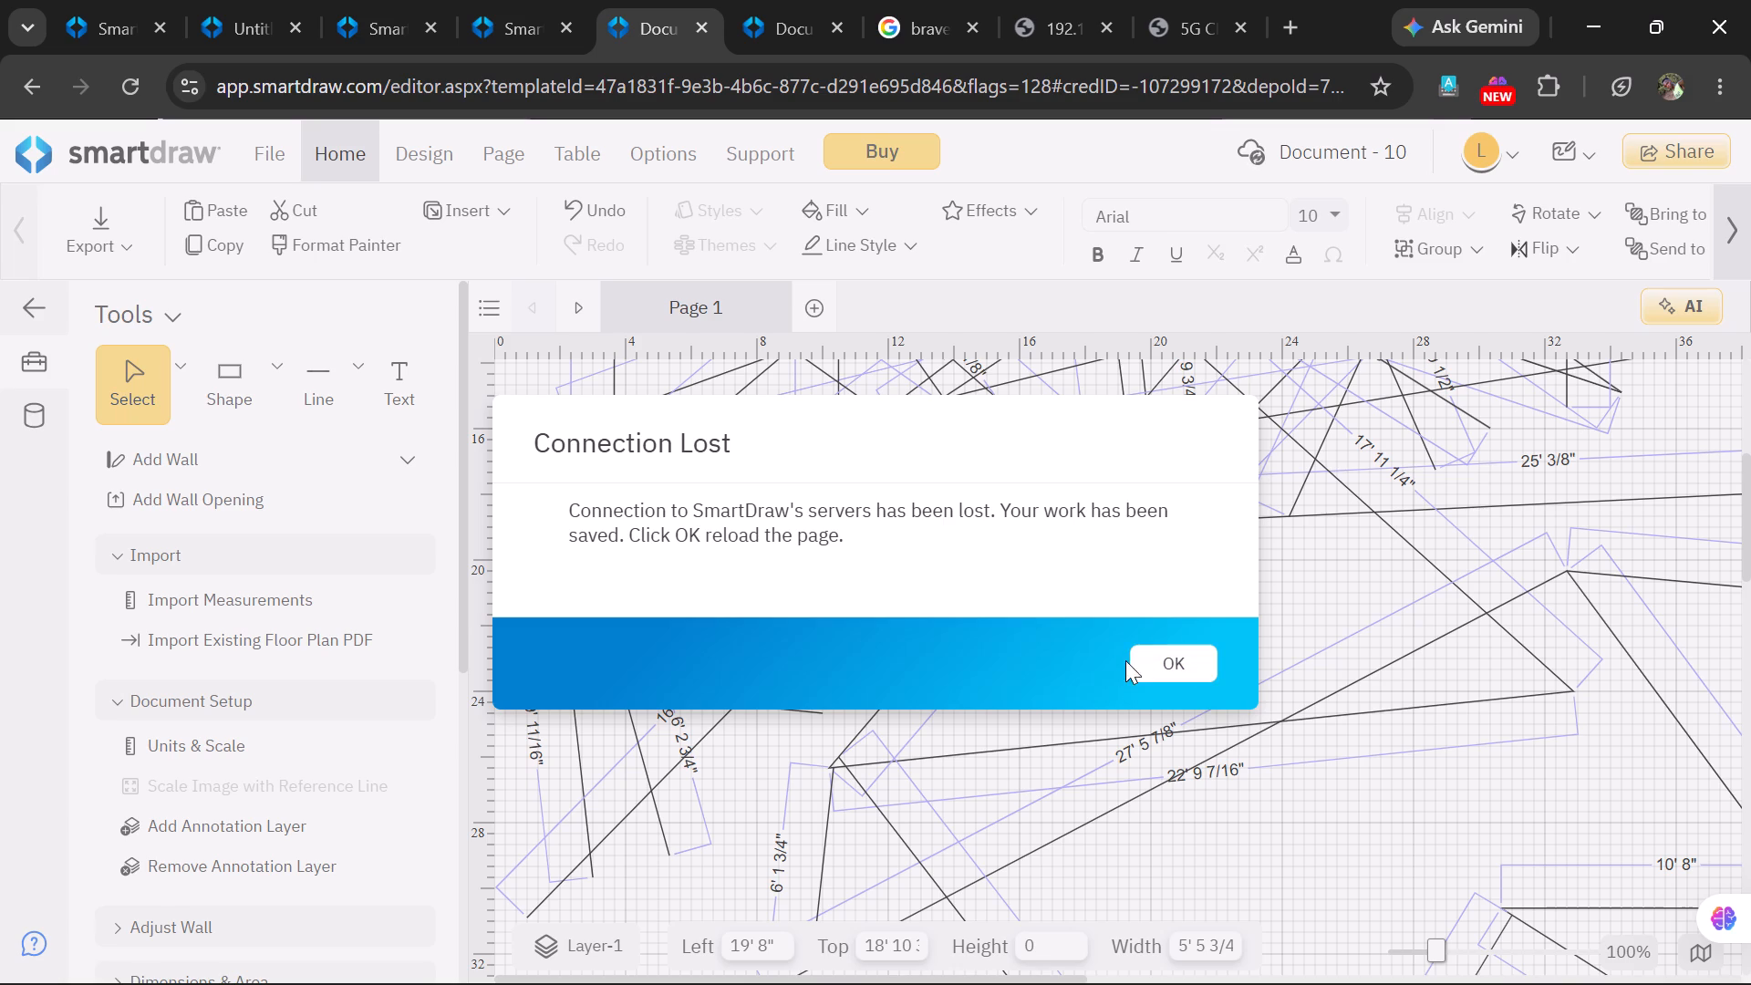
Reload the document page to restore the server connection.
click(1164, 657)
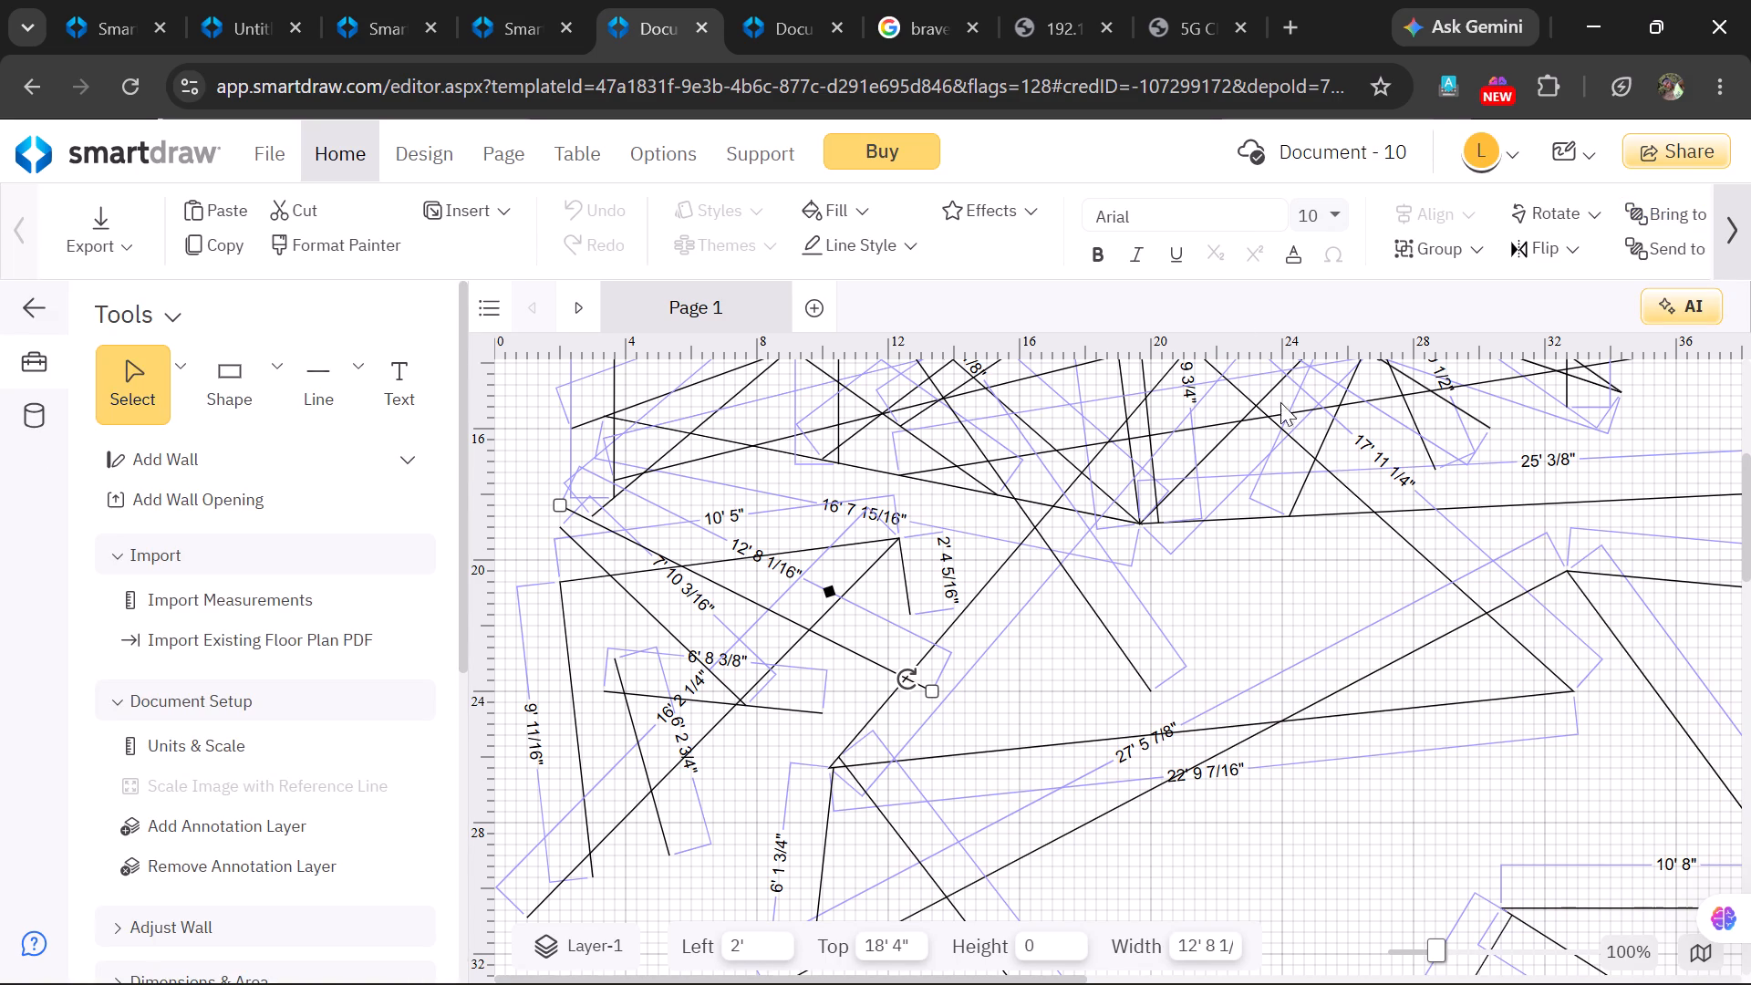
Draw a straight line about 8' 11/16" in the empty area below the drawing, from about 1' 4" left and 54' top, down and right.
scroll(1300, 534, down, 9)
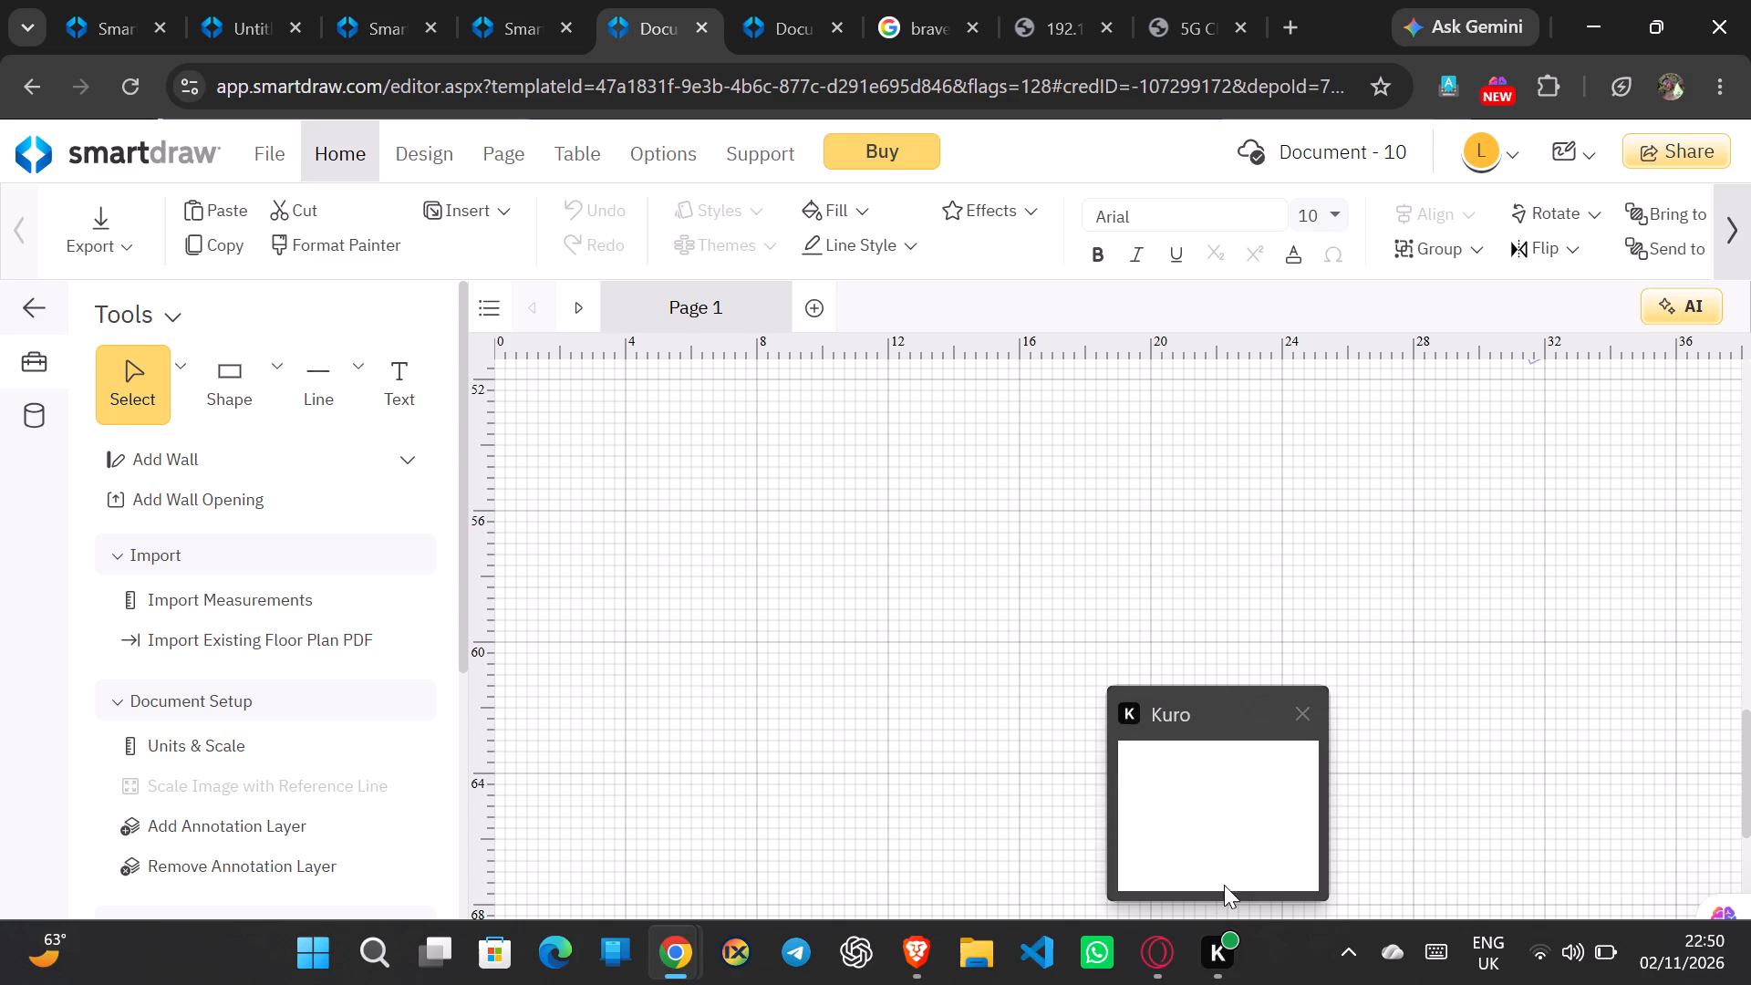
drag(1196, 526, 1151, 583)
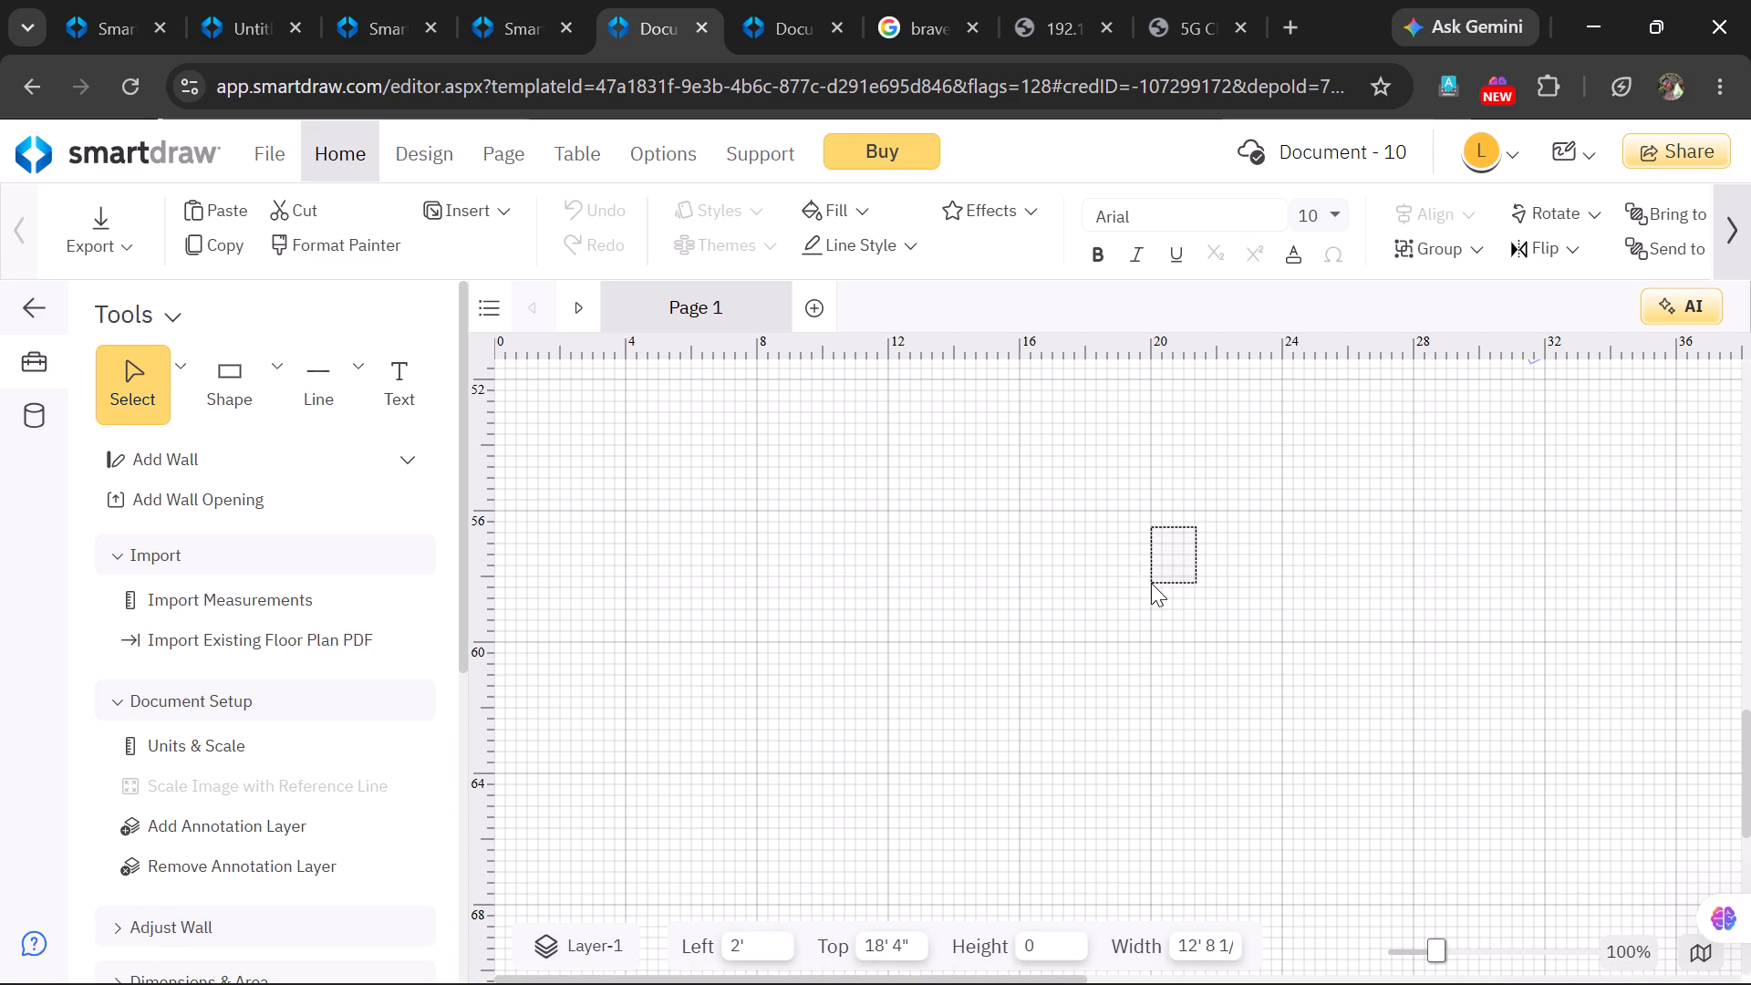
drag(1151, 583, 1171, 617)
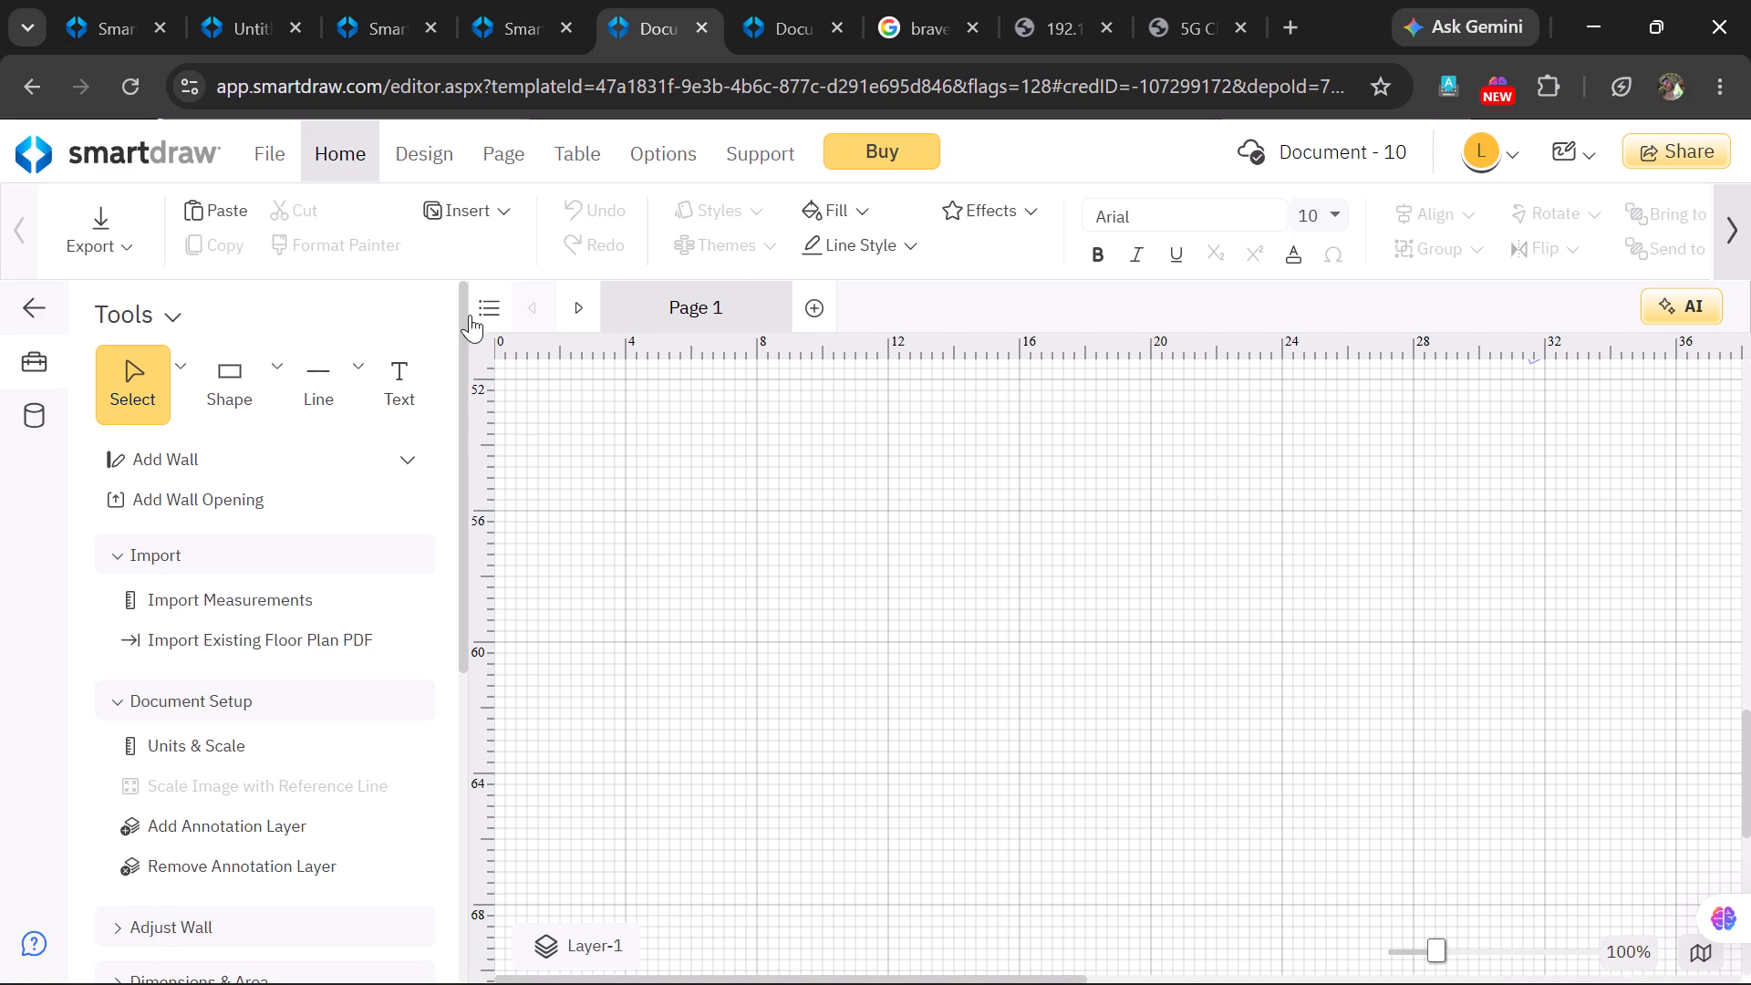
click(367, 386)
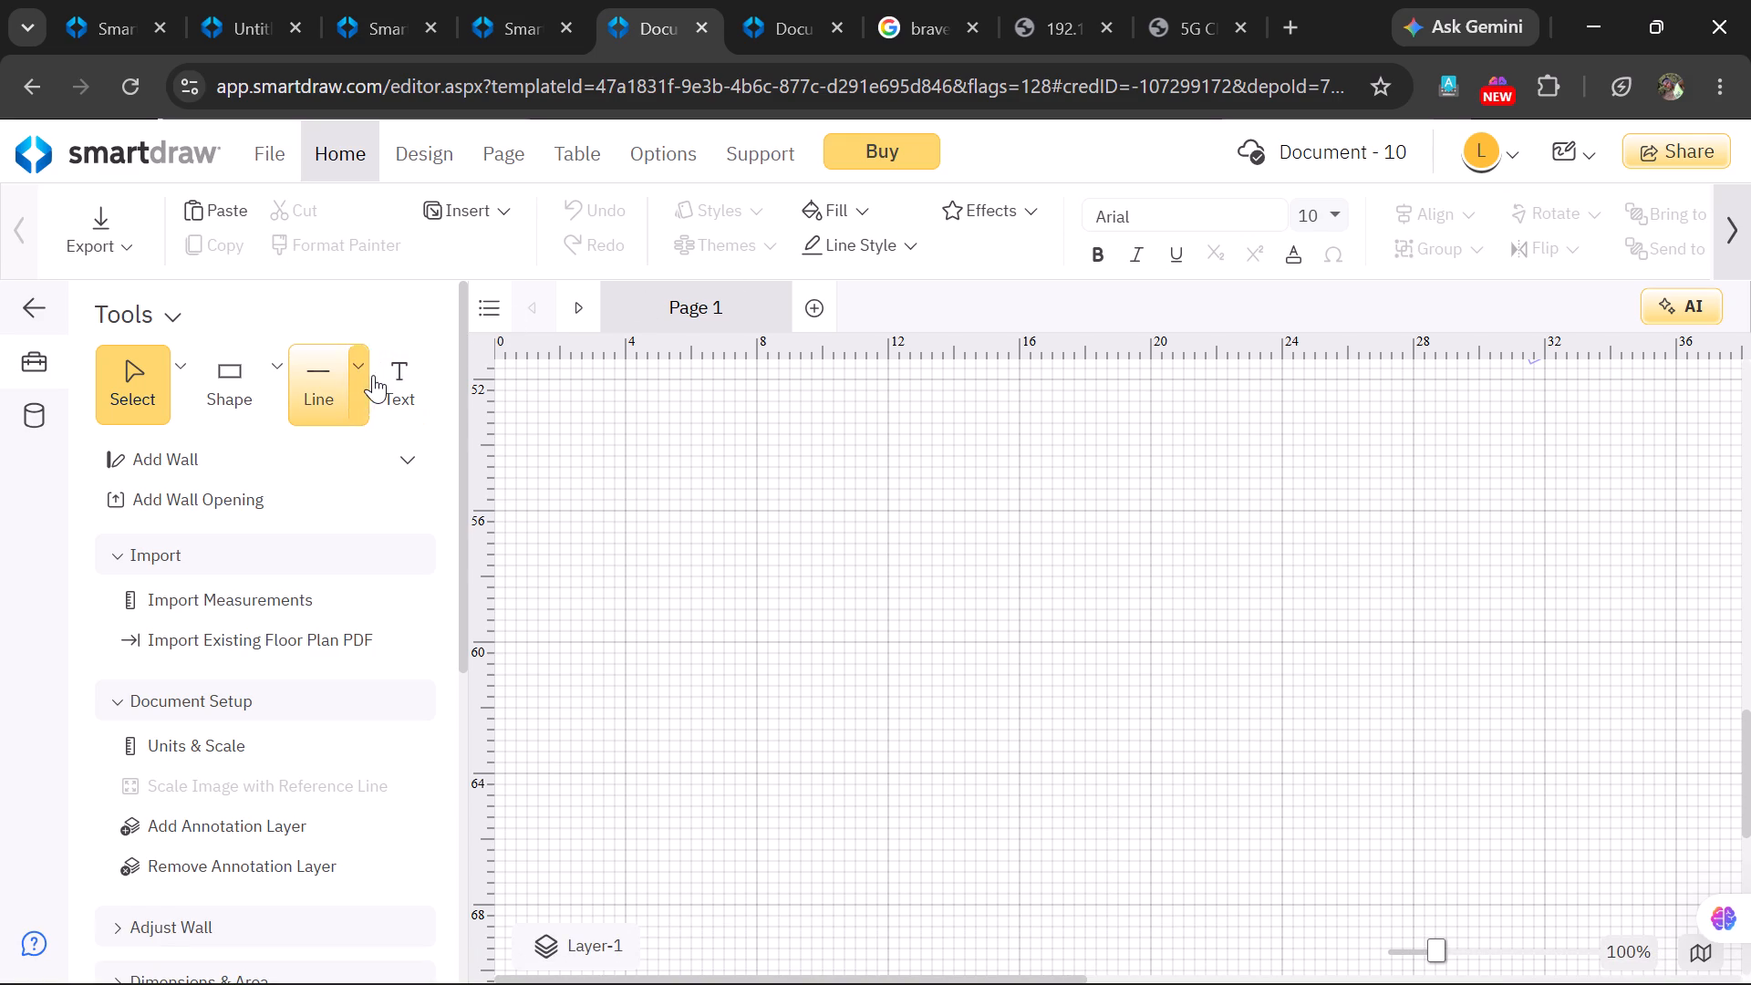
drag(427, 473, 436, 469)
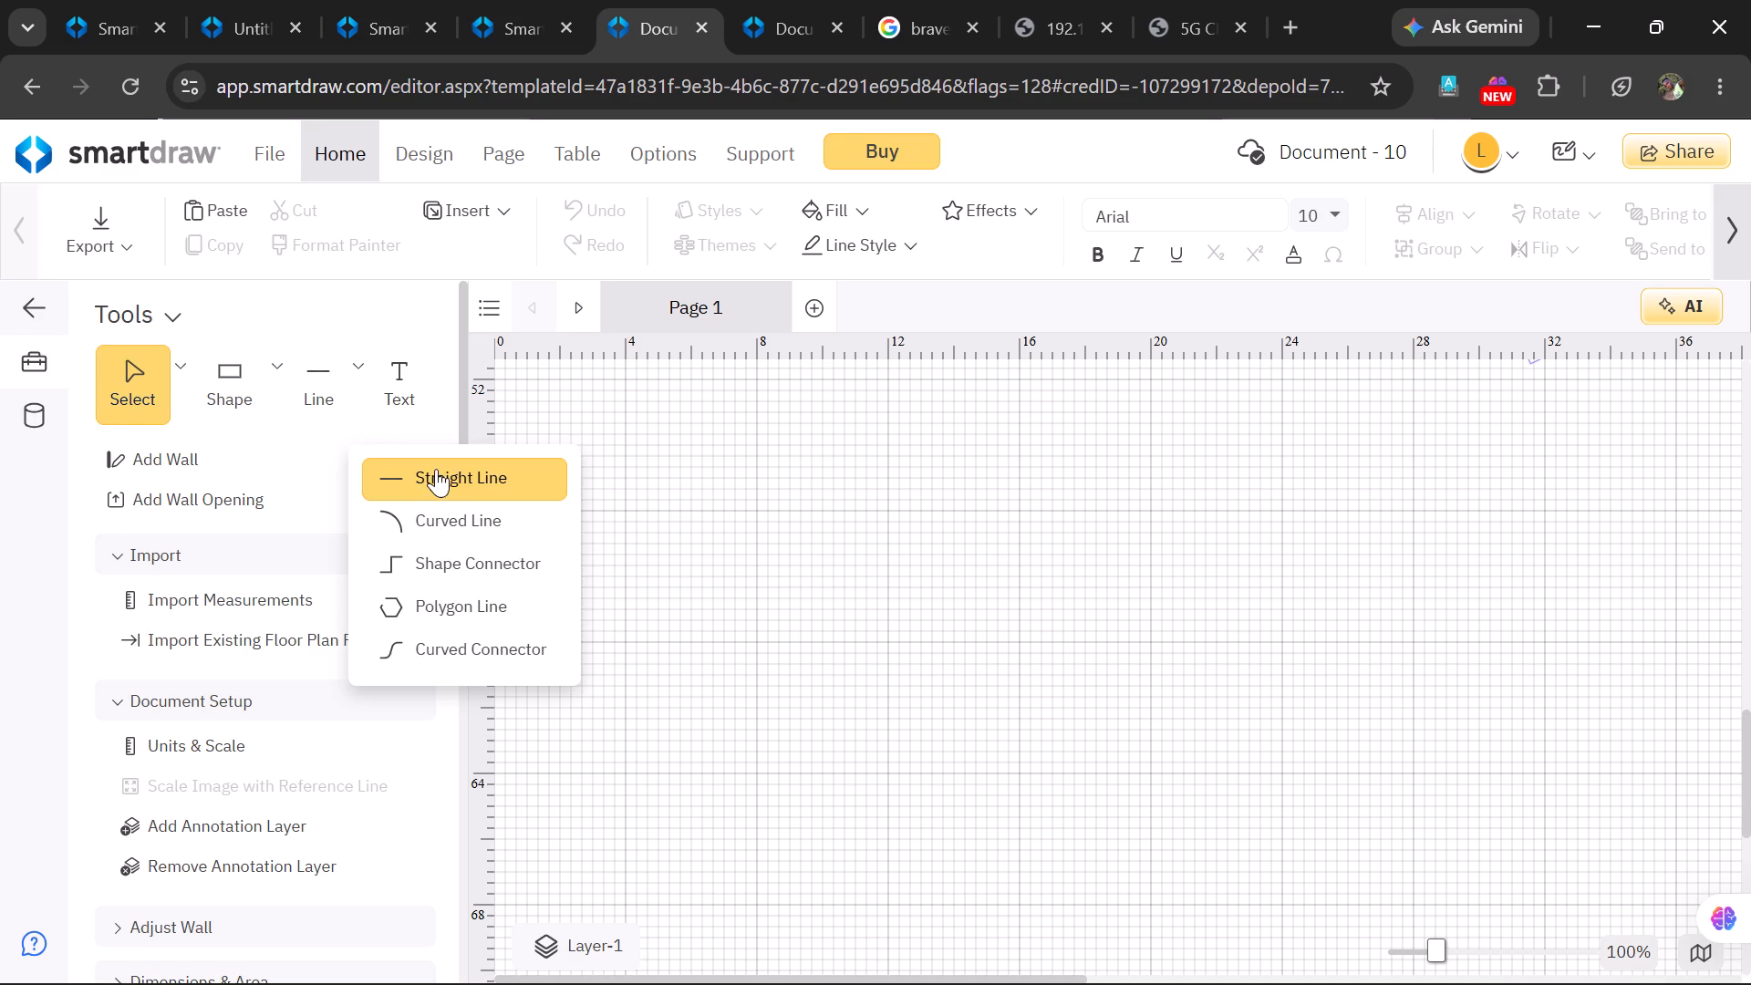
drag(533, 446, 641, 493)
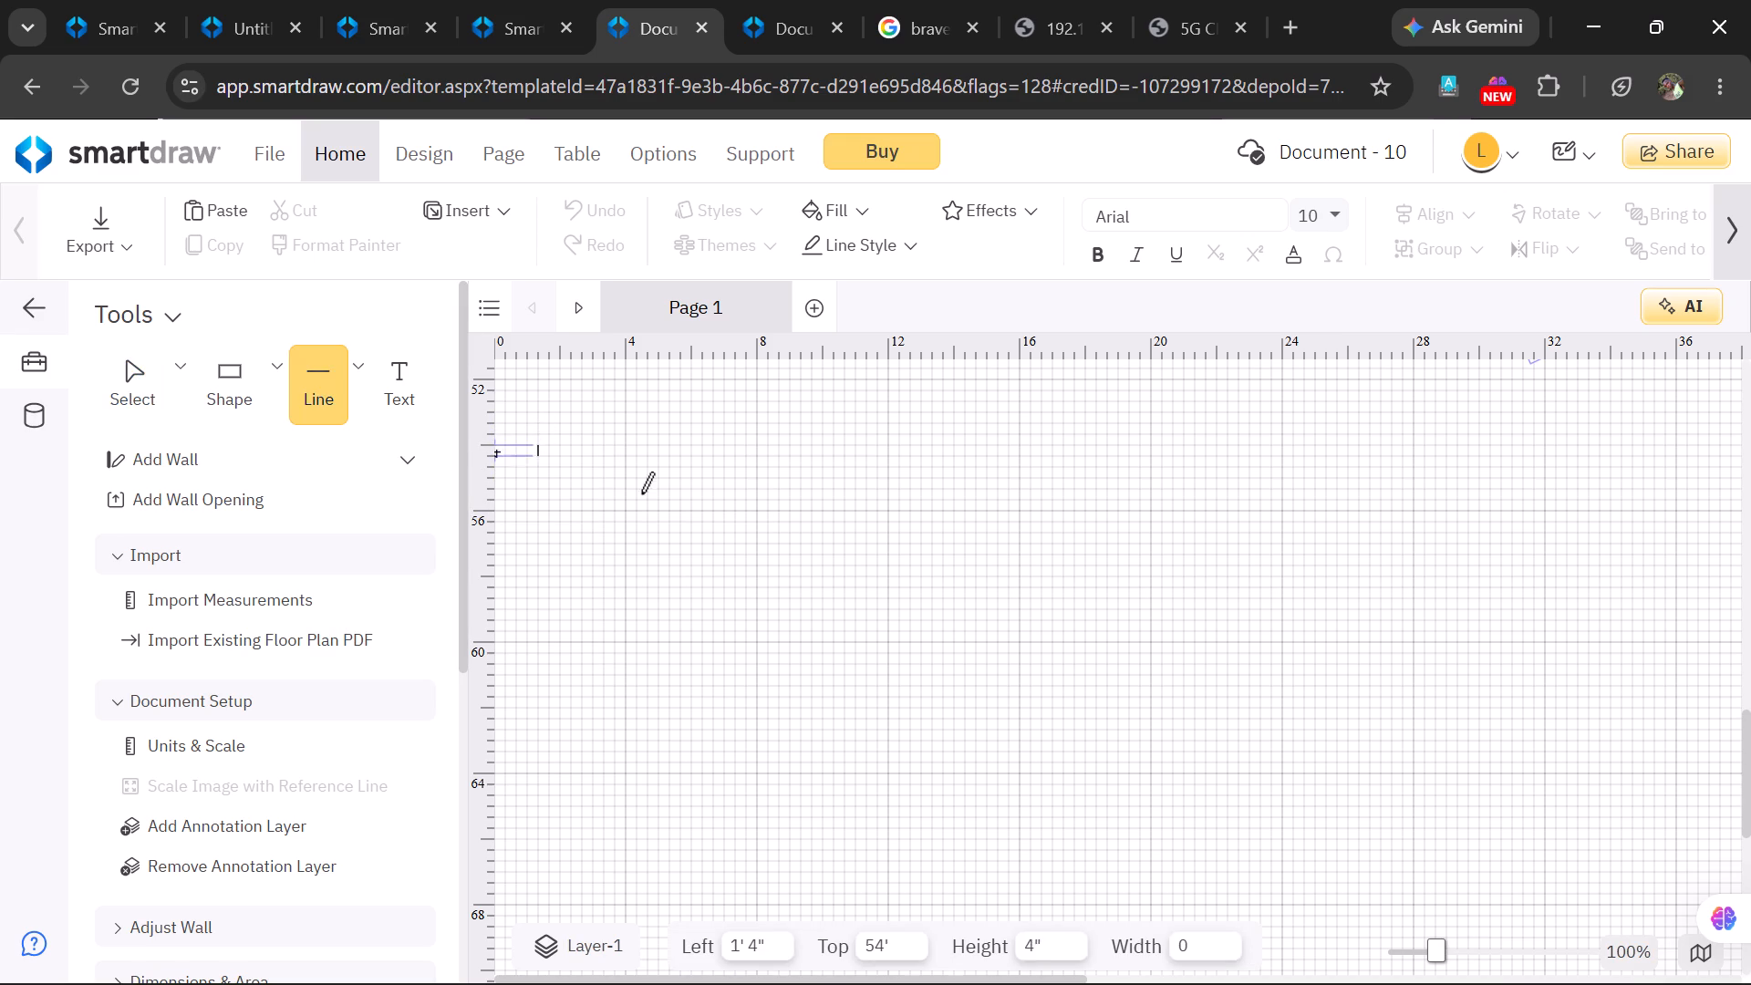
drag(641, 493, 778, 555)
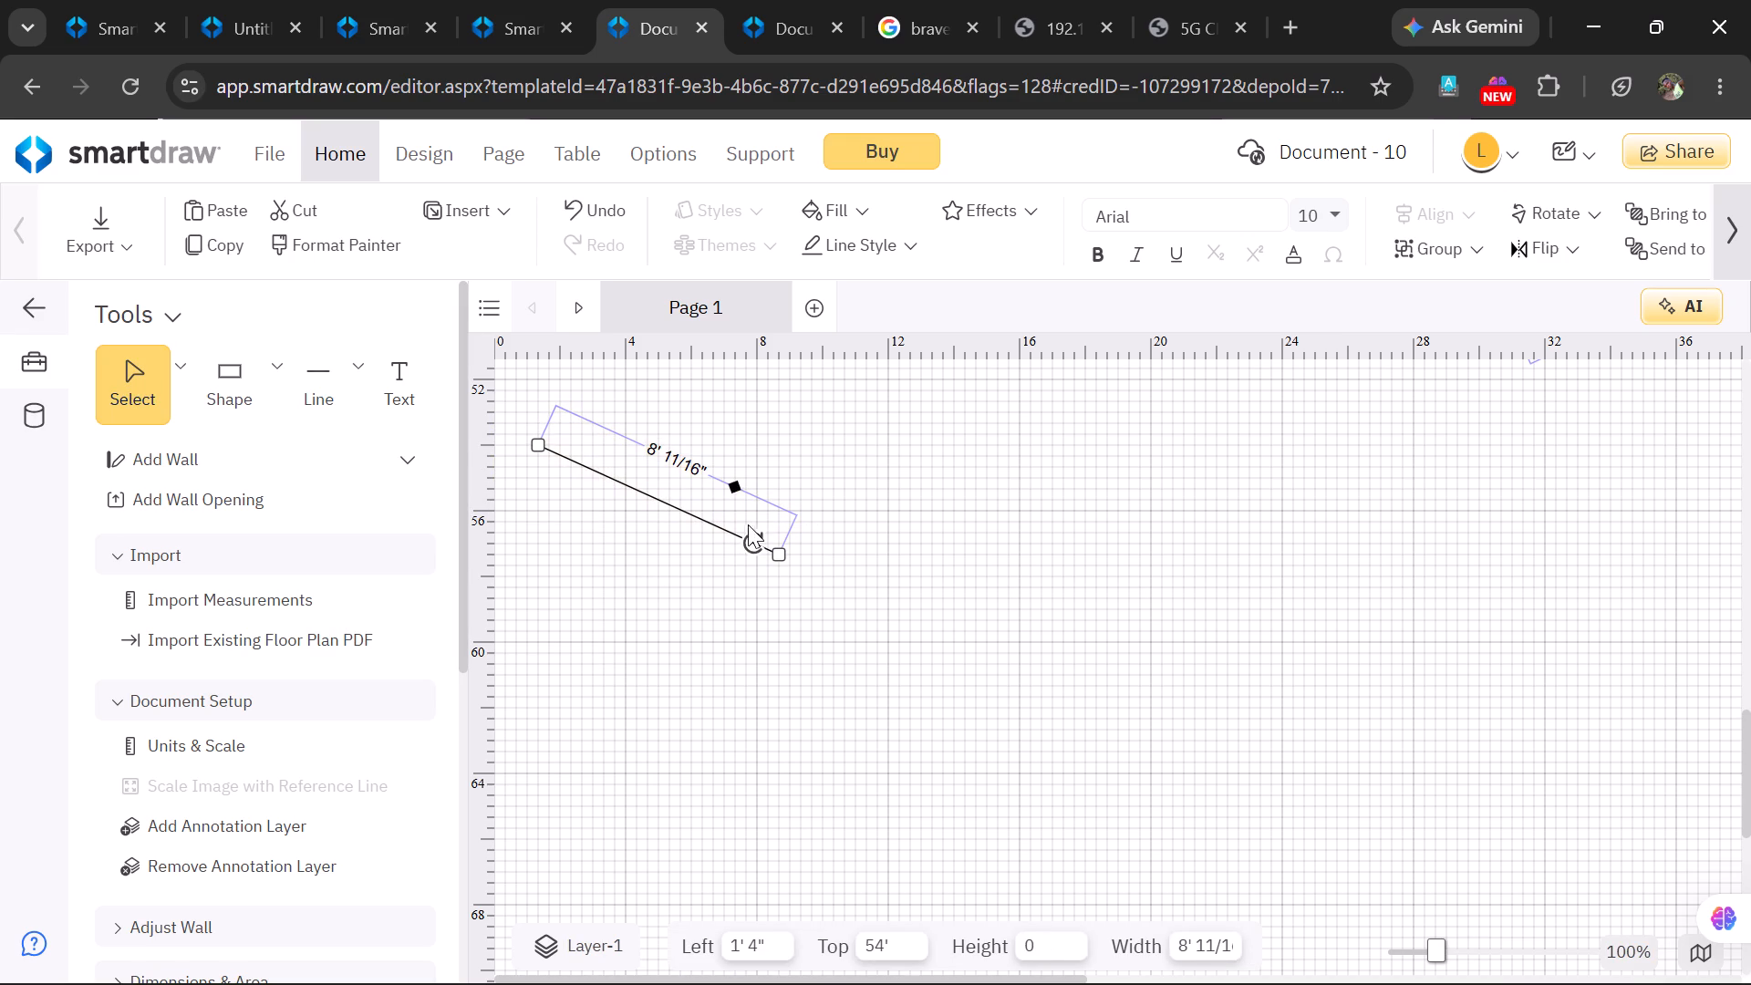
drag(792, 536, 798, 521)
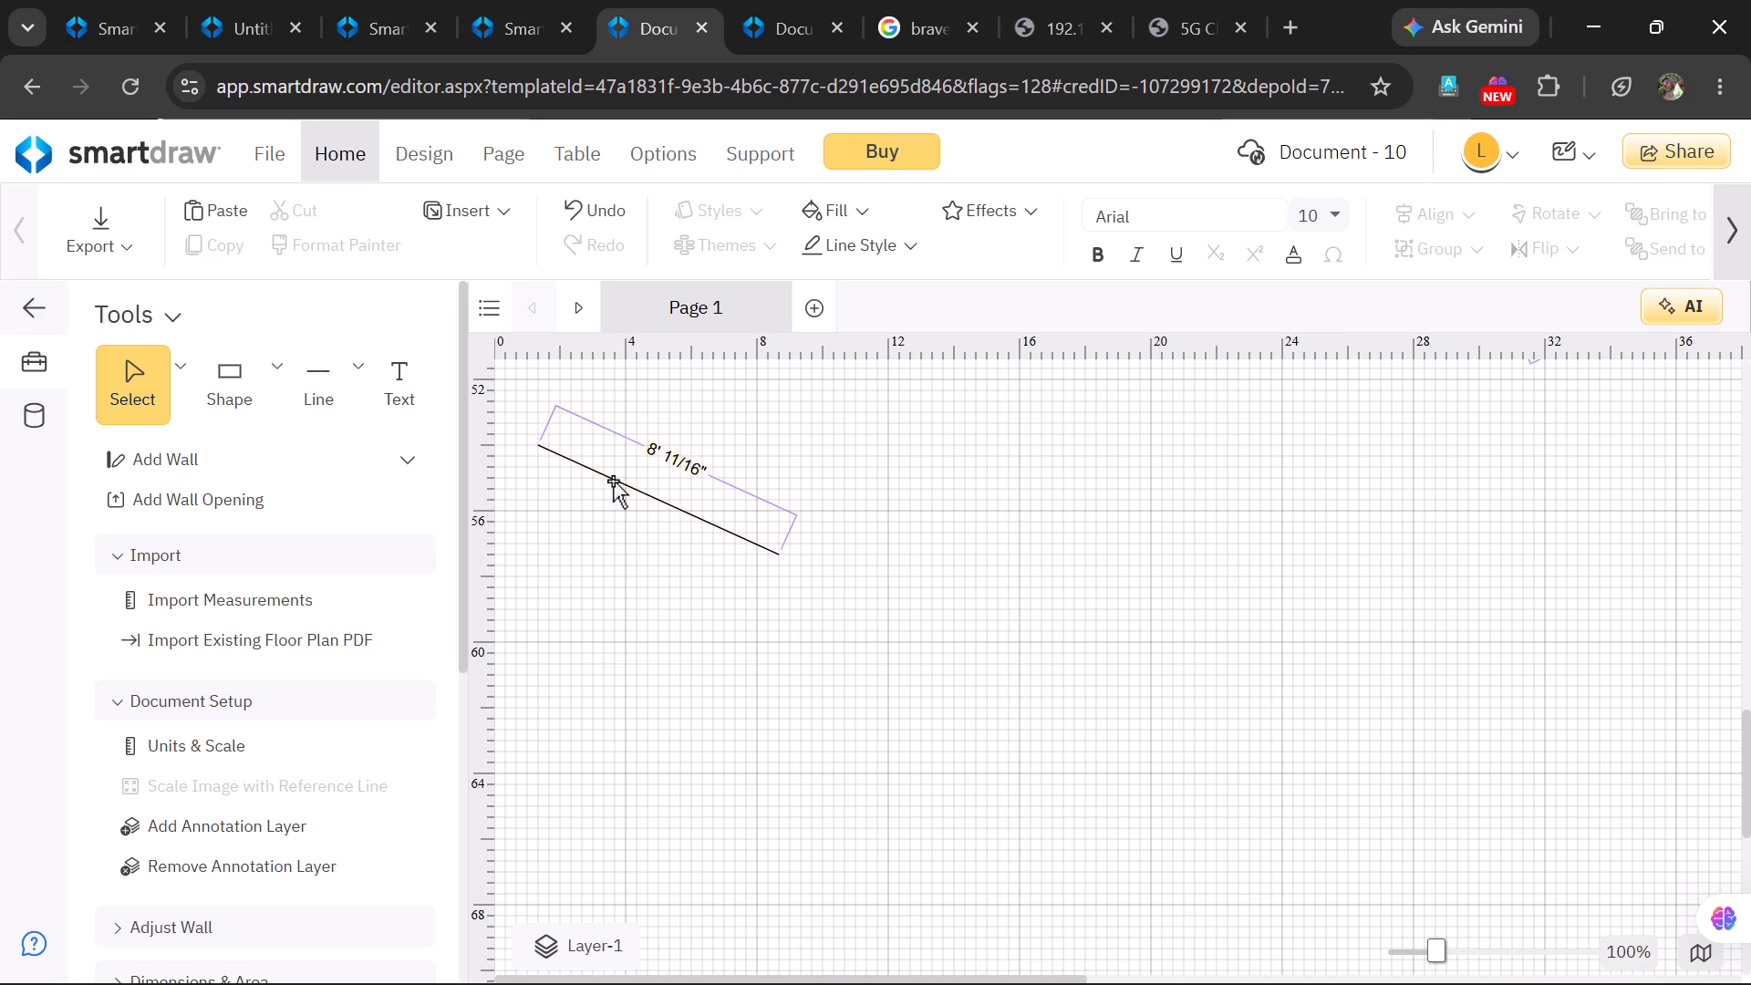
Draw a straight line about 24' 2 3/4" from the 8' 11/16" line's lower end, rising gently to the right.
click(358, 379)
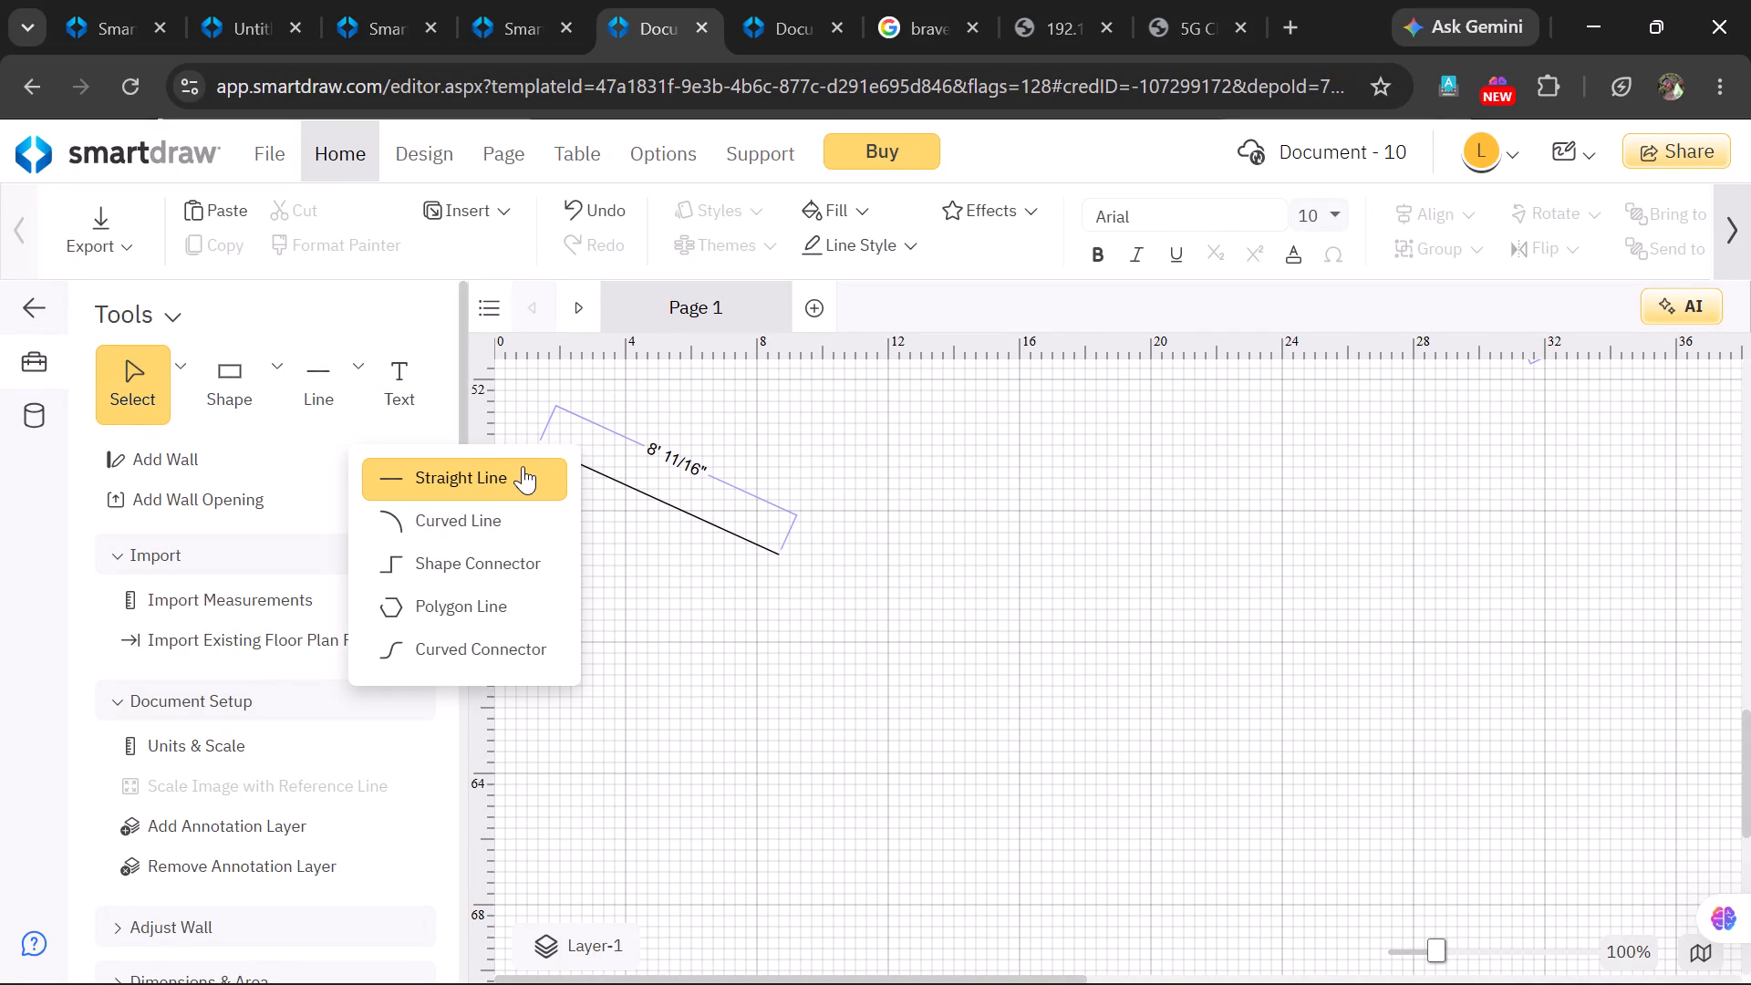
click(524, 467)
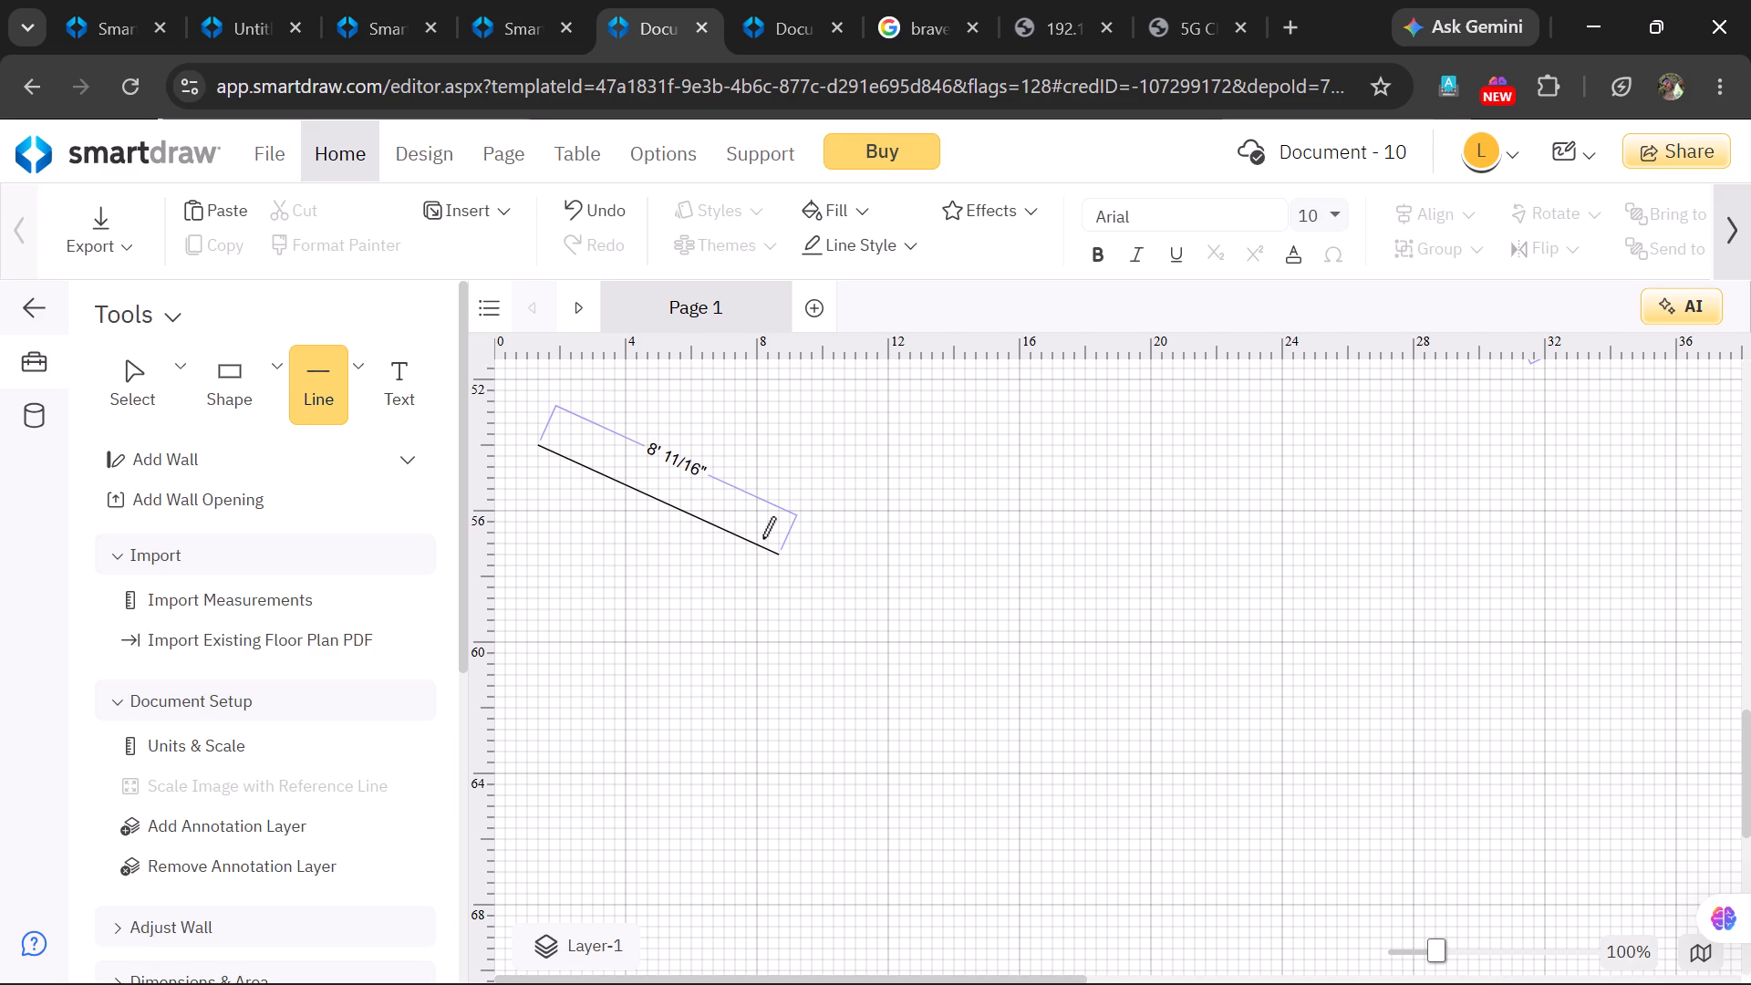
drag(768, 540, 1539, 383)
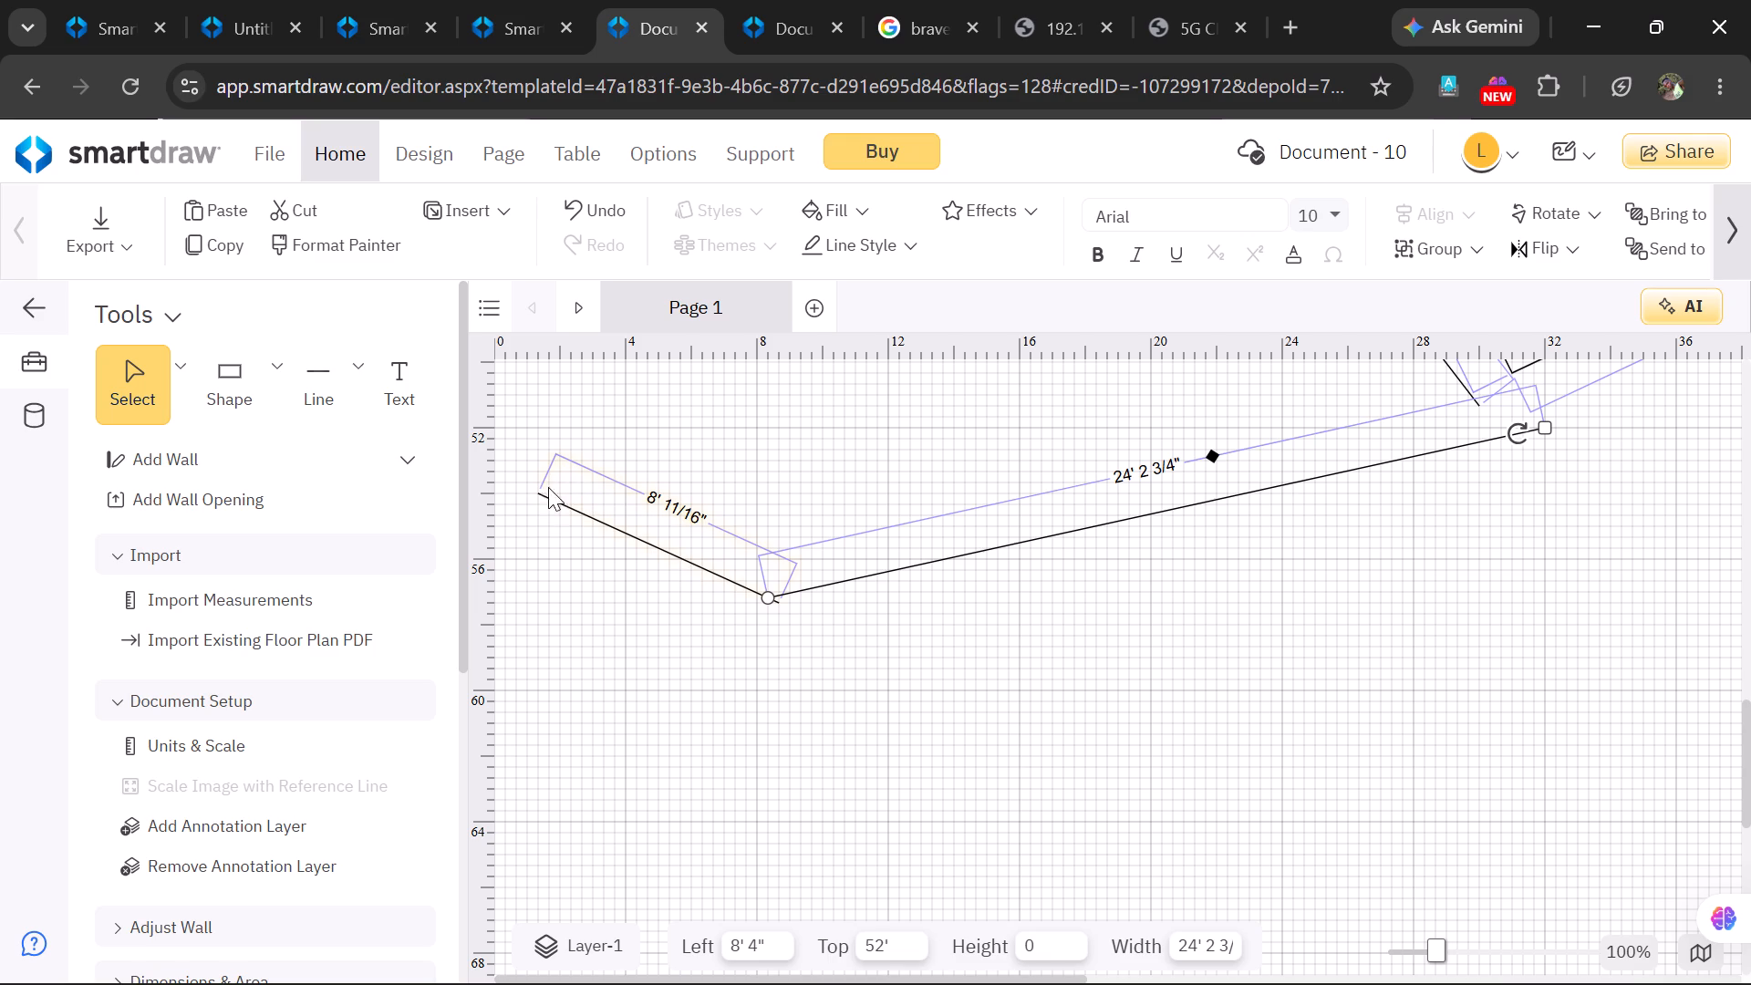
Move the 8' 11/16" line and its attached 24' 2 3/4" line down and right, placing it at left 2' 4", top 55' 8".
click(365, 380)
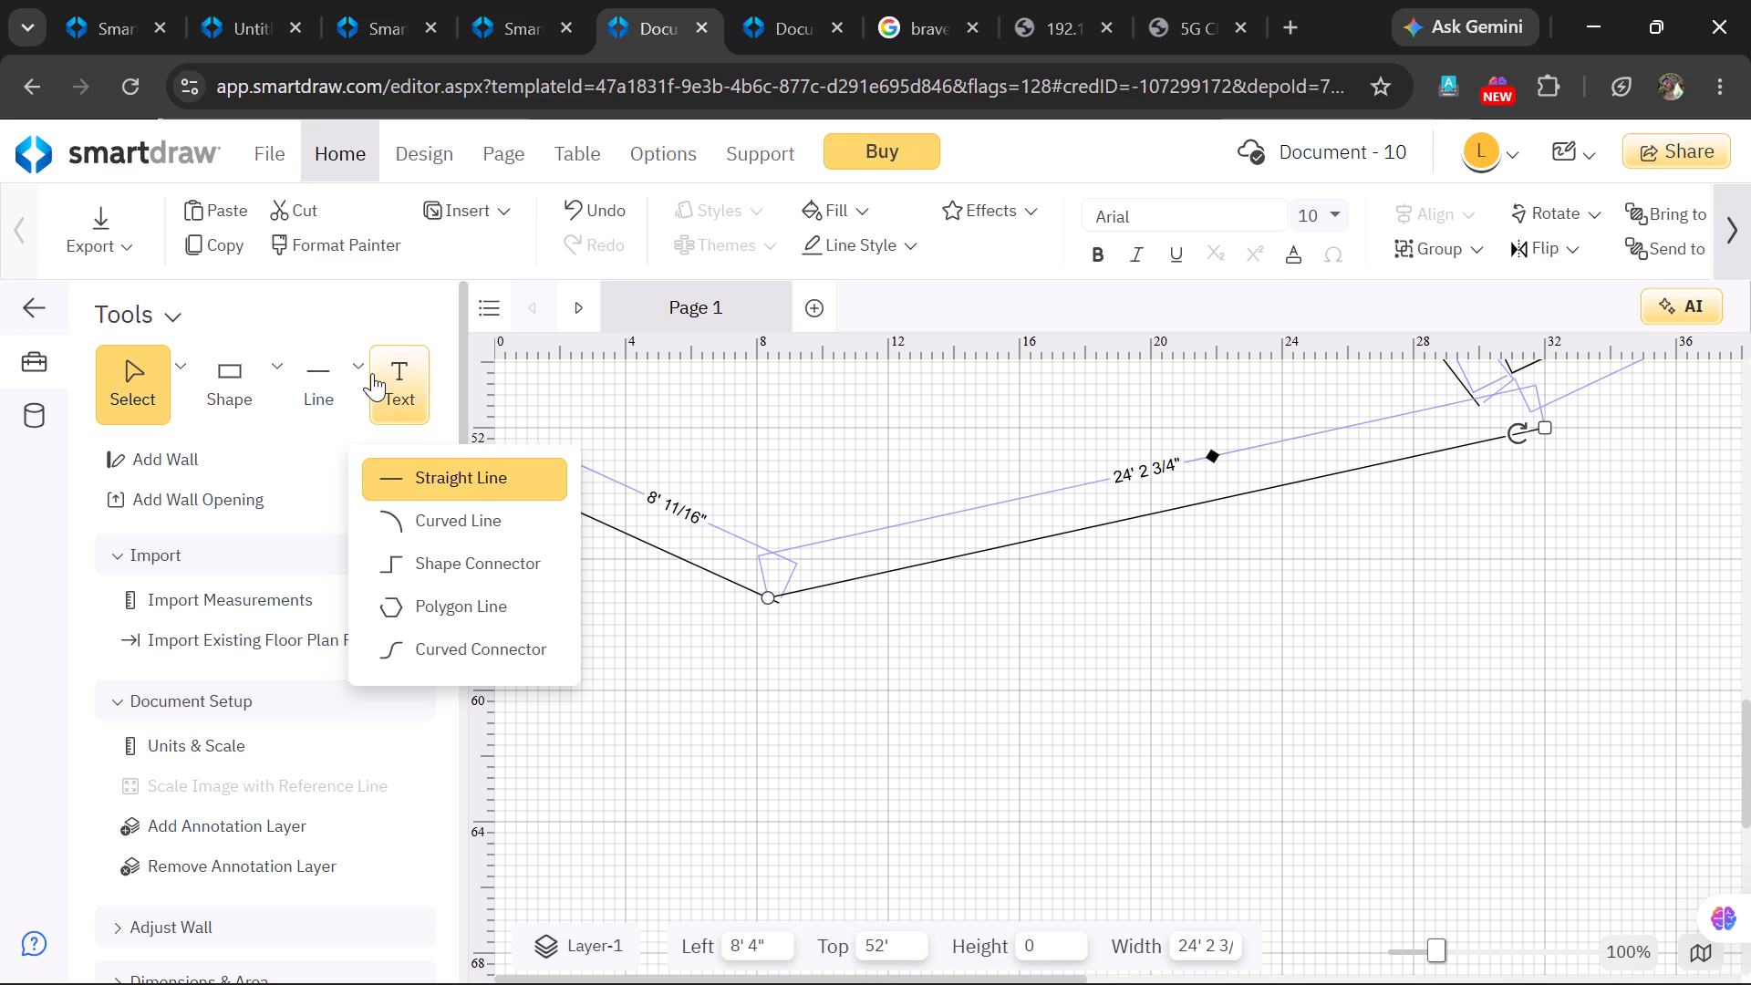
click(367, 375)
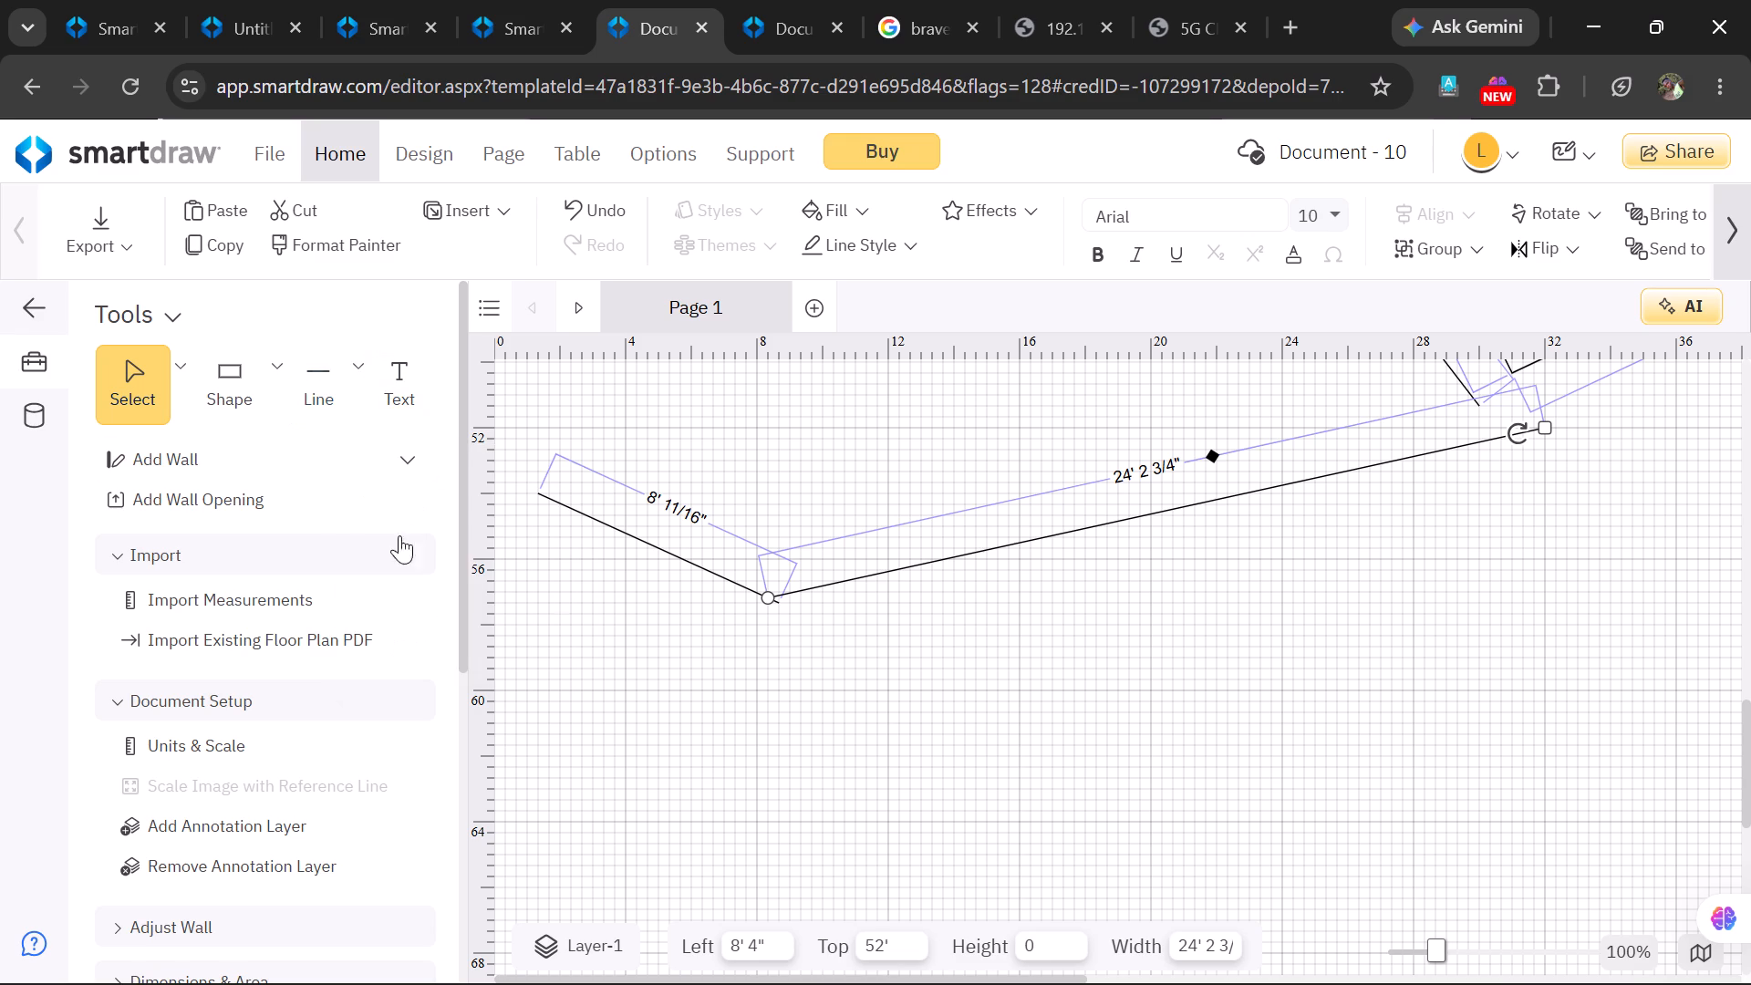
drag(548, 498, 550, 500)
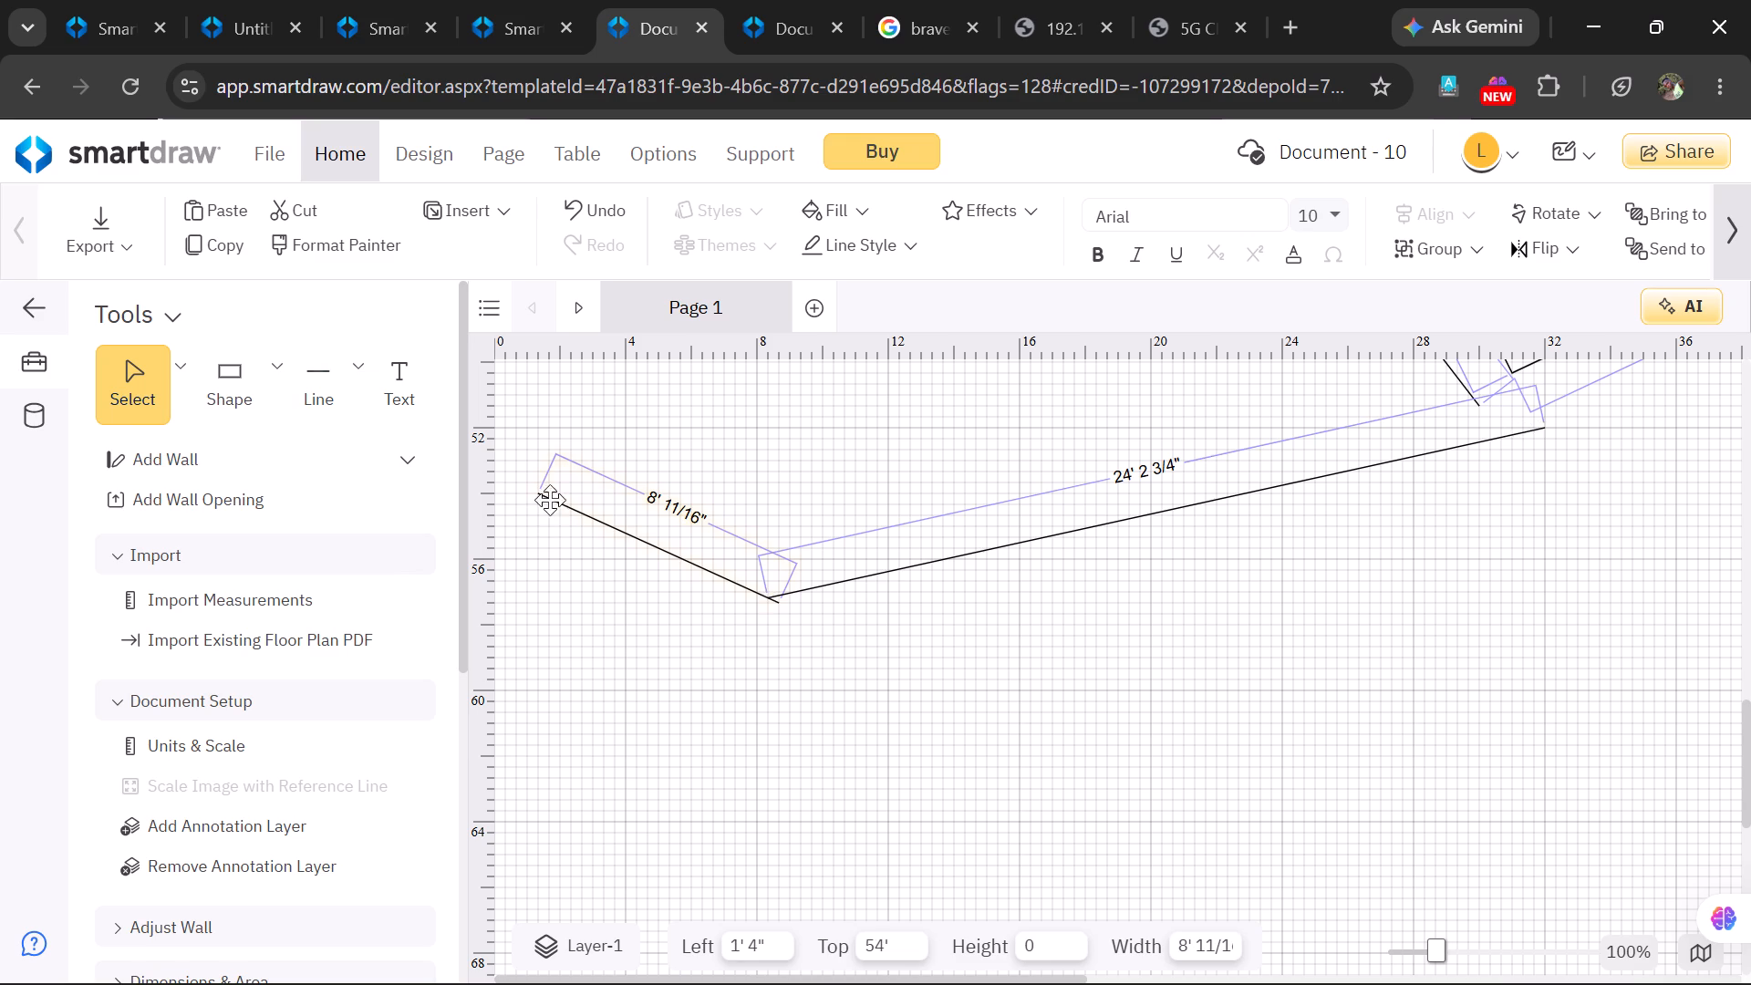
drag(550, 500, 582, 548)
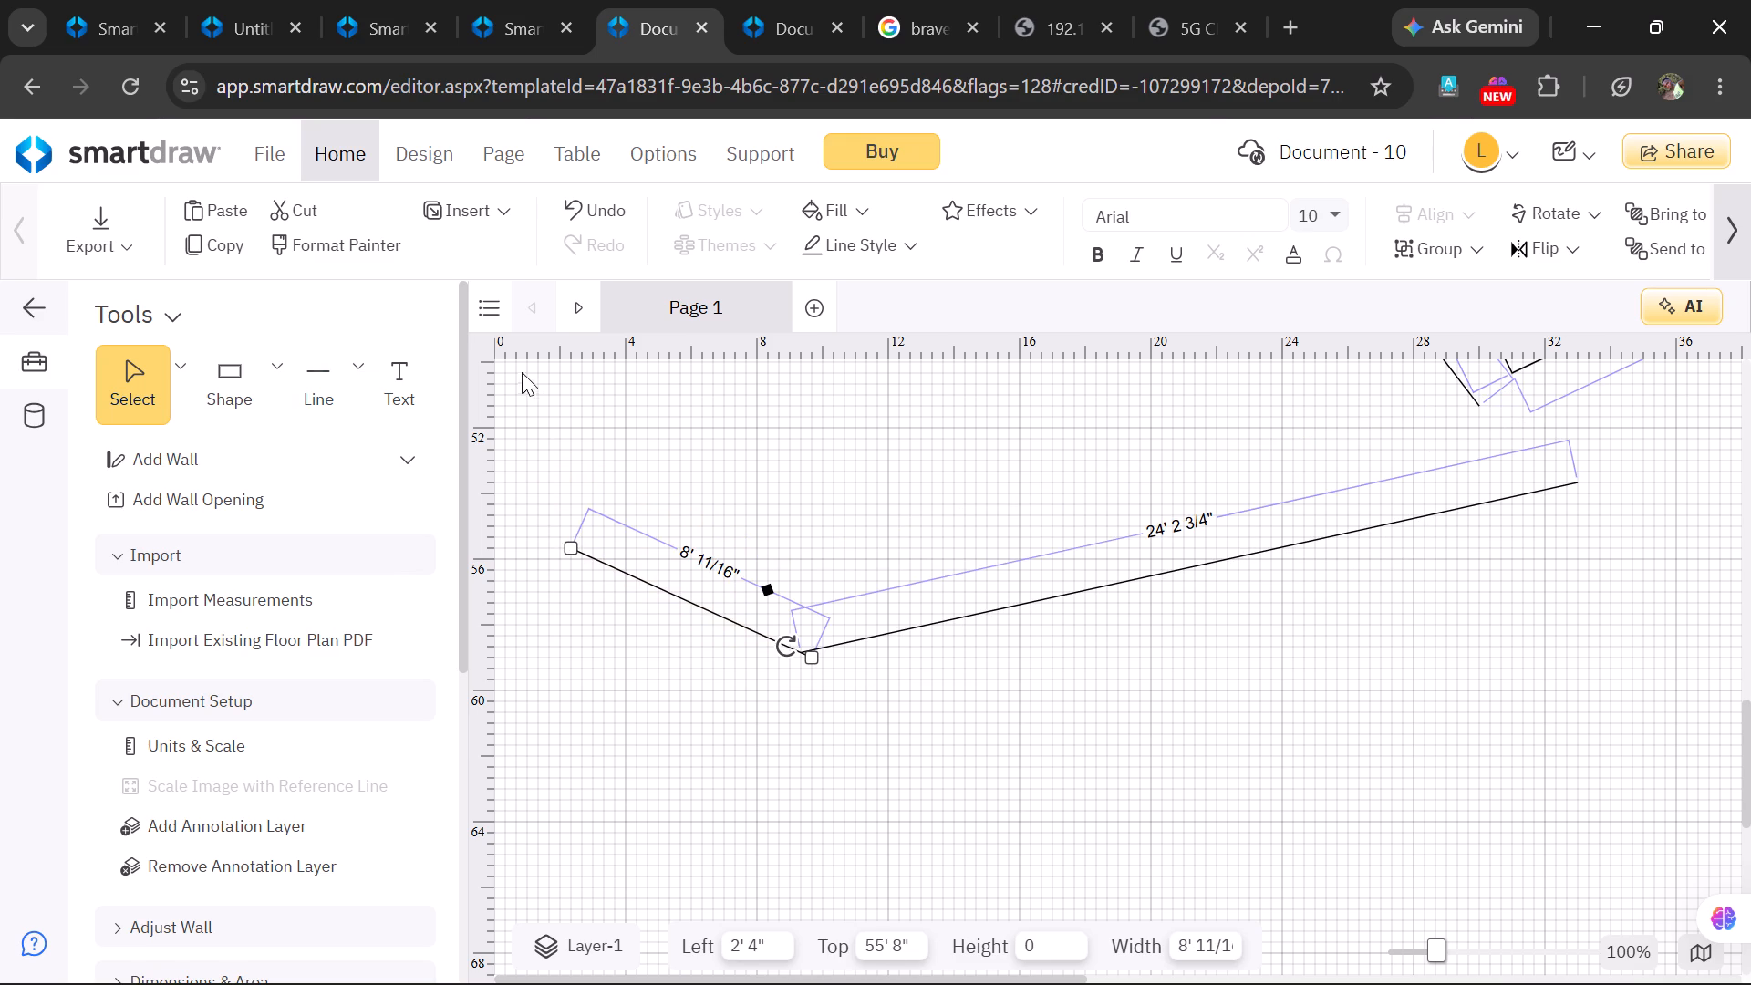
Draw a straight line about 49' 2 7/16" from just above the 8' 11/16" line's left end, diagonally down and right.
click(346, 374)
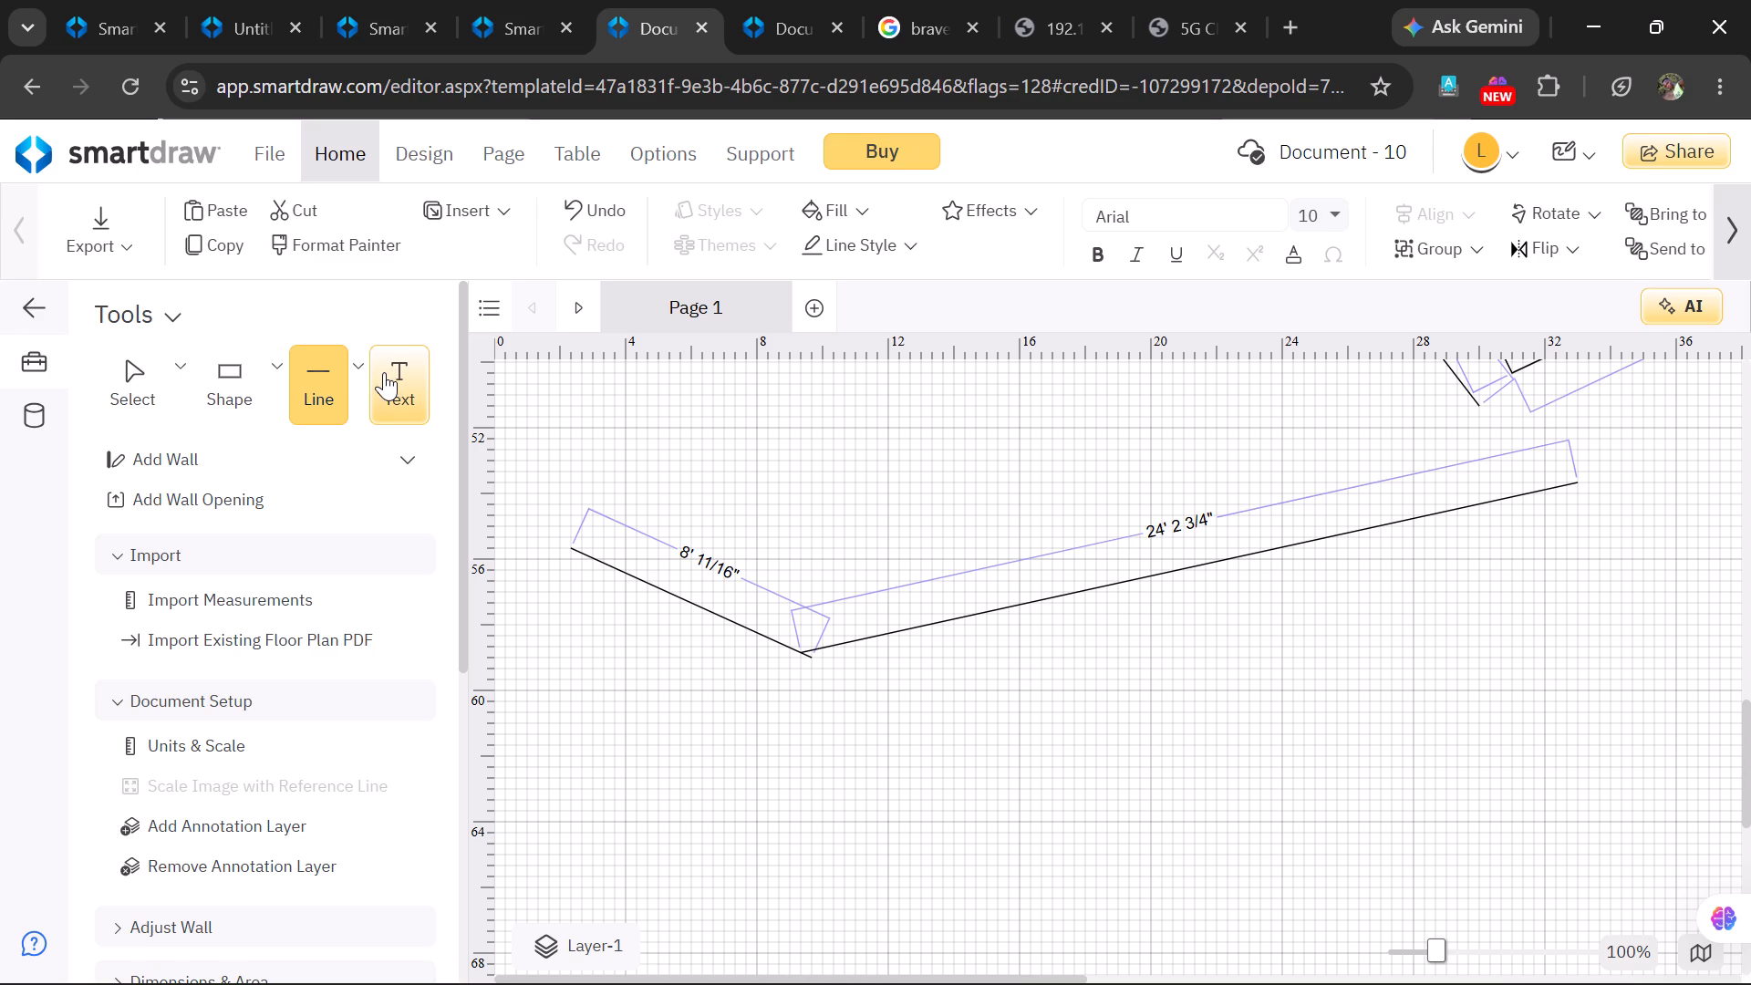
click(350, 373)
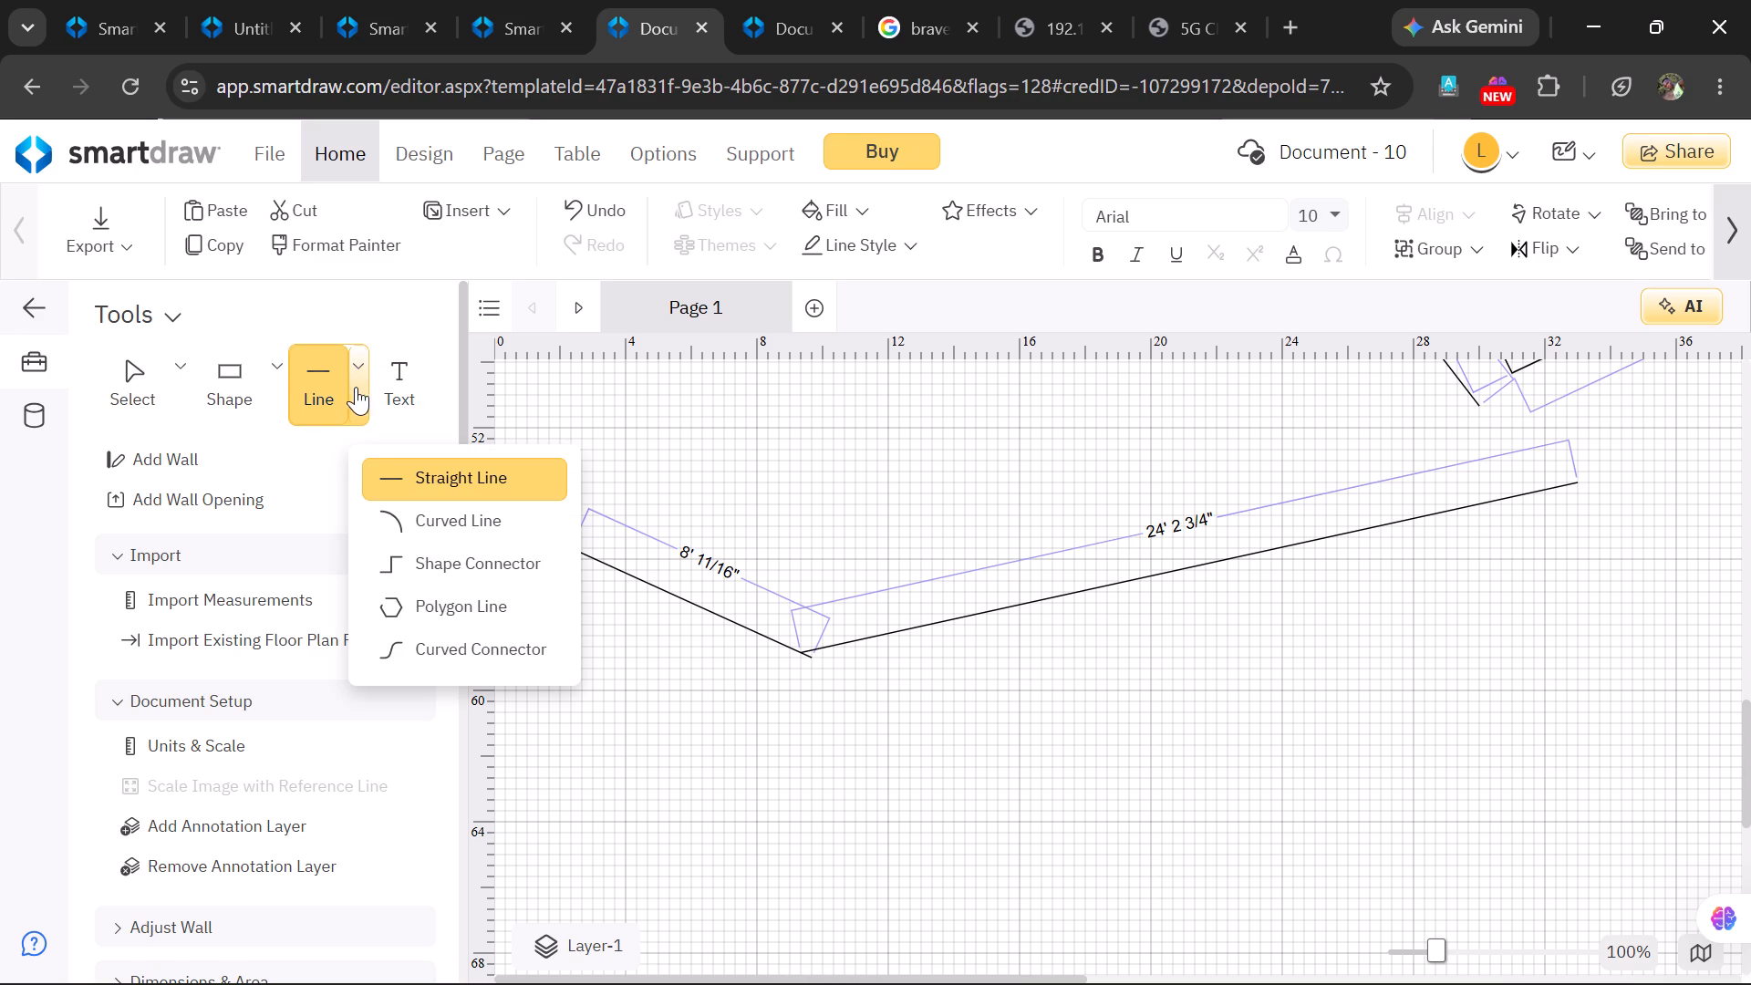
click(395, 473)
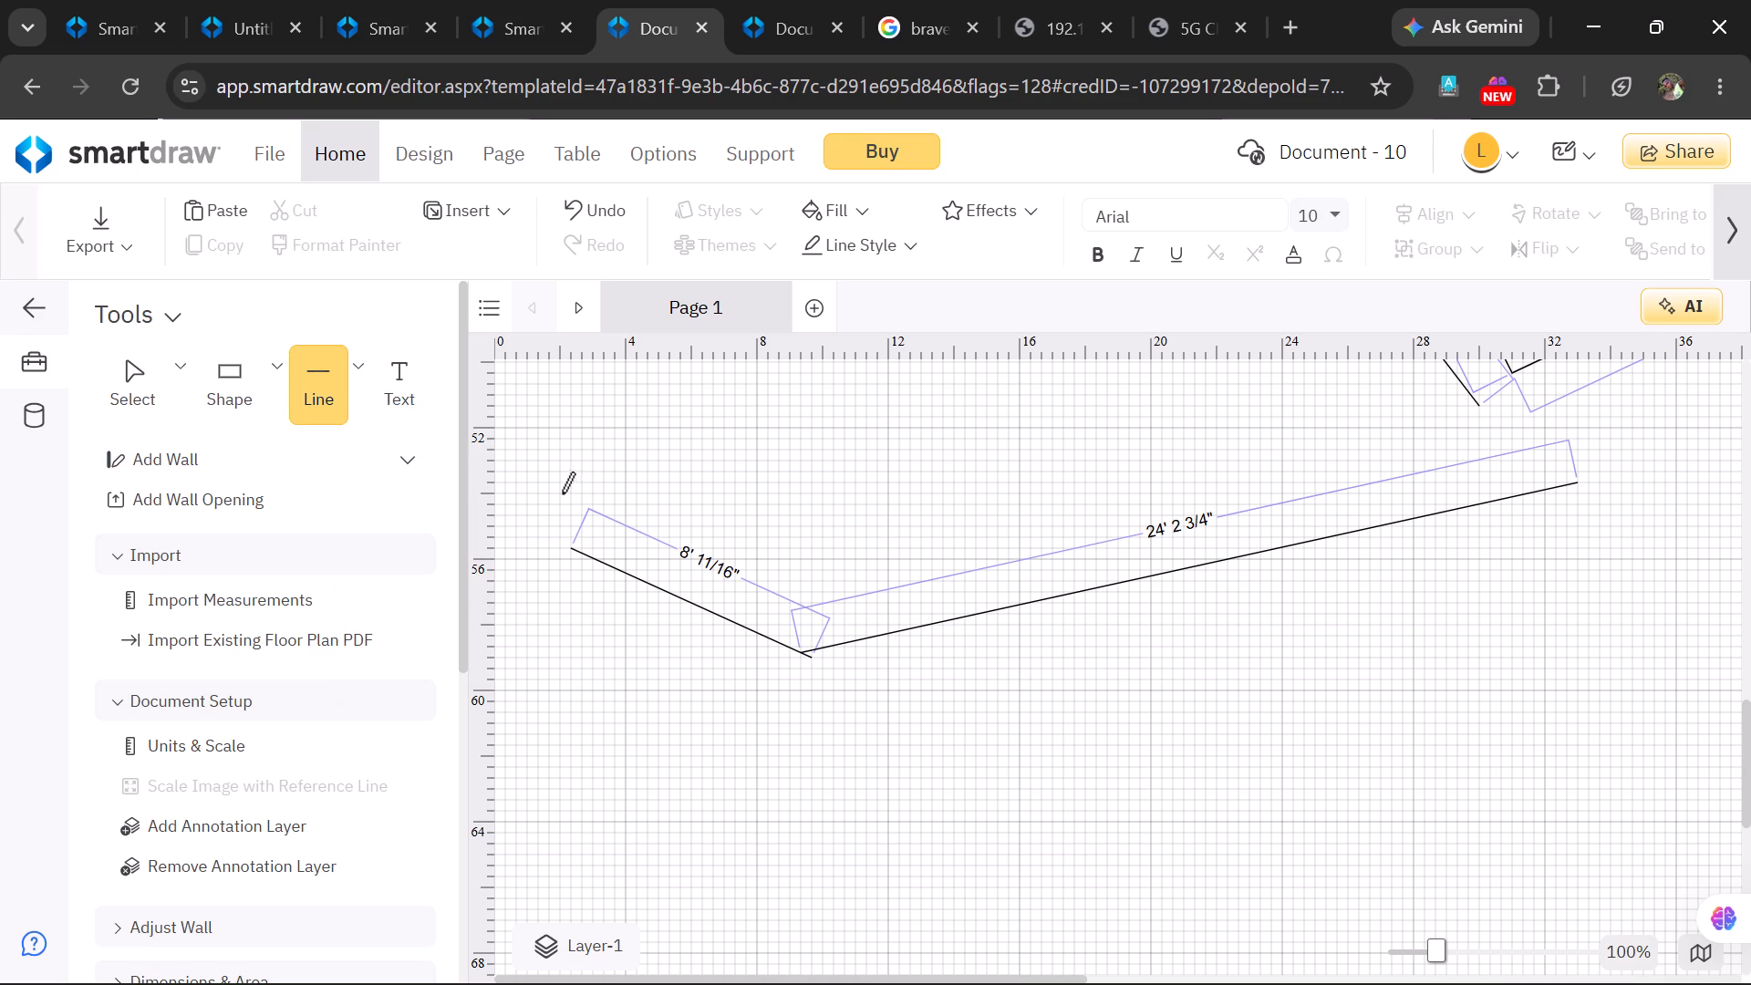
drag(561, 500, 895, 600)
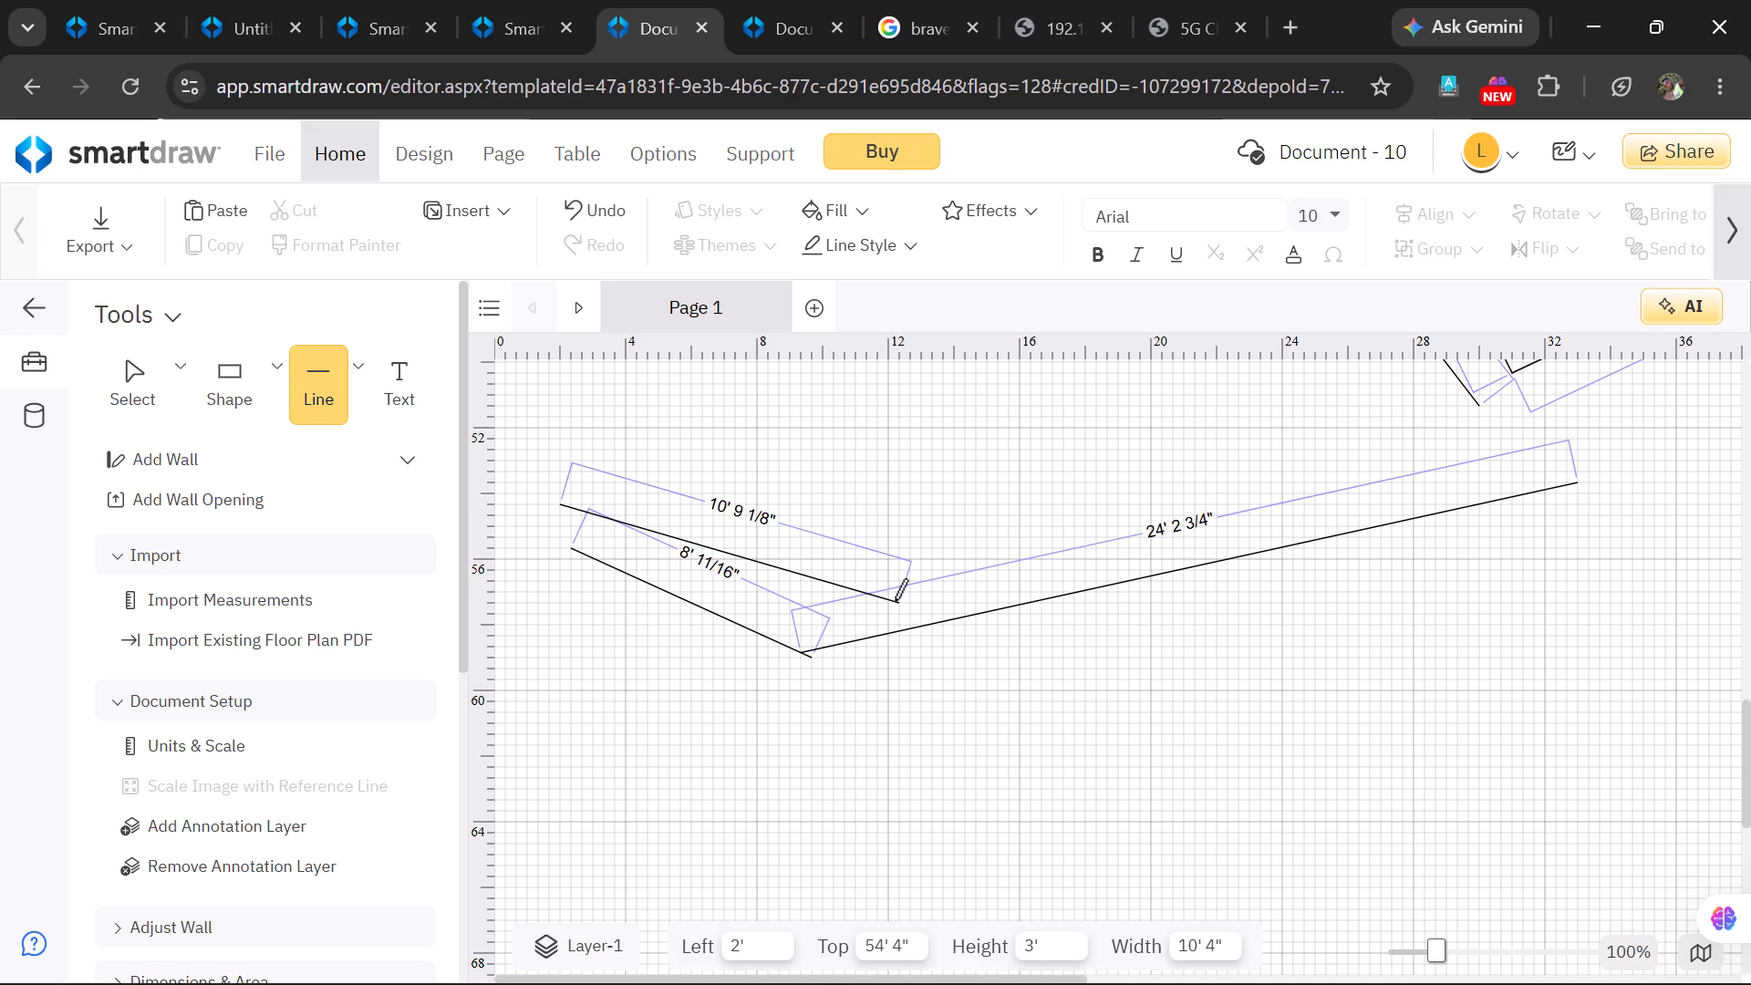
drag(895, 600, 1735, 983)
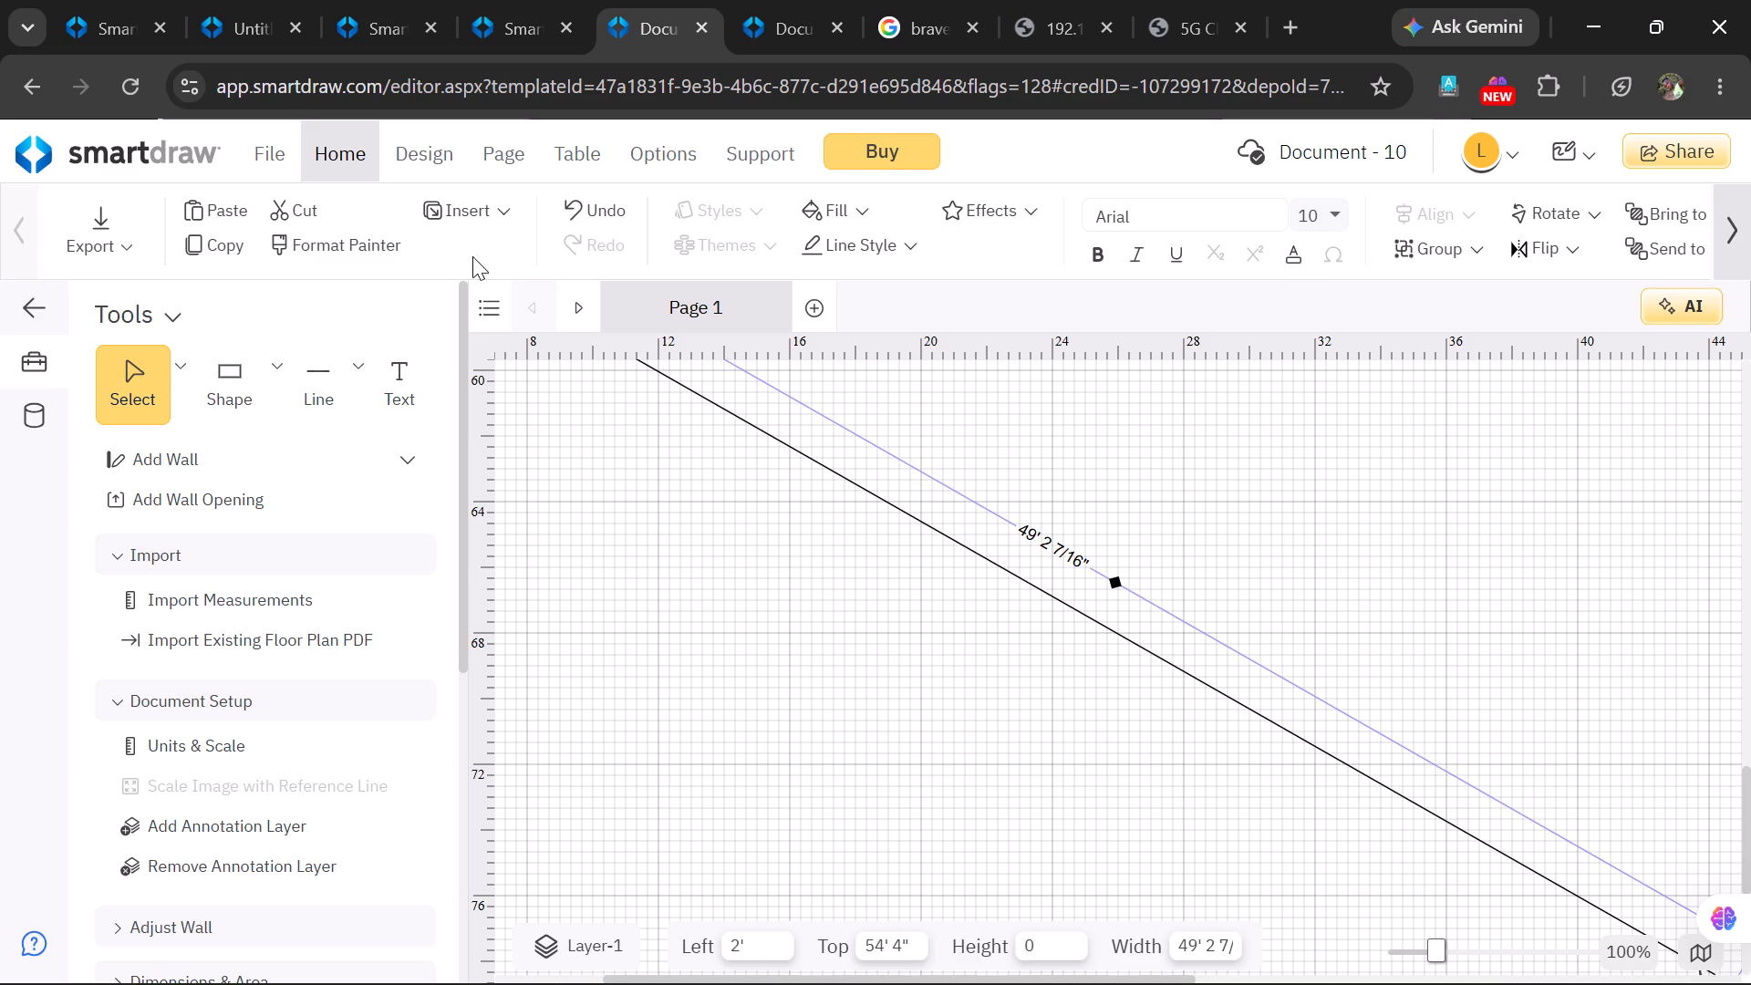
Draw a horizontal straight line about 36' 4" across the 49' 2 7/16" line, from about 7' 8" left and 65' top.
click(363, 363)
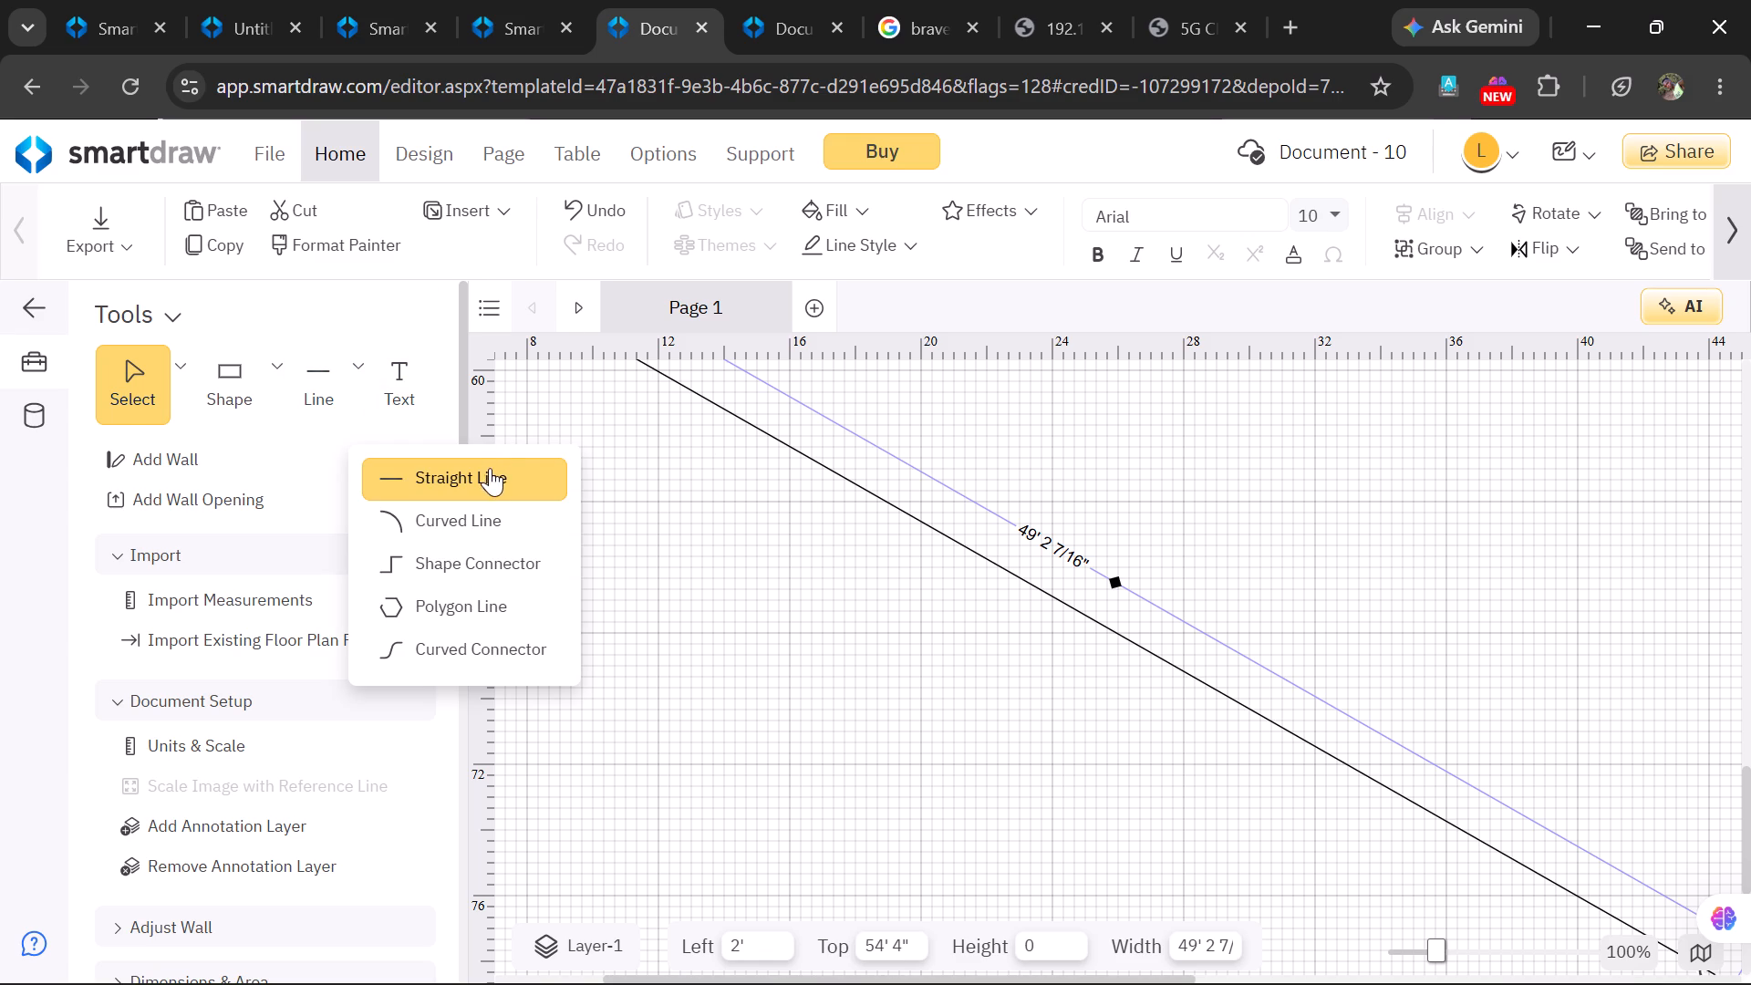
click(490, 469)
drag(513, 538, 822, 499)
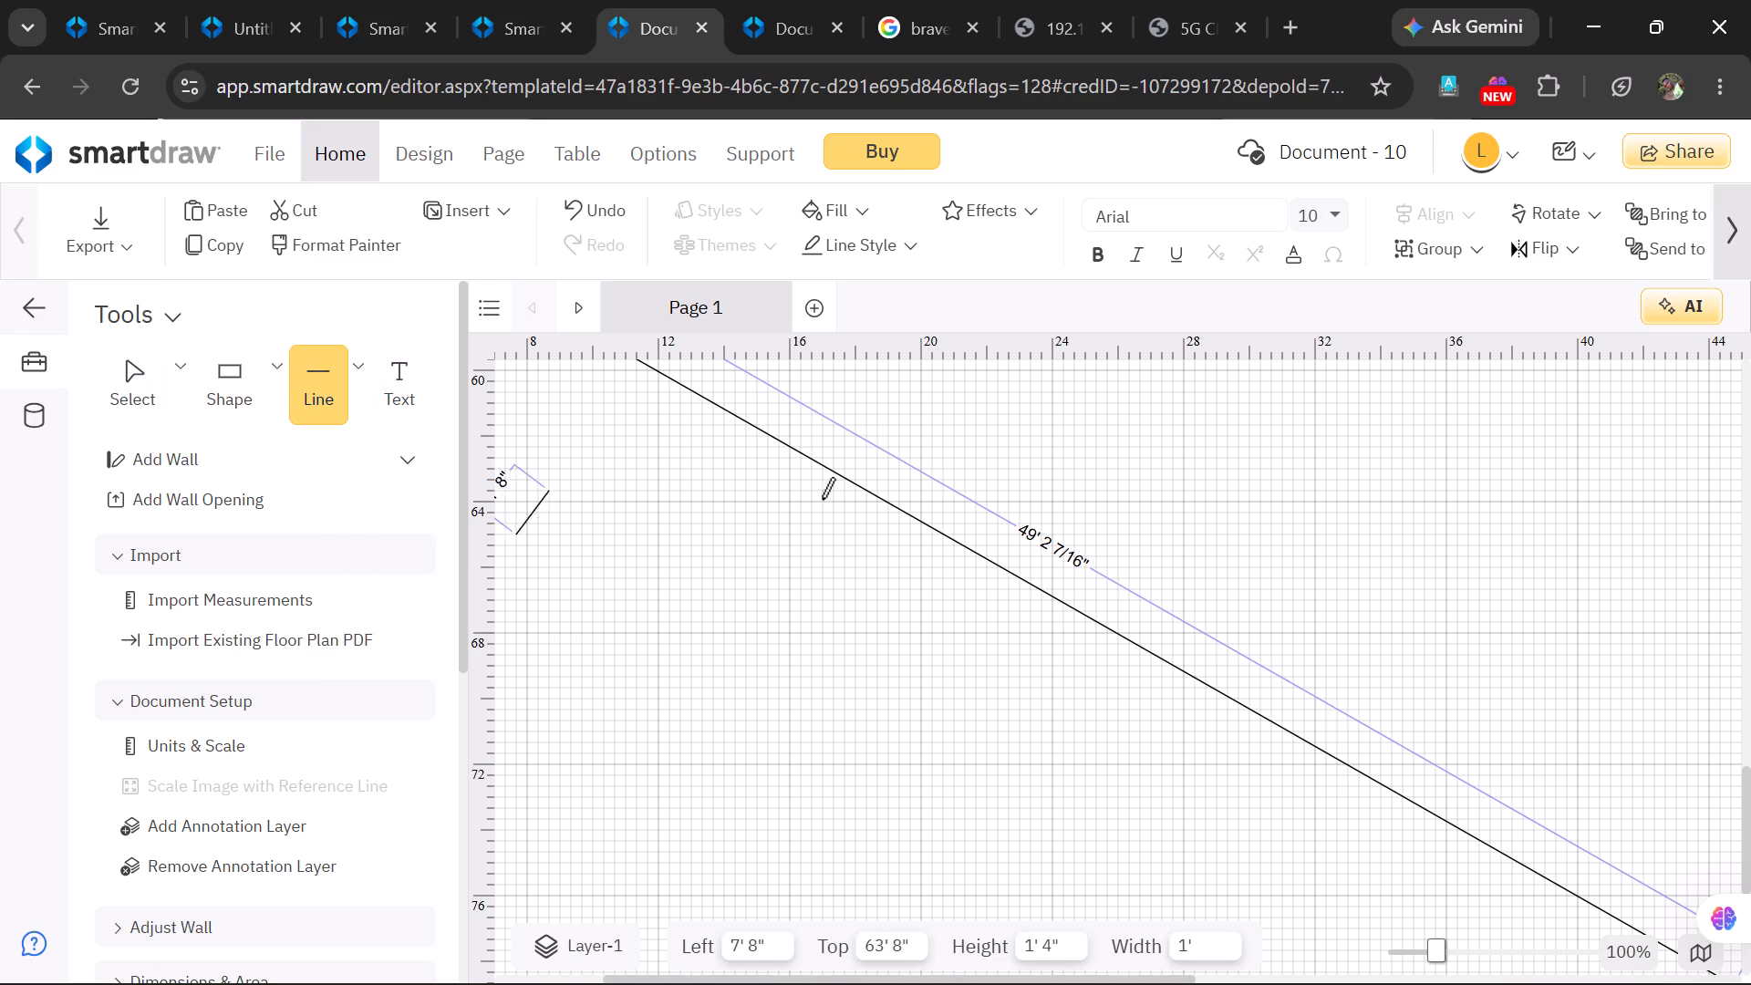
drag(822, 499, 1521, 514)
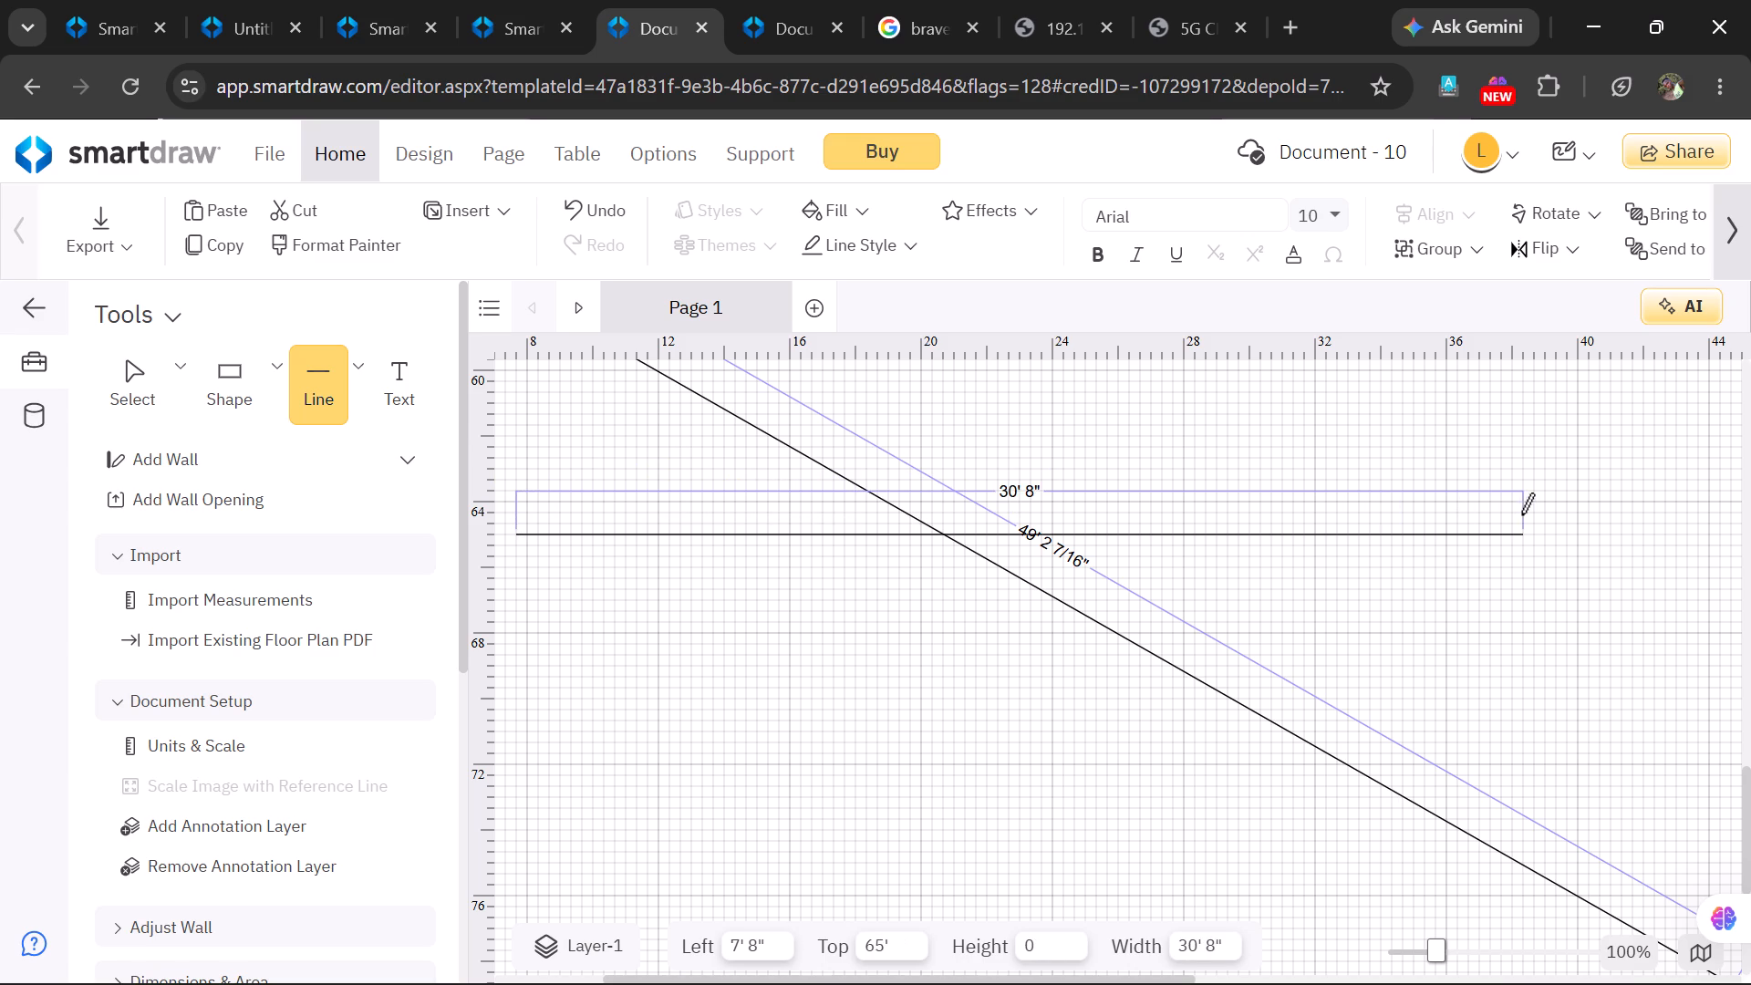
drag(1521, 514, 1712, 495)
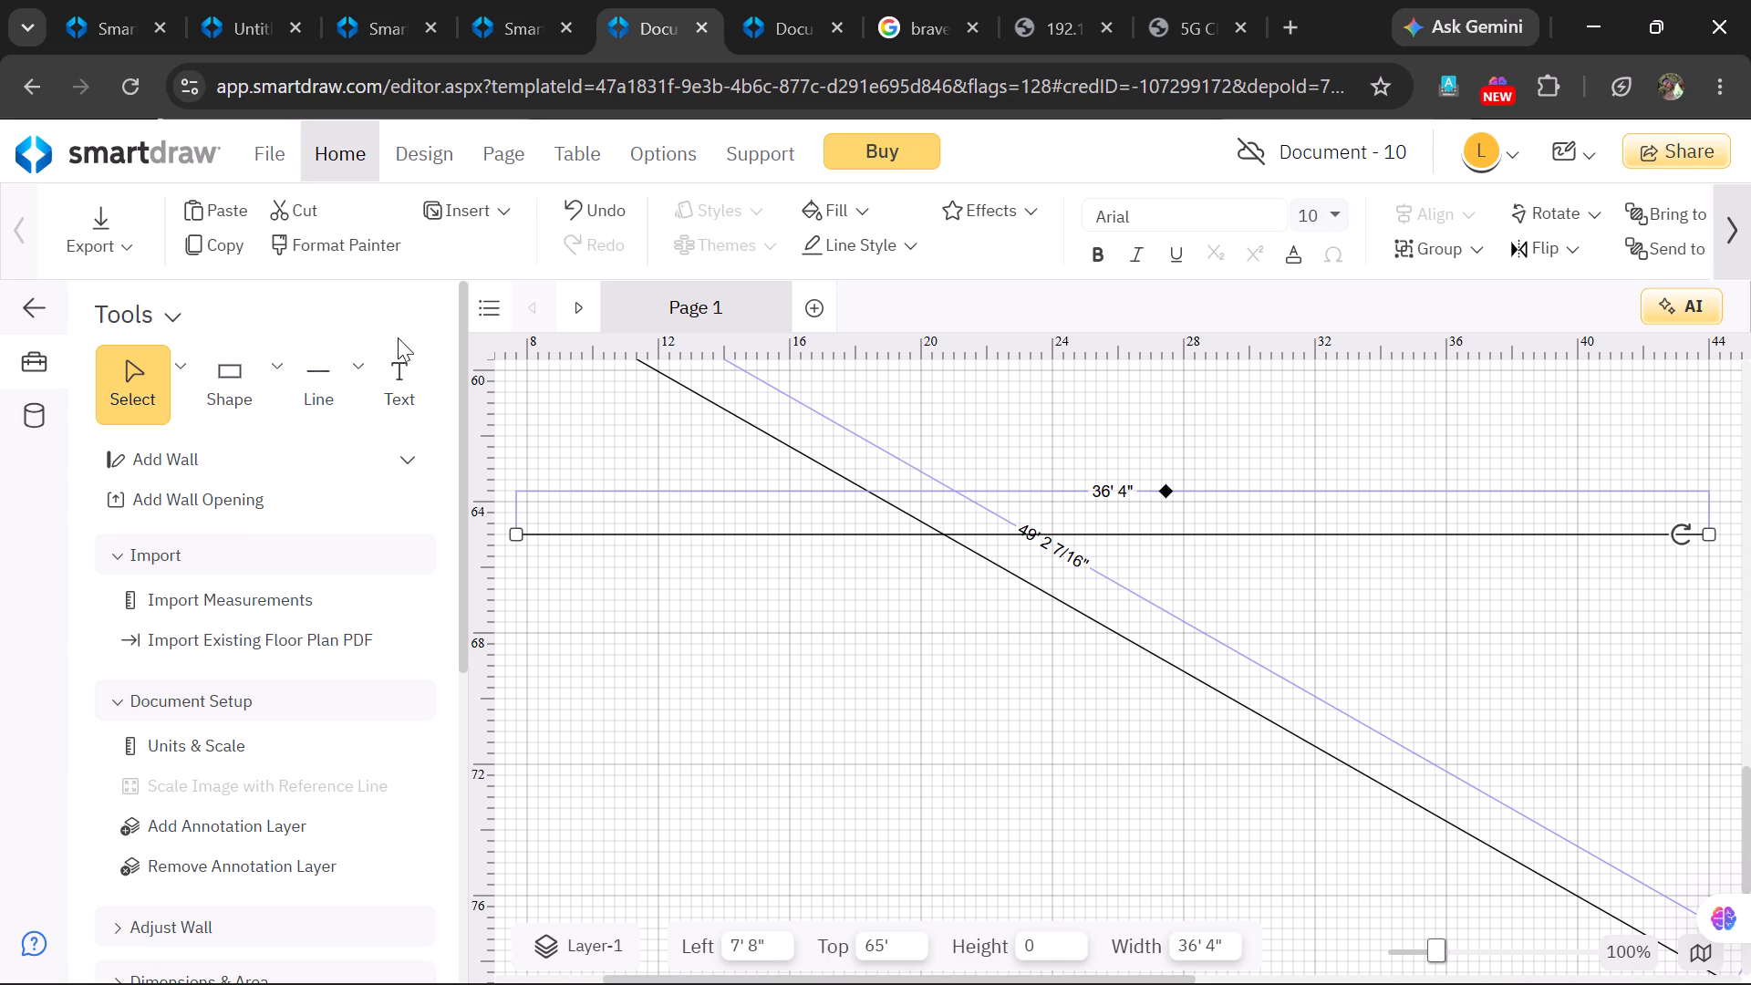
Draw a straight line about 36' 1" diagonally down and right, from about 8' 4" left and 65' 8" top.
click(365, 399)
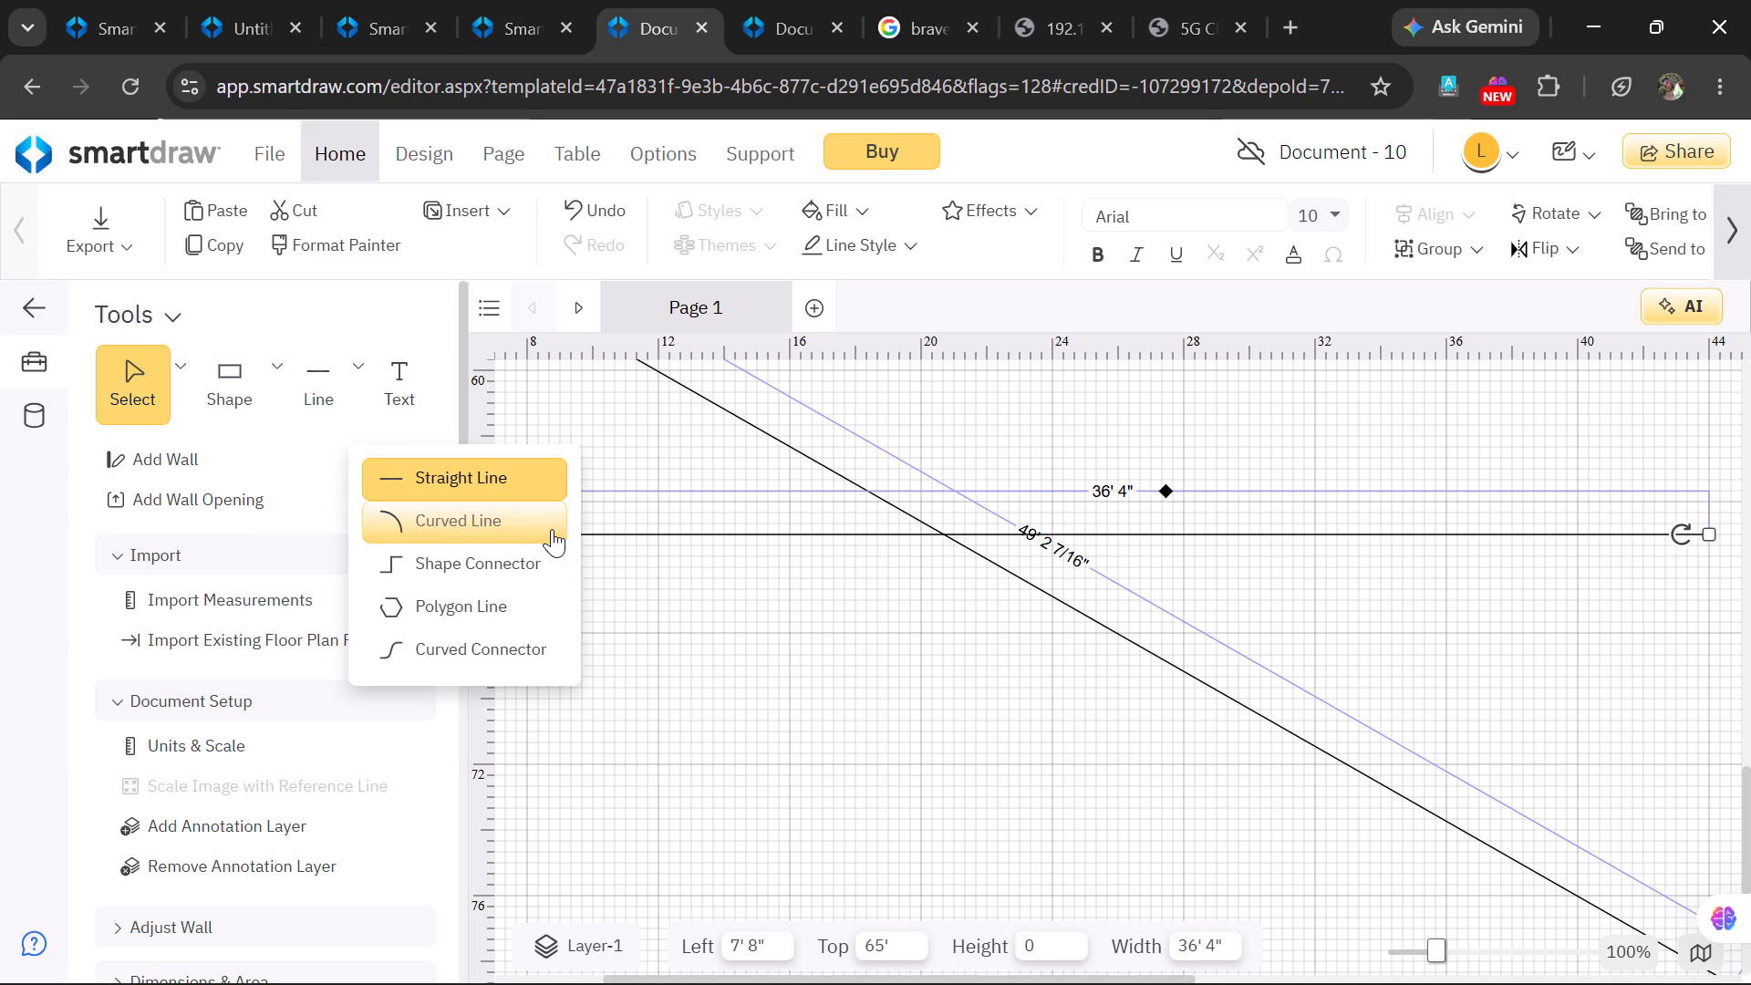
click(553, 479)
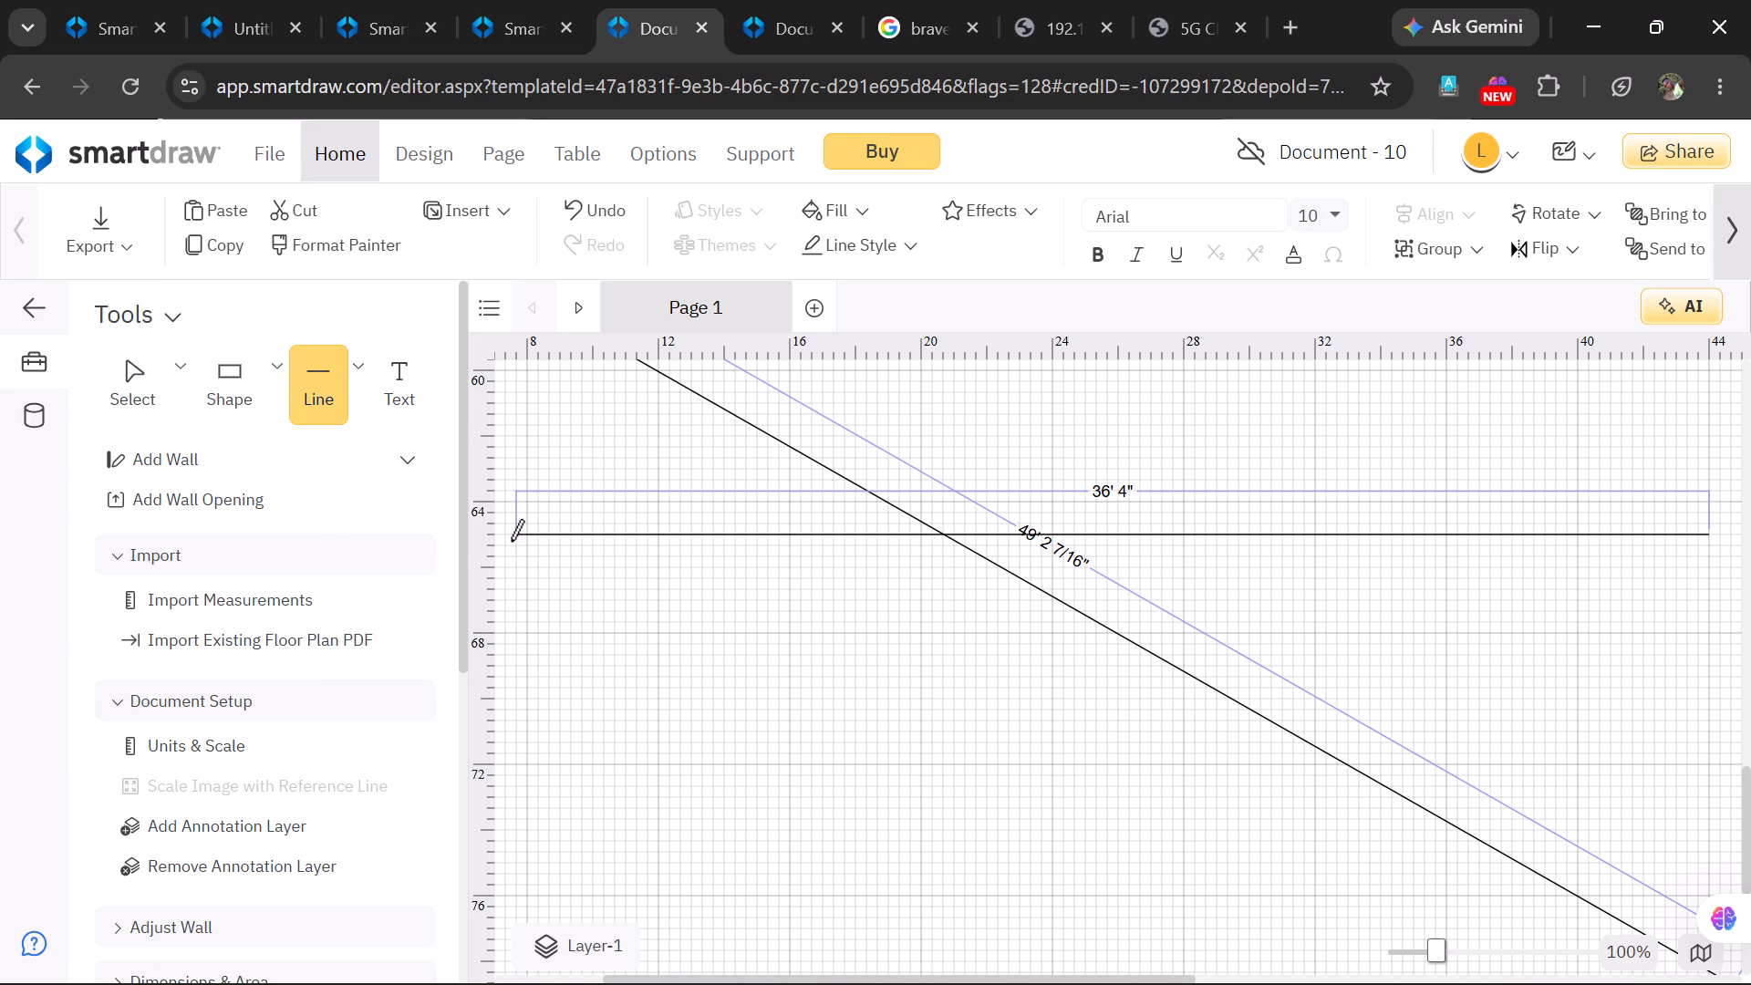
click(539, 551)
drag(540, 546, 674, 798)
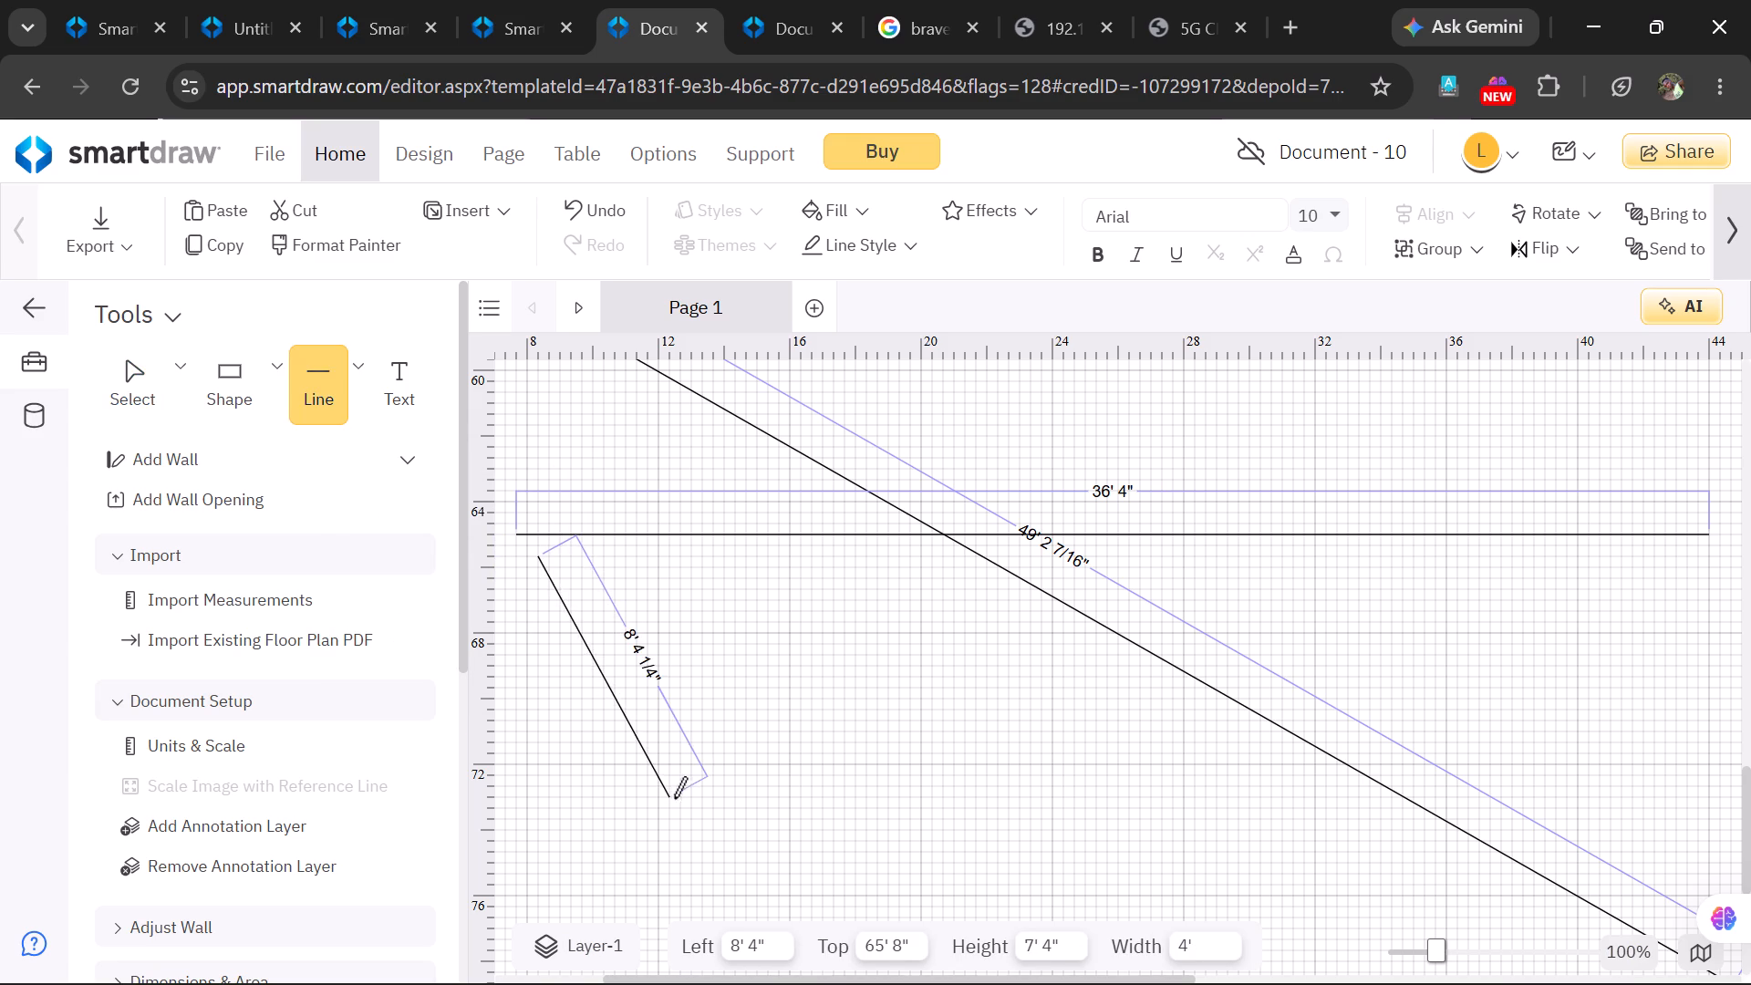
drag(674, 798, 1401, 947)
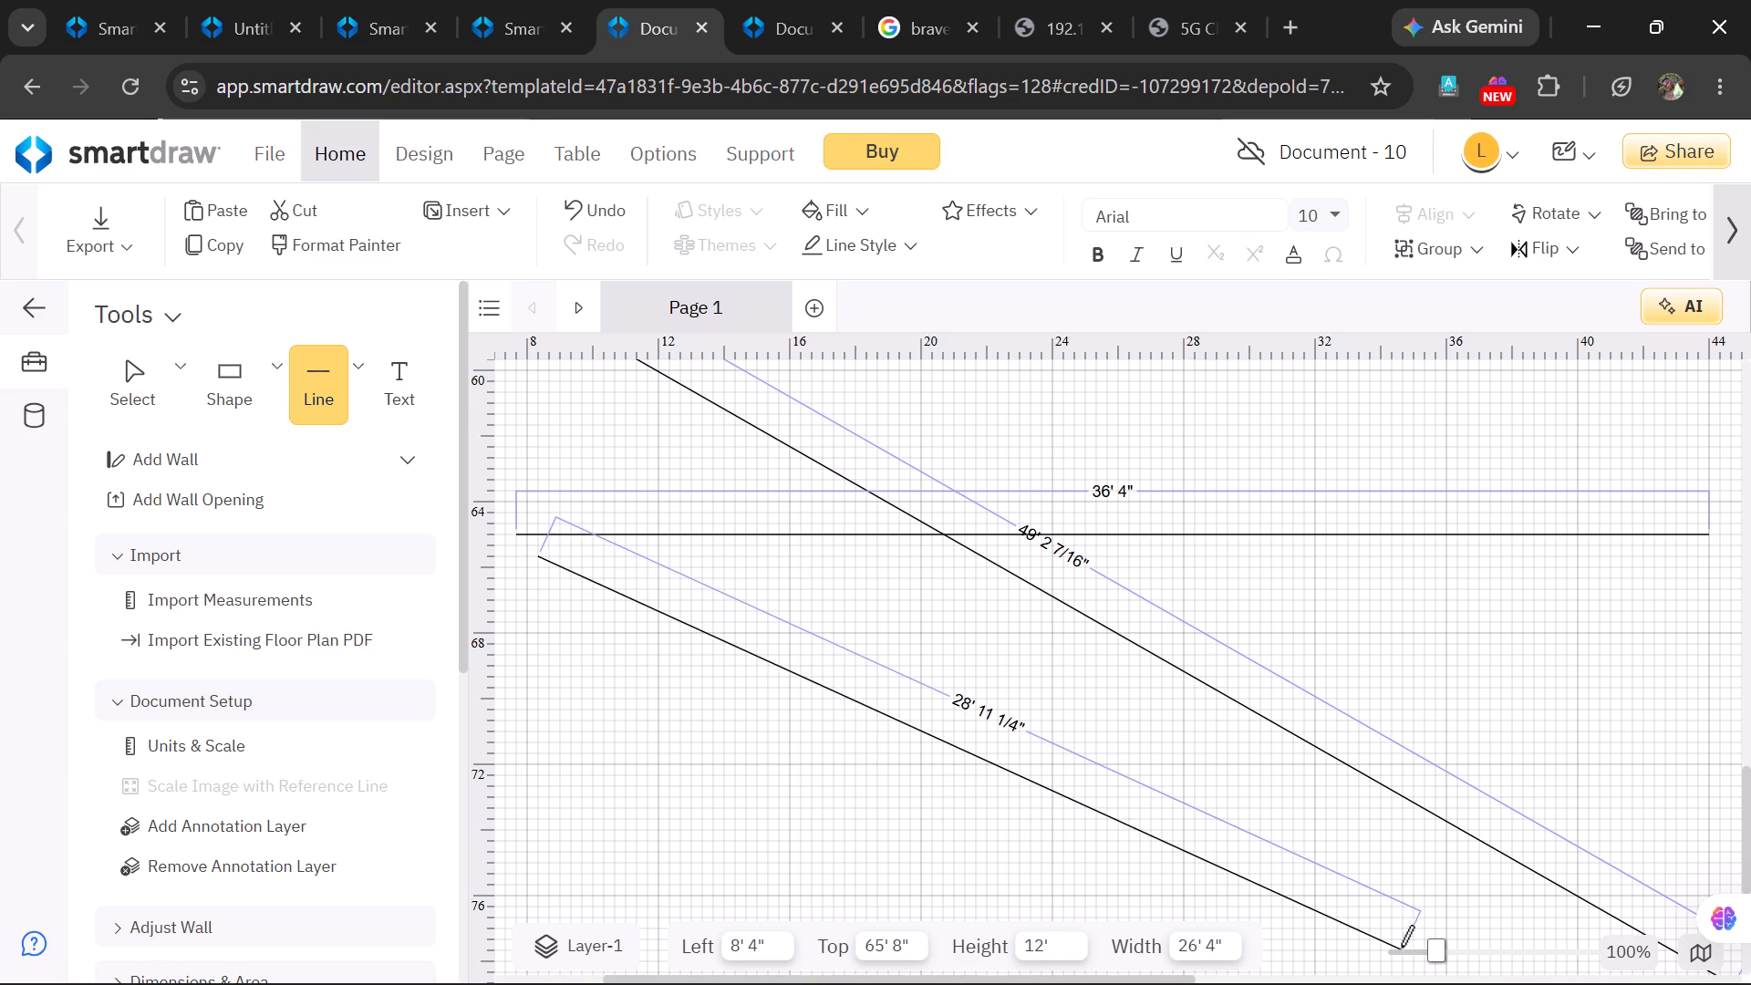
drag(1401, 947, 1286, 972)
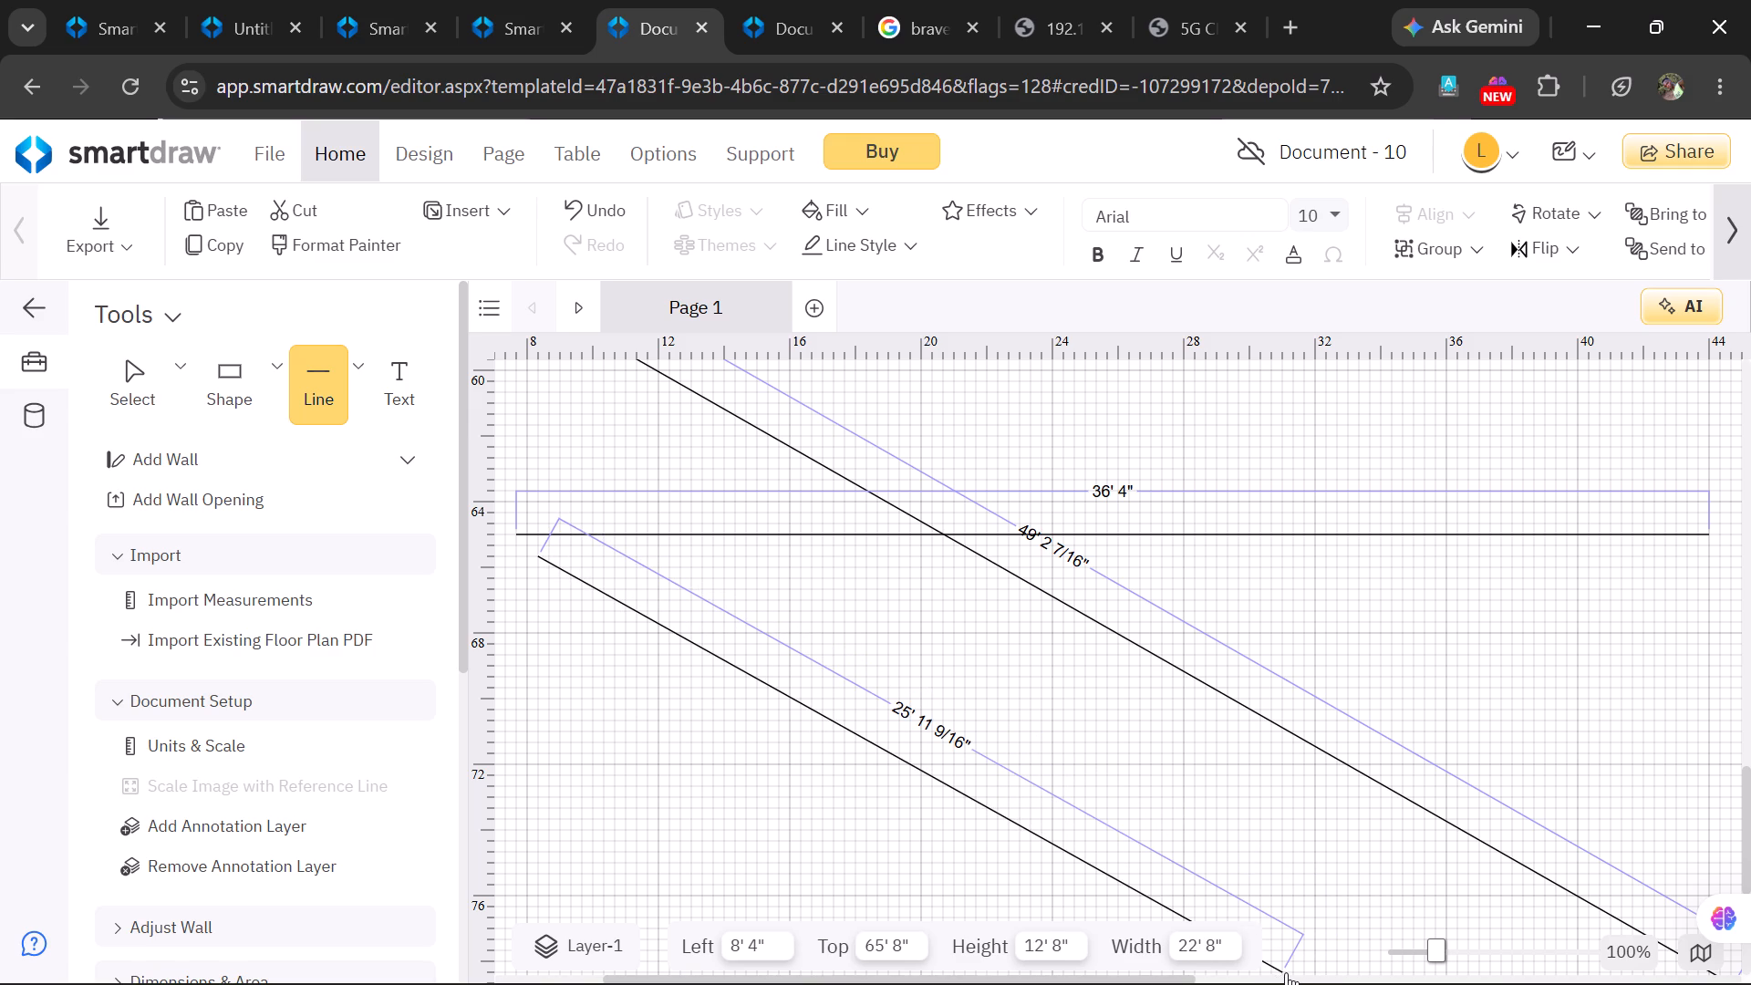
drag(1286, 972, 1266, 967)
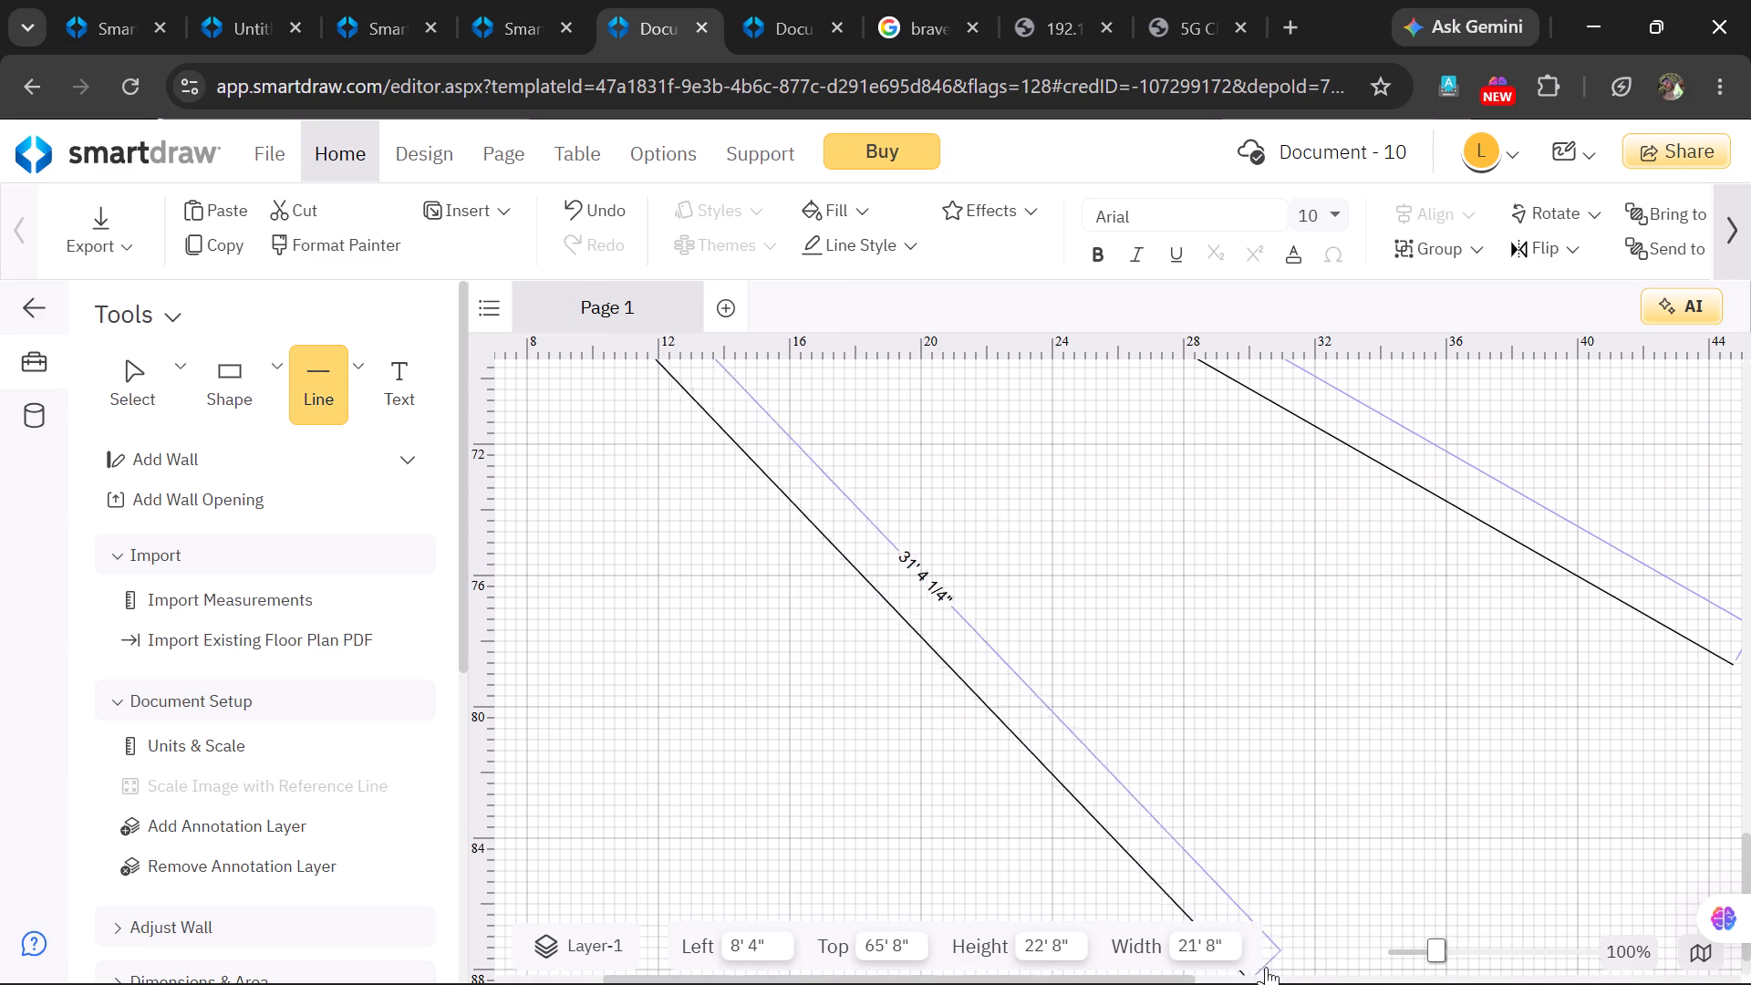
drag(1266, 967, 1395, 949)
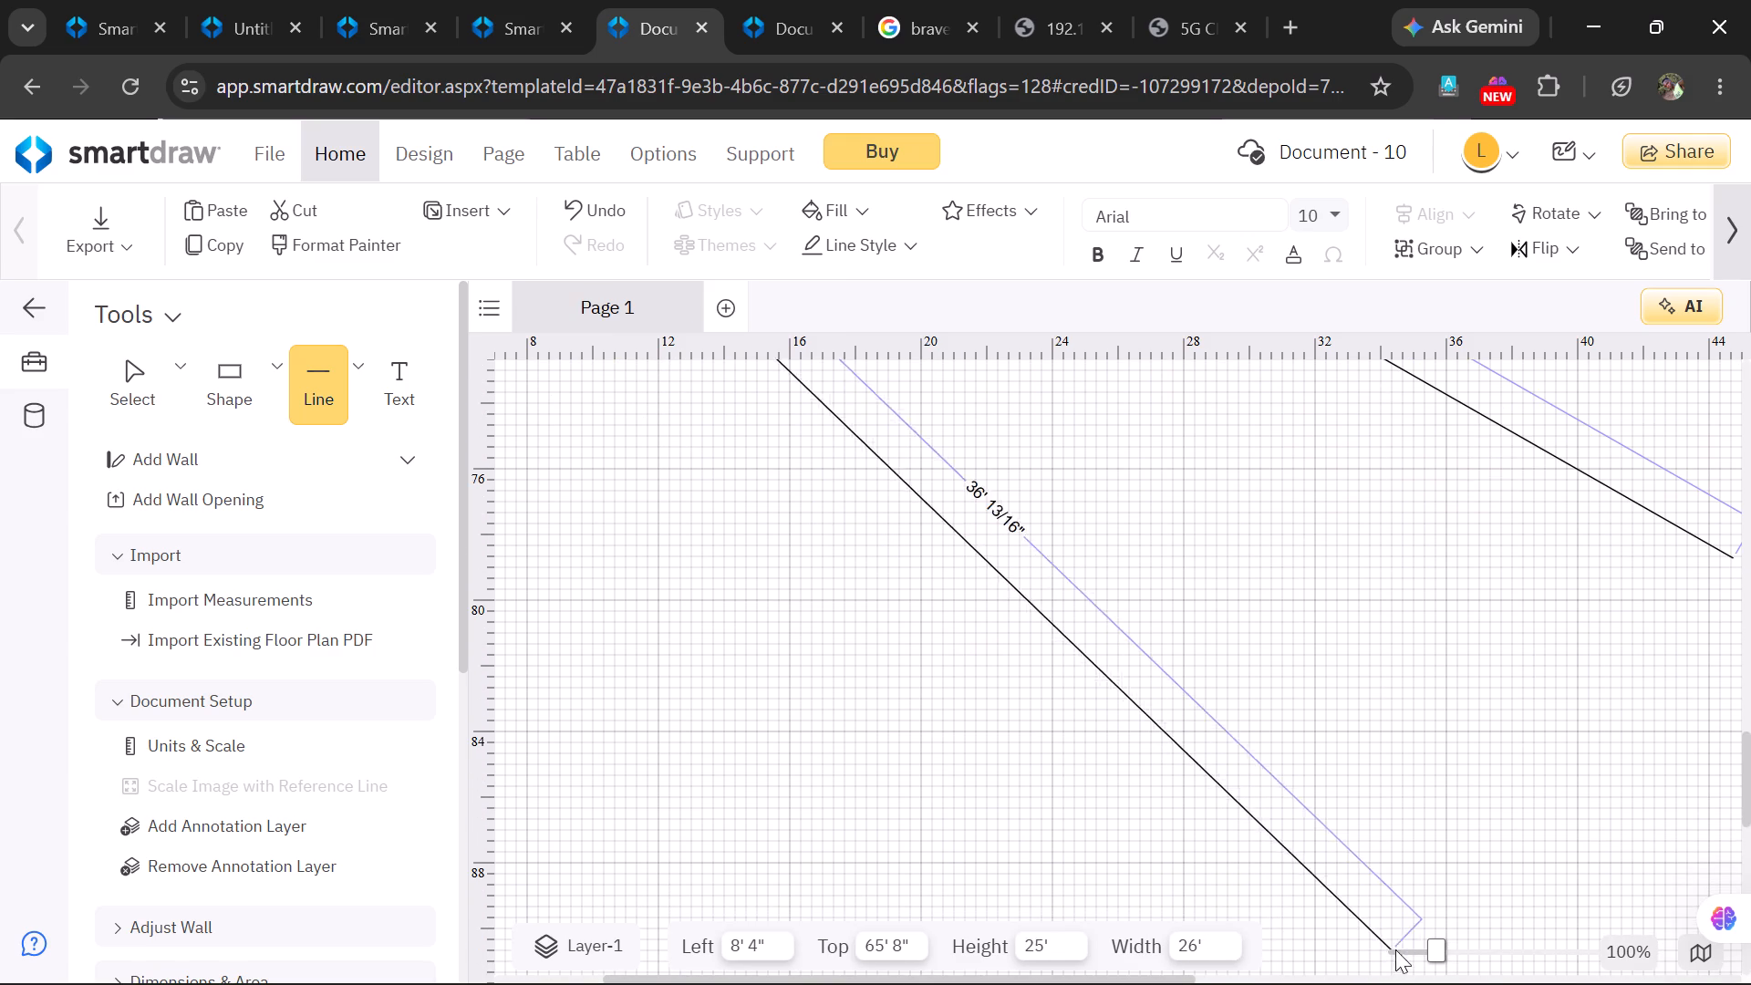
drag(1395, 949, 1401, 944)
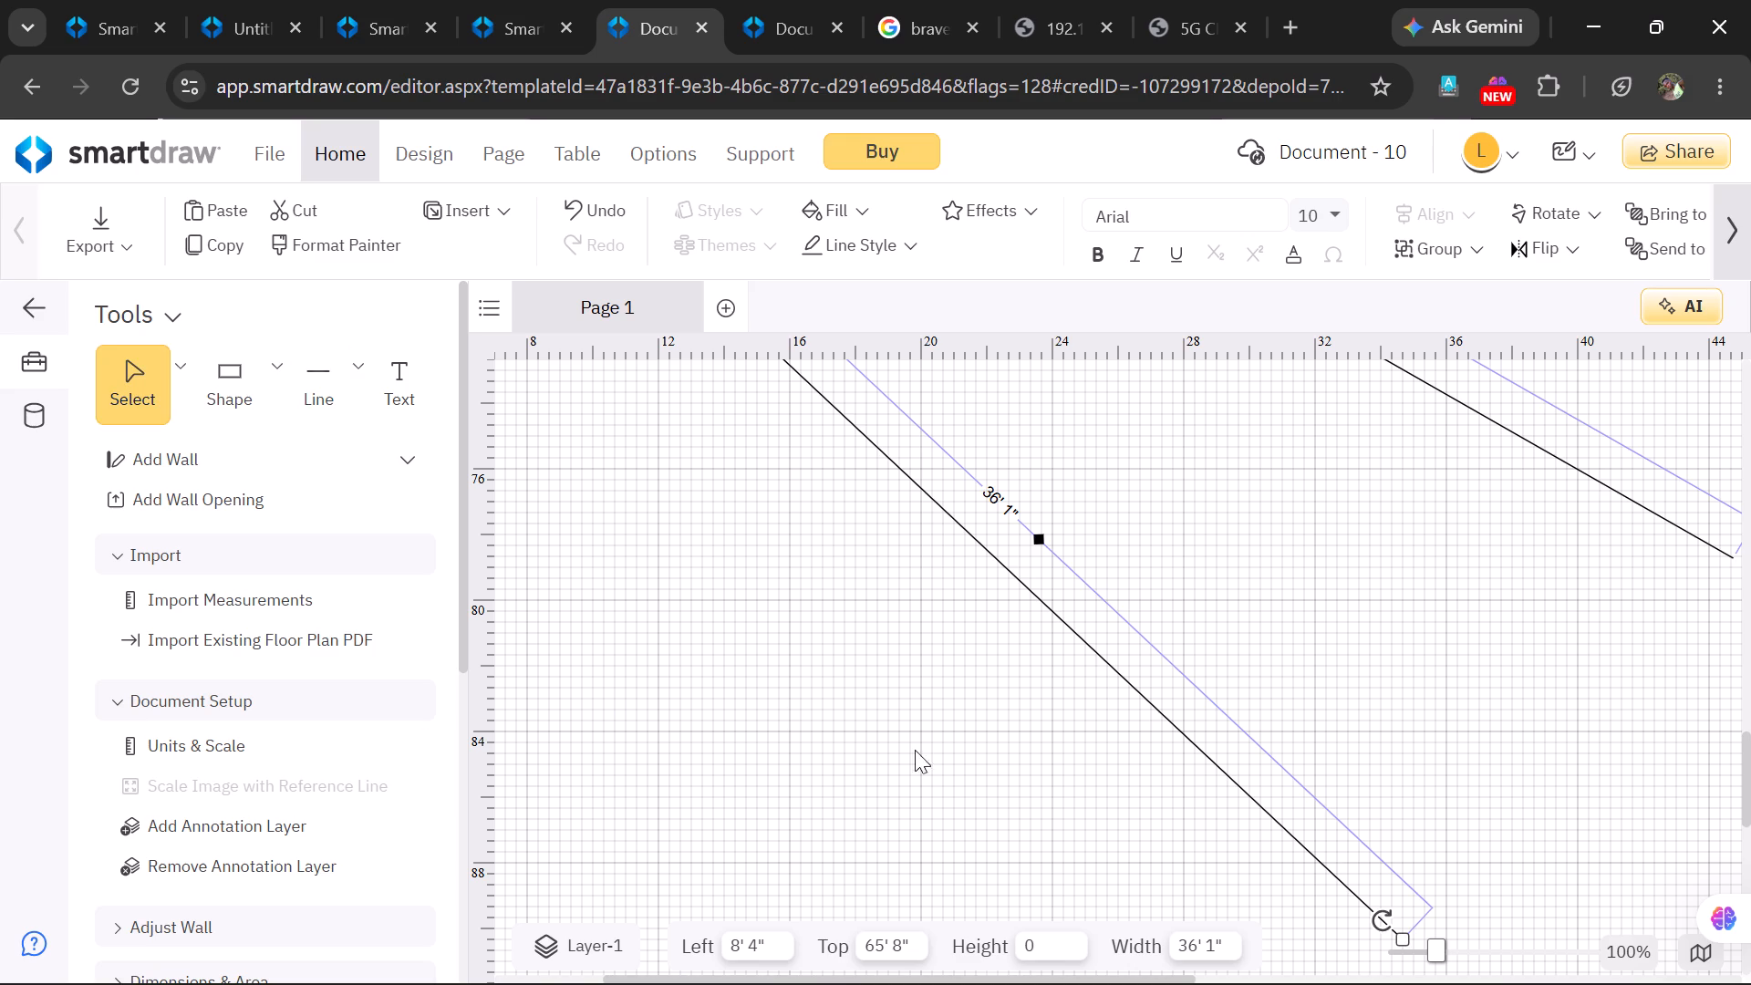
Draw a straight line about 4' 4 7/8" from the 24' 2 3/4" line's lower end, steeply down and slightly left.
scroll(1102, 817, up, 6)
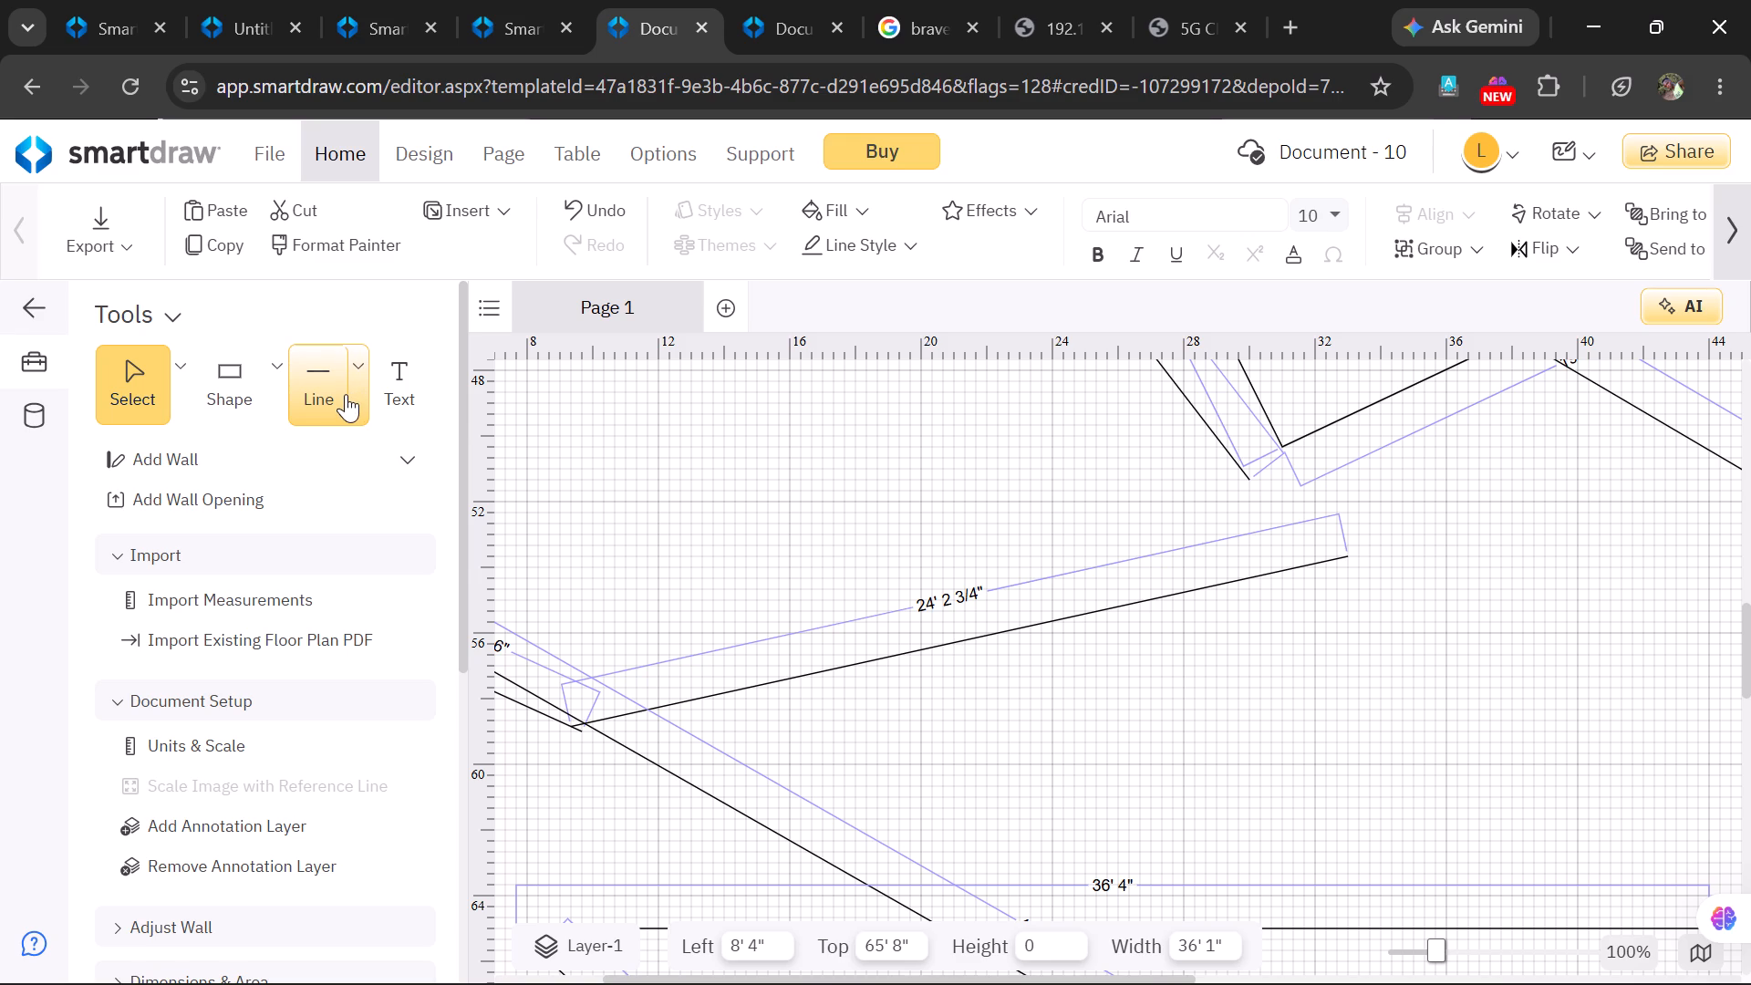
click(348, 377)
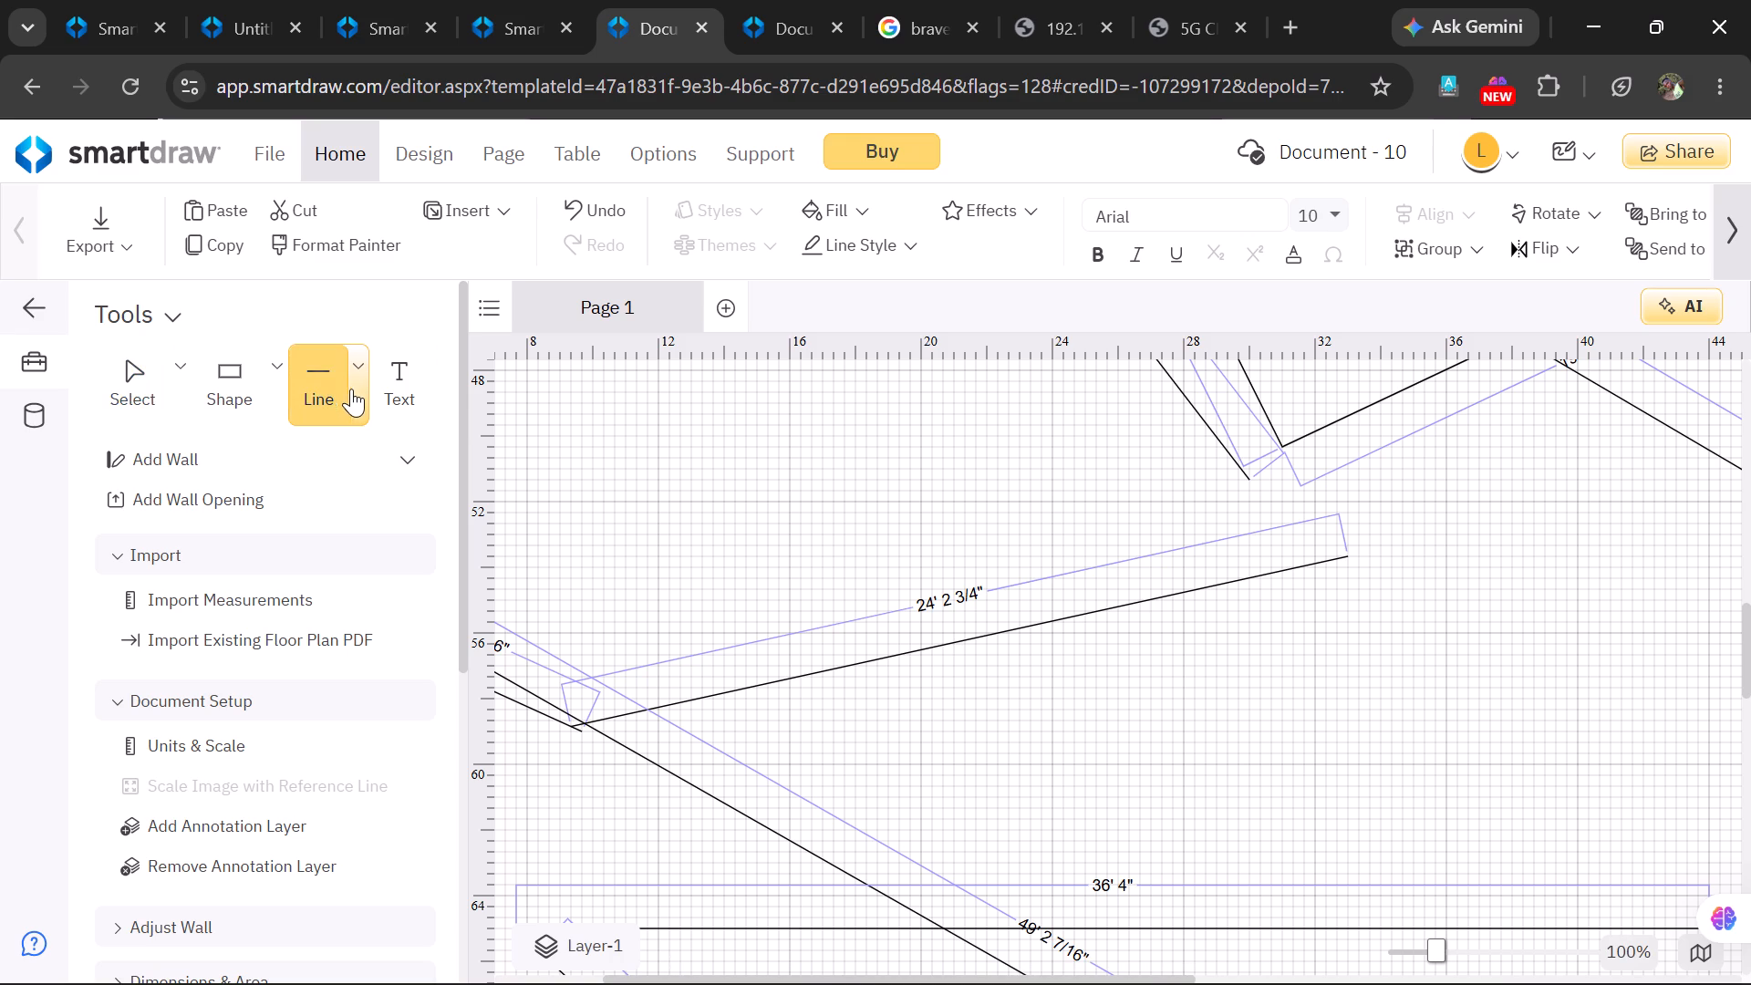
scroll(600, 726, down, 1)
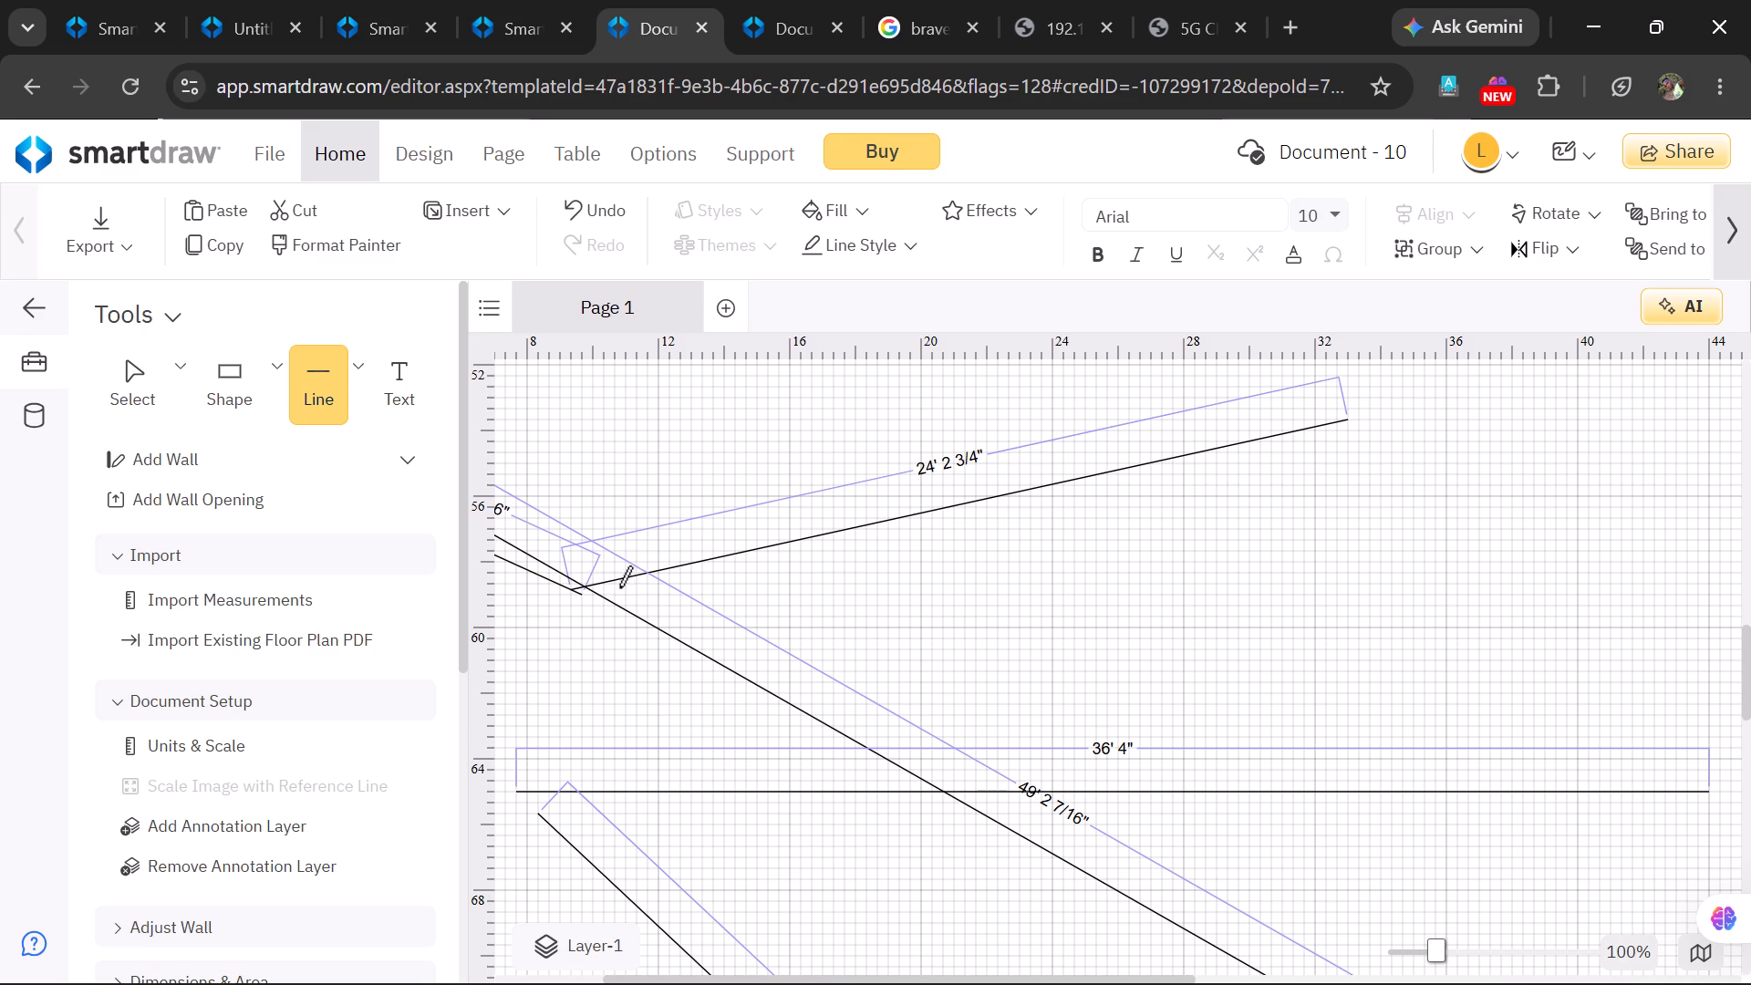
drag(586, 587, 570, 664)
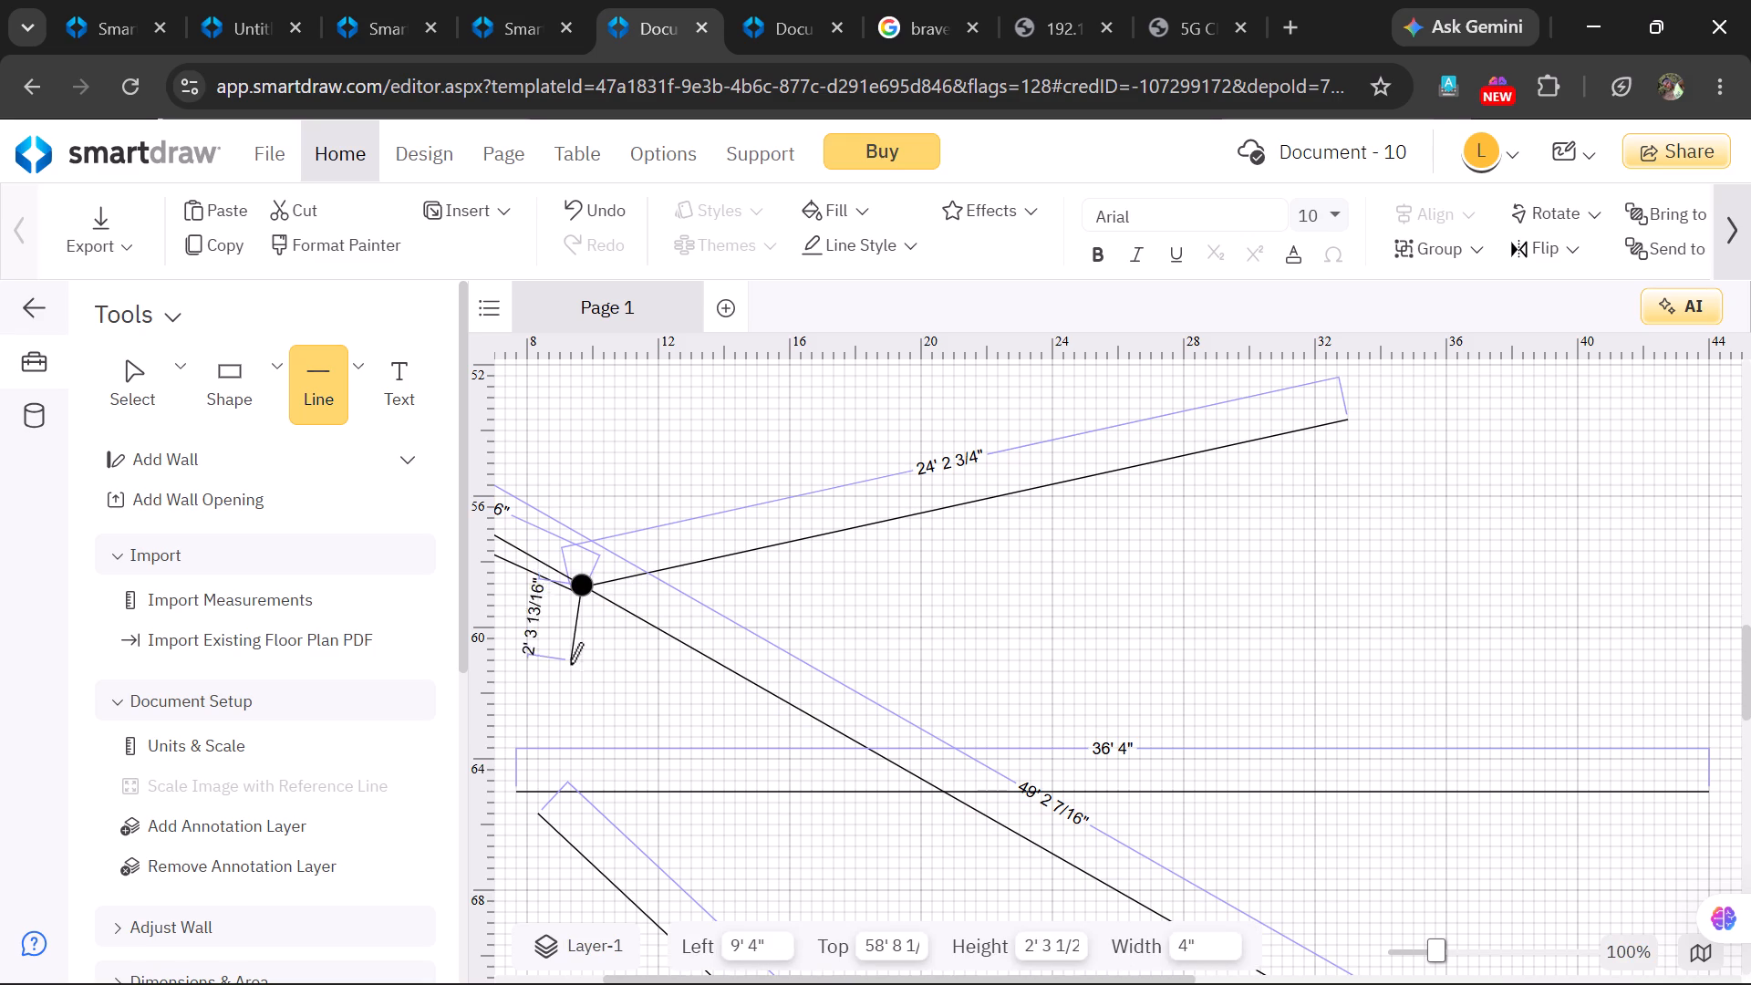
drag(570, 664, 544, 729)
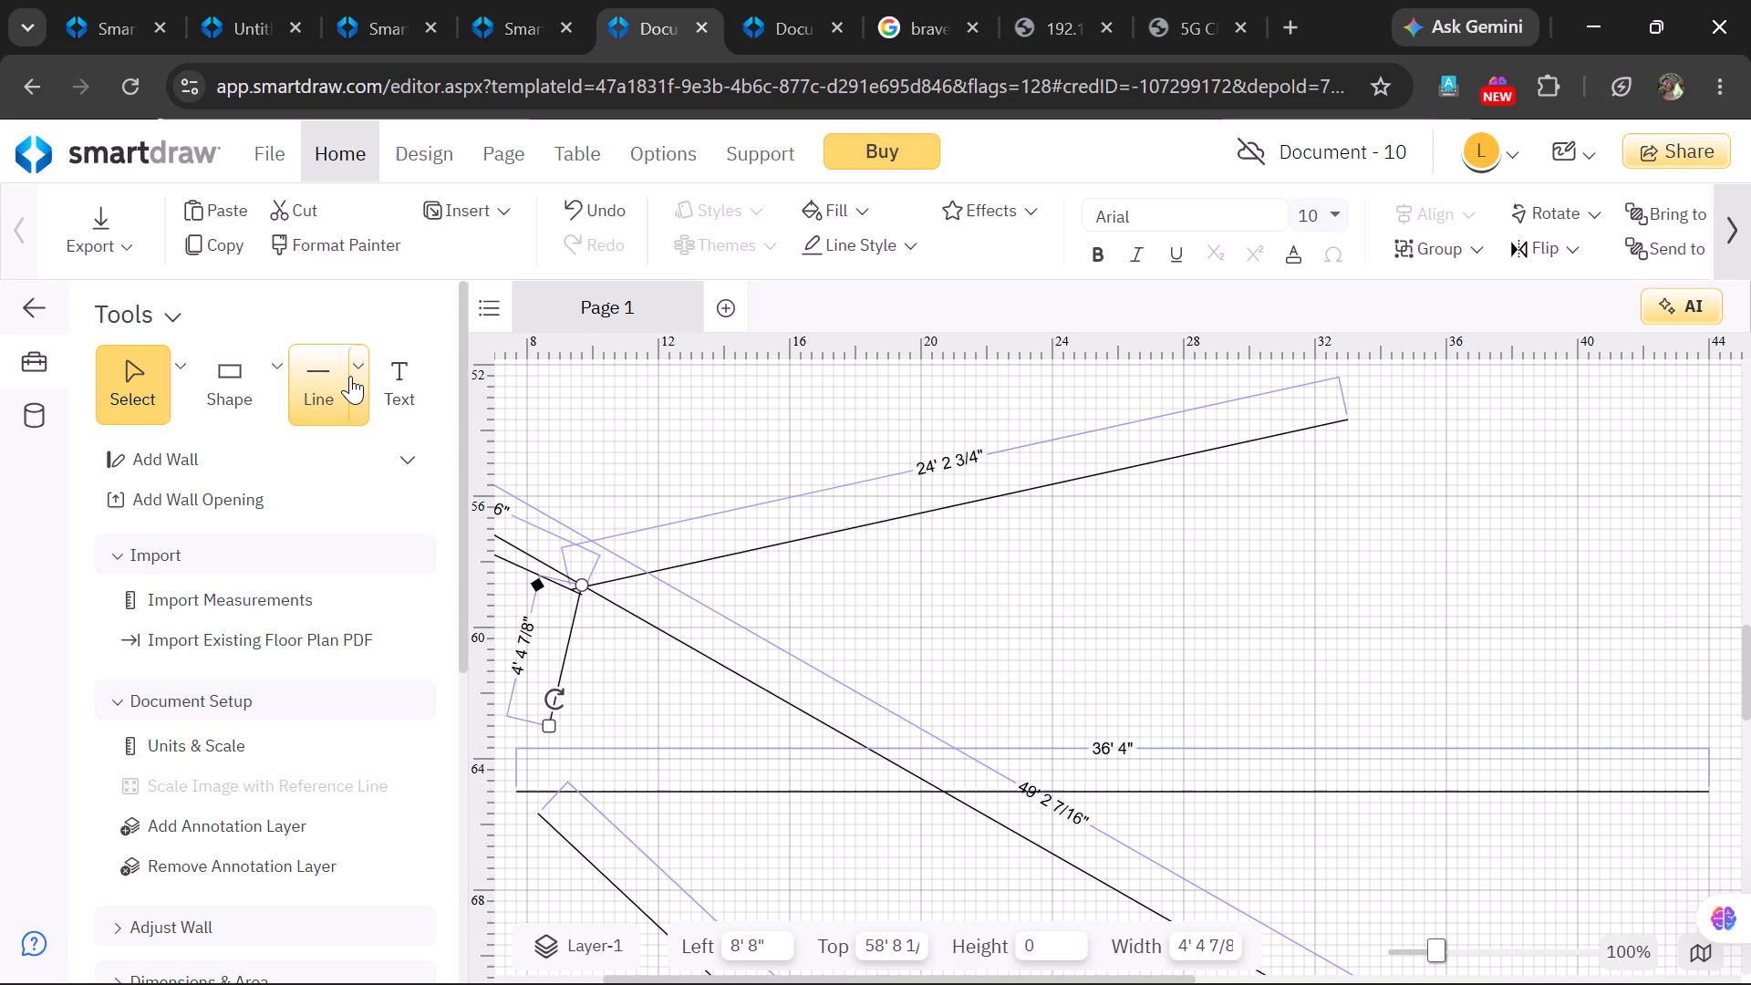
Draw a straight line about 8' 8 5/8" from the same junction, sloping gently down to the right.
click(351, 375)
click(465, 461)
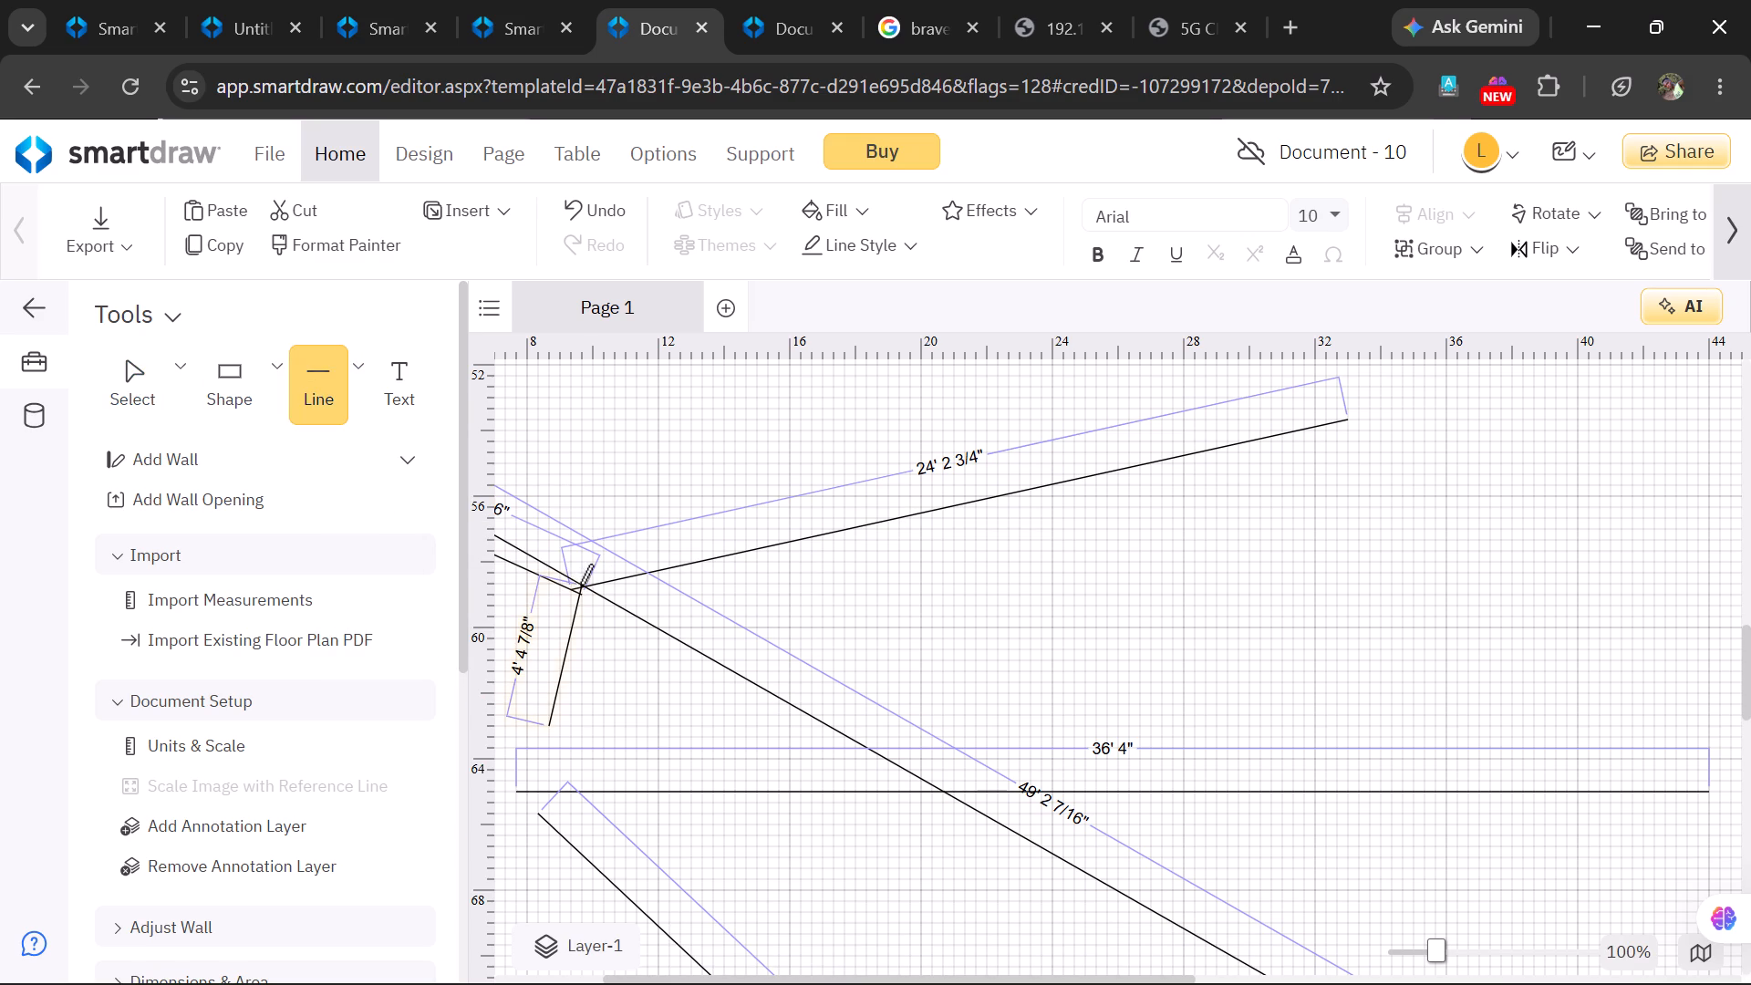
drag(580, 586, 865, 610)
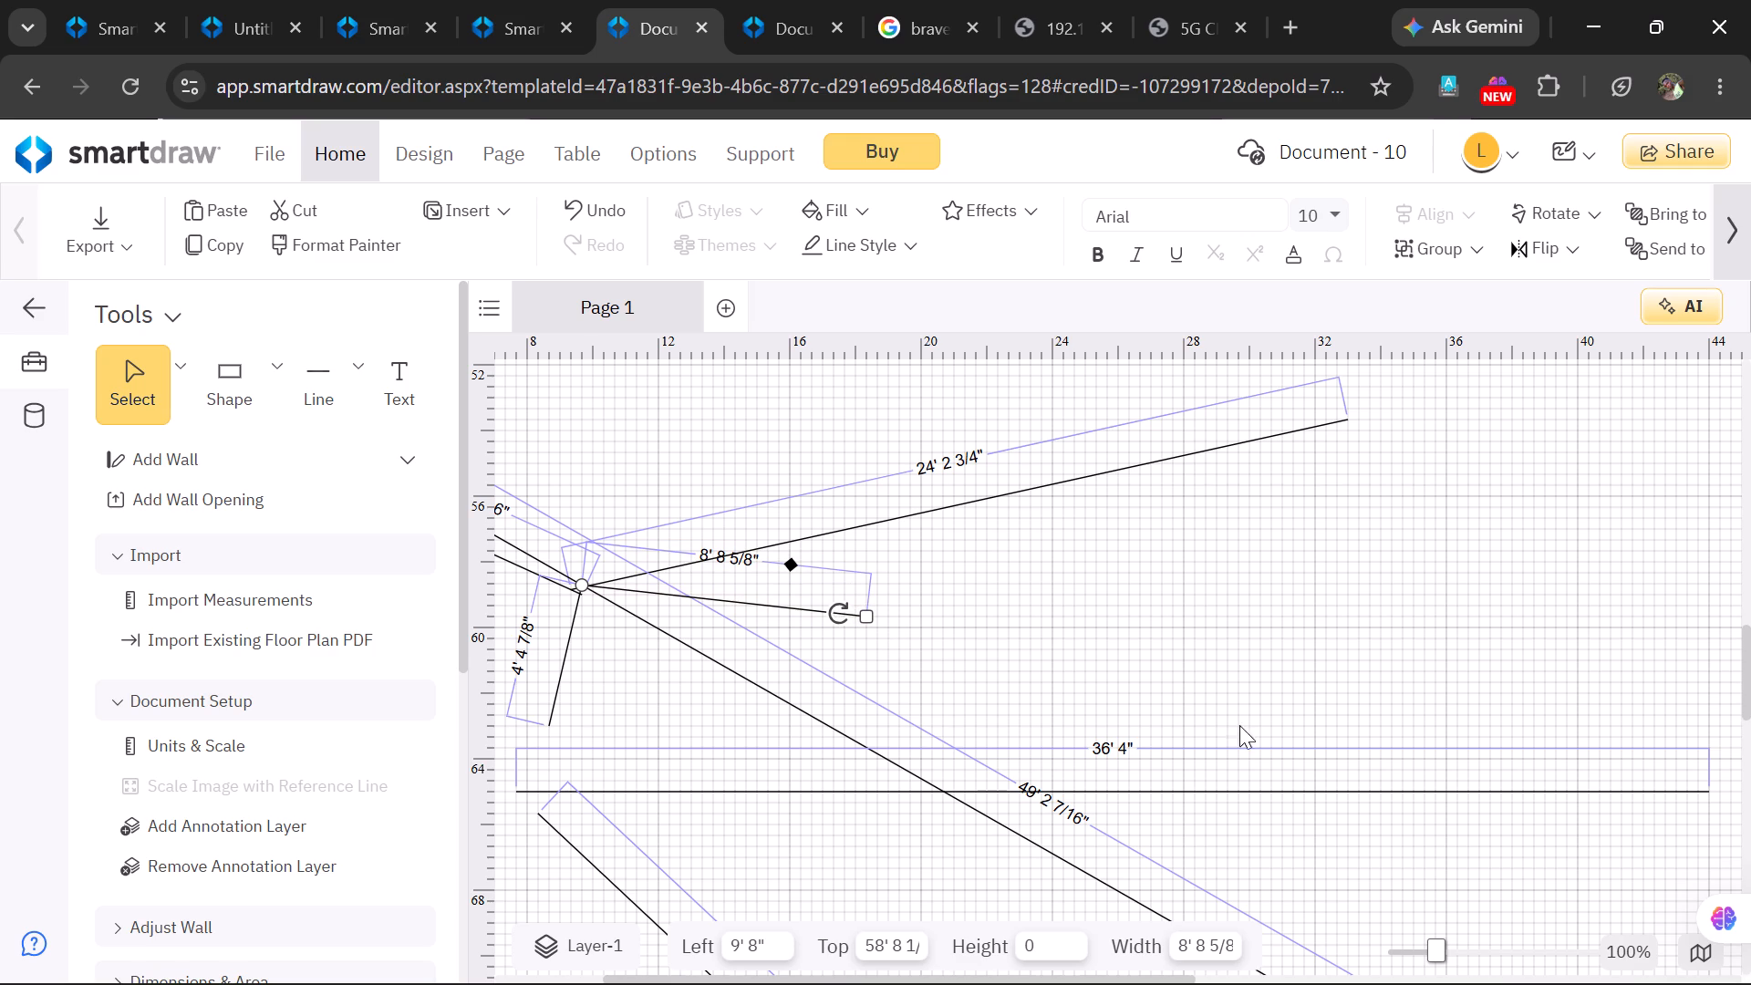
click(1259, 653)
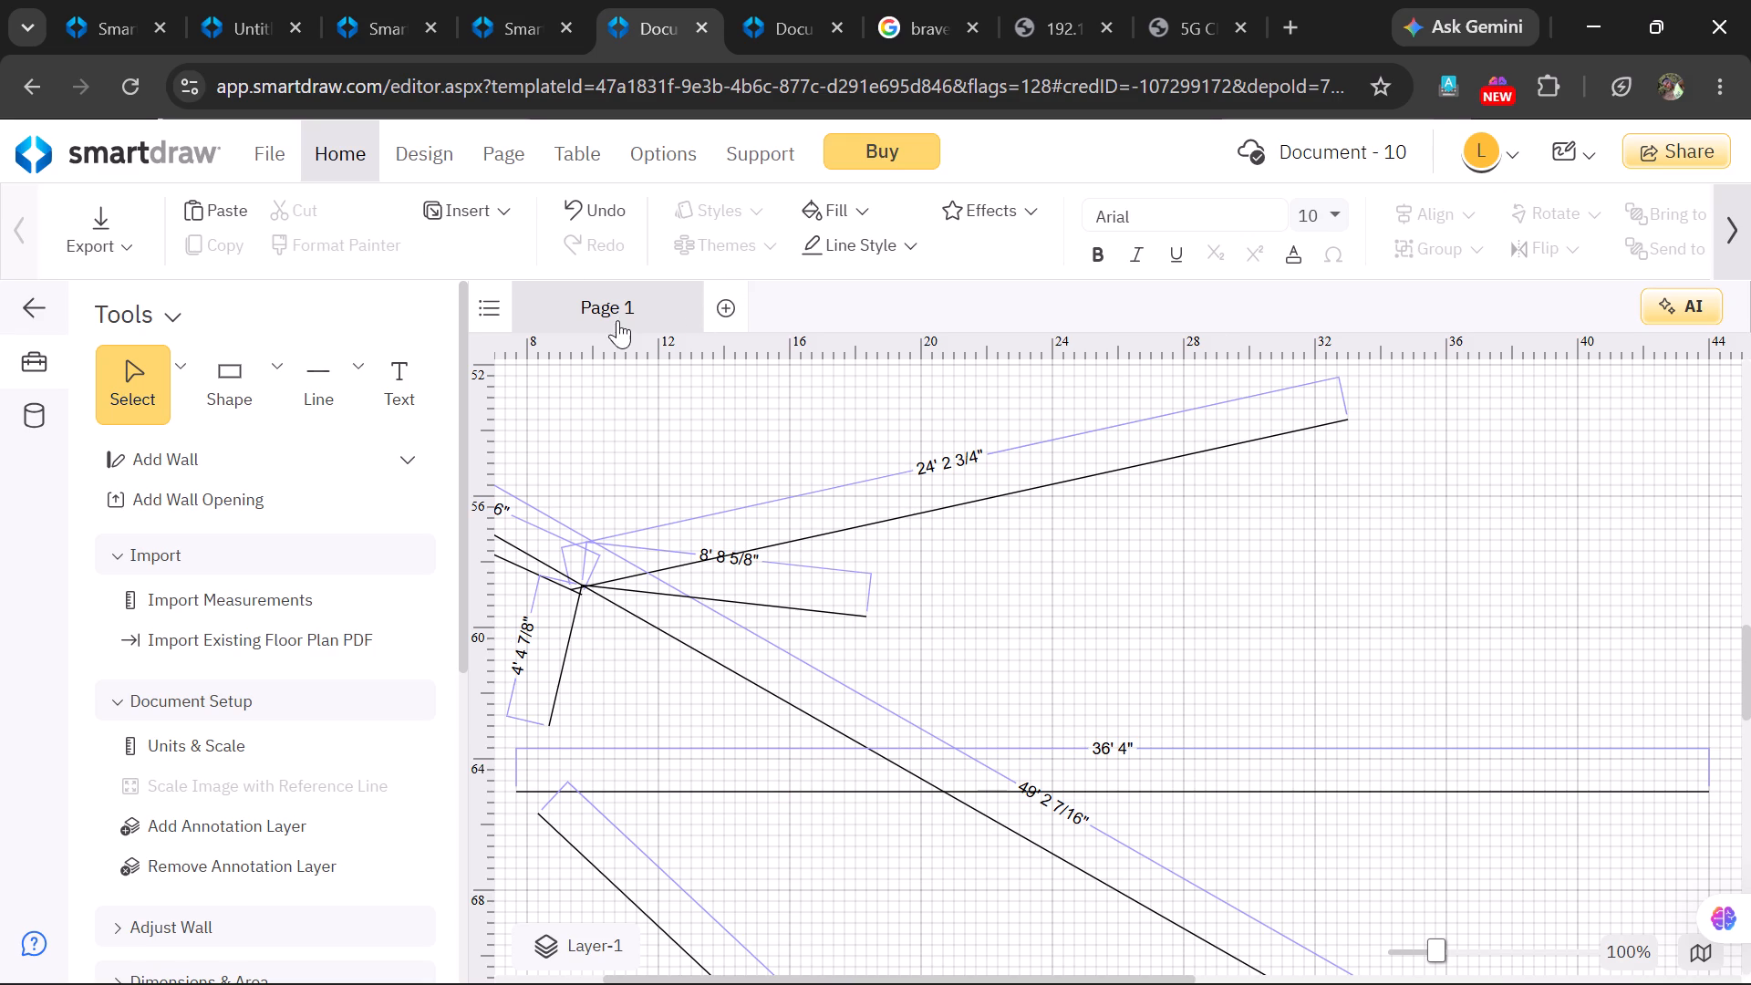
Draw a straight line about 15' 2 7/16" from 18' left and 53' top, across the 24' 2 3/4" line onto the 36' 4" line.
click(362, 371)
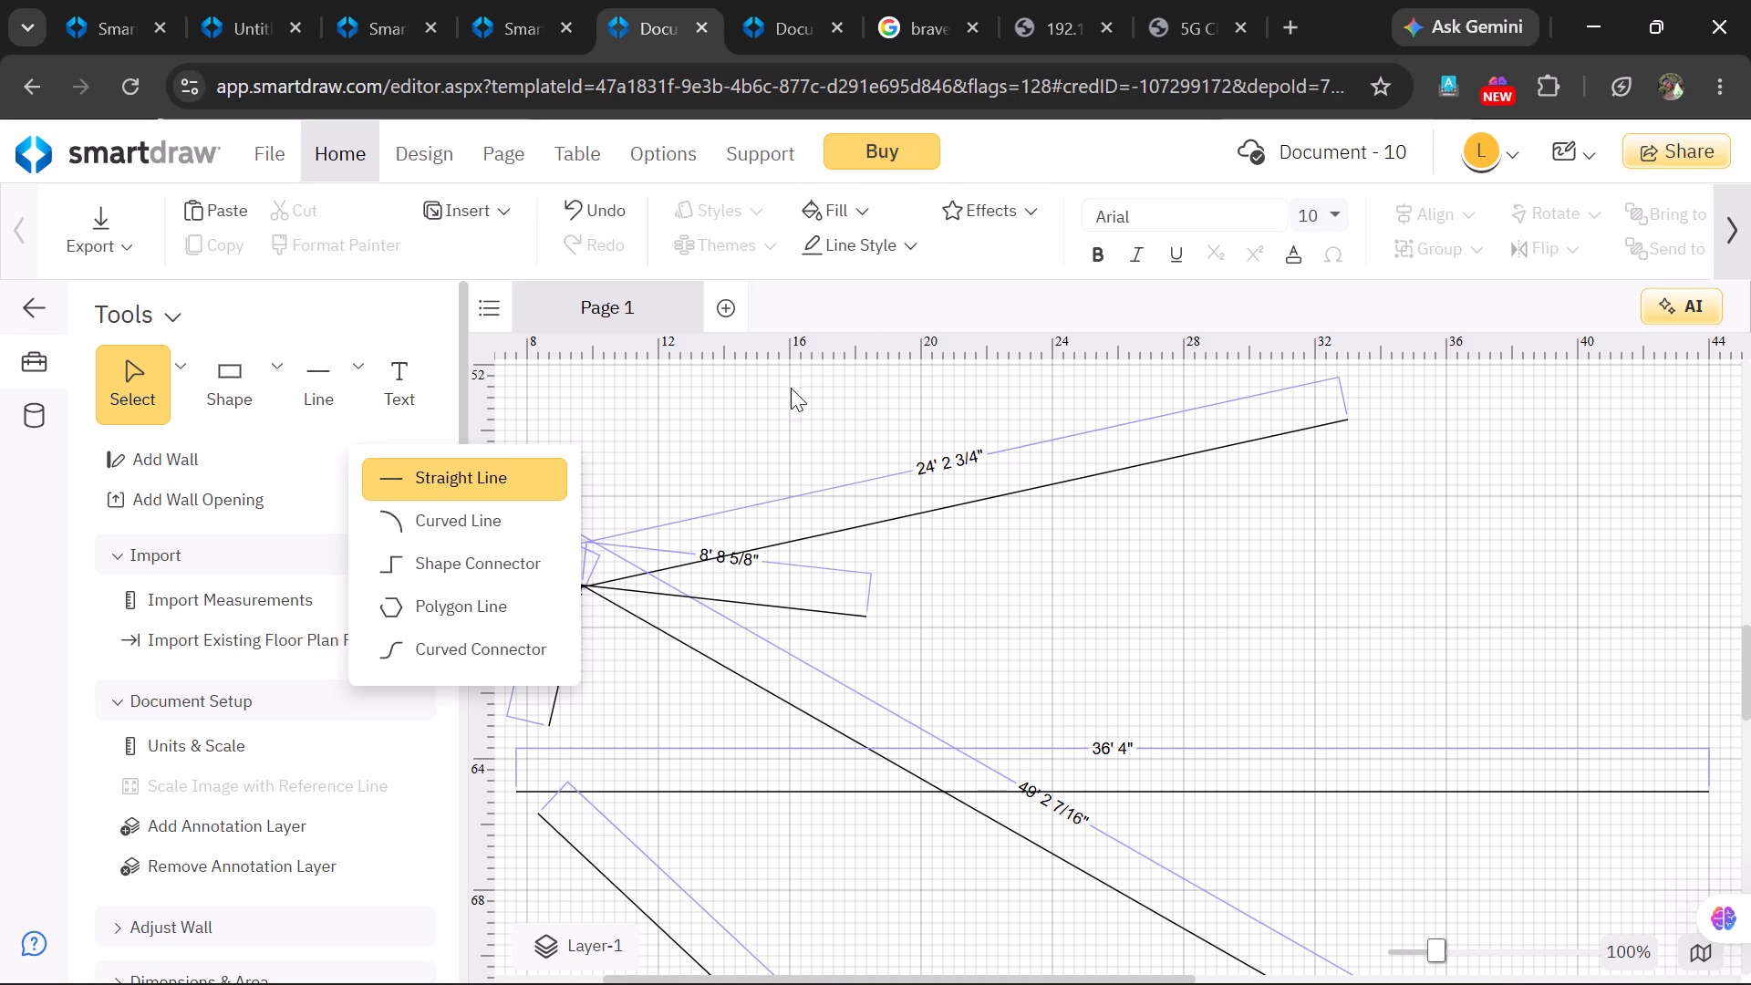
click(517, 472)
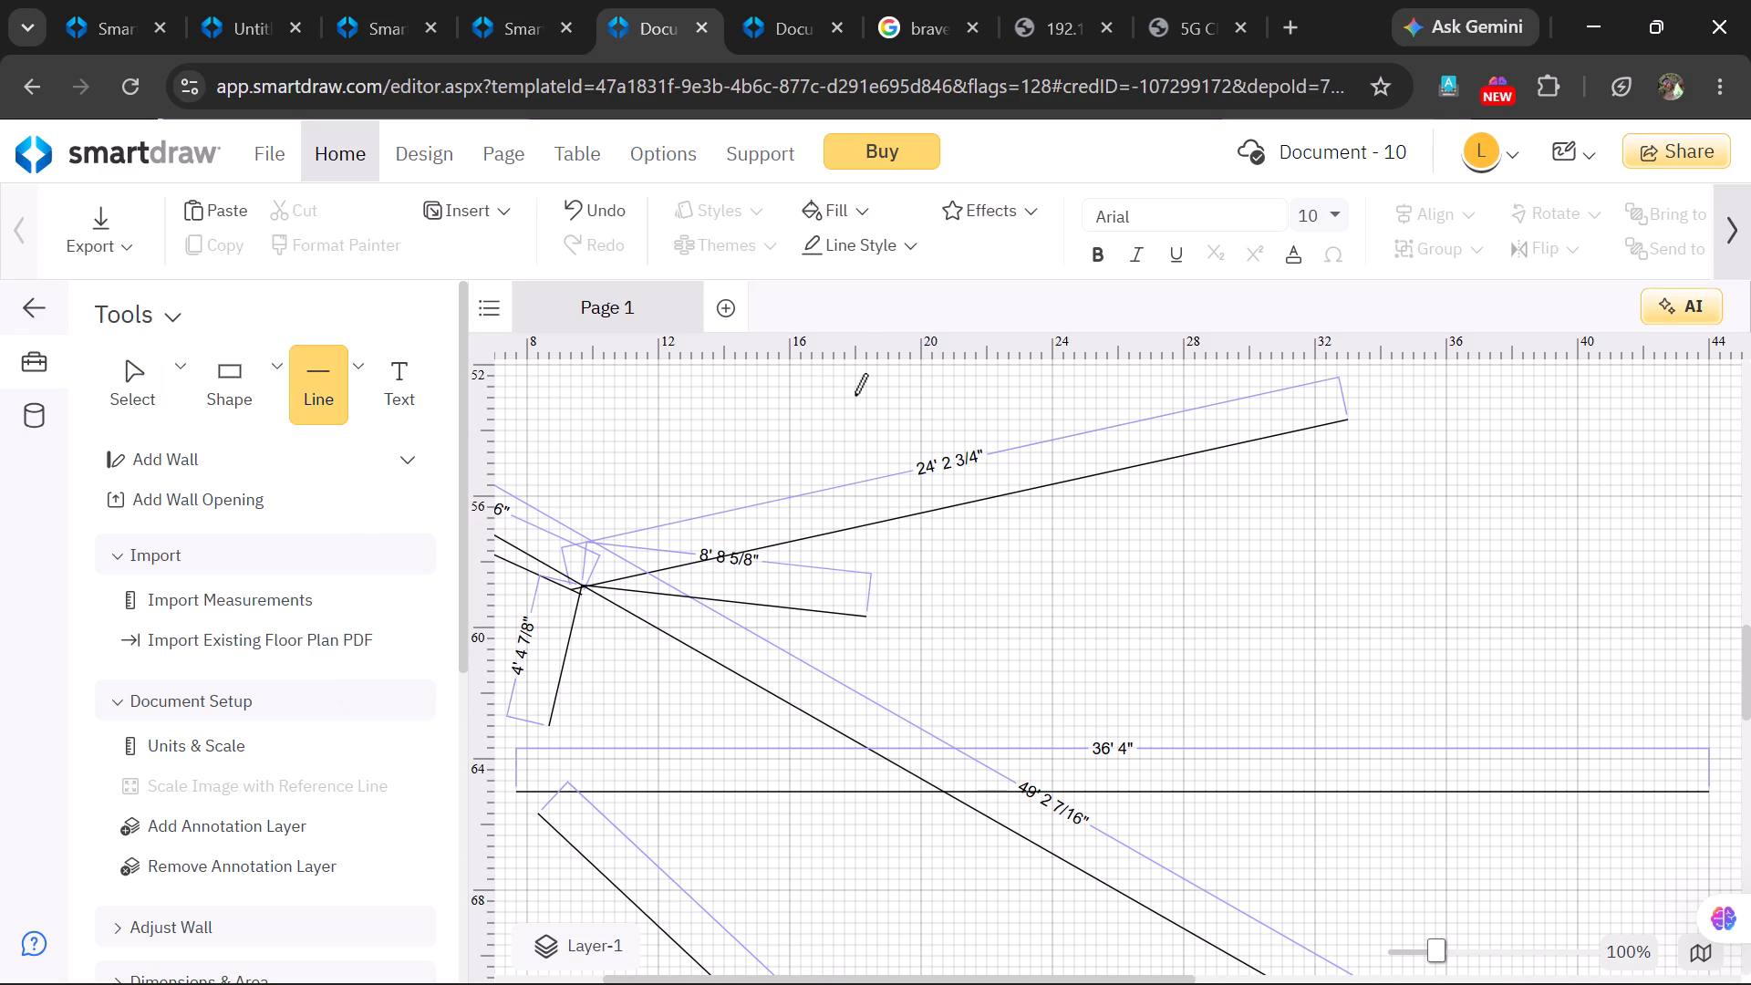
drag(855, 395, 986, 713)
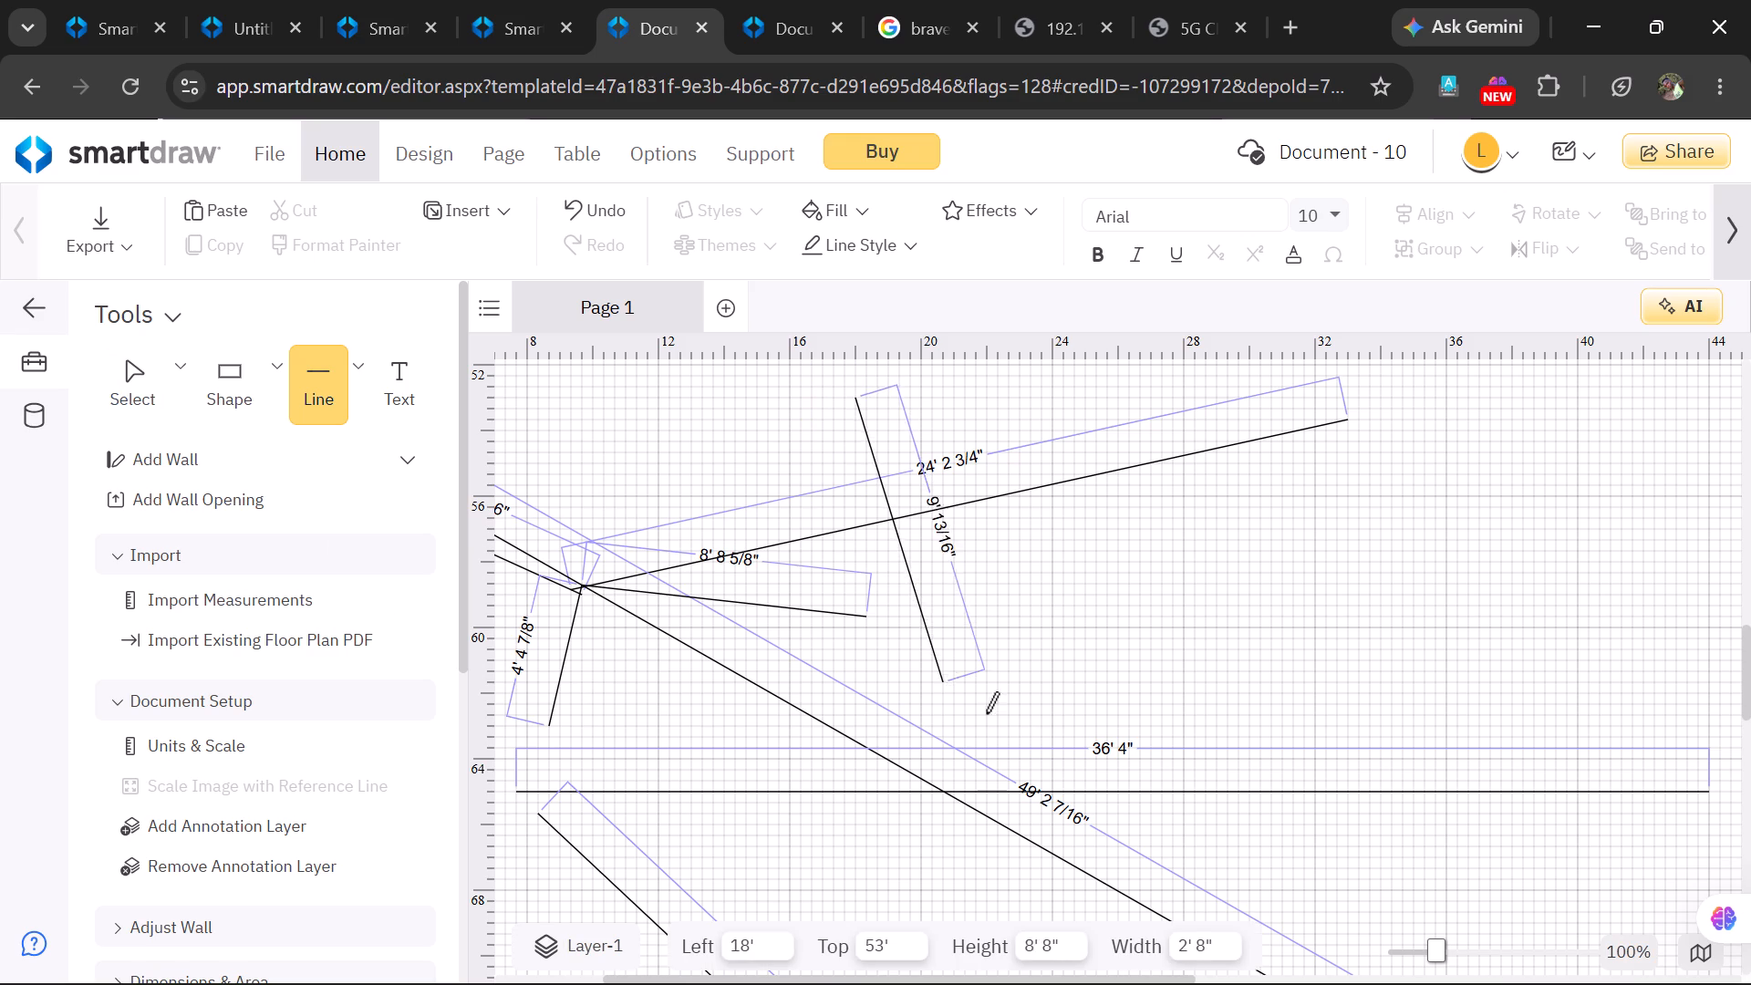
drag(986, 713, 1154, 796)
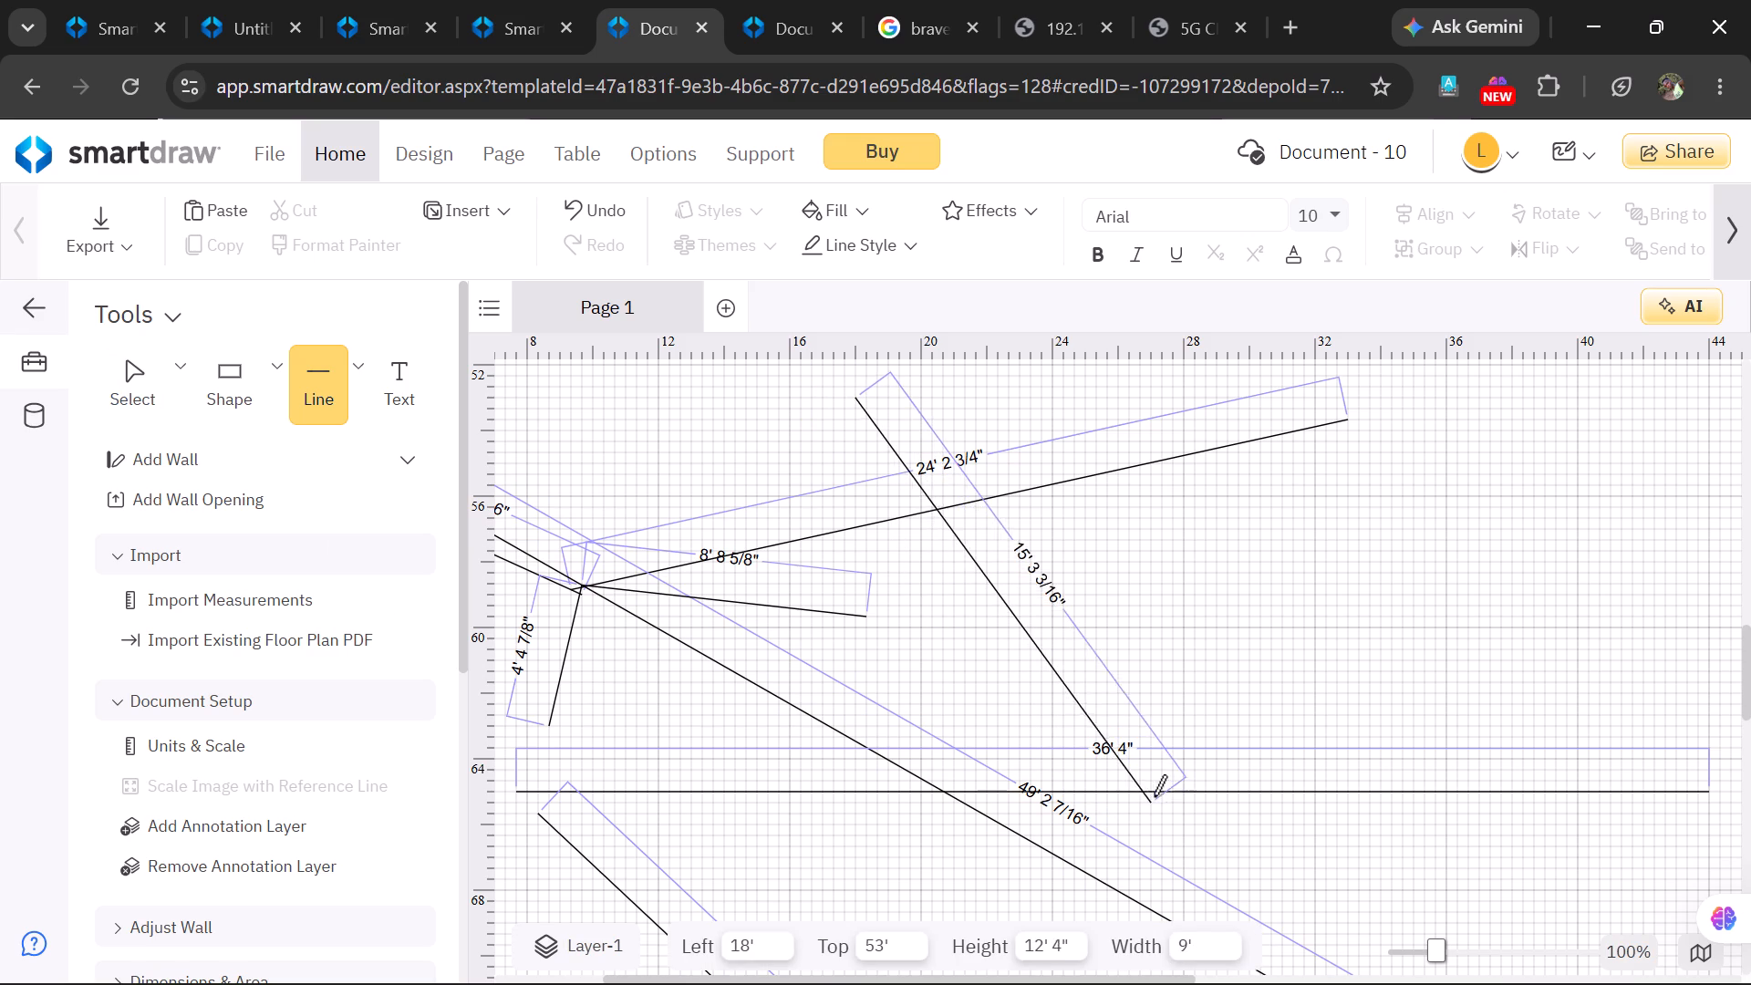
drag(1154, 796, 1161, 796)
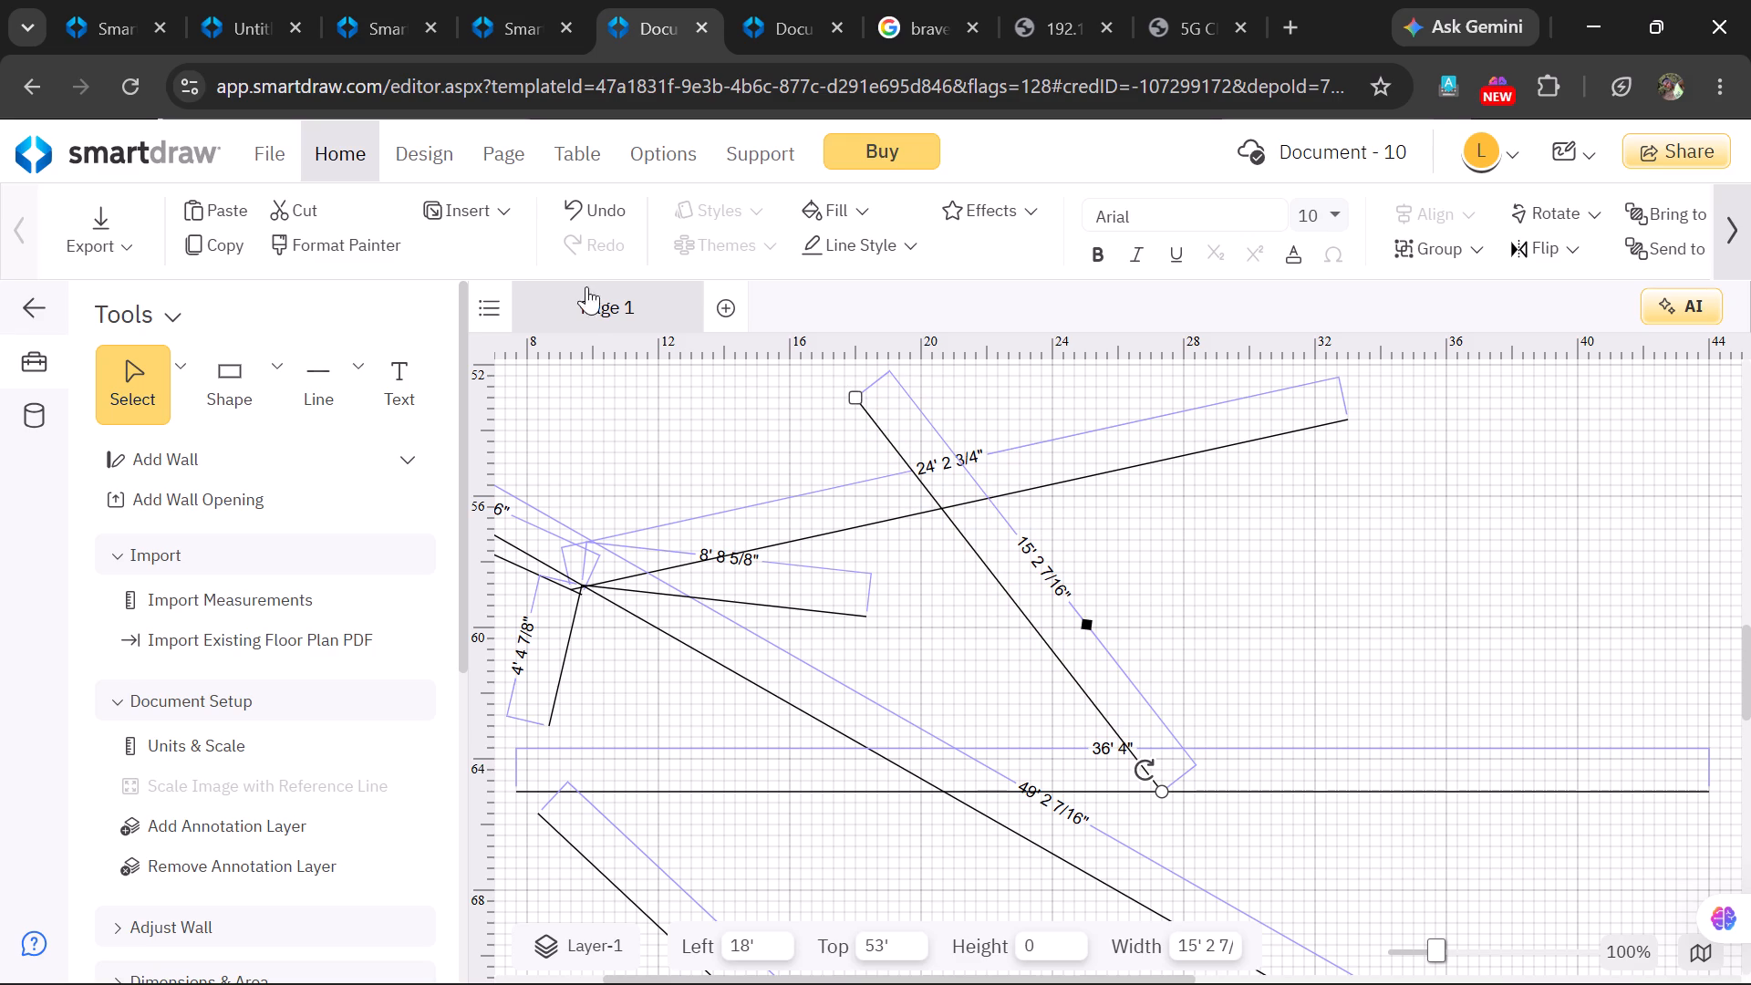
Draw a straight line from the 15' 2 7/16" line's upper end down to the 36' 4" line's left end.
click(357, 364)
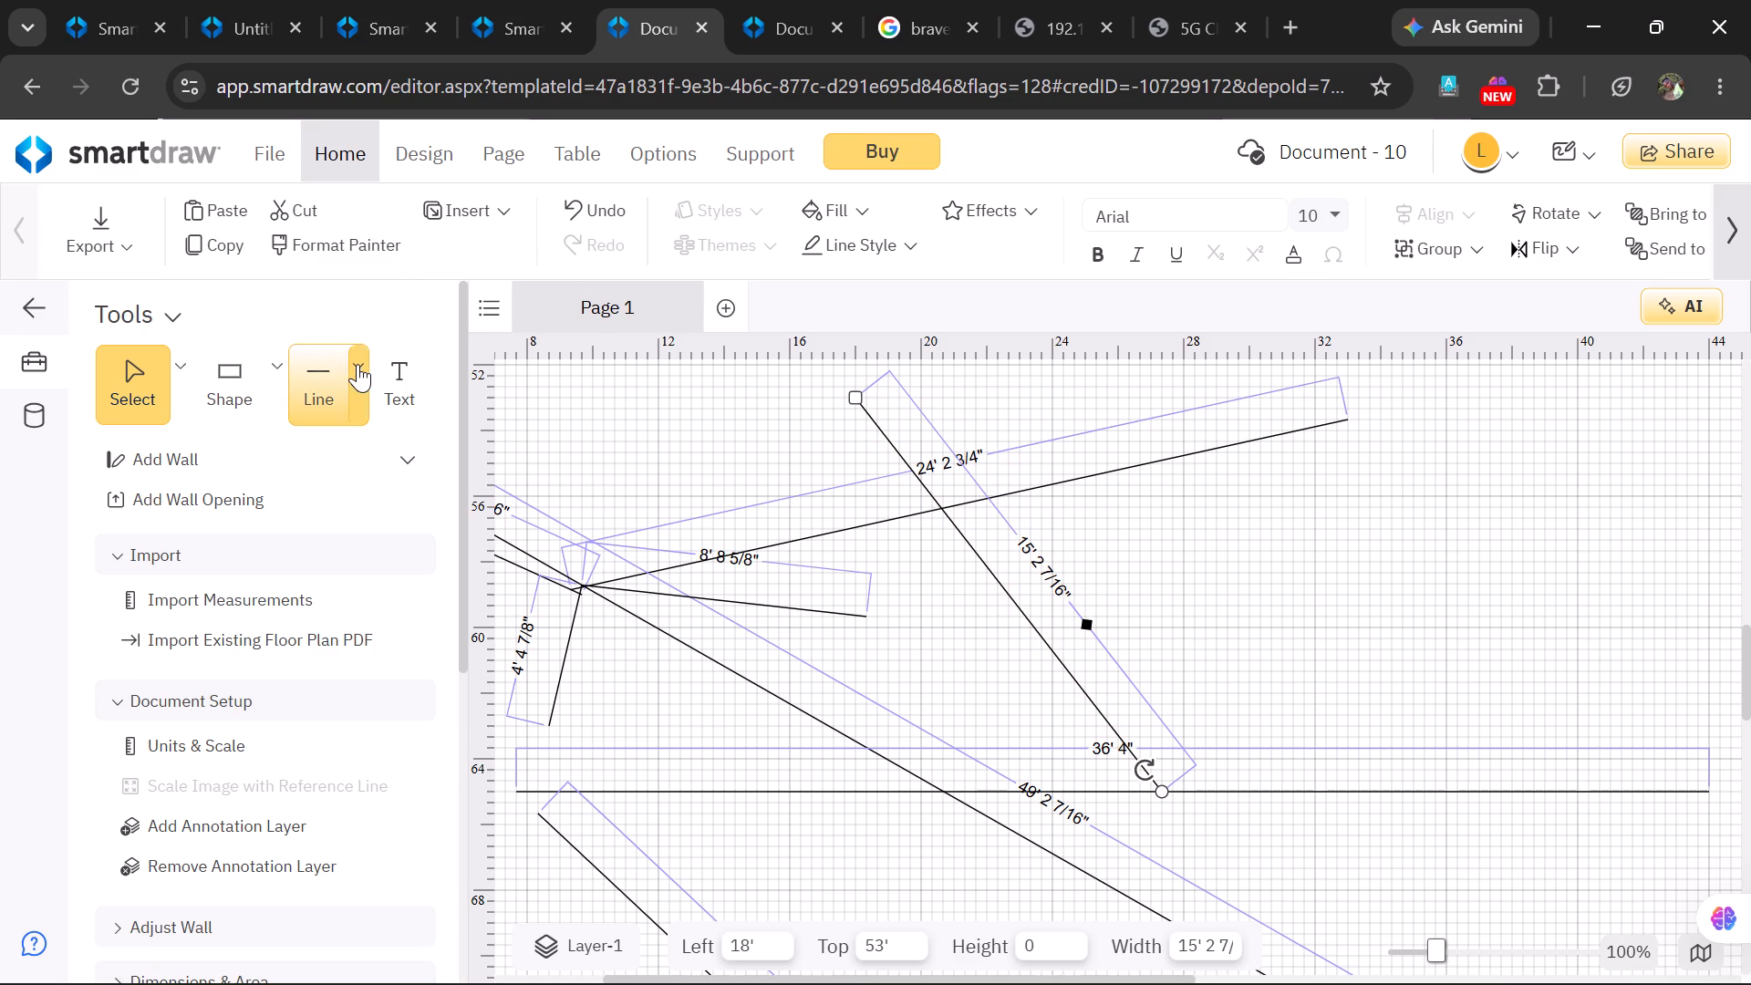
drag(535, 467, 555, 478)
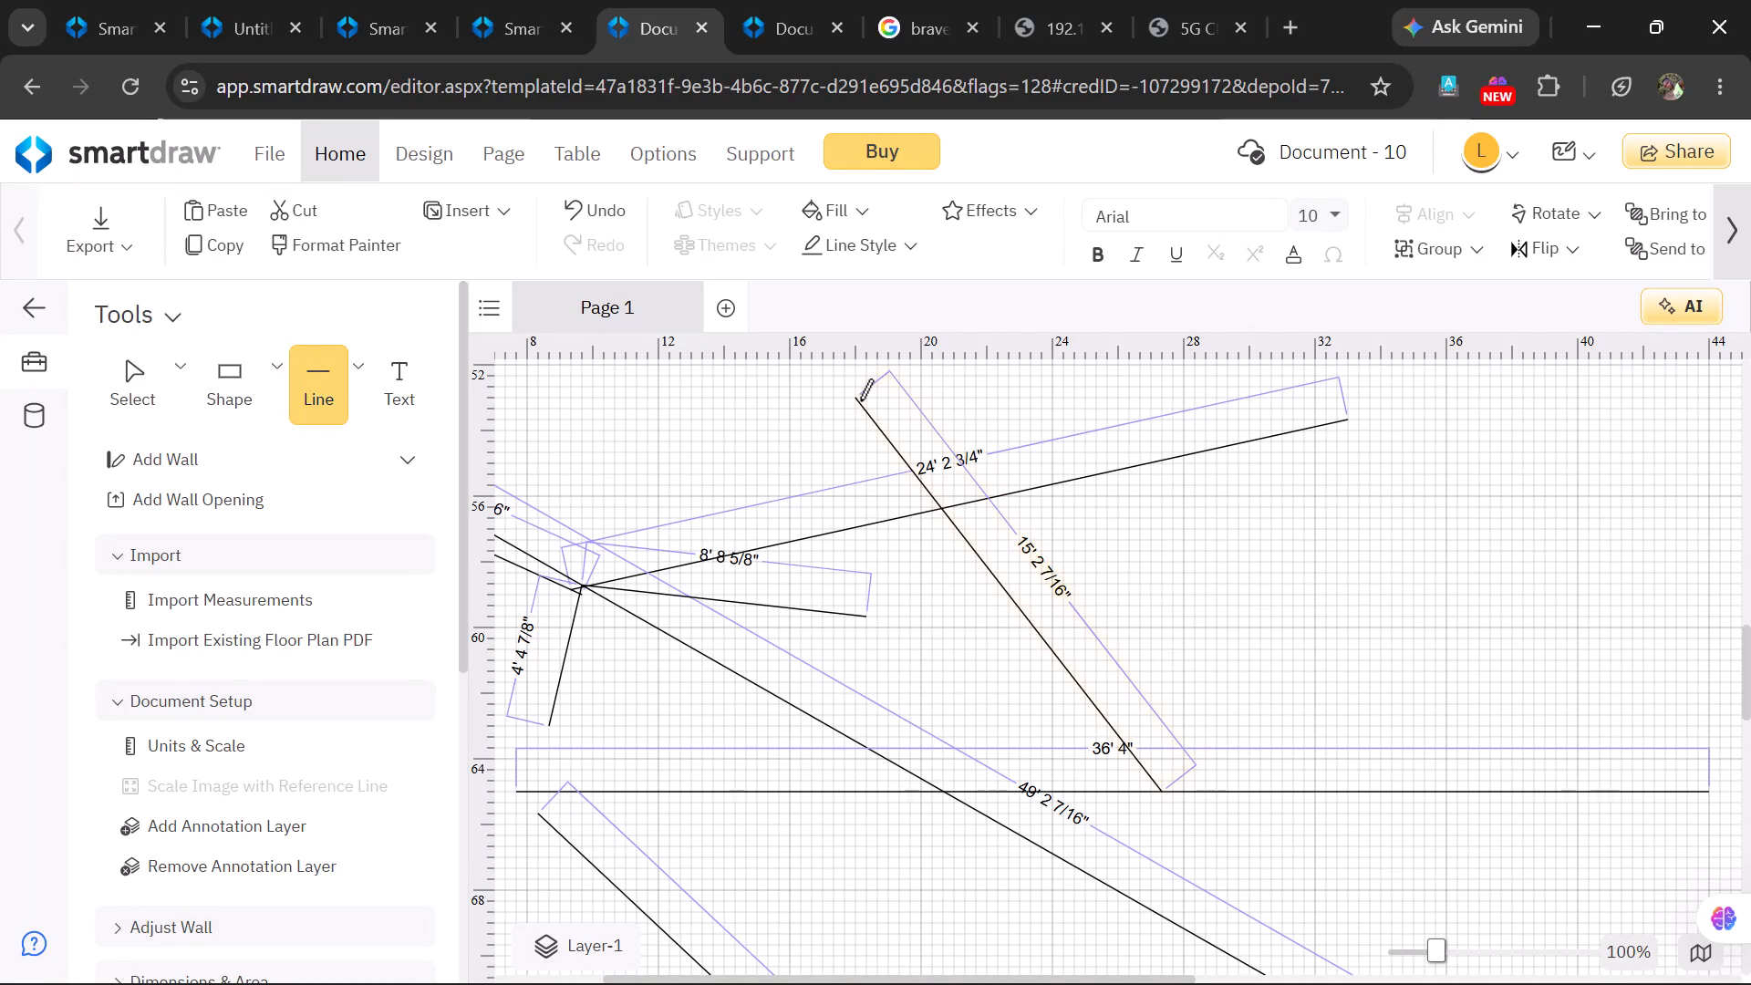
drag(859, 399, 641, 582)
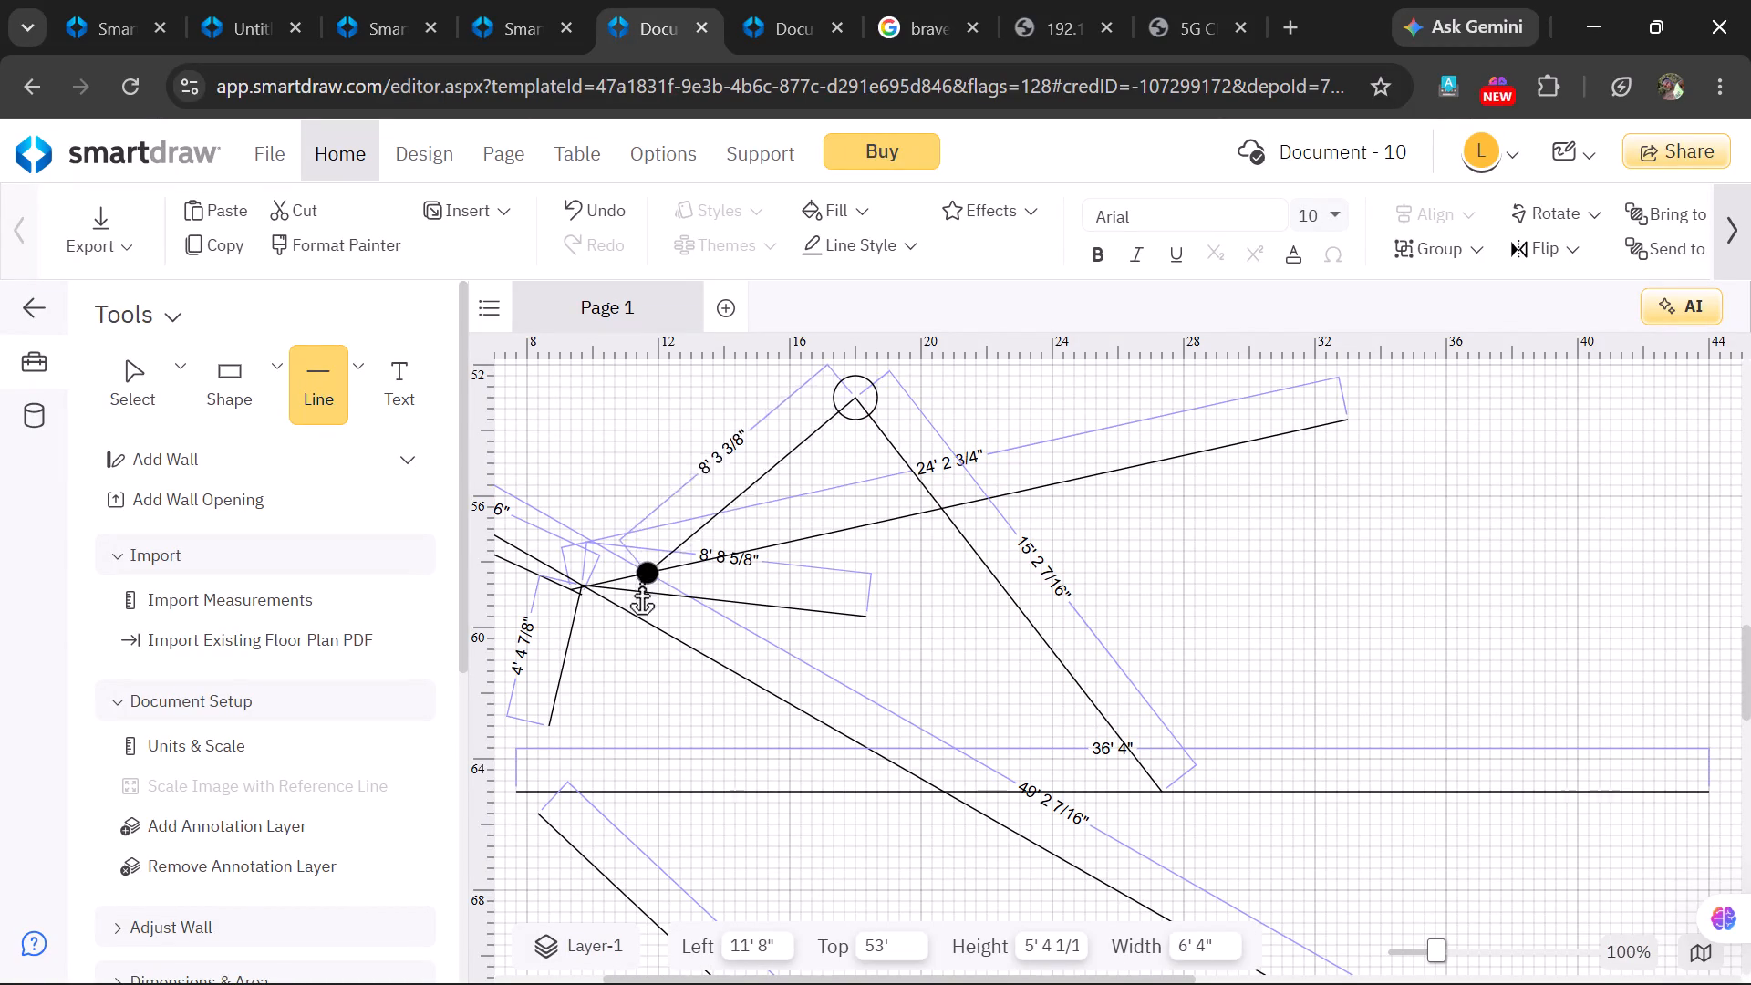
drag(641, 582, 506, 778)
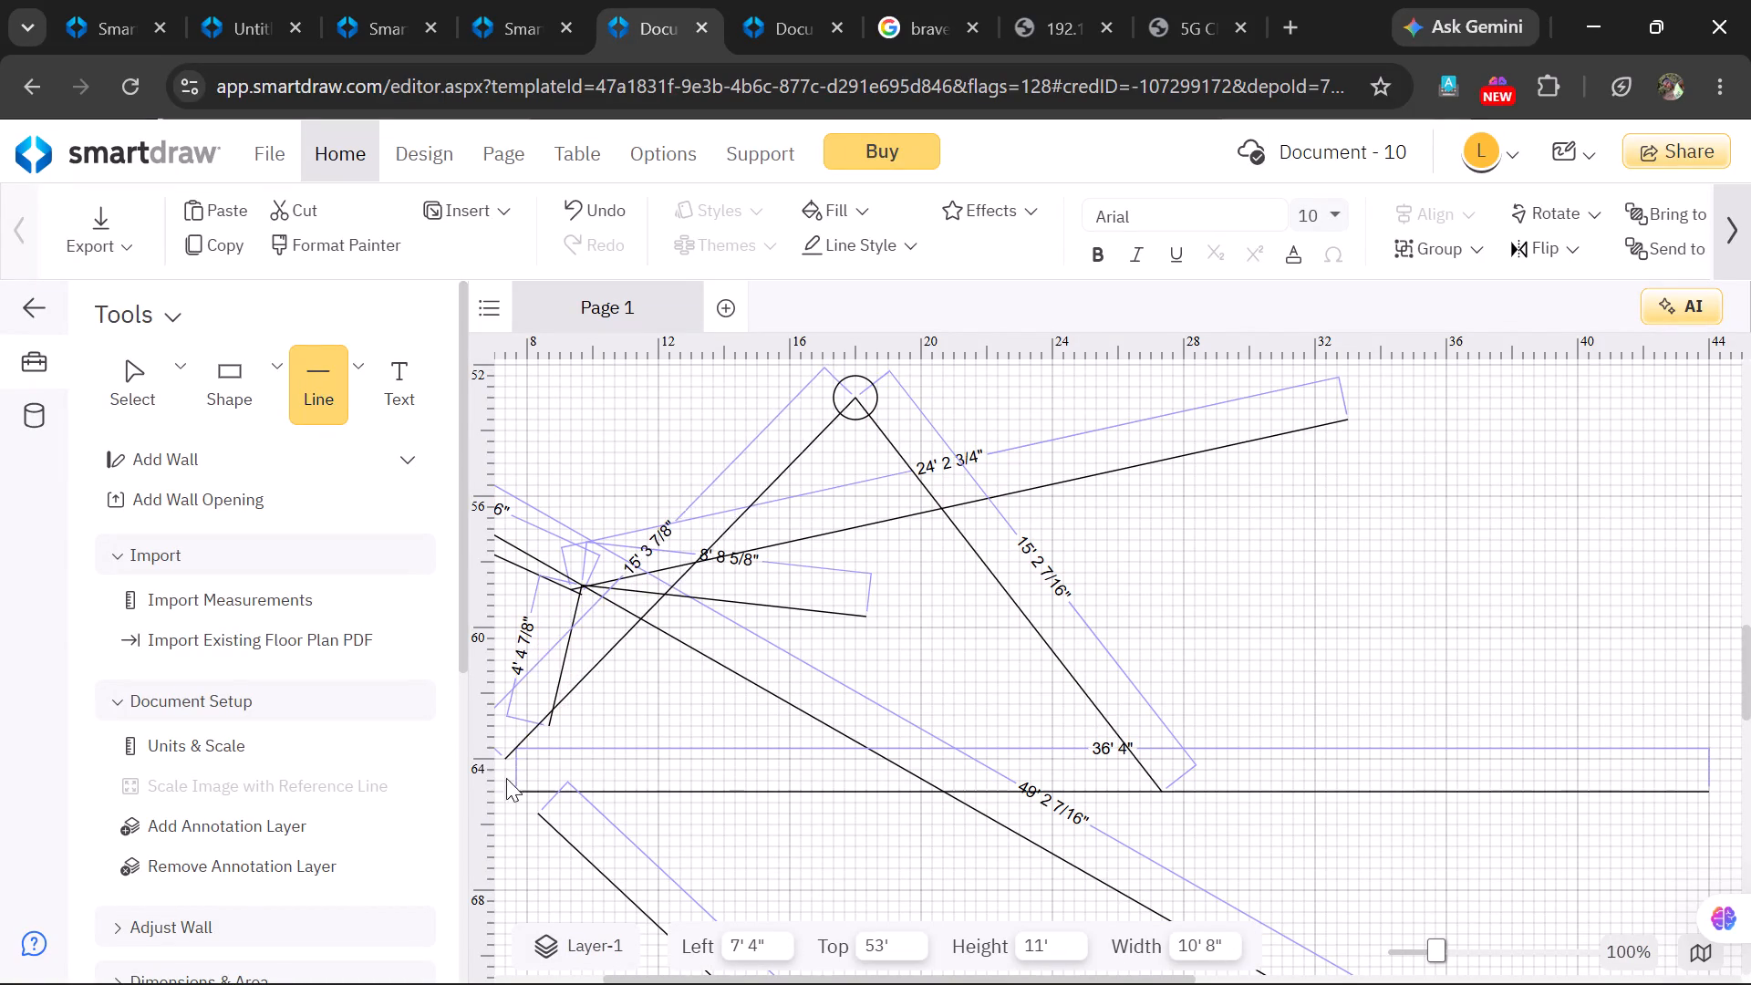
drag(506, 778, 520, 792)
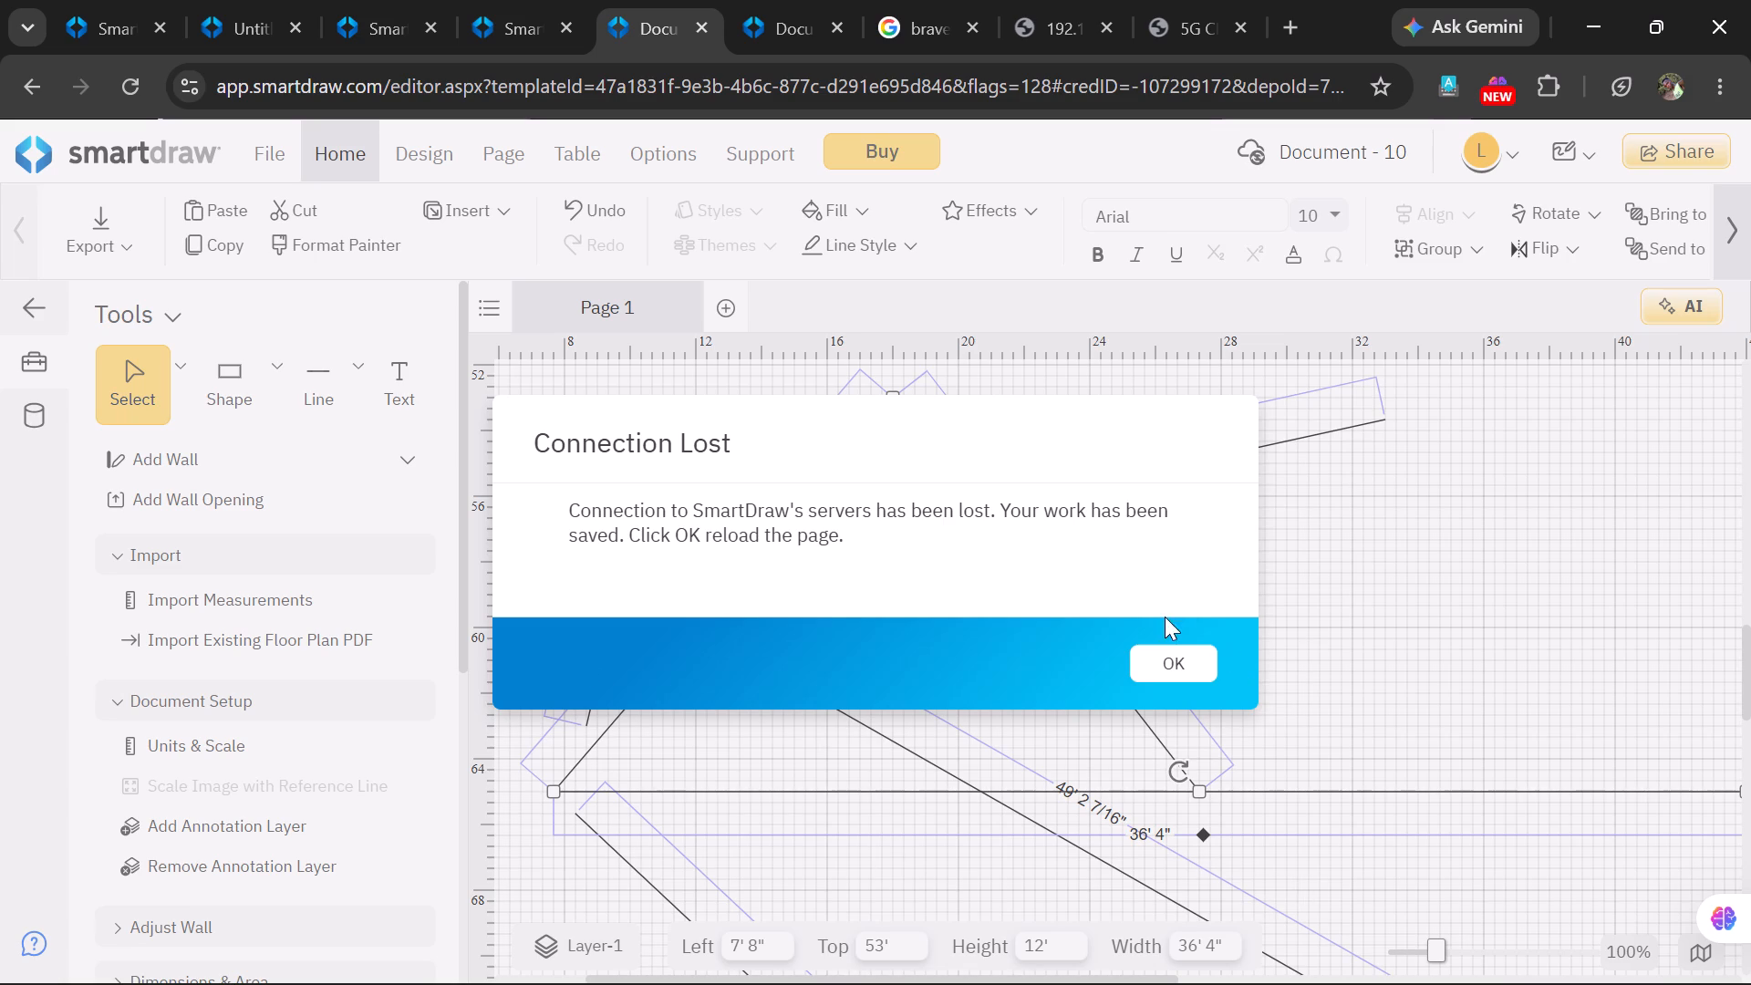
Reload the document page to restore the lost server connection.
click(1176, 677)
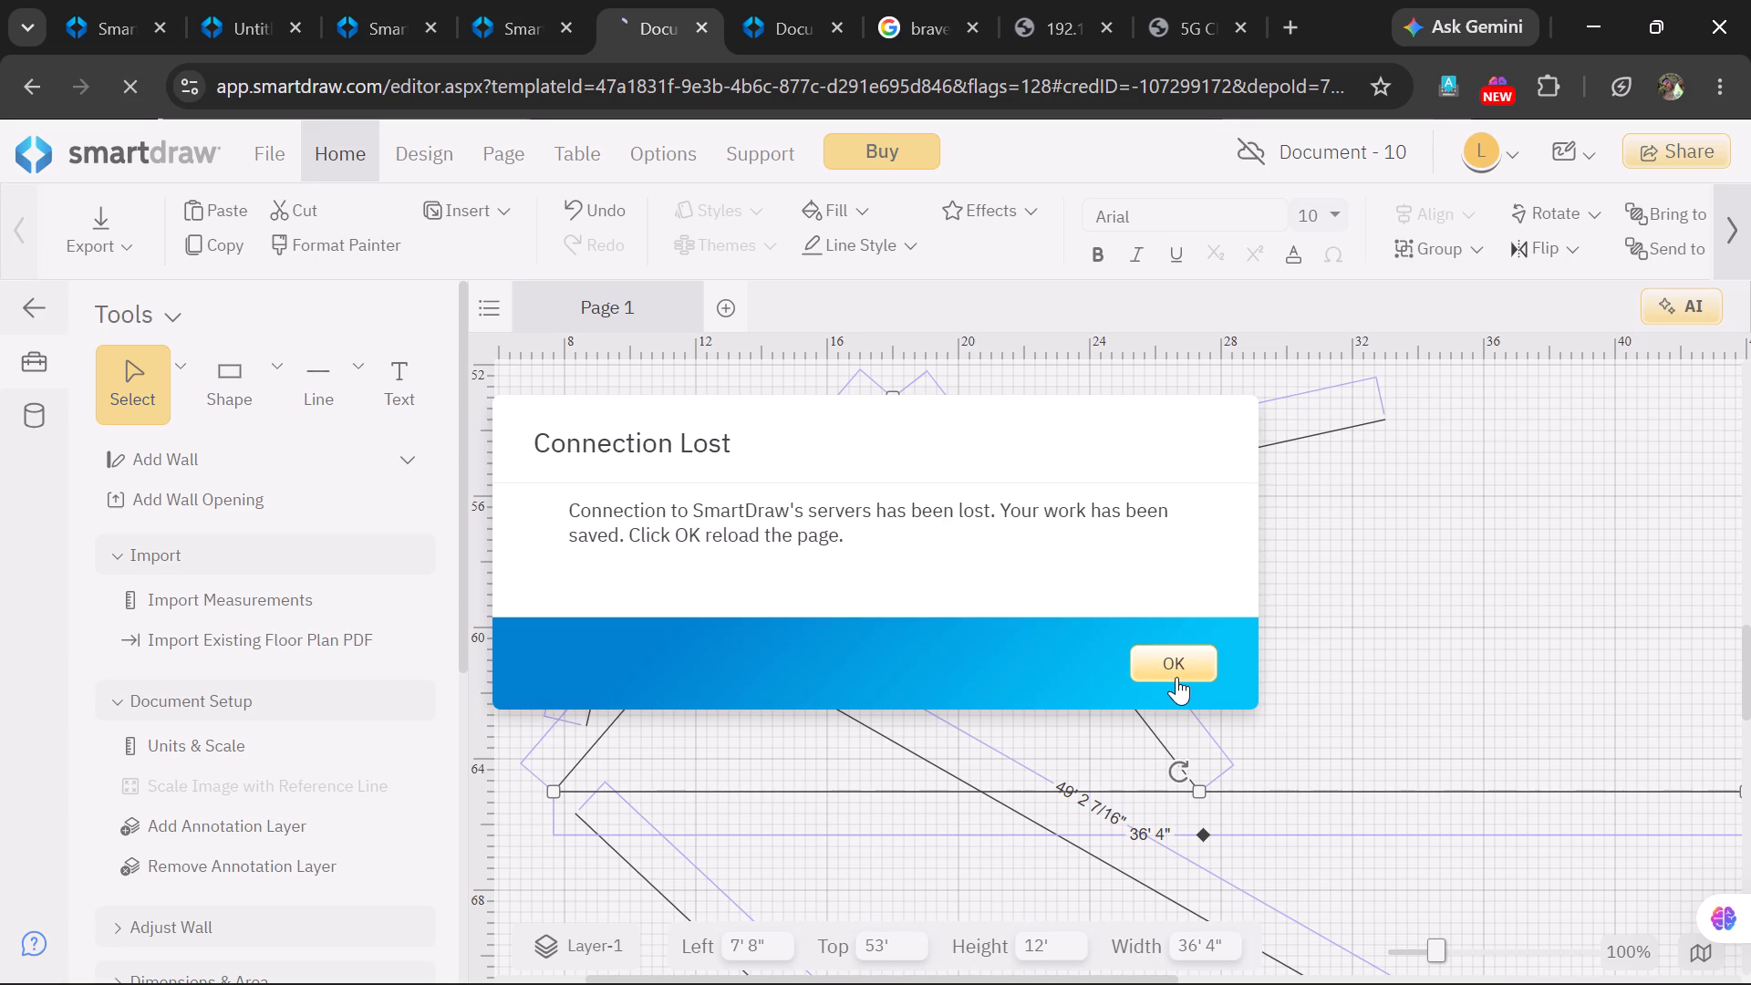
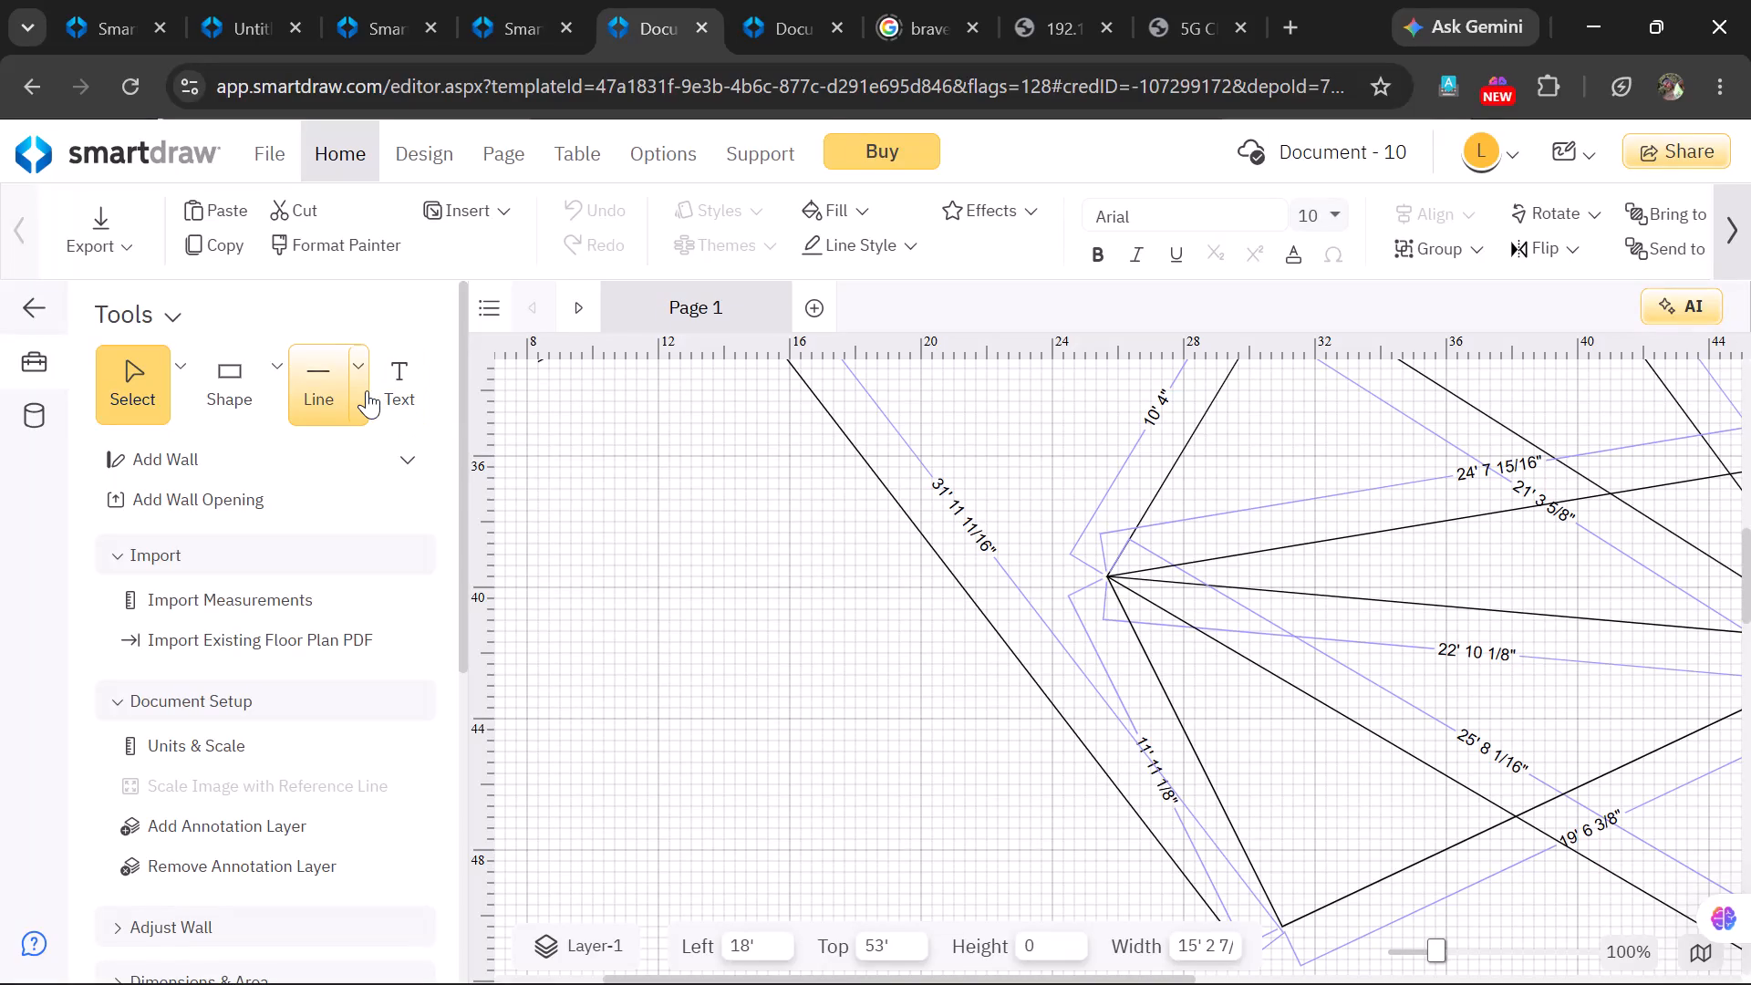
Draw a straight line about 8' 13/16" left of the 31' 11 11/16" line, from 16' left, 38' 4" top sloping down to 11' left.
click(366, 390)
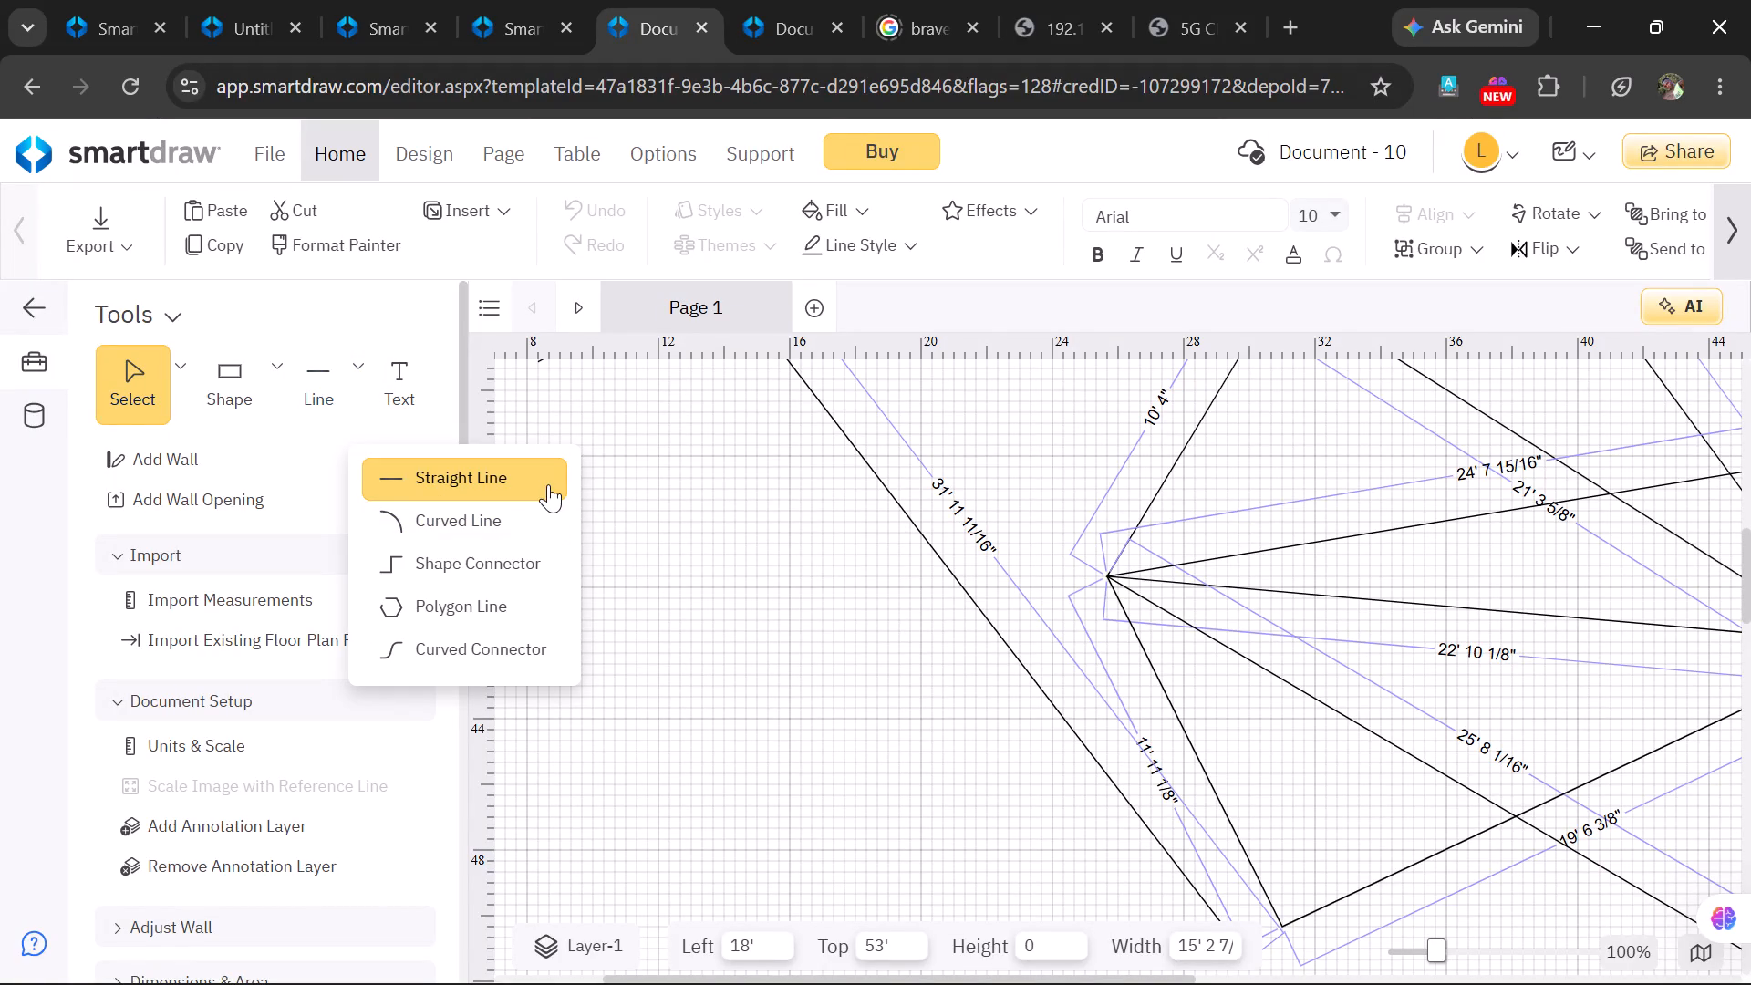
click(554, 462)
drag(792, 531, 638, 669)
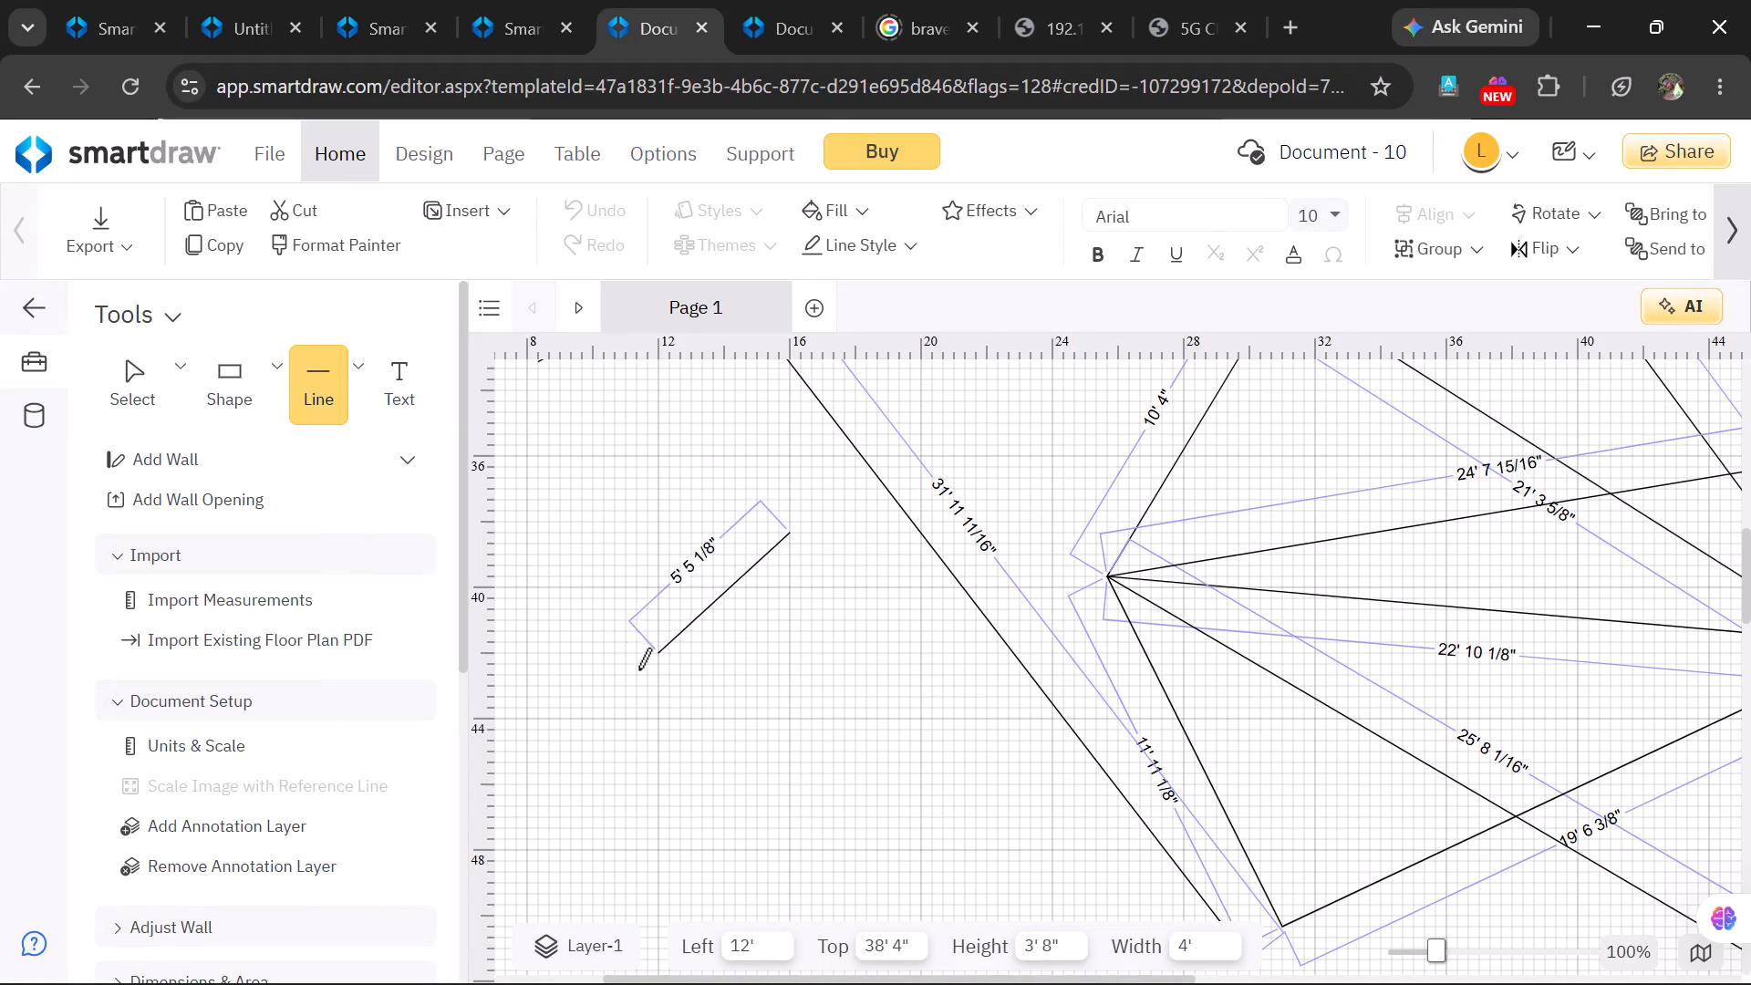
drag(638, 669, 621, 739)
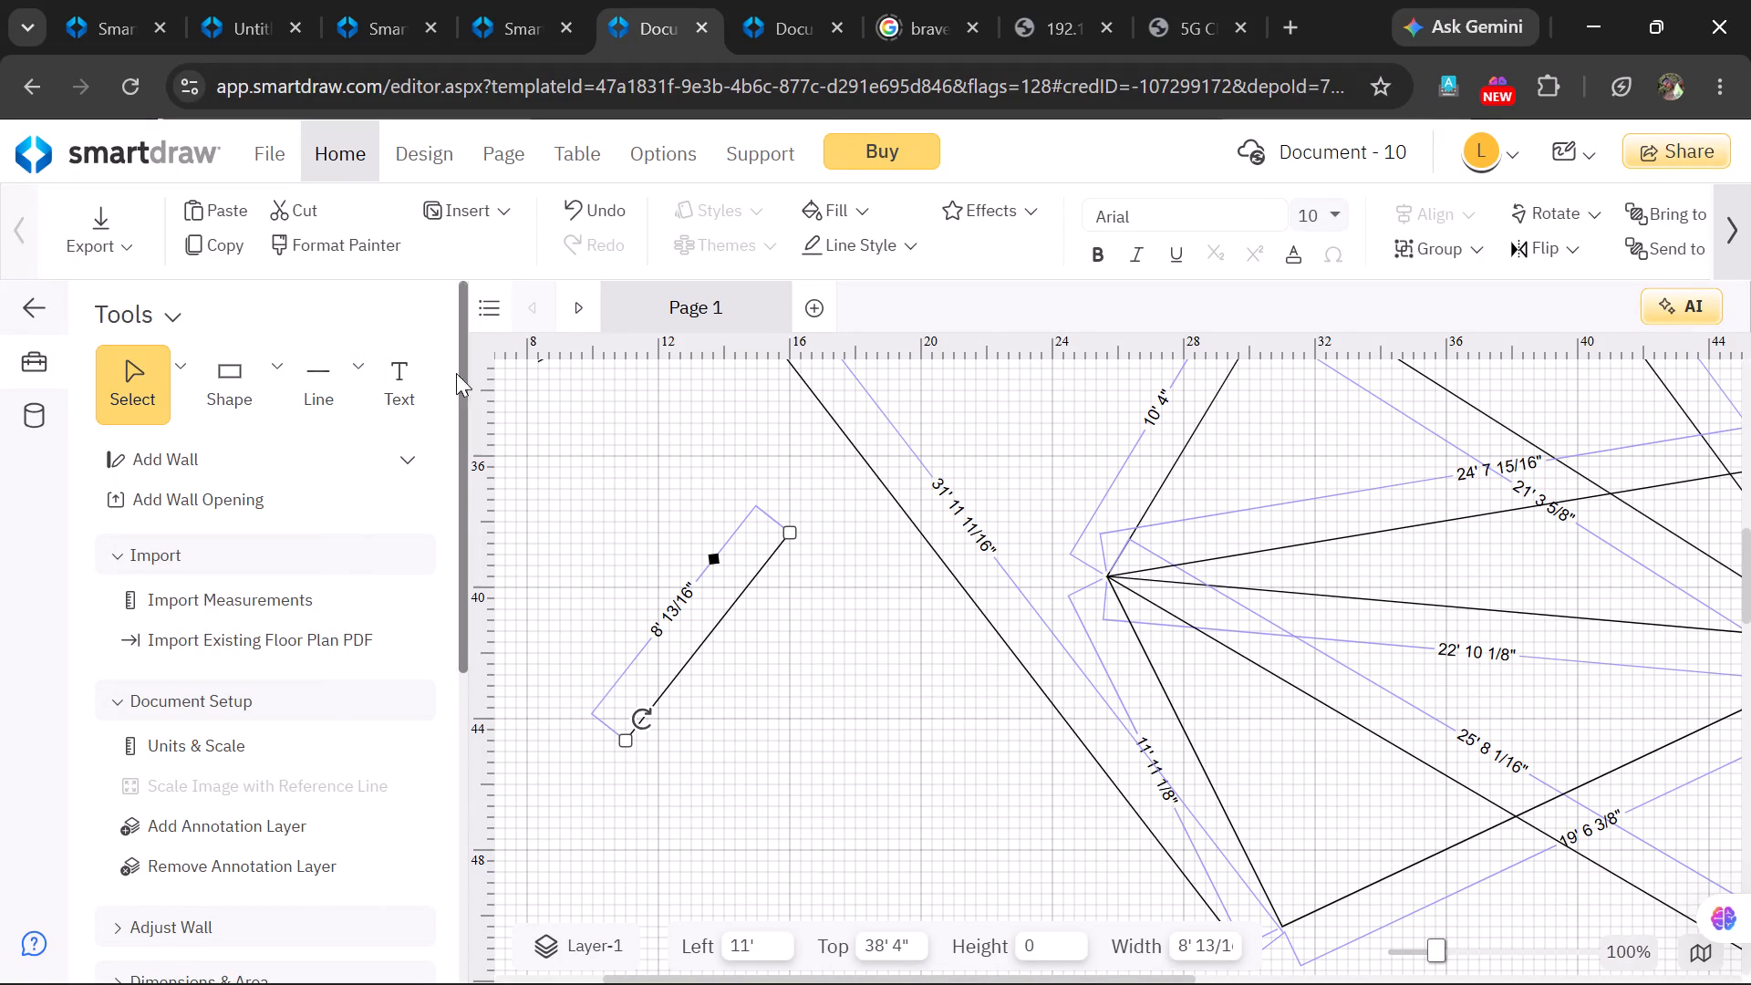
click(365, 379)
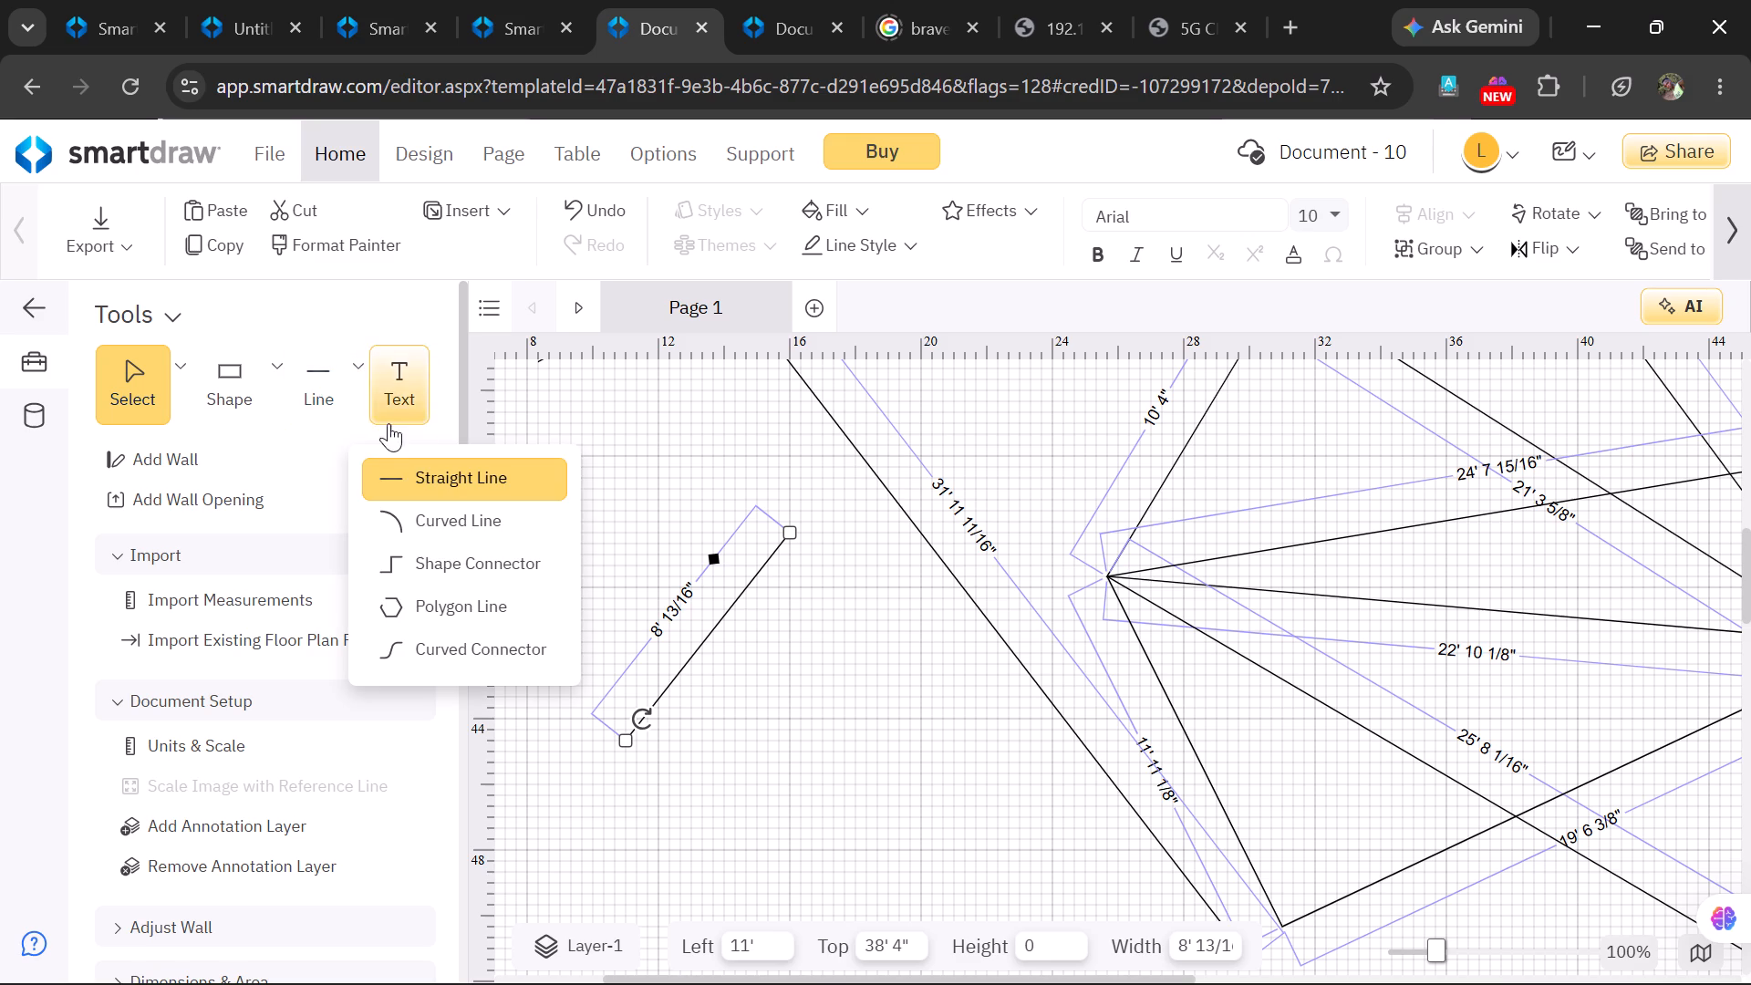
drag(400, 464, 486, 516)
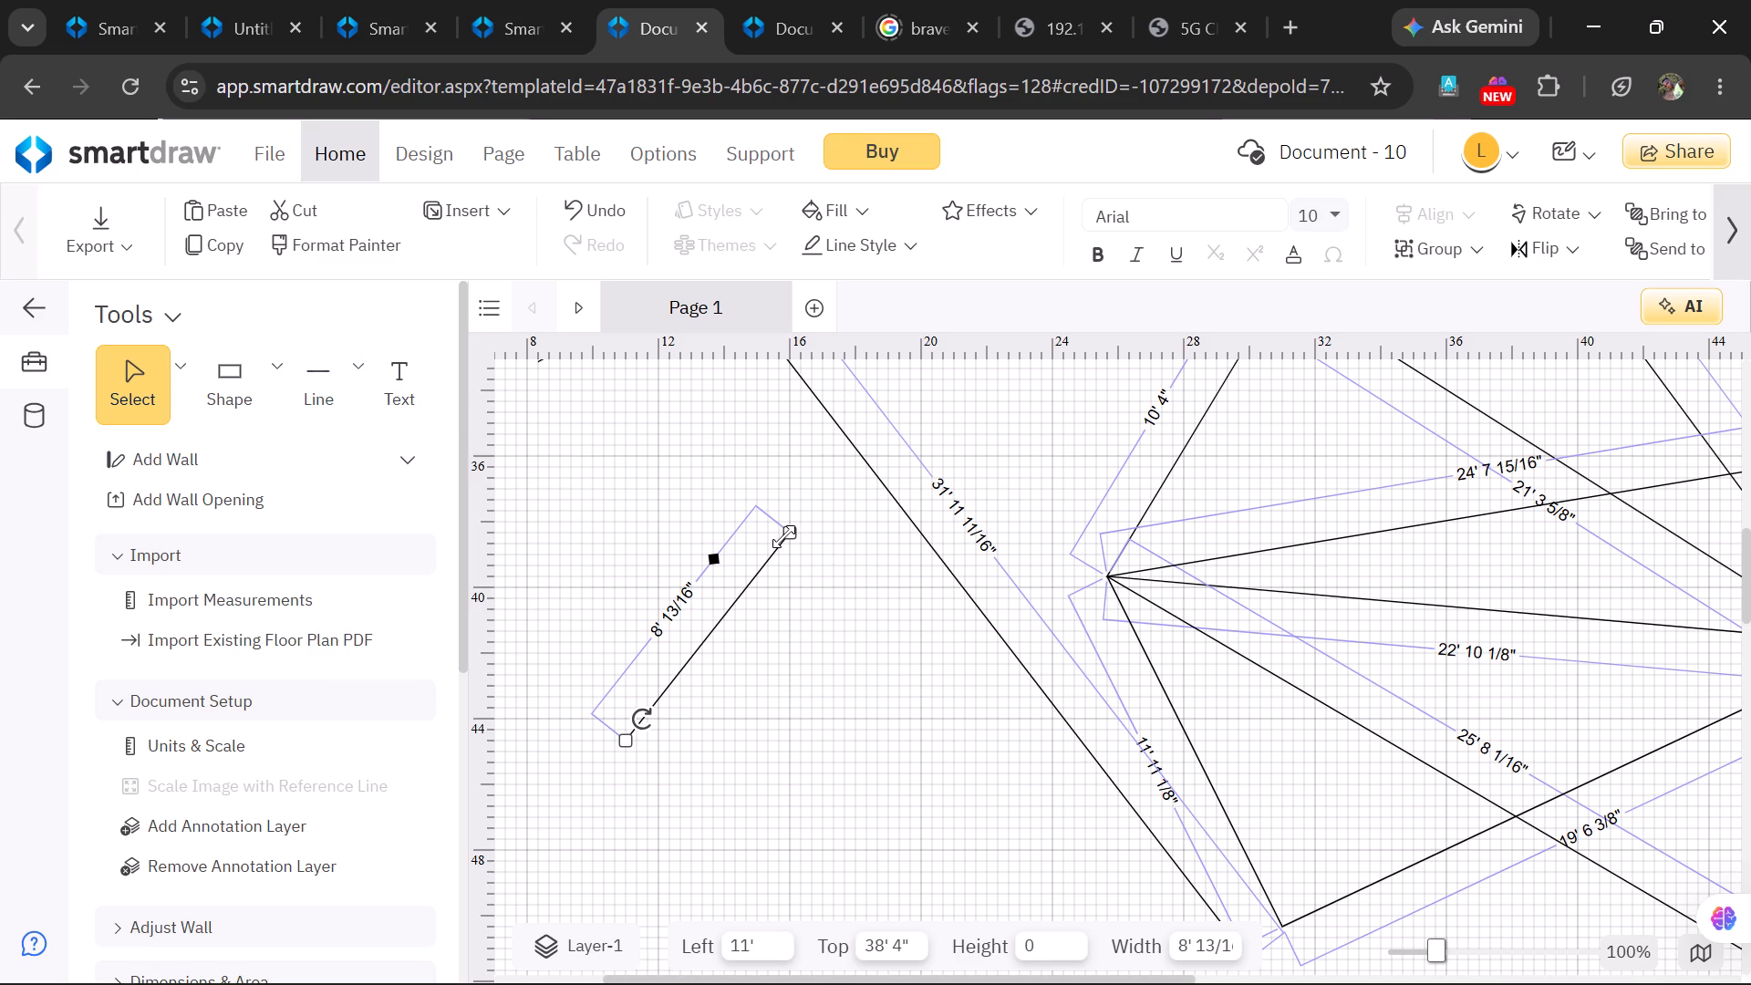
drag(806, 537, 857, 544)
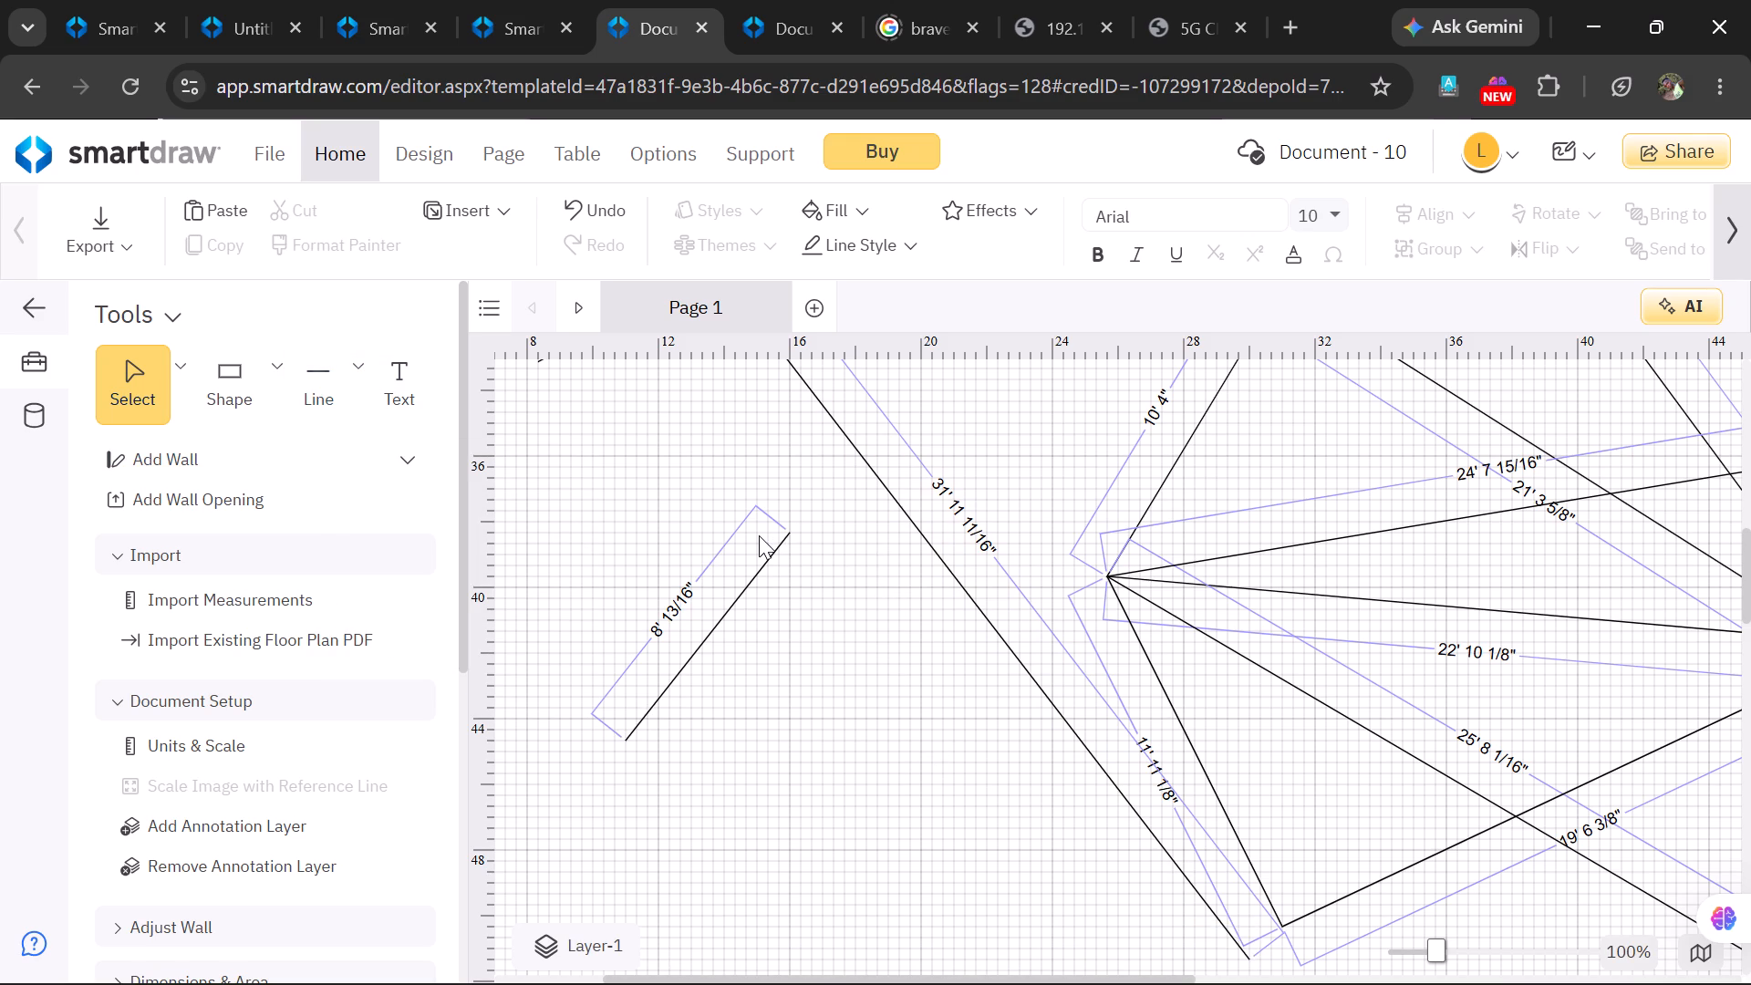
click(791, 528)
Draw a straight line about 8' 6" from the 8' 13/16" line's upper end, sloping down to the right across the 31' 11 11/16" line's left side.
click(347, 353)
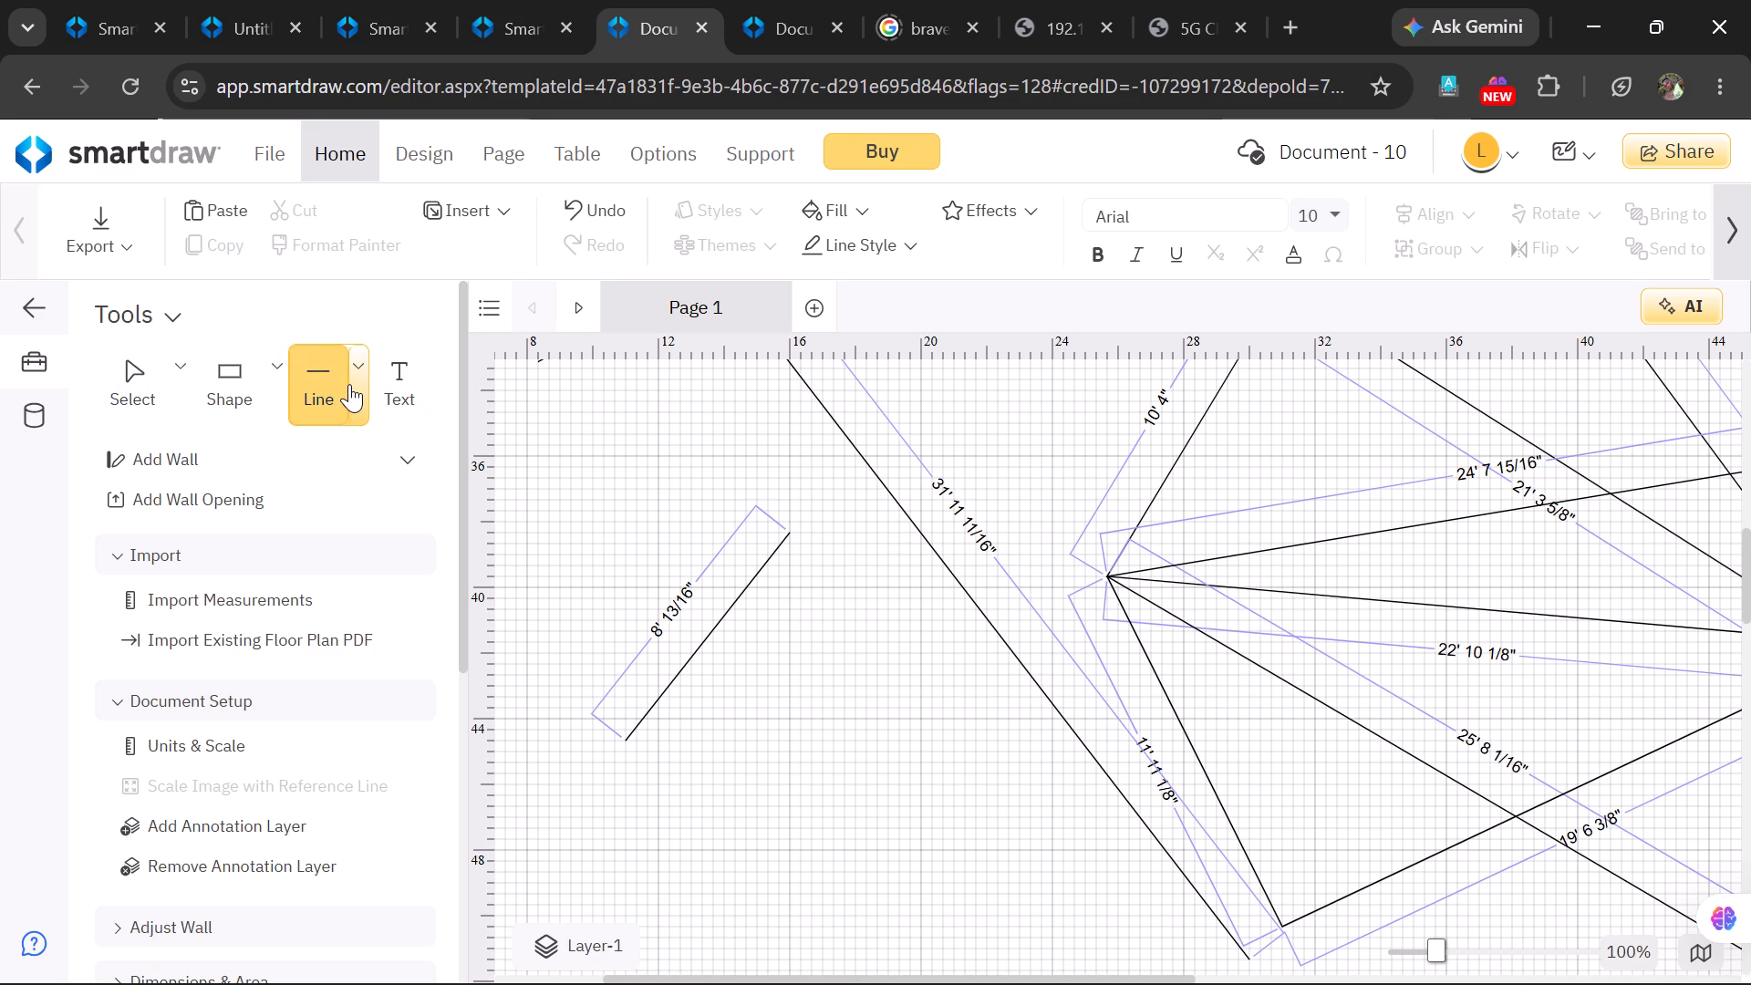
click(349, 384)
click(440, 468)
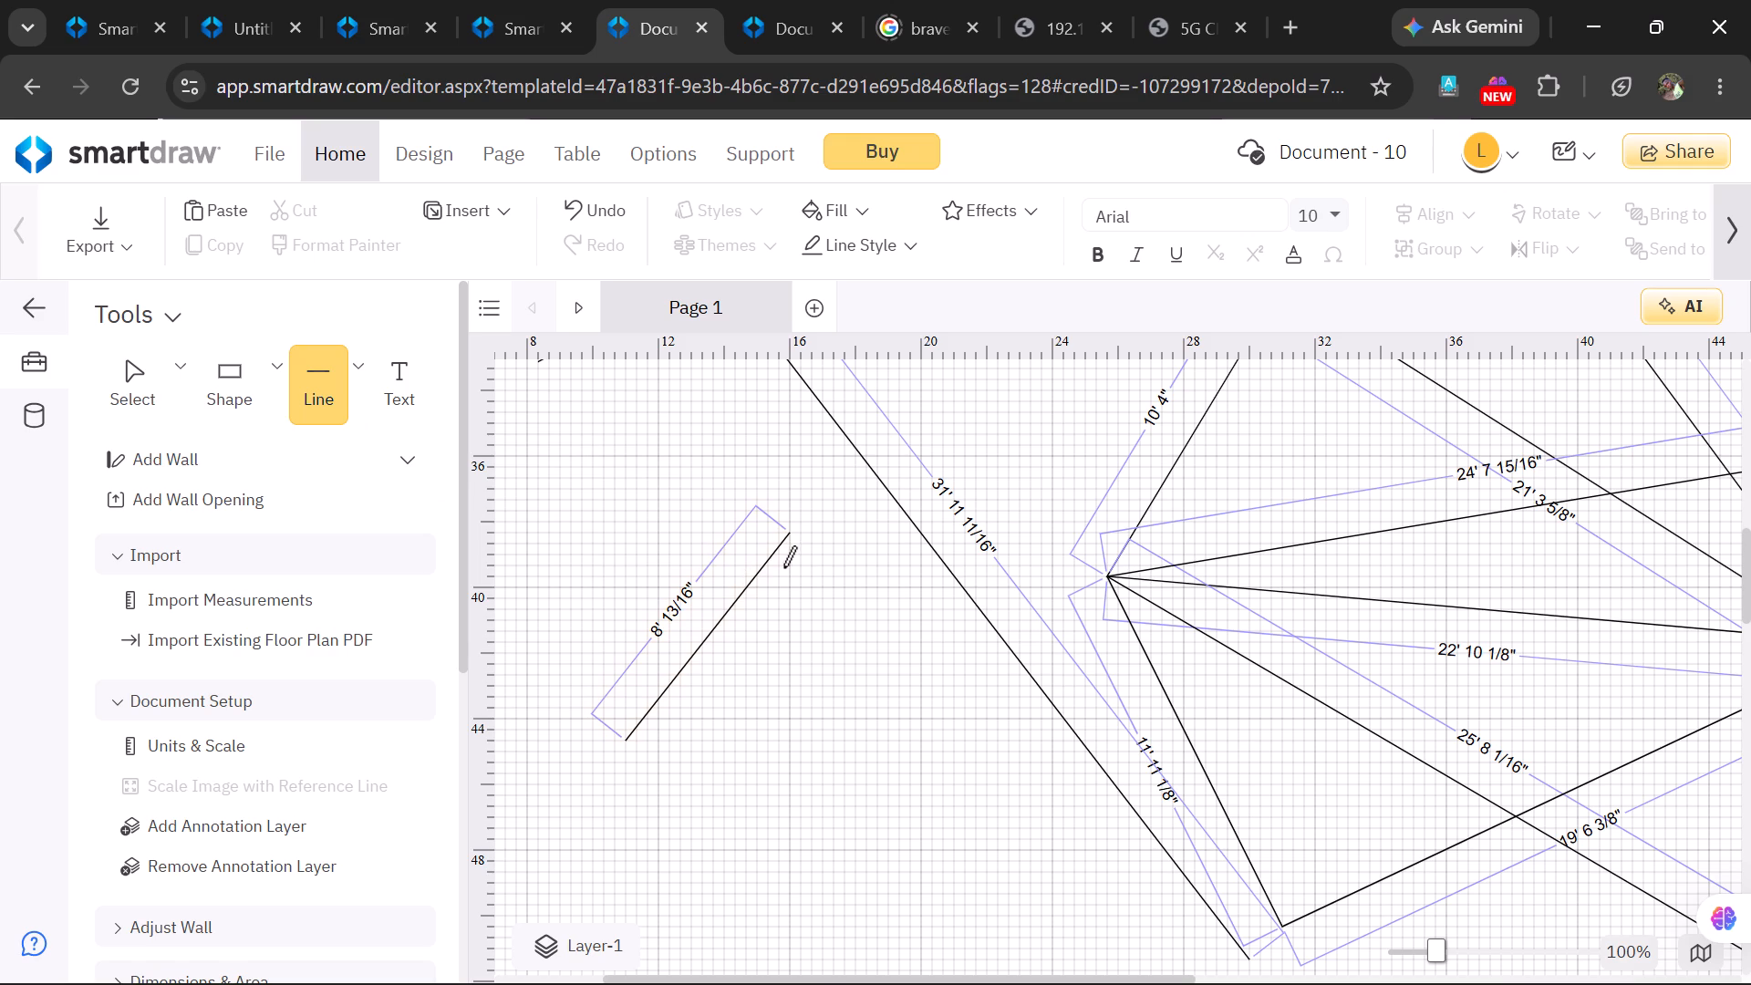
drag(789, 533, 838, 522)
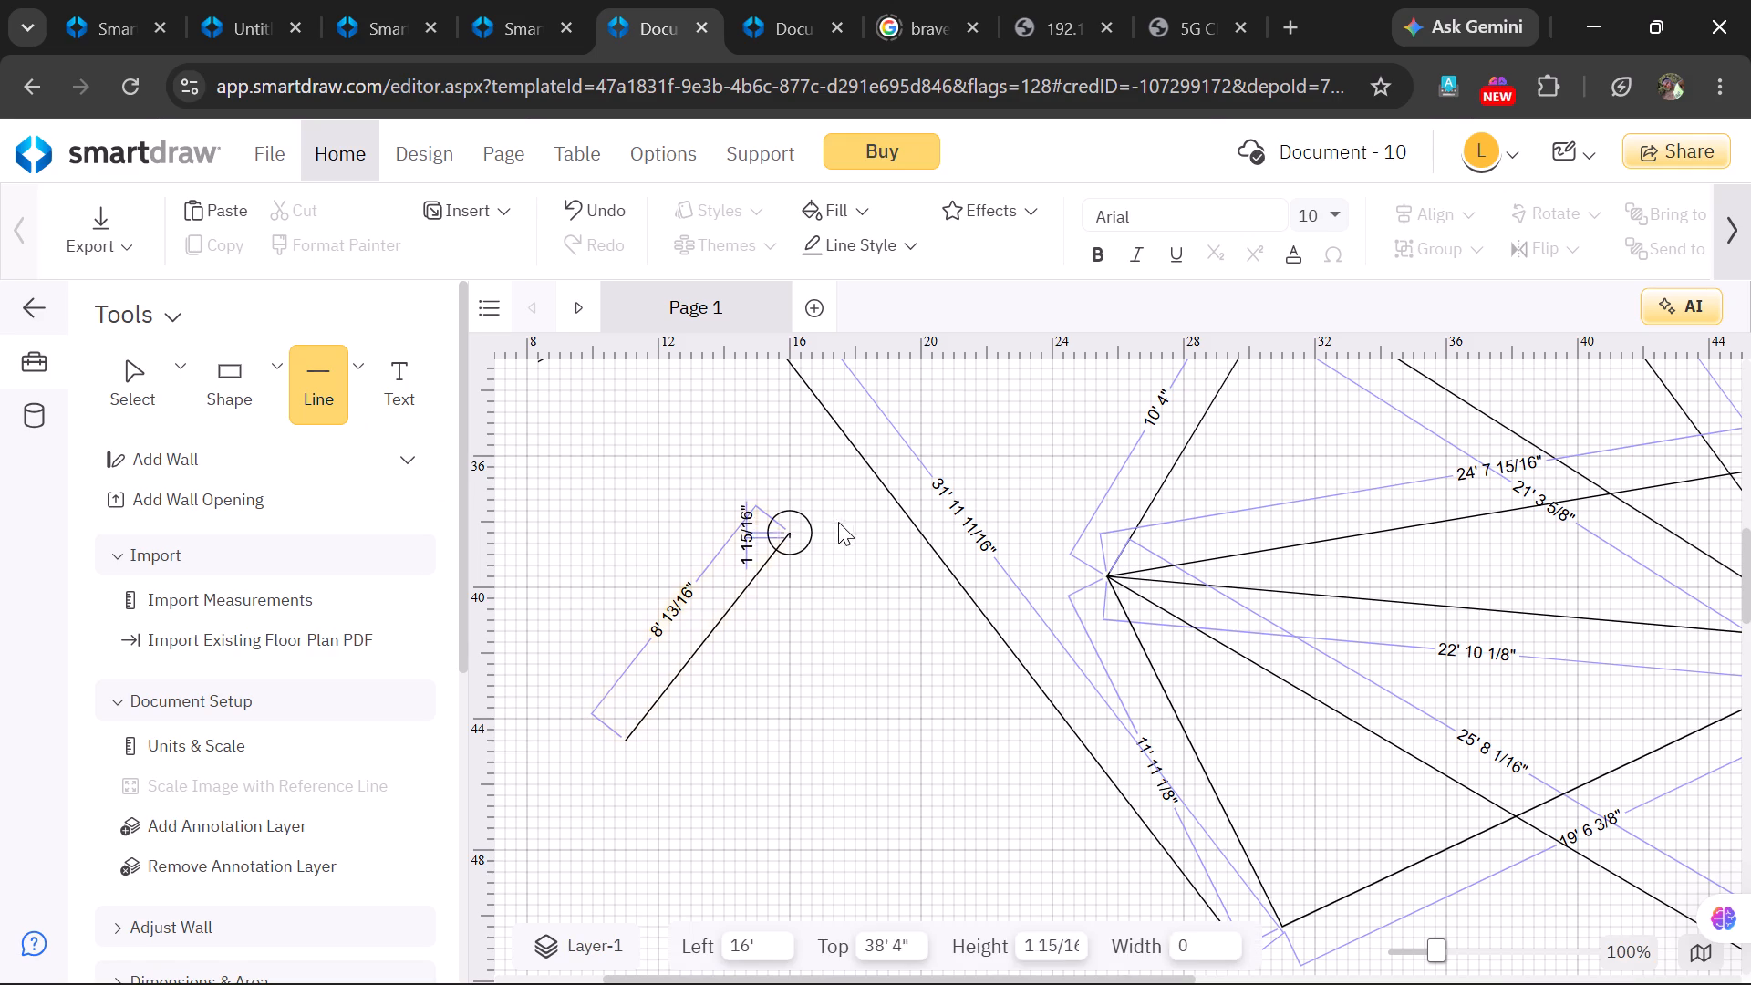
drag(838, 522, 1016, 647)
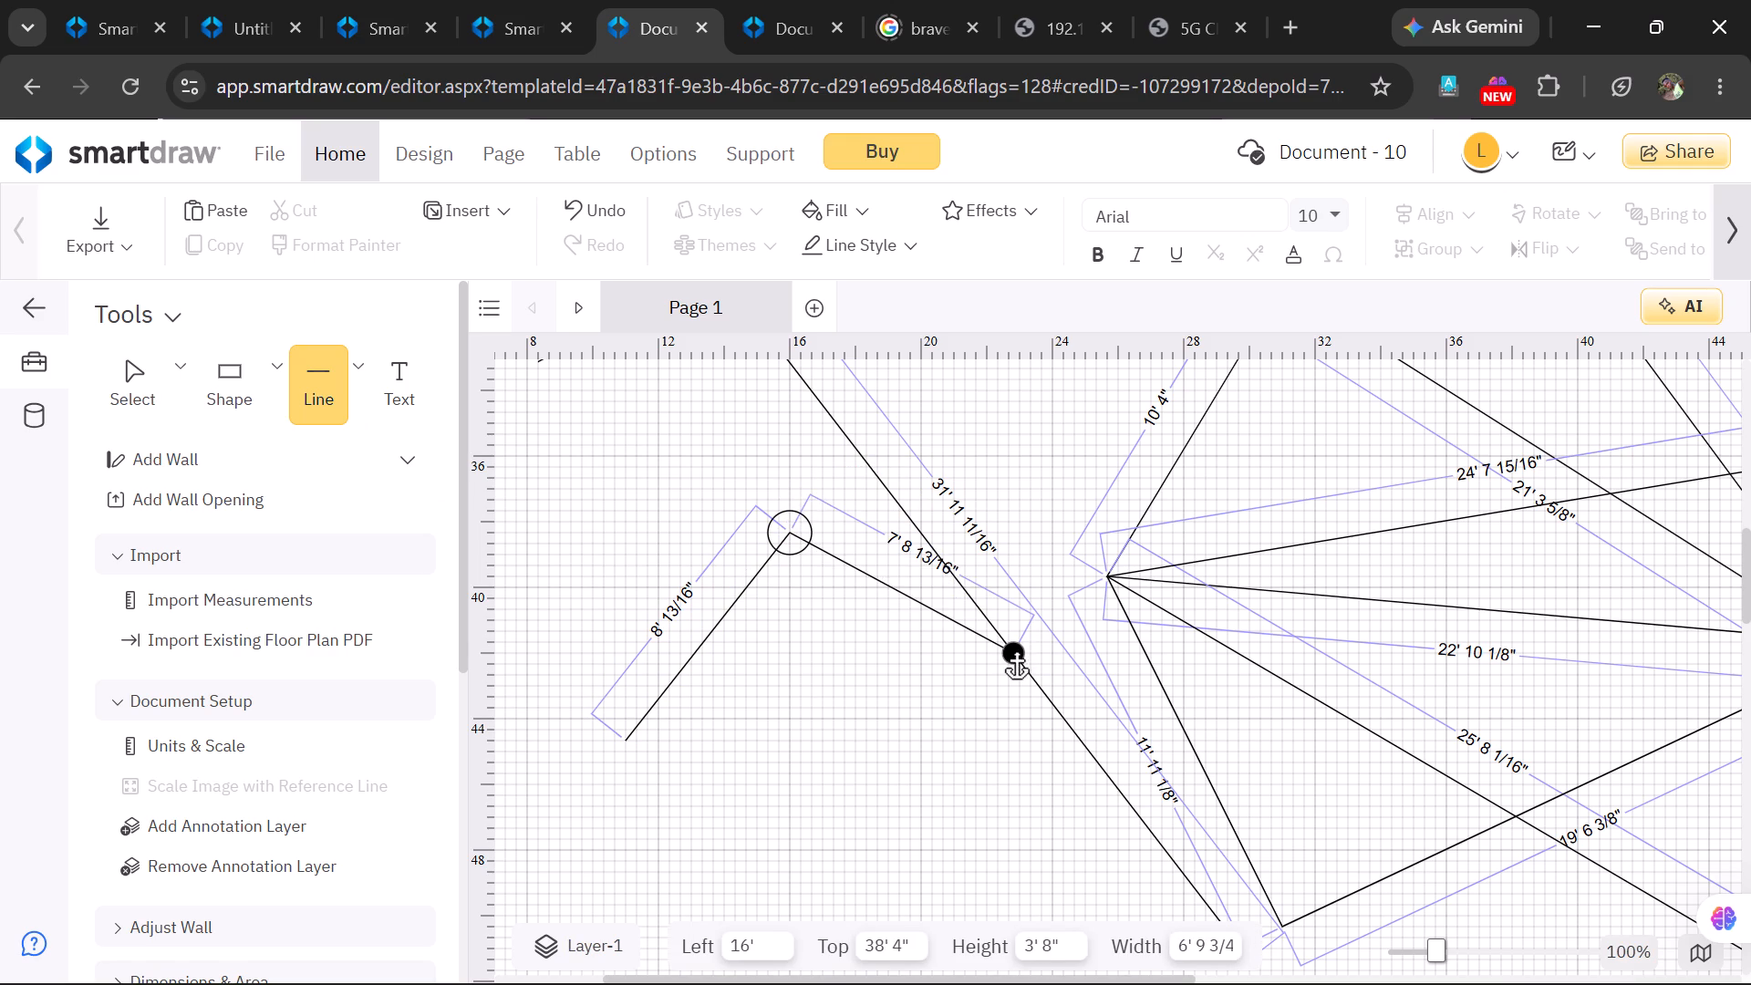
drag(1016, 647, 1000, 720)
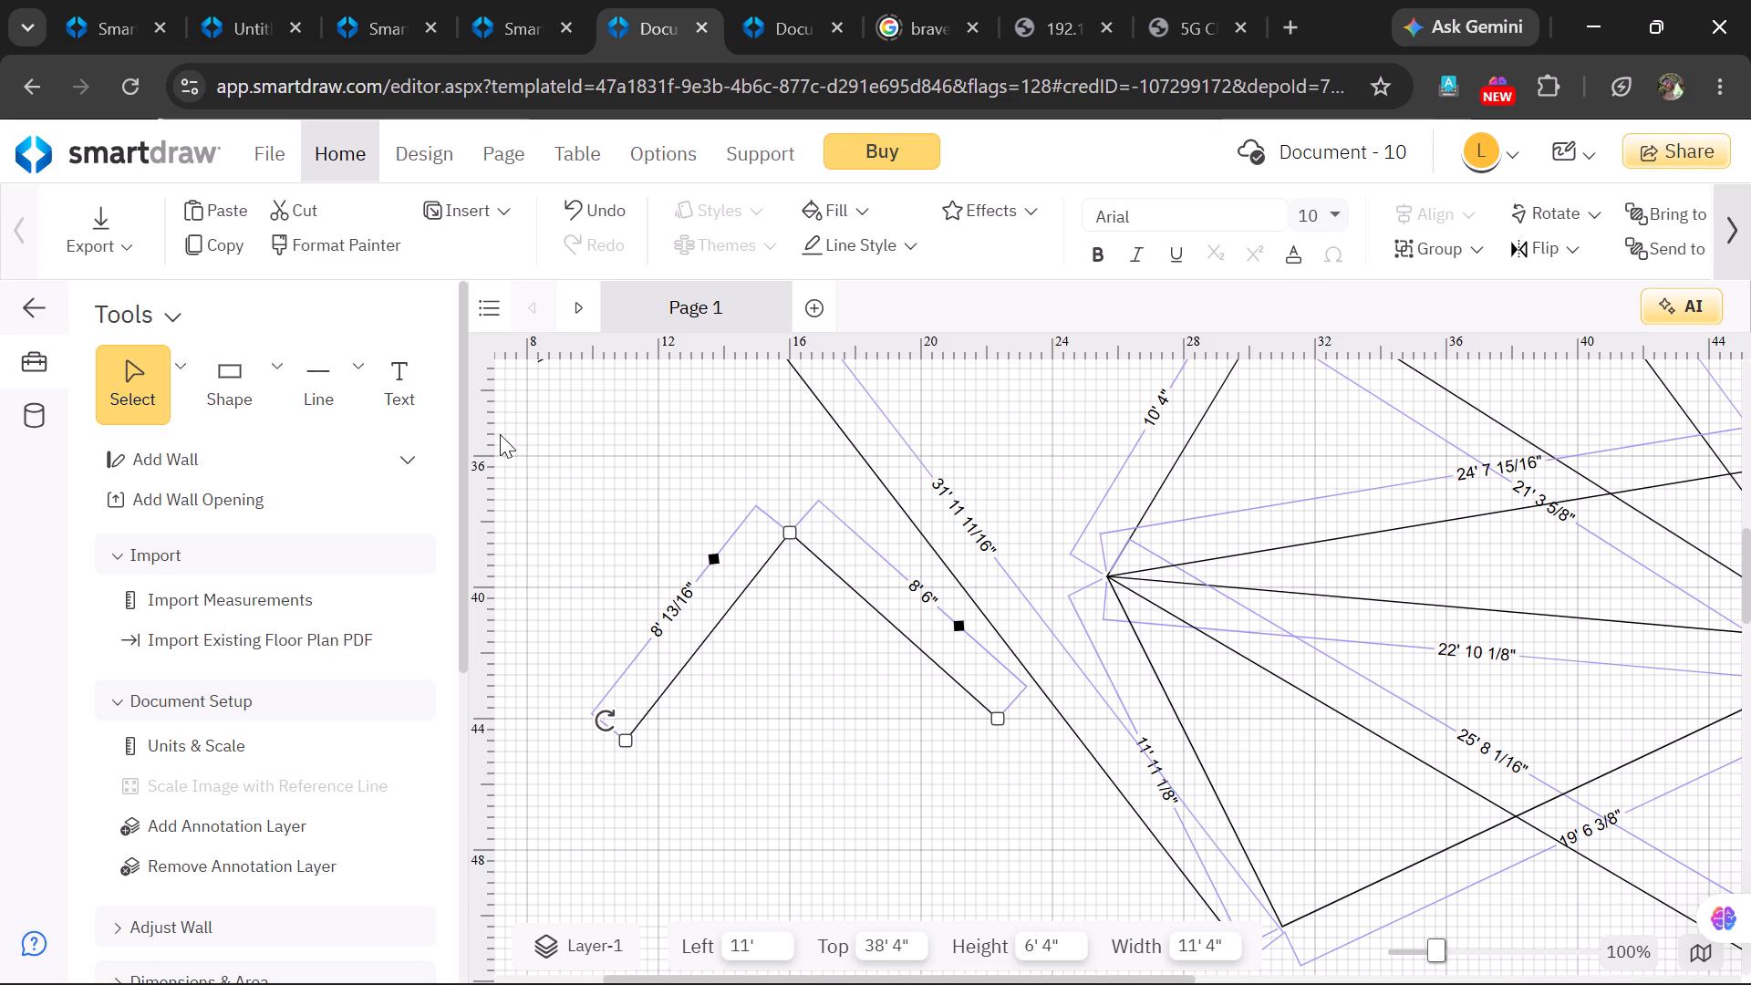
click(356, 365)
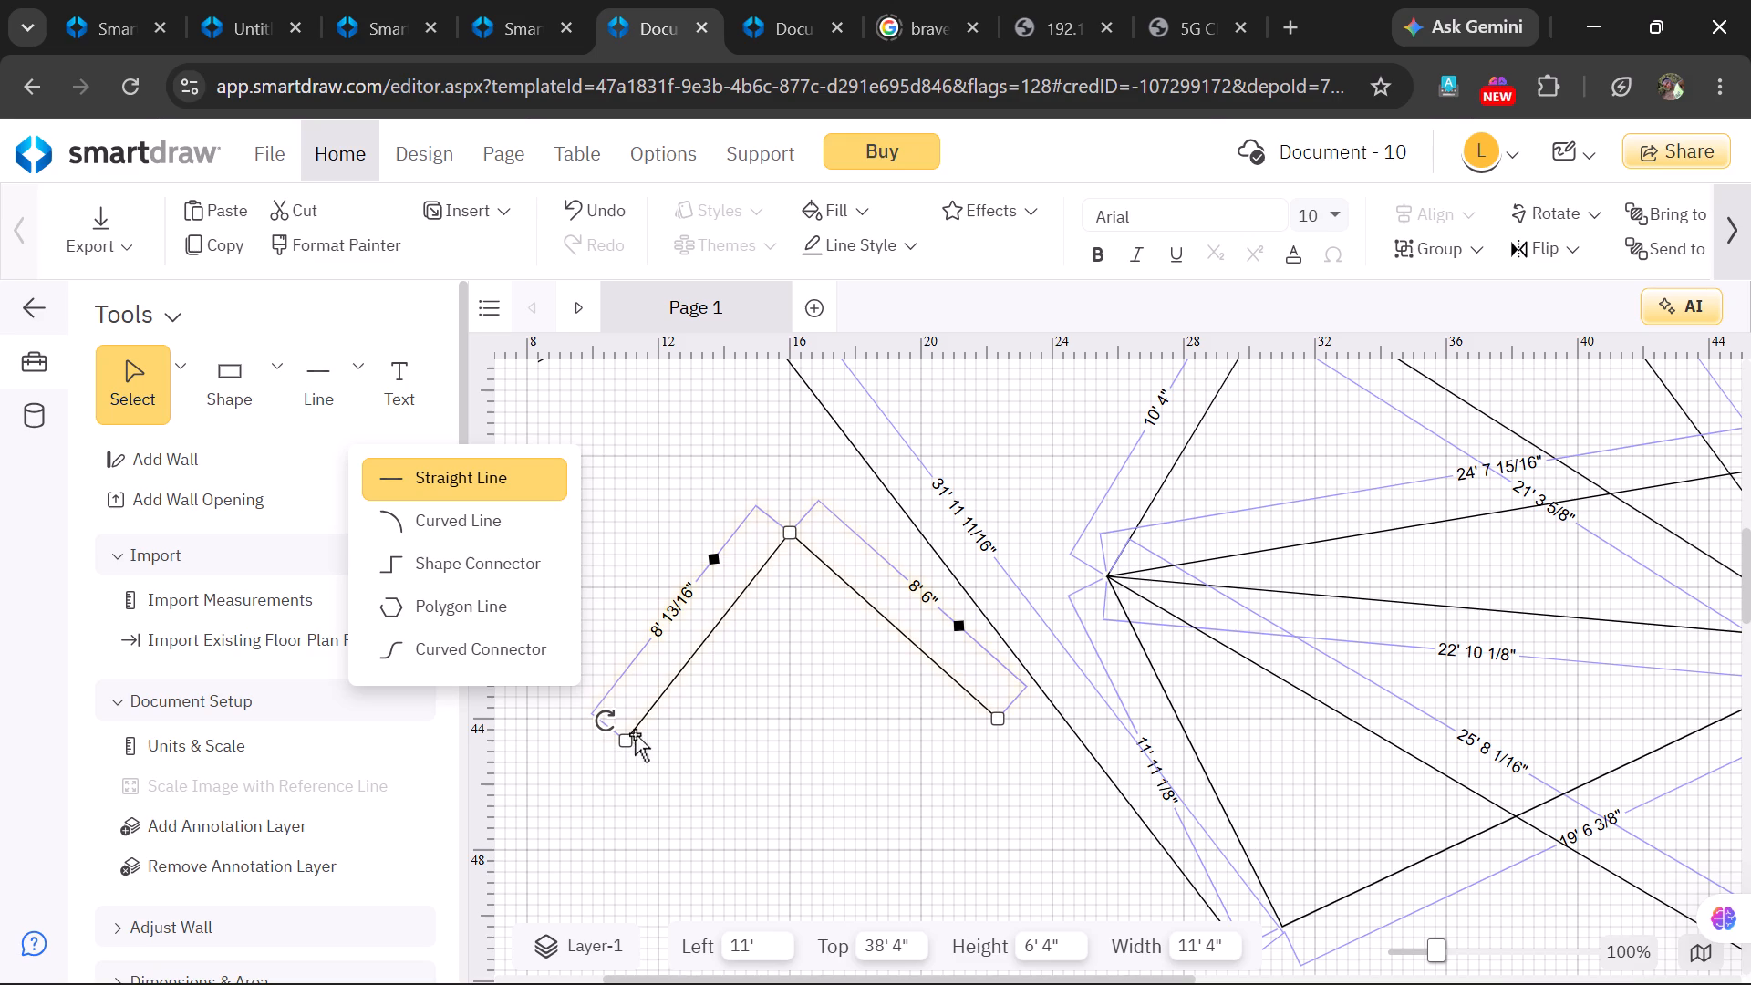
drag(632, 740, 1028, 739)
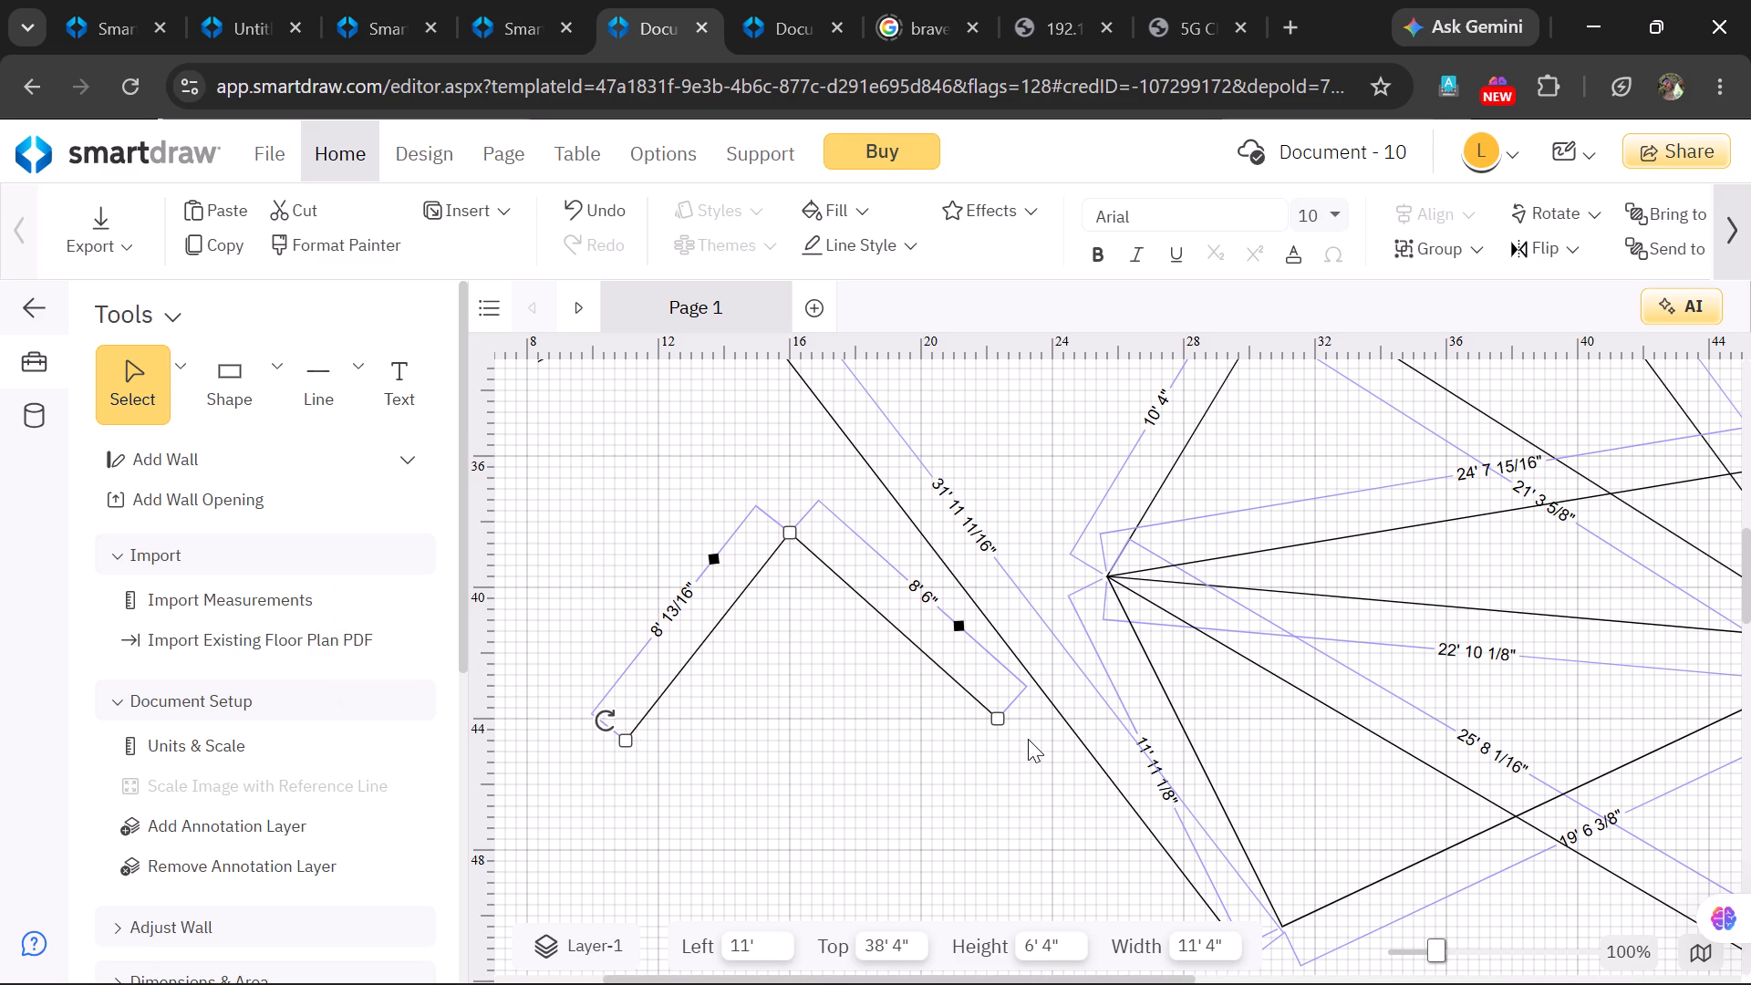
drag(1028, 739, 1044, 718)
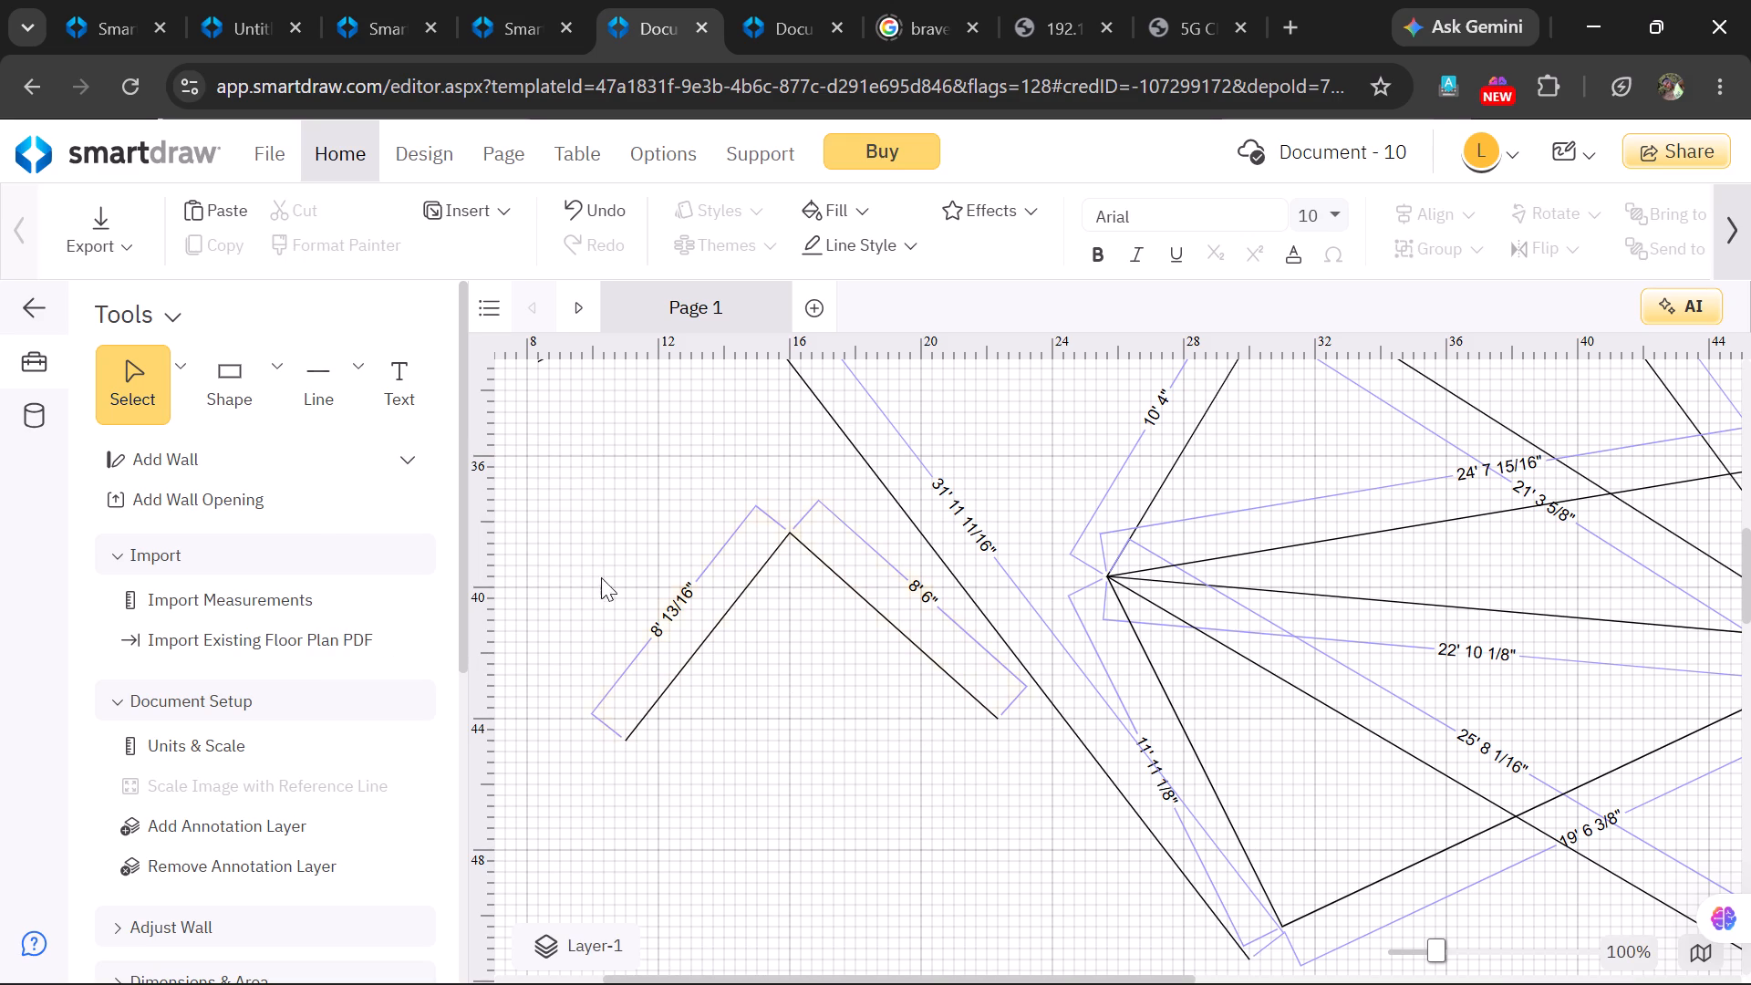
Close the triangle with a straight line about 11' 4 1/4" joining the lower ends of the 8' 13/16" and 8' 6" lines.
click(347, 366)
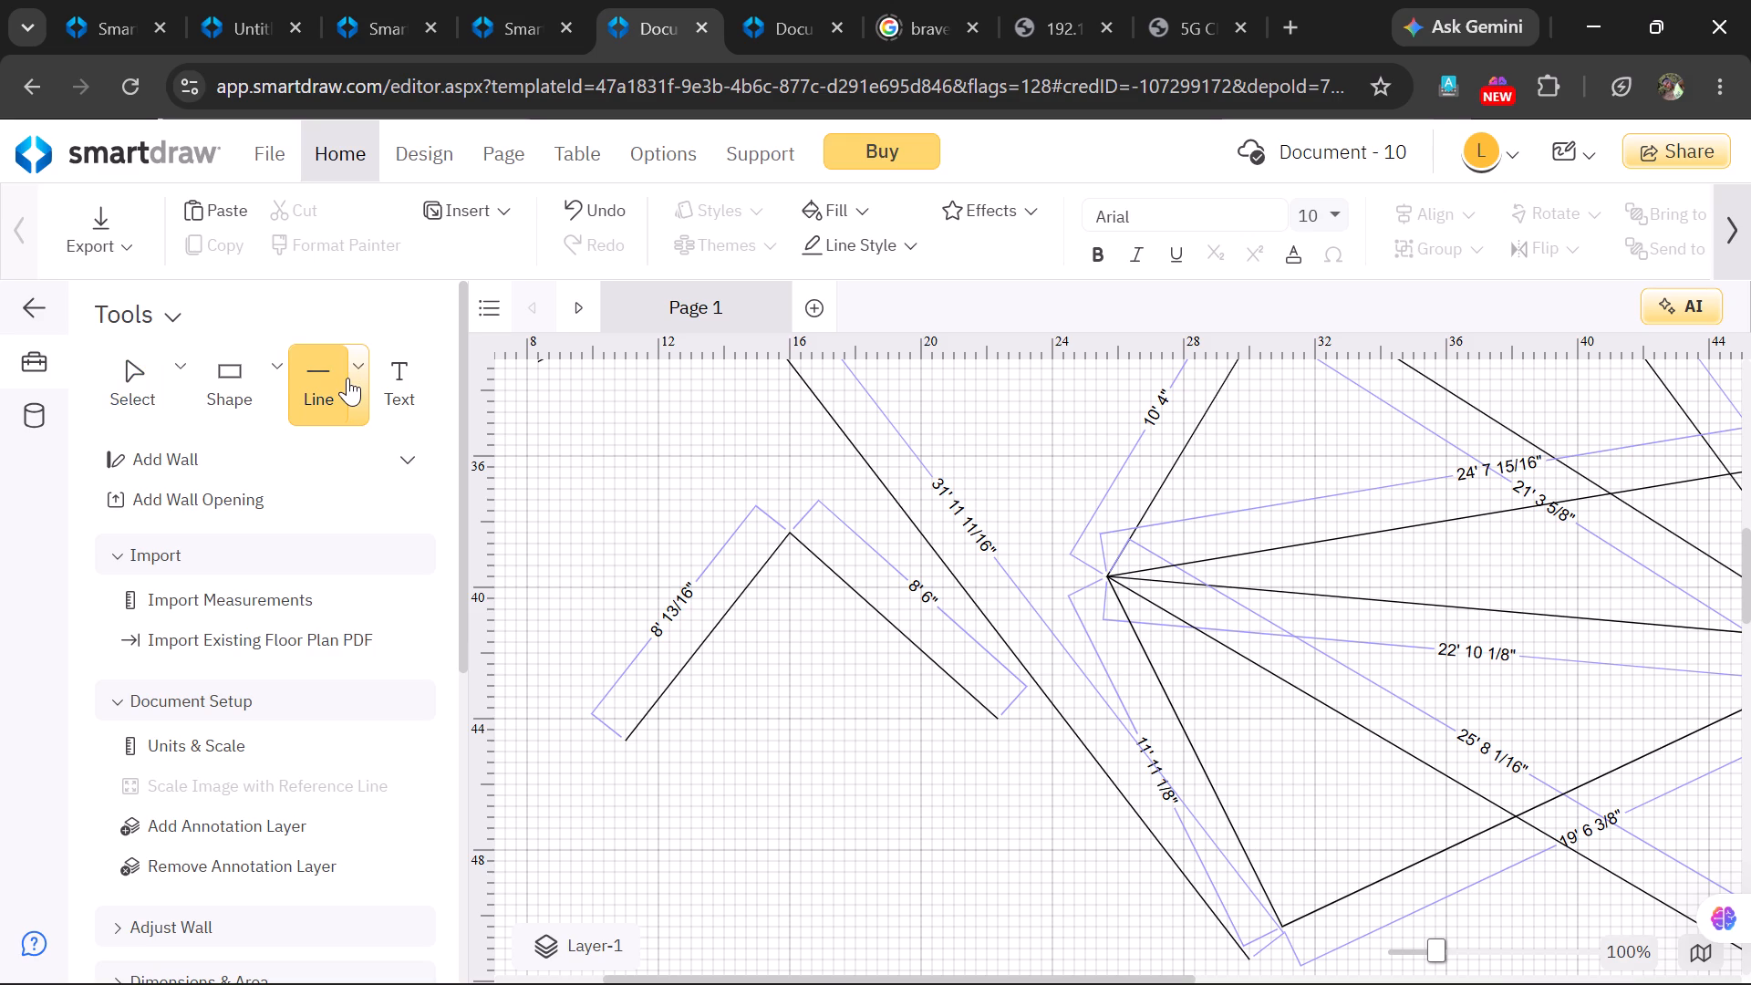
click(350, 400)
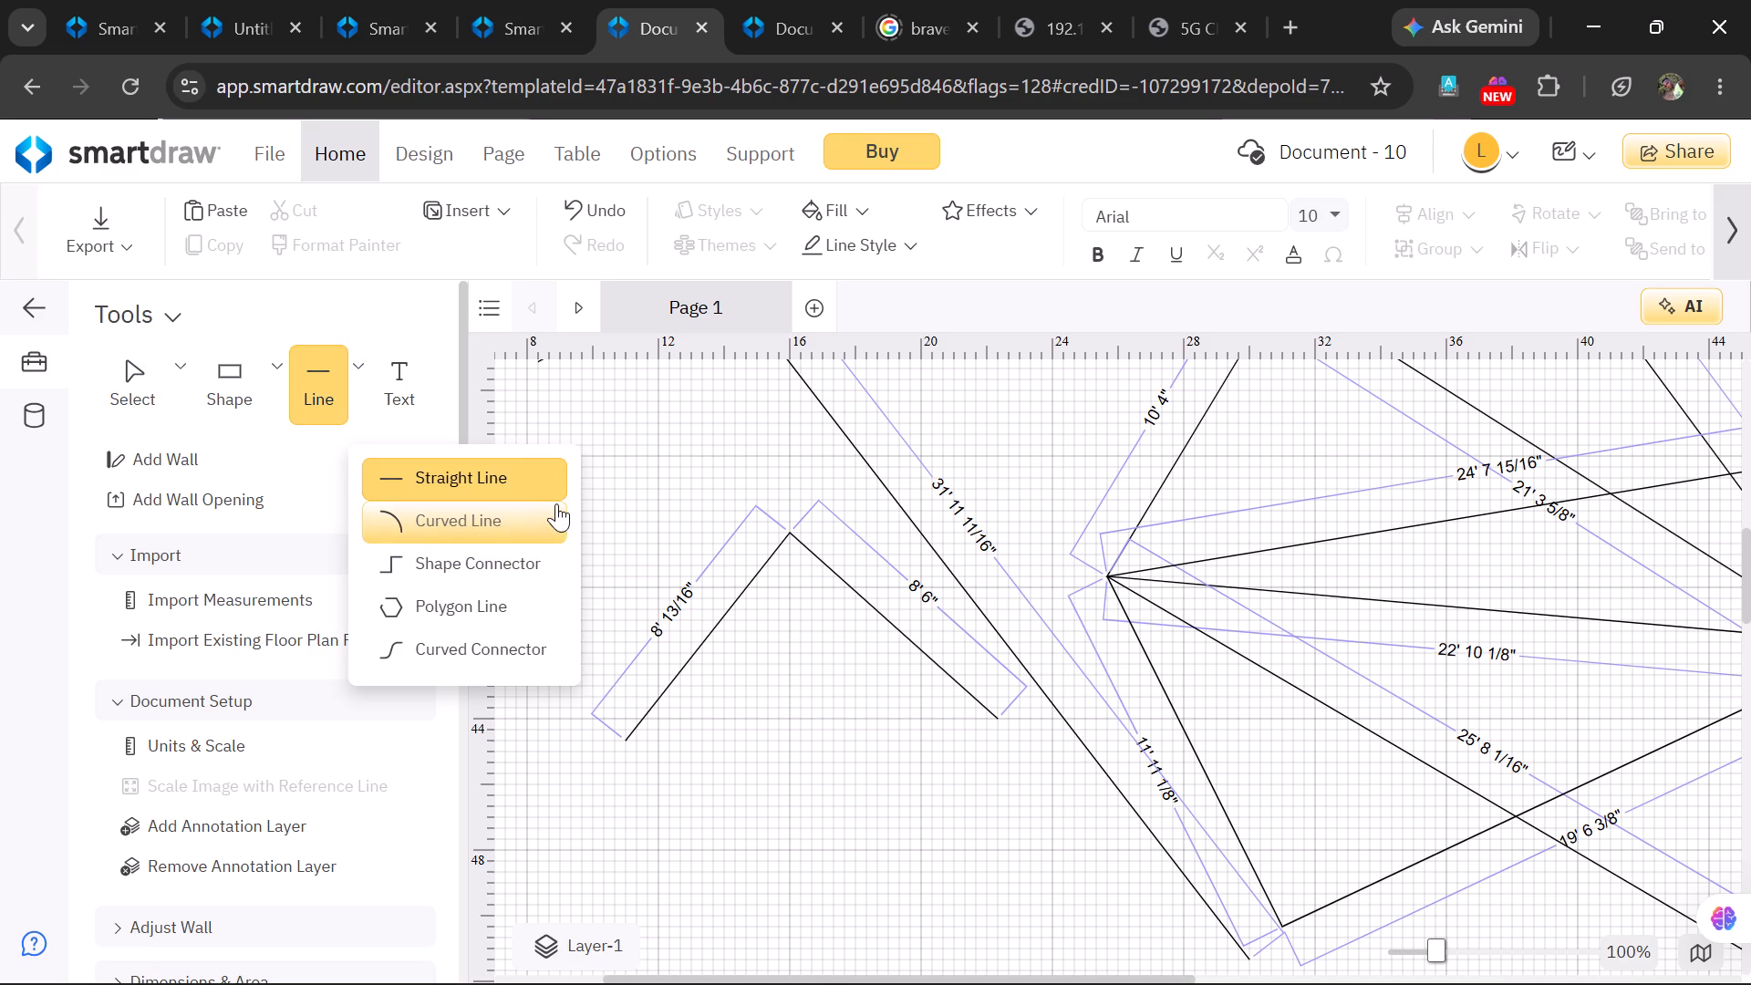
click(554, 473)
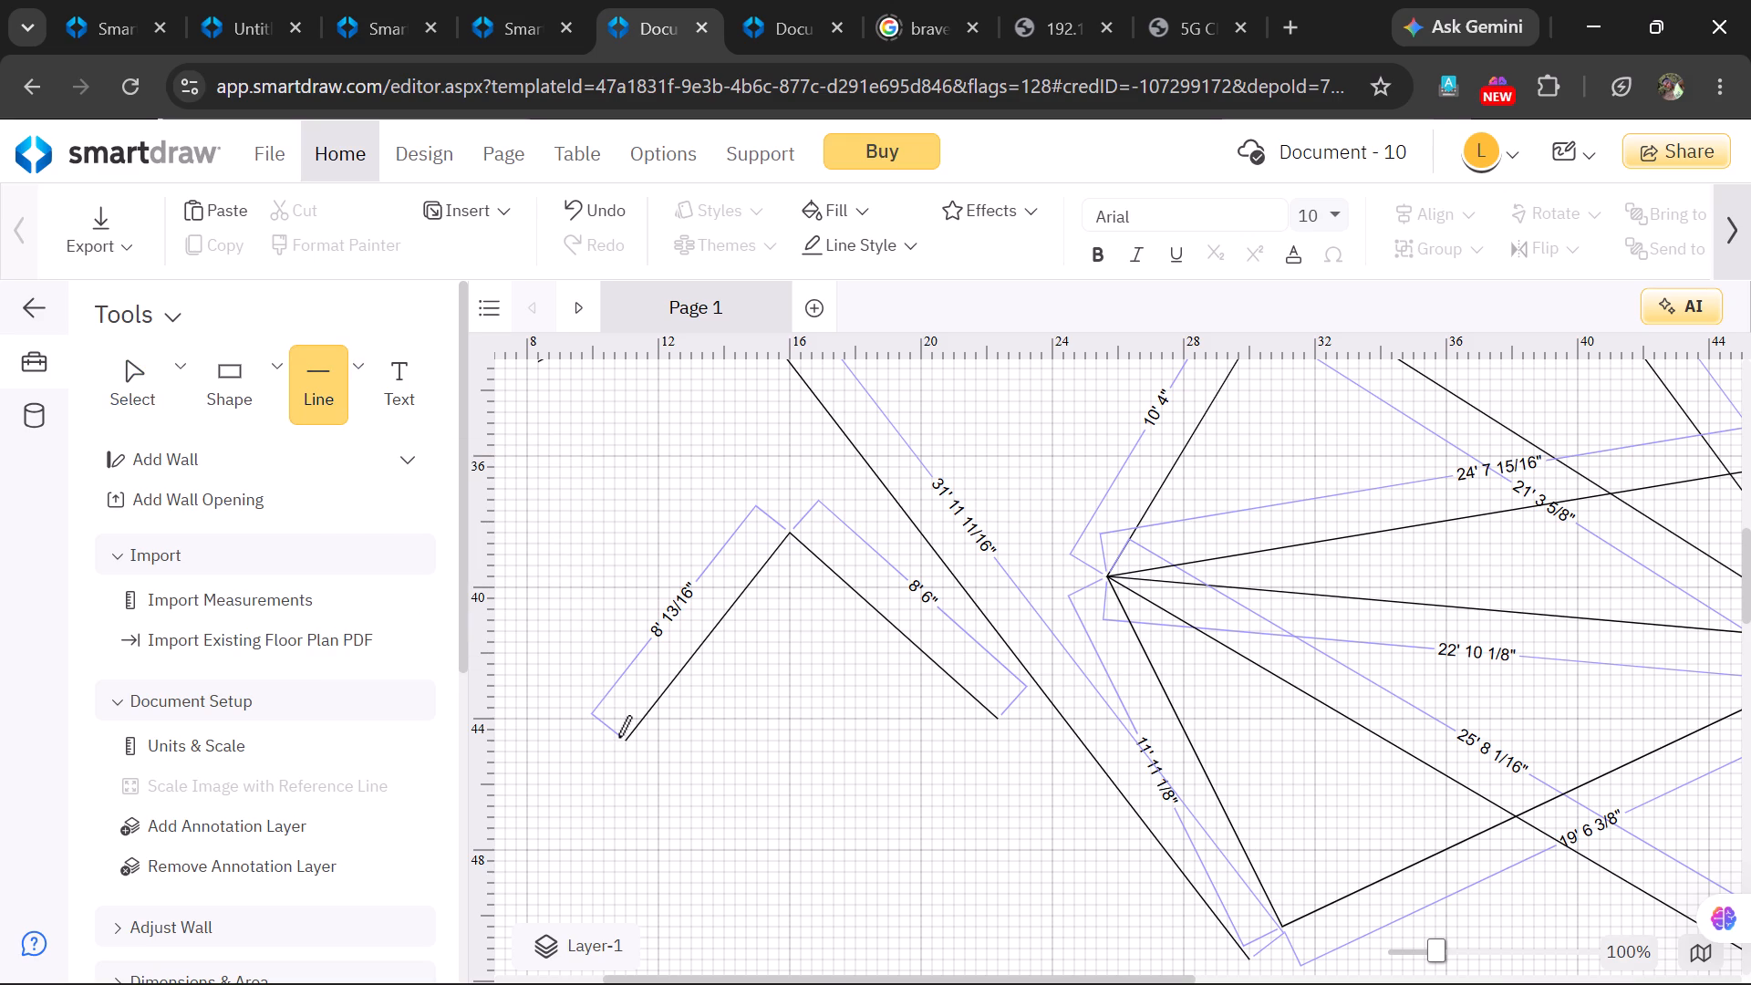
drag(621, 738, 762, 745)
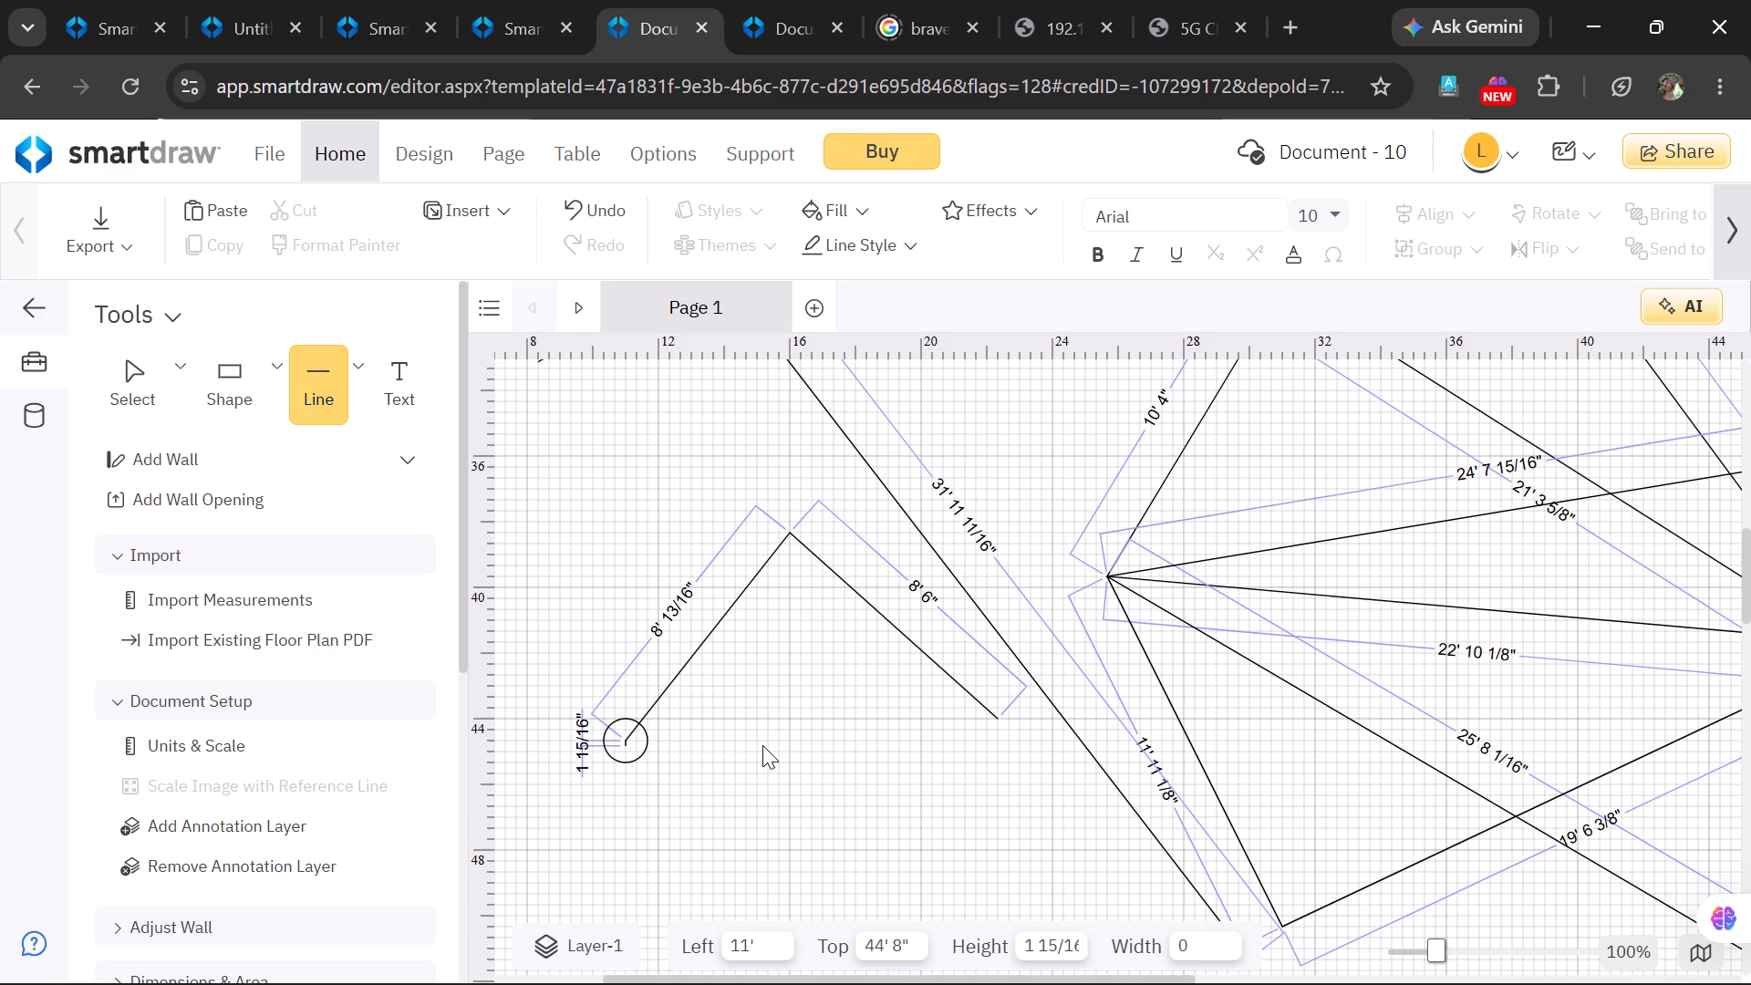
drag(762, 745, 990, 728)
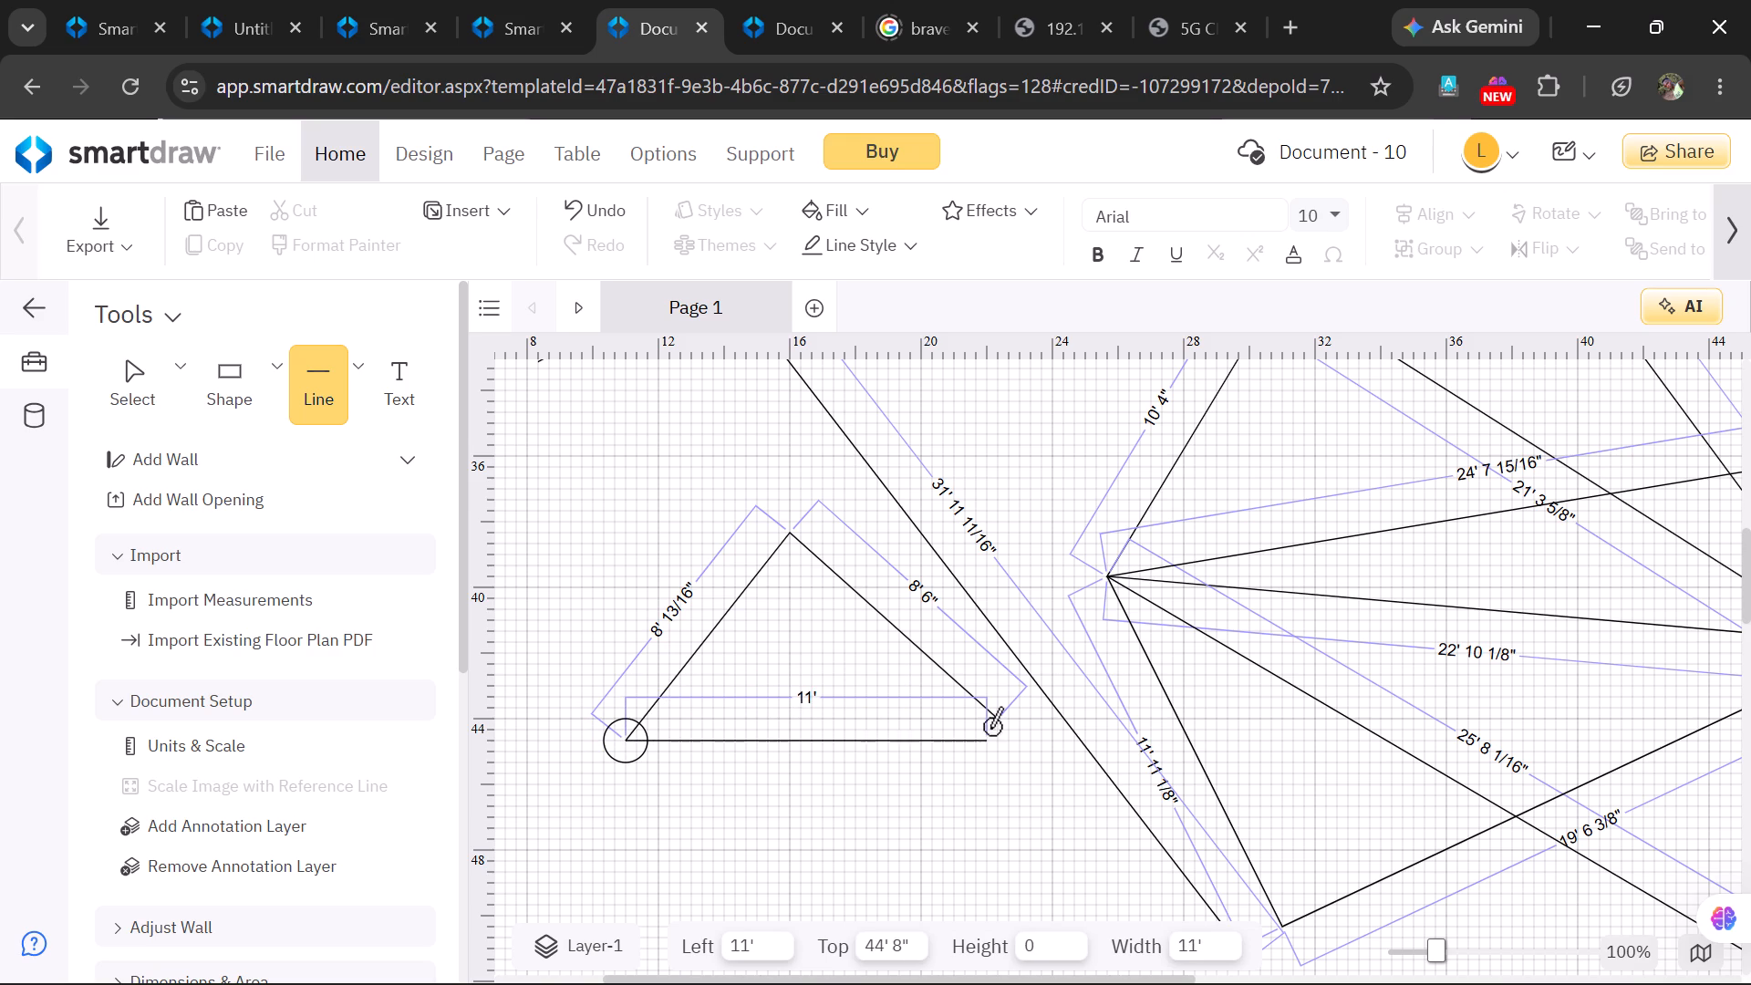
drag(990, 728, 992, 720)
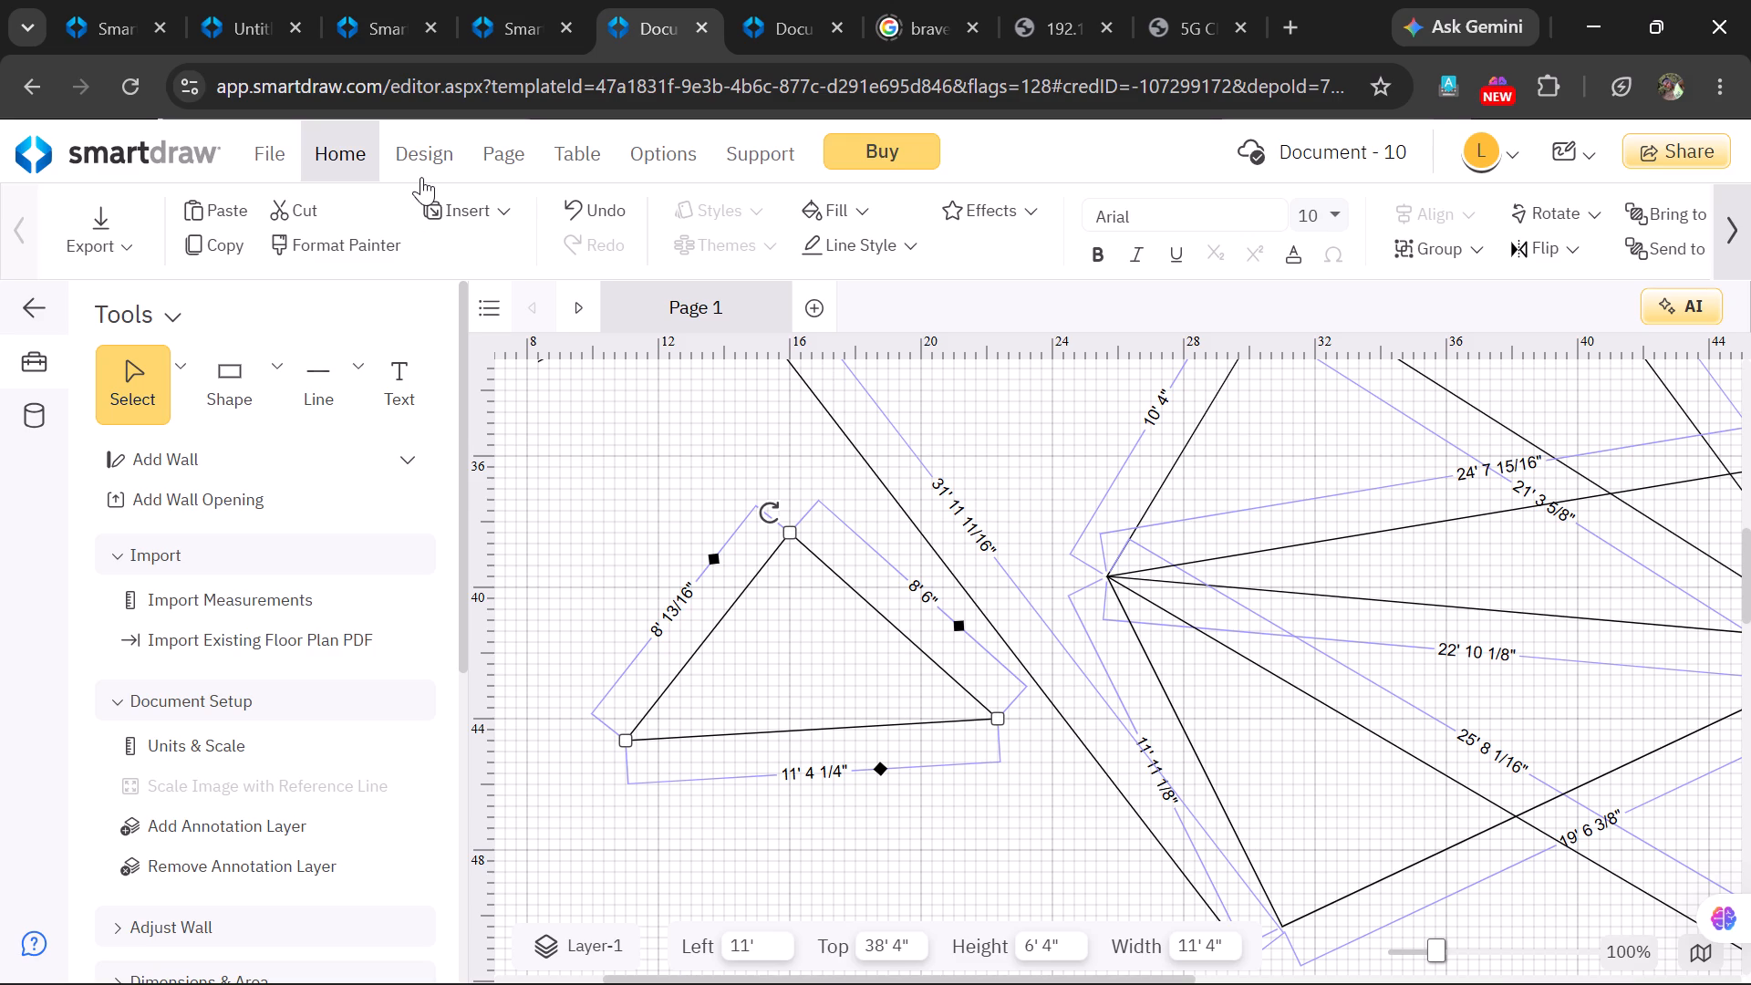
Draw a straight line about 9' 3/8" from near the 8' 6" line's upper end to the junction where the 24' 7 15/16" line starts.
click(366, 366)
click(360, 368)
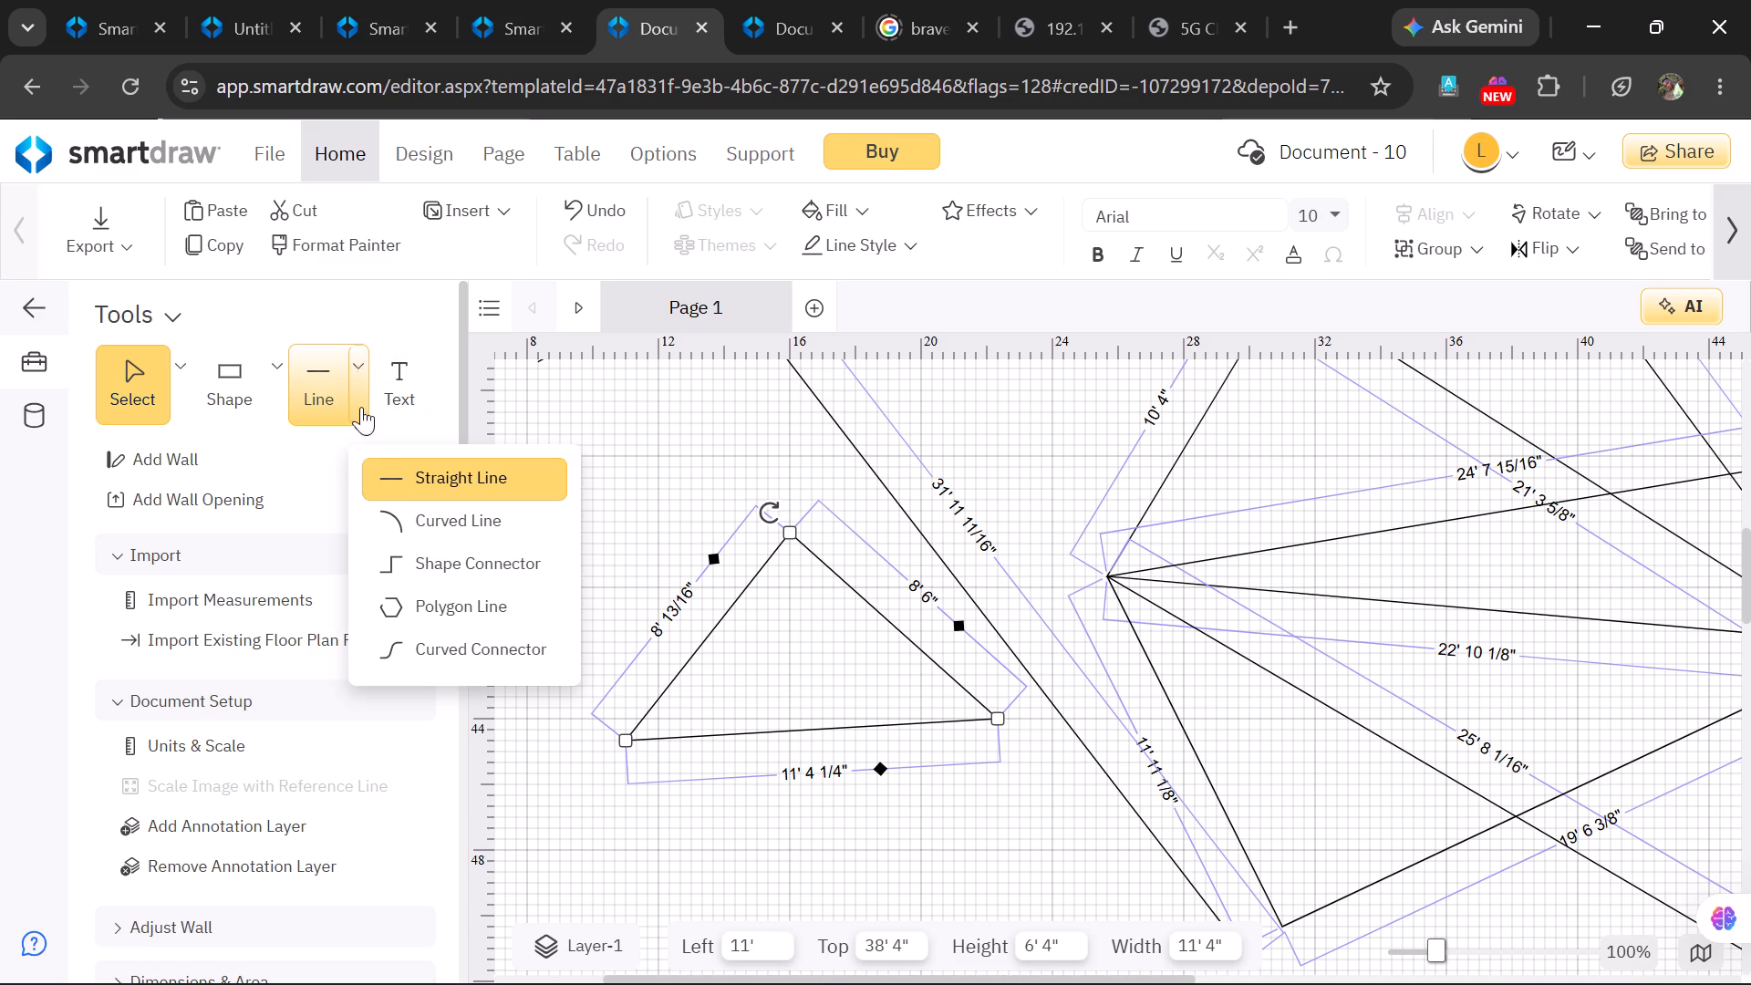
click(428, 475)
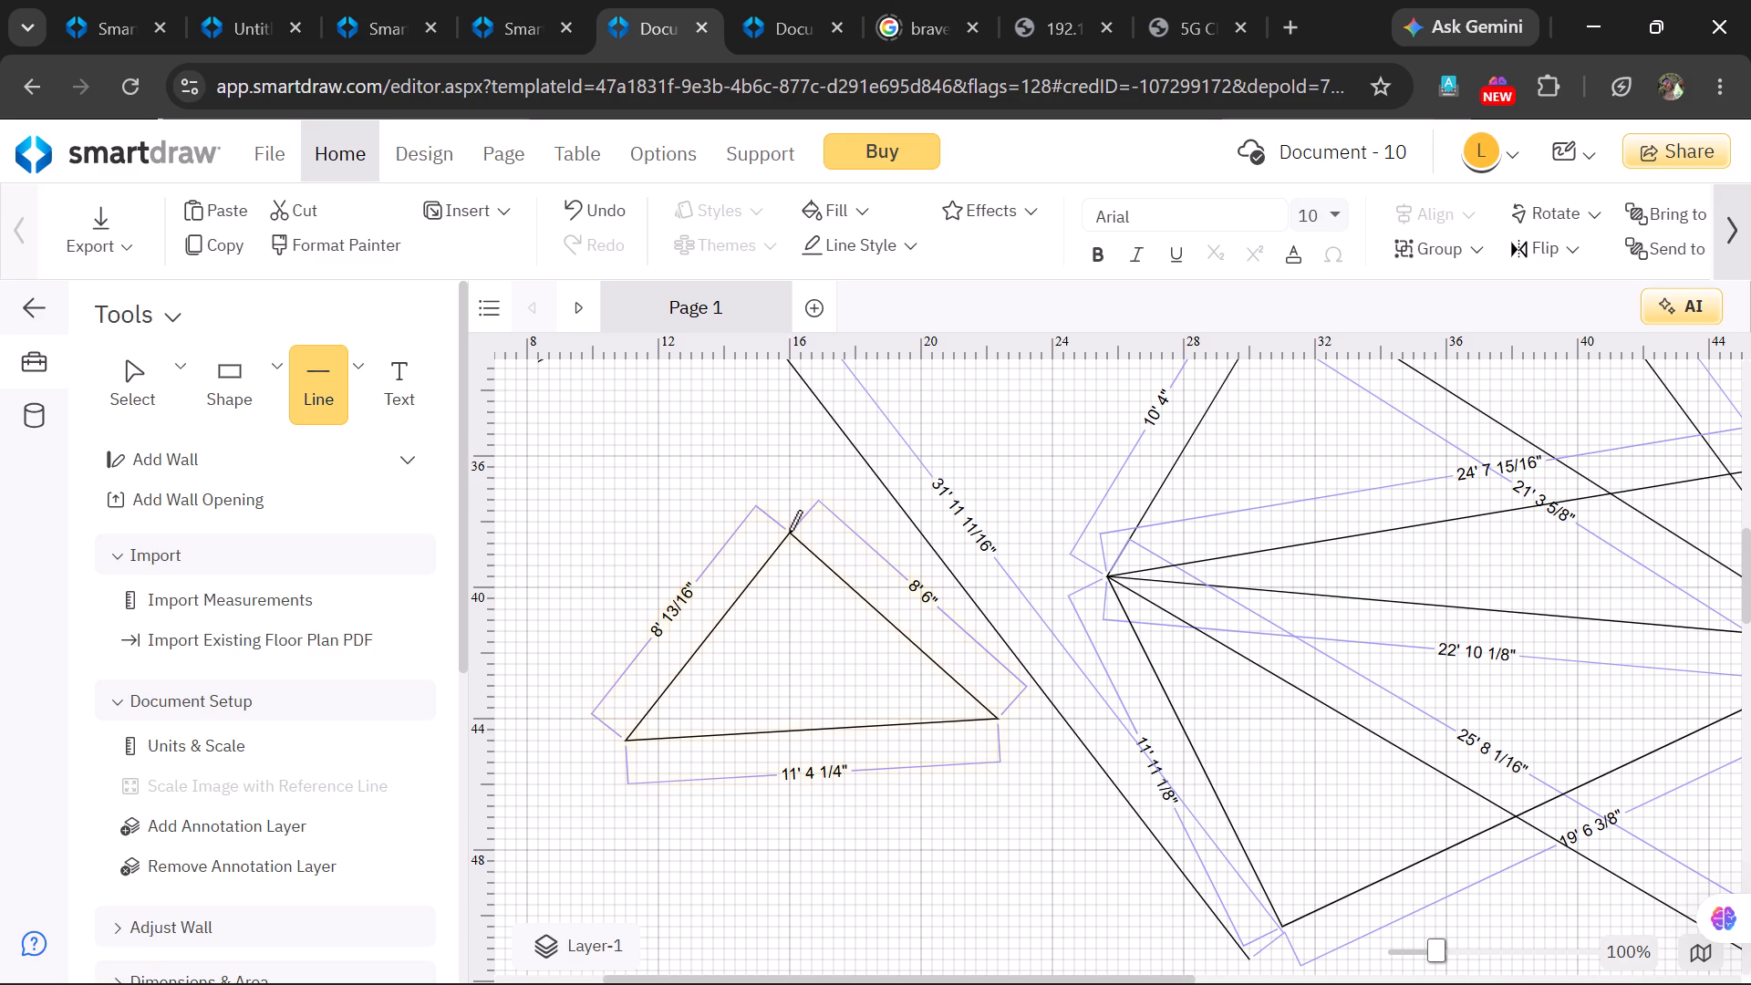
drag(789, 532, 1188, 573)
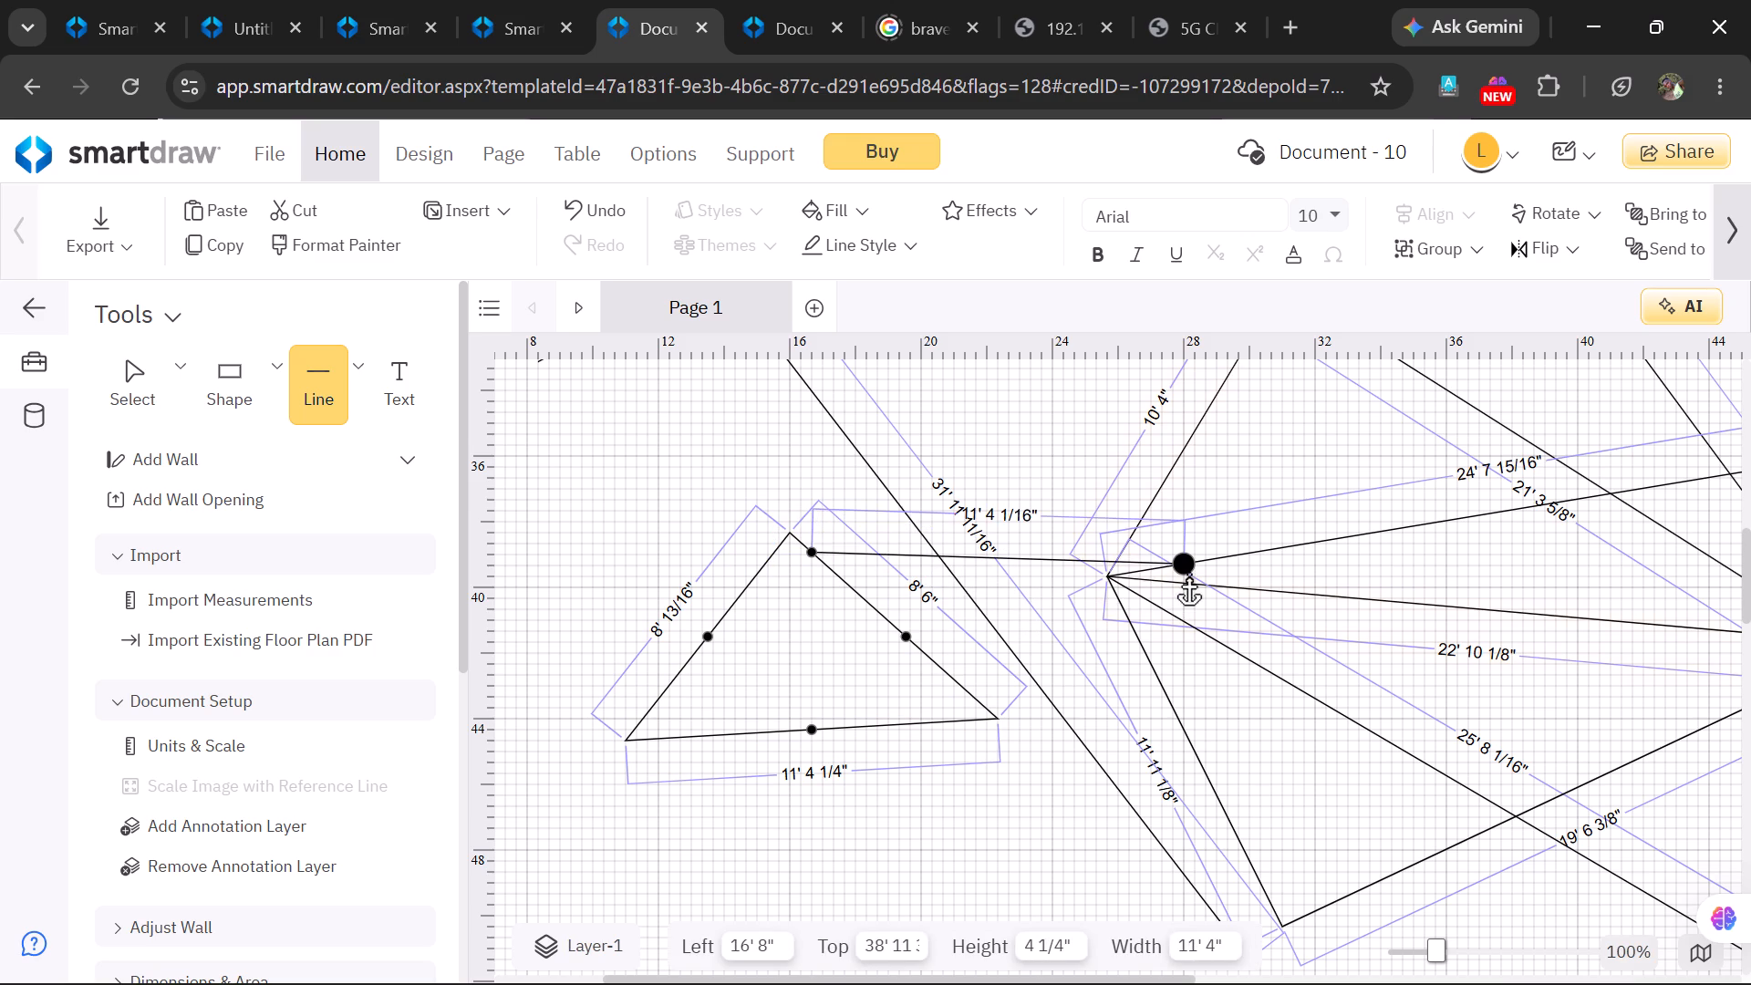
drag(1188, 573, 1145, 566)
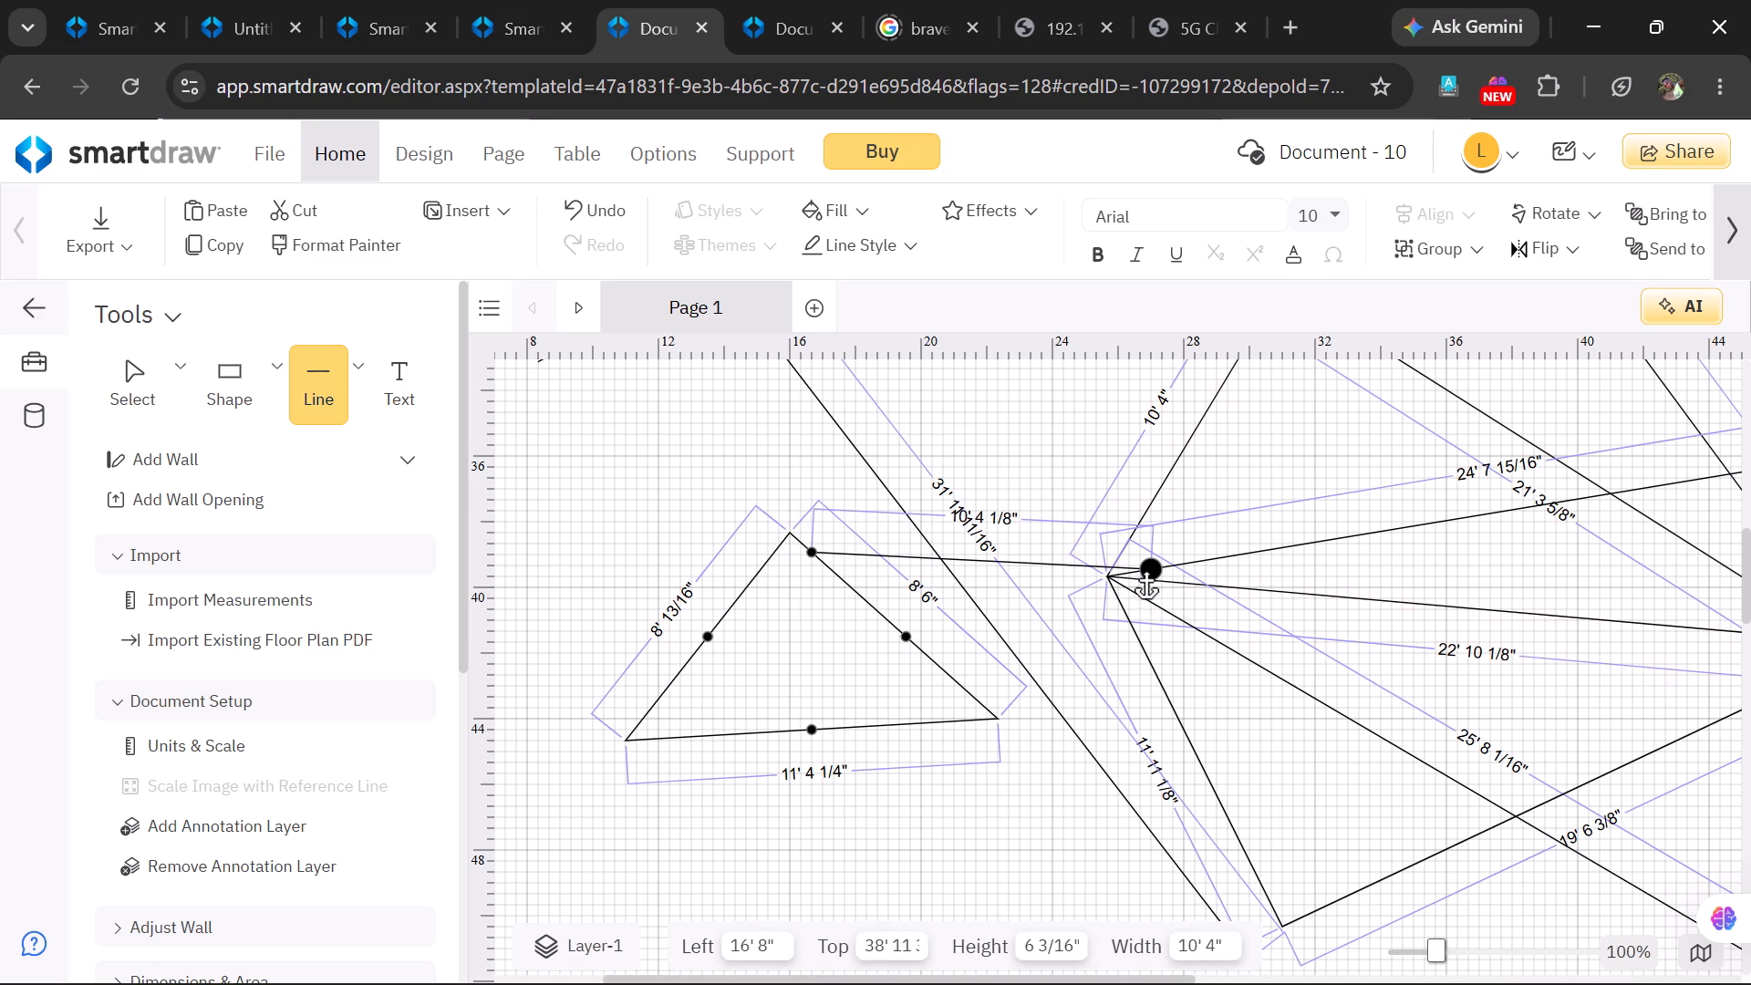
drag(1145, 566, 1103, 565)
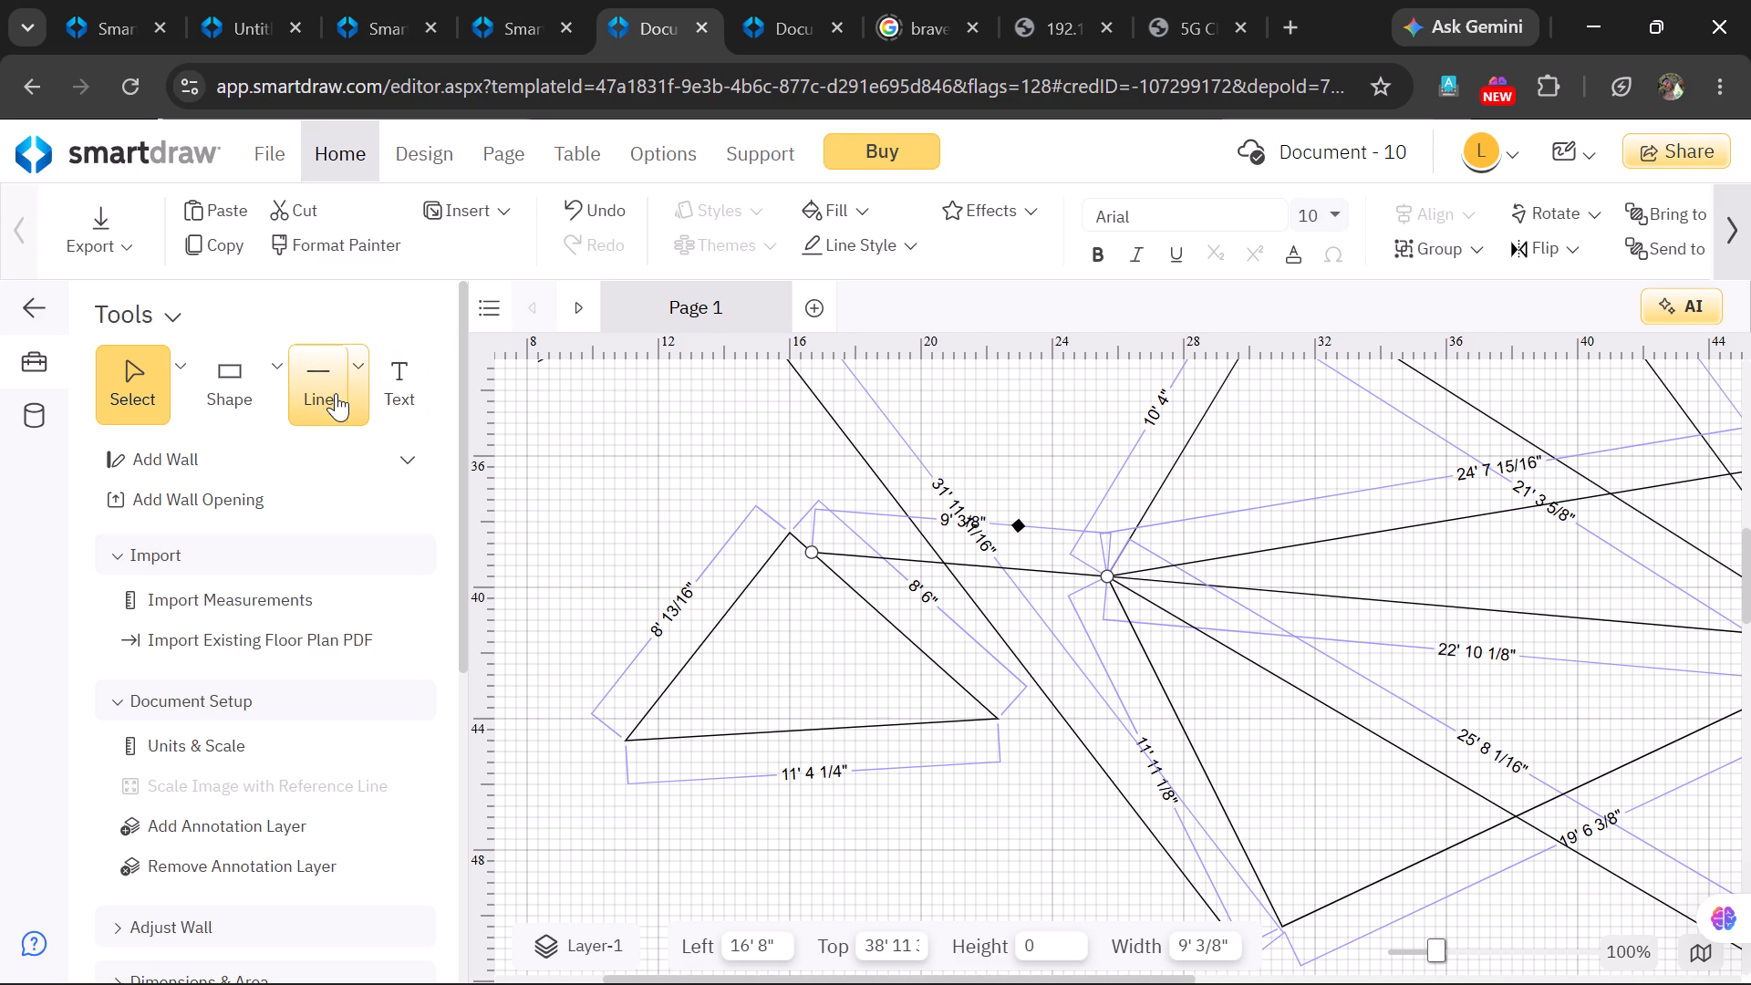
Draw a straight line about 5' 2 1/2" from the triangle's lower-right corner up to the same junction.
click(361, 372)
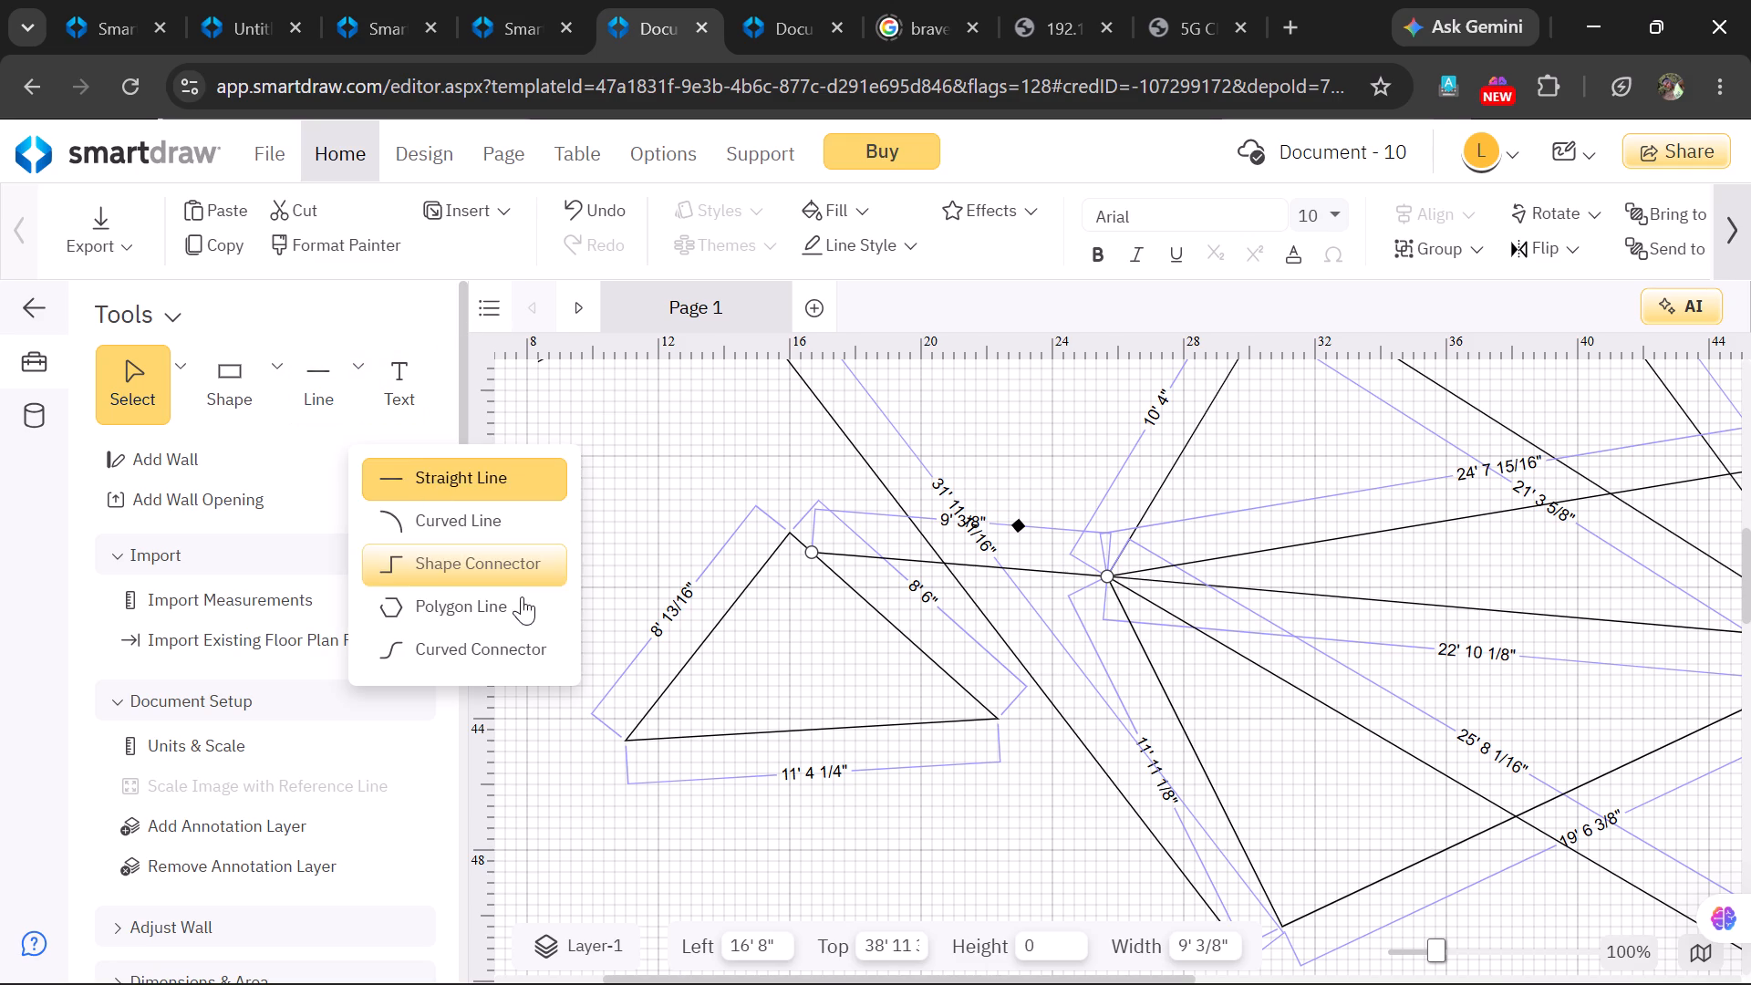
click(540, 473)
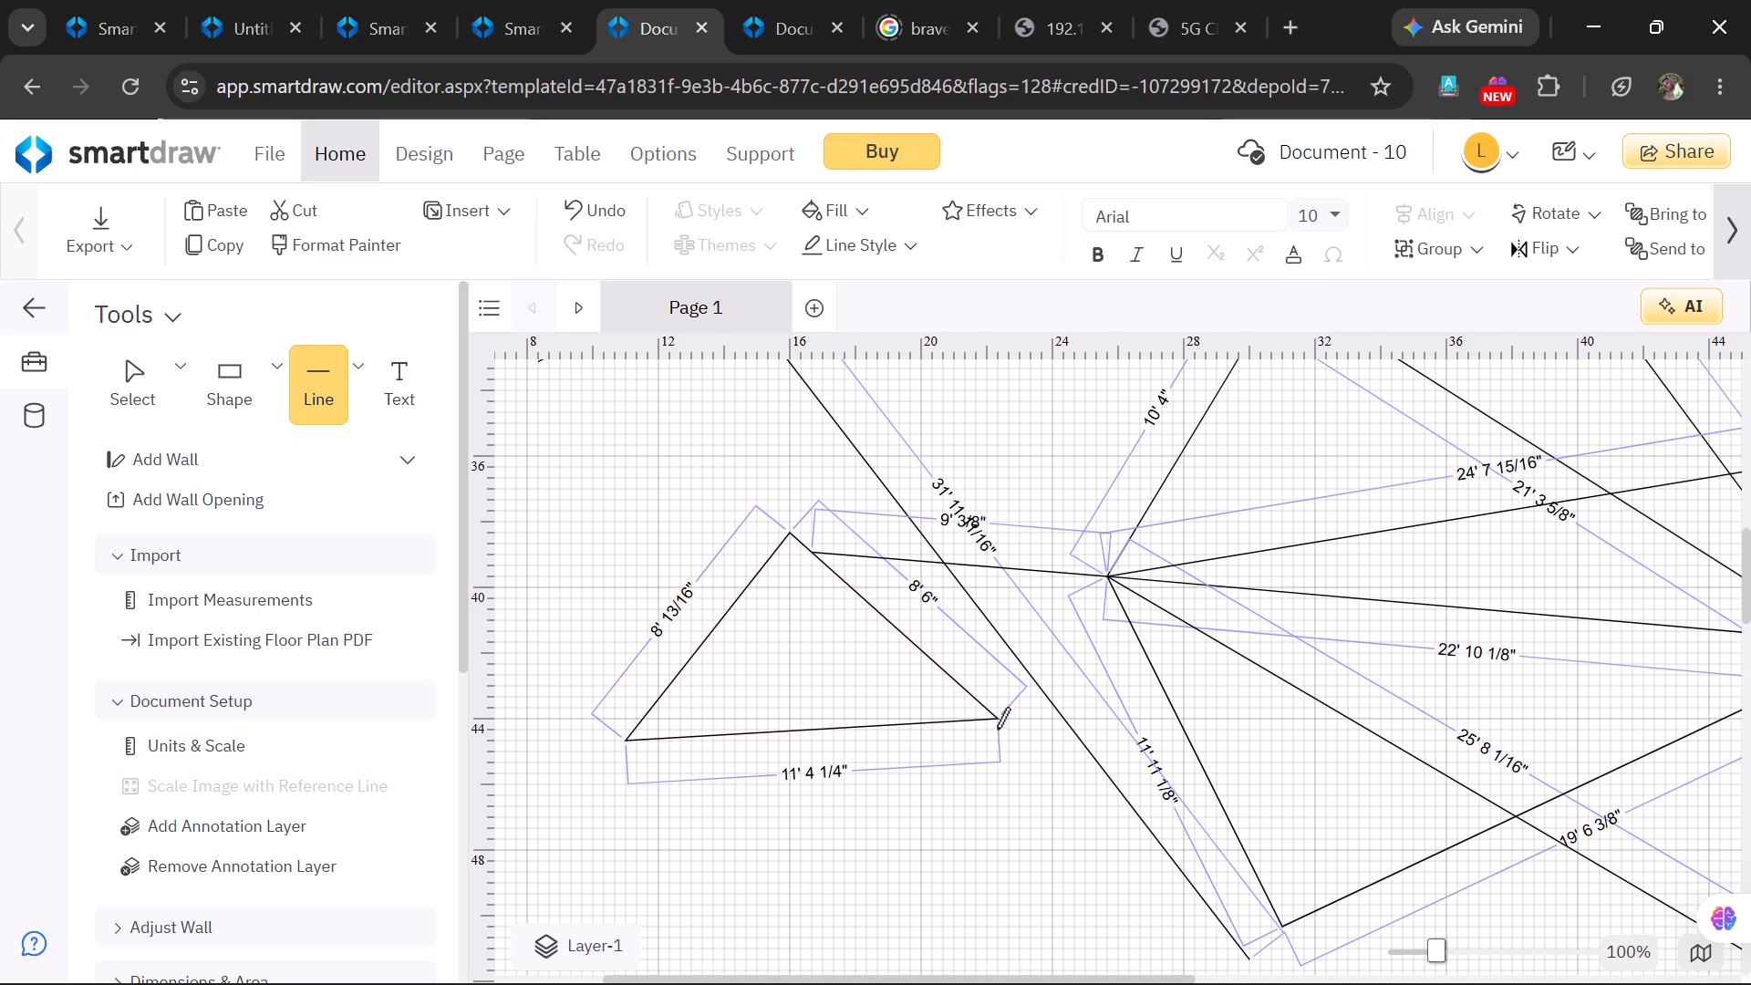
drag(1000, 711, 1105, 596)
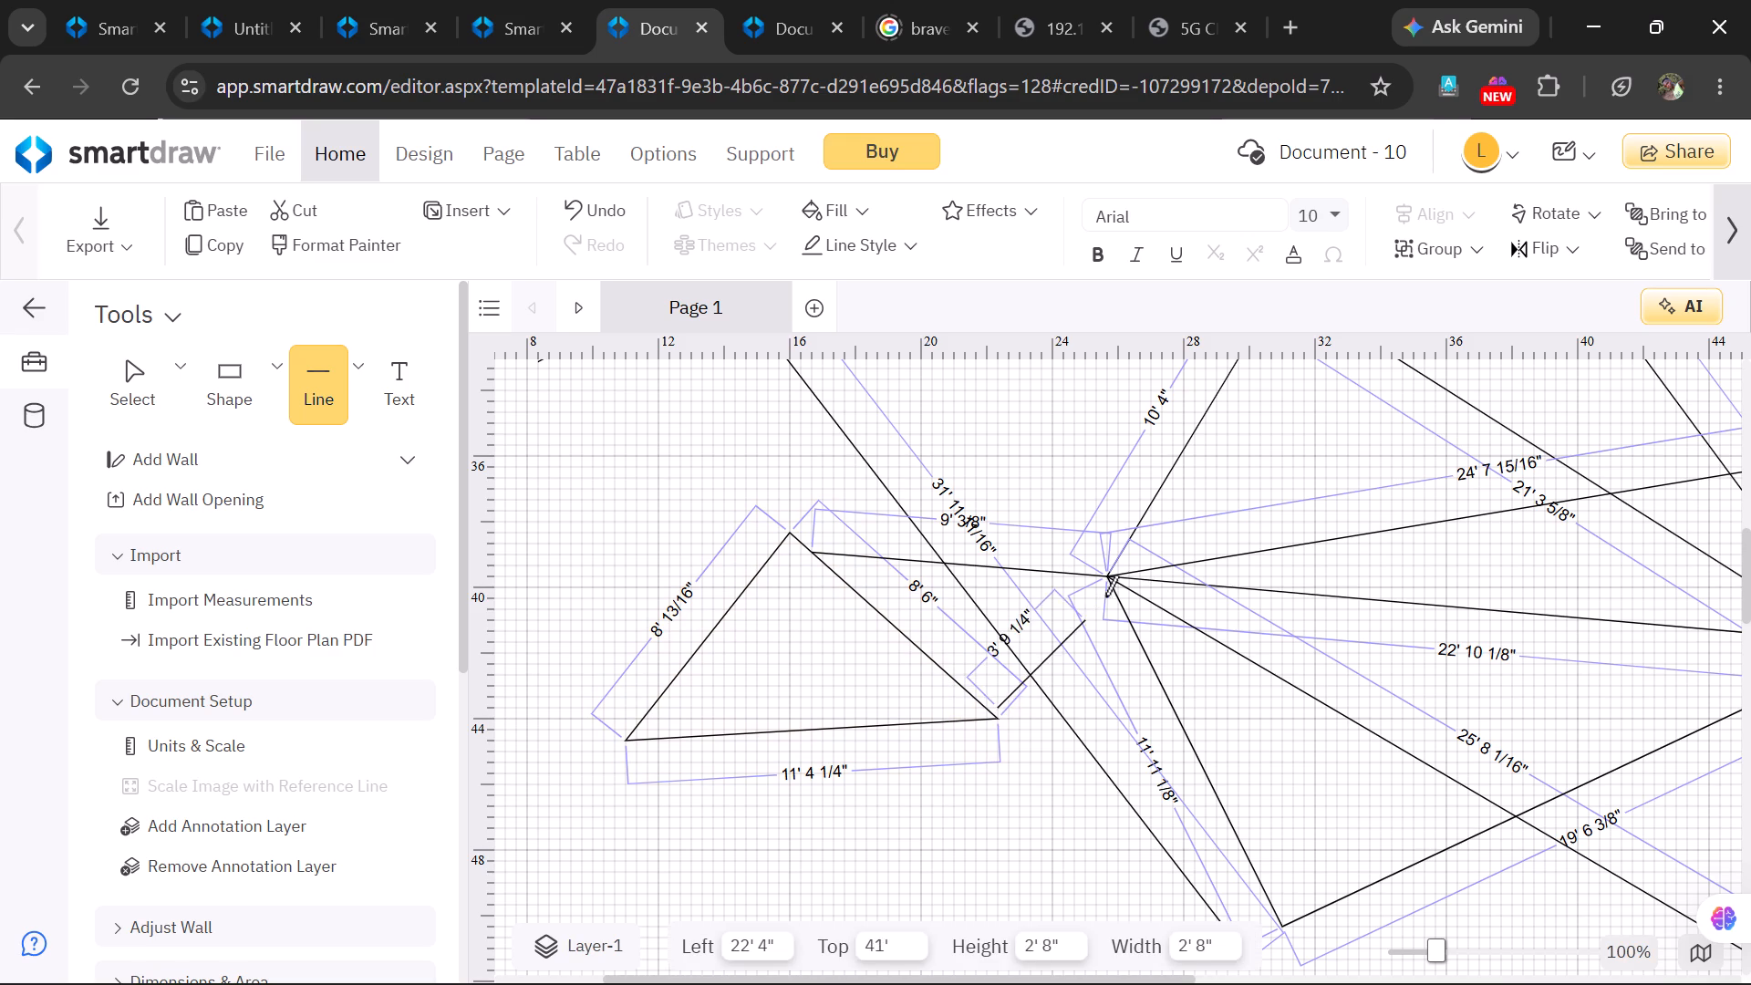
drag(1105, 596, 1123, 570)
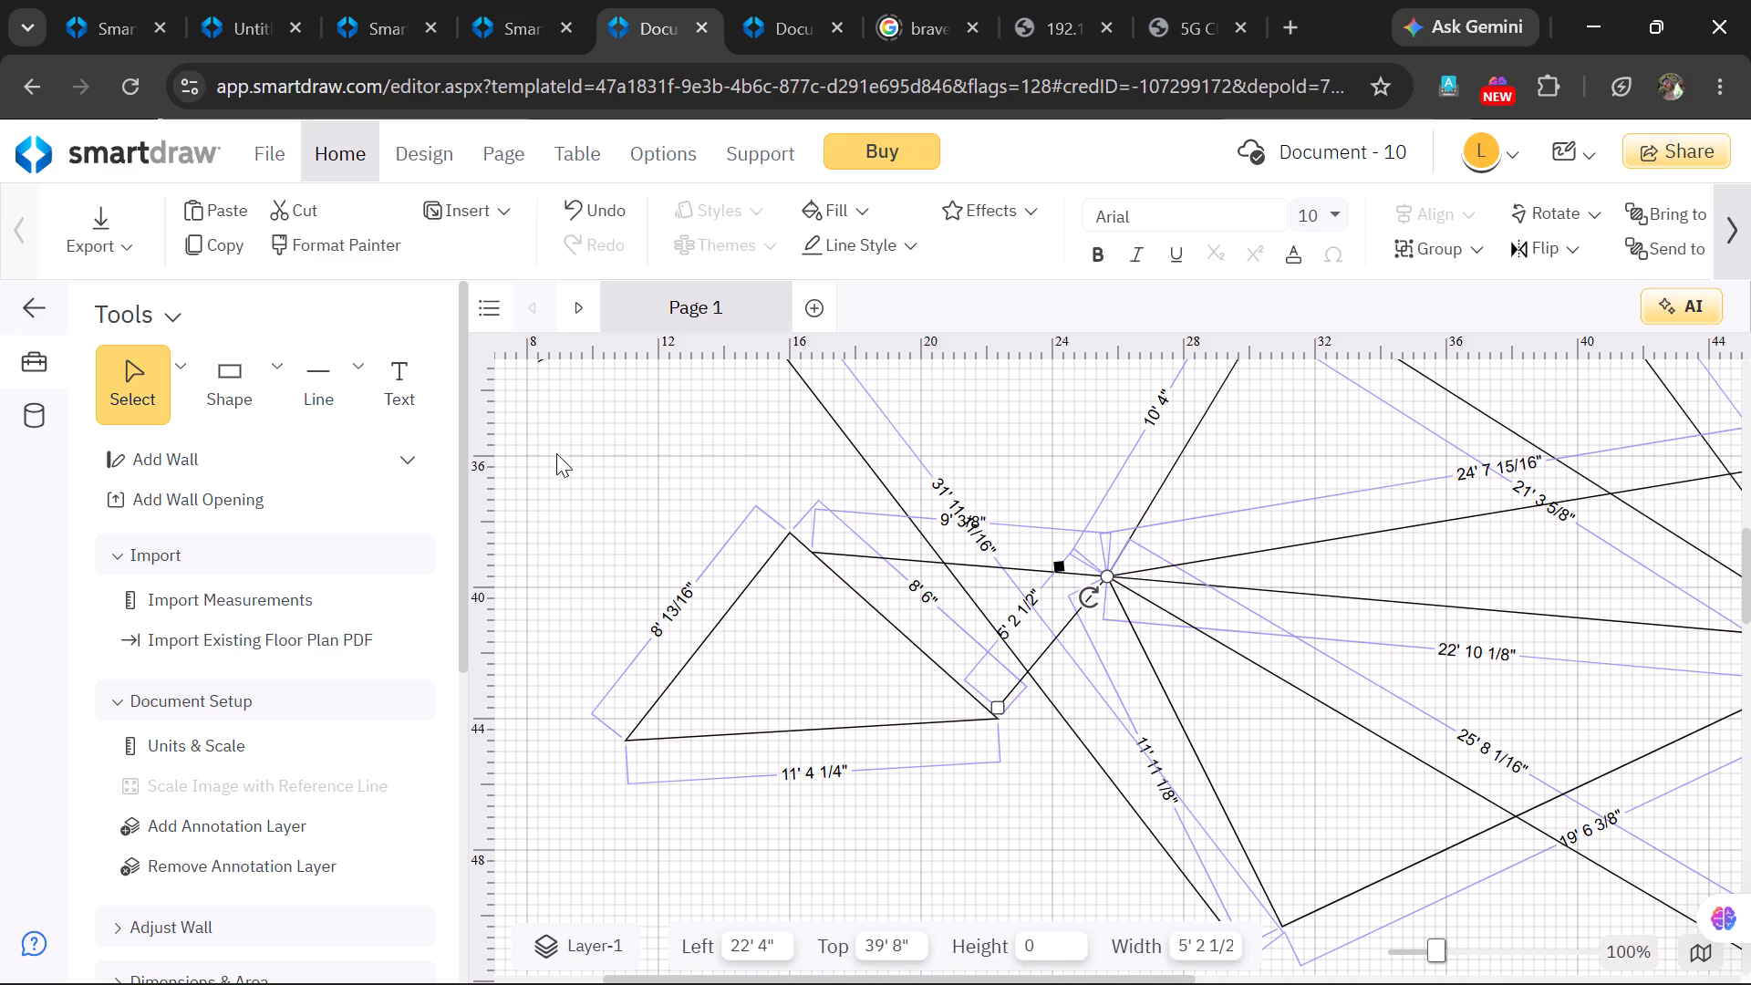
Draw a straight line about 11' 11 7/16" from the triangle's lower-right corner, sloping down to the right to meet the 19' 6 3/8" line.
drag(360, 358, 408, 395)
click(368, 368)
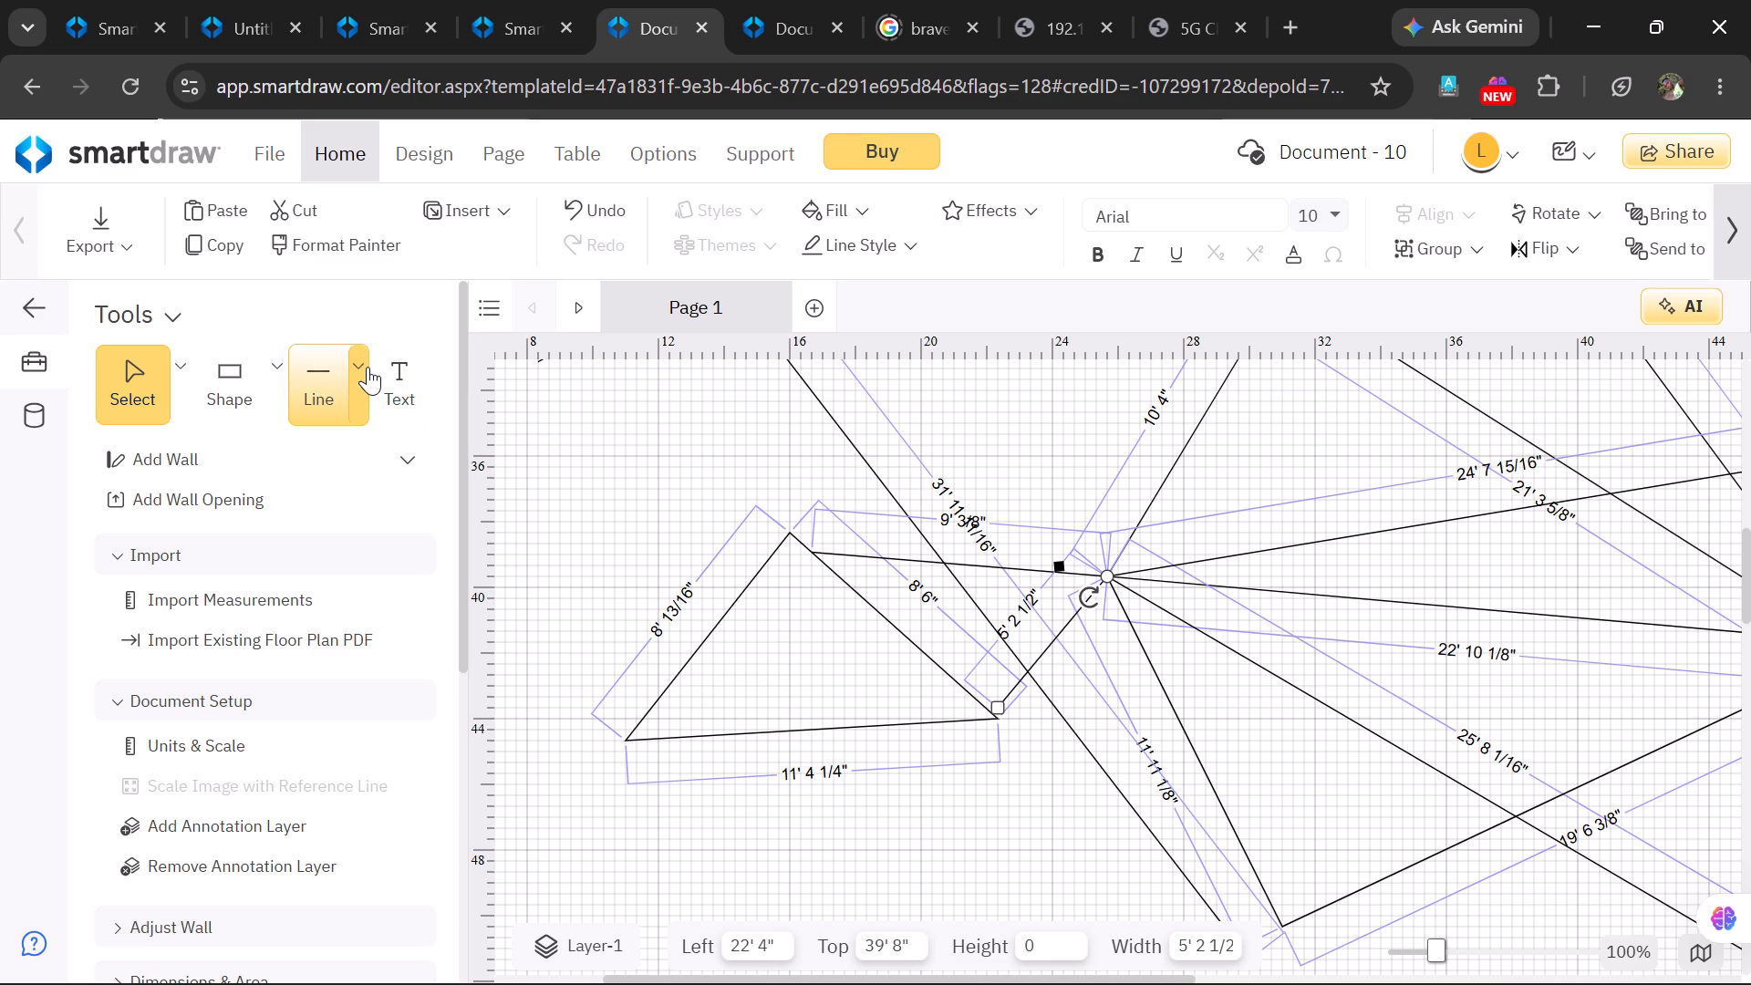
click(440, 472)
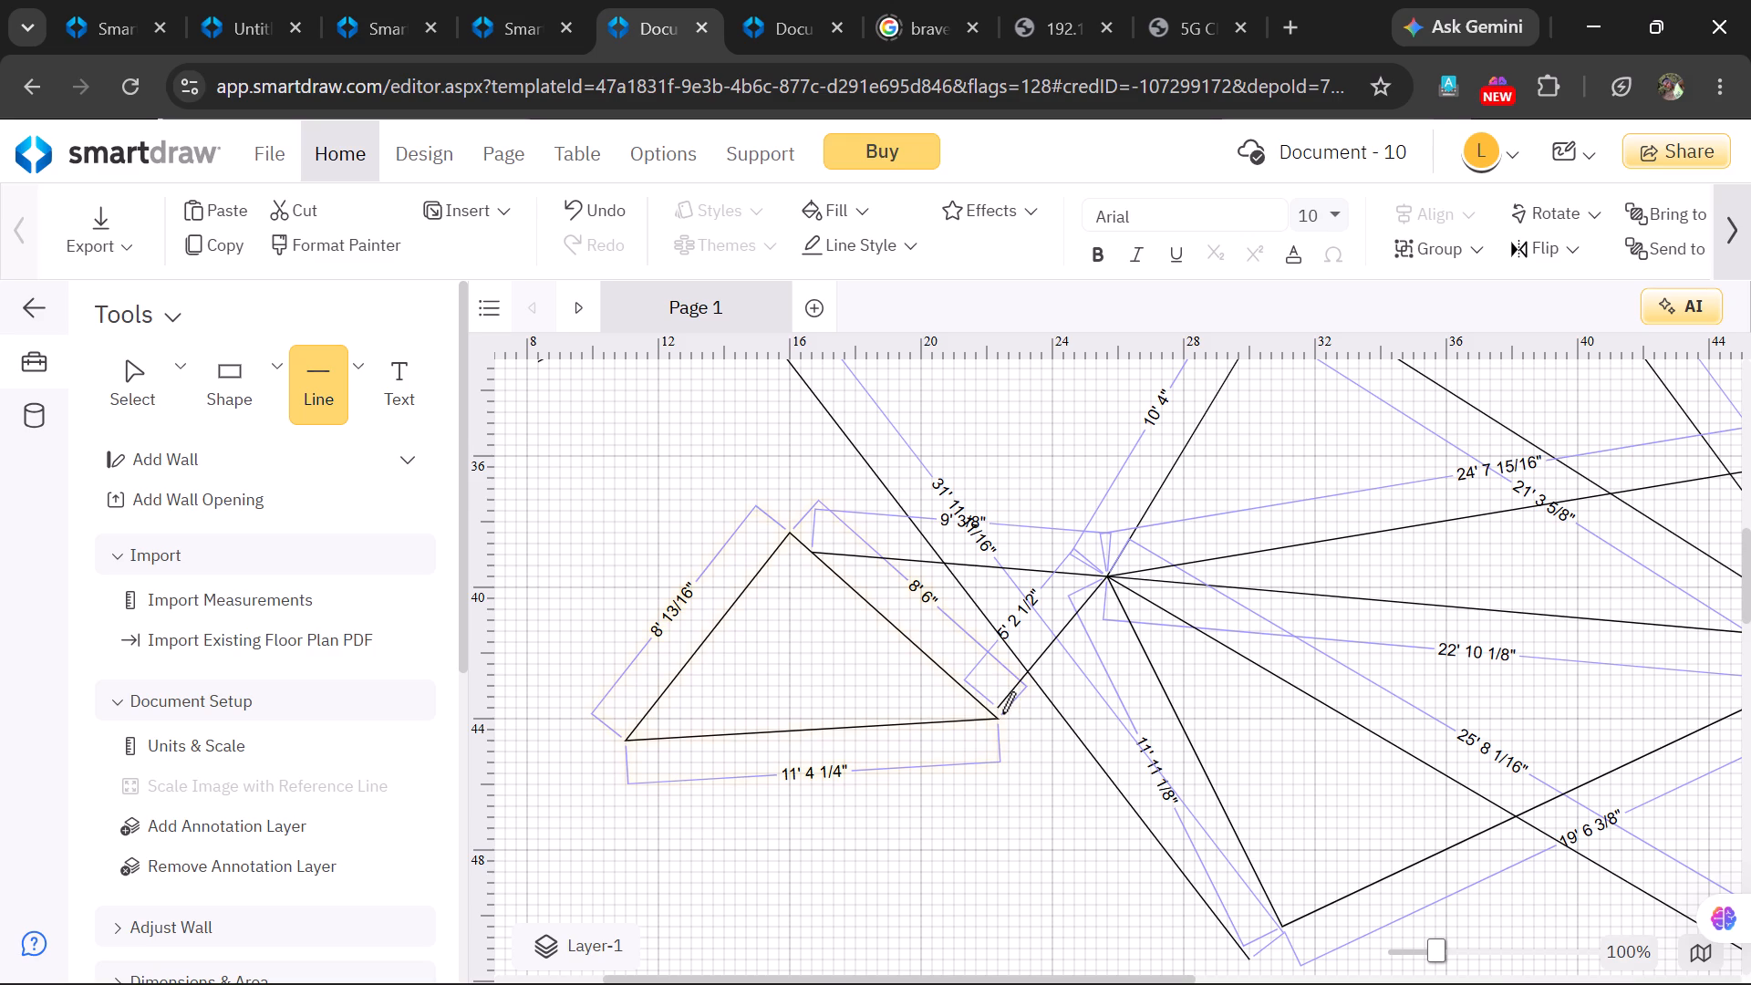
drag(995, 722, 1227, 923)
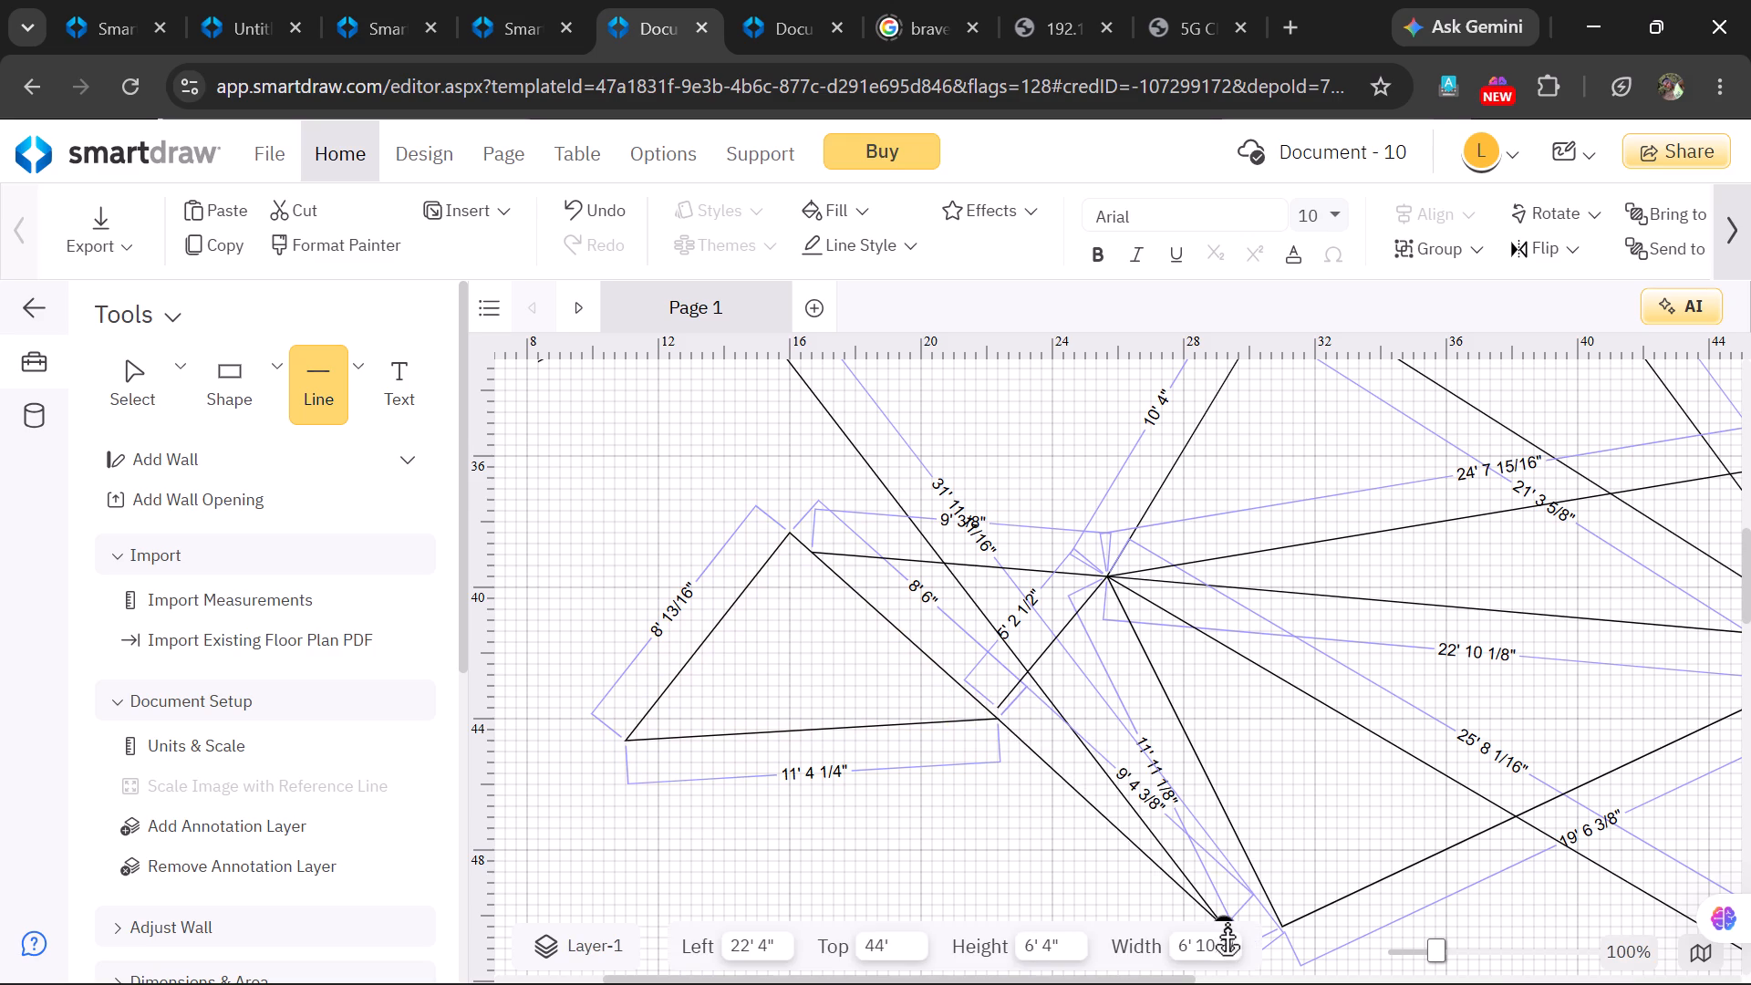
drag(1227, 923, 1462, 934)
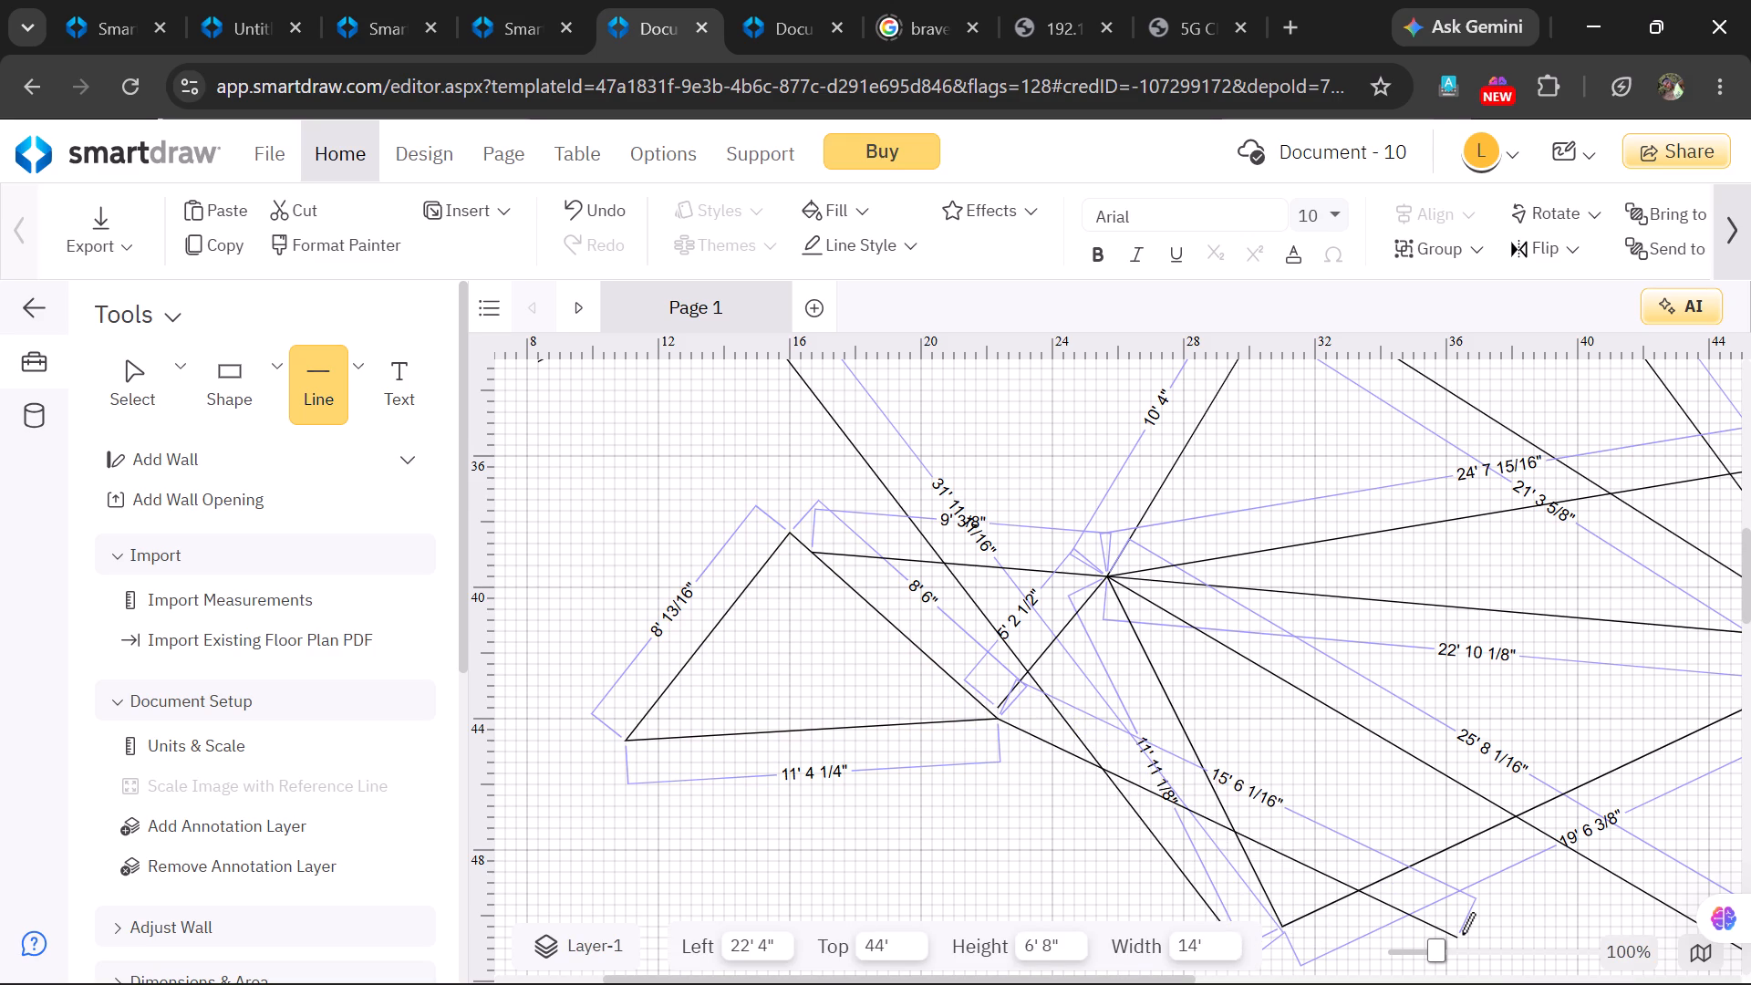
drag(1462, 934, 1342, 879)
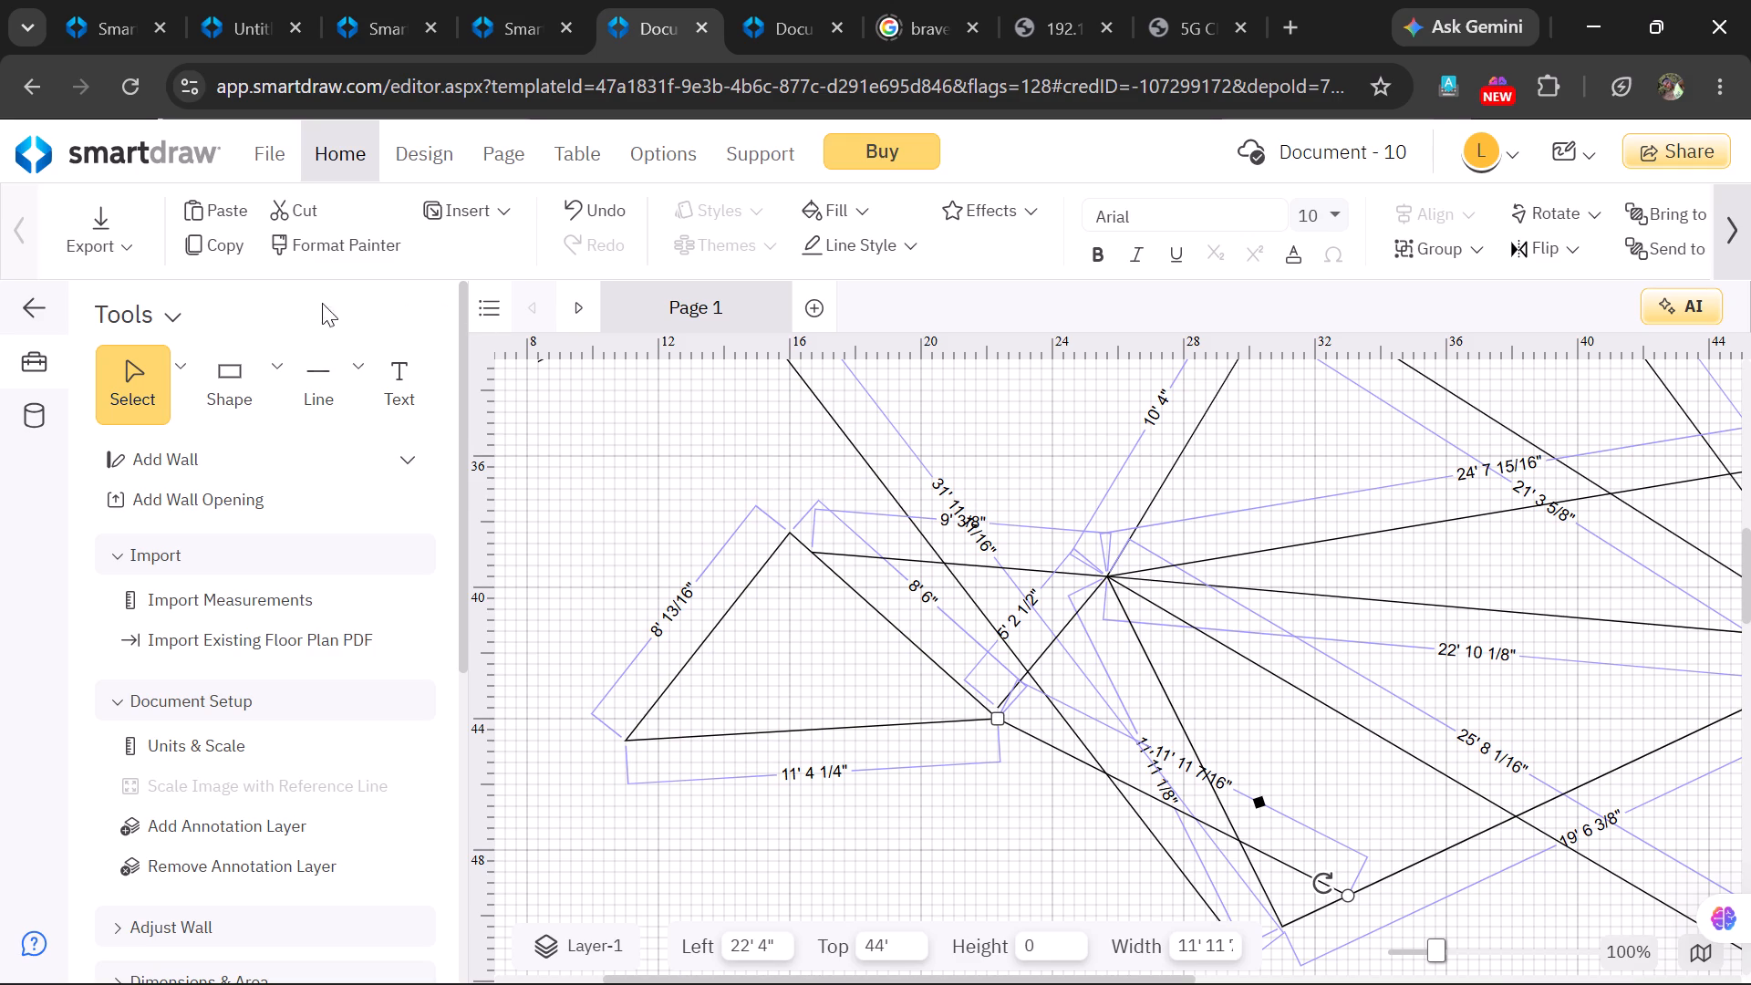
Draw a straight line about 16' 5 5/8" from the 9' 3/8" line's left end up to the 10' 4" line's upper end.
click(359, 373)
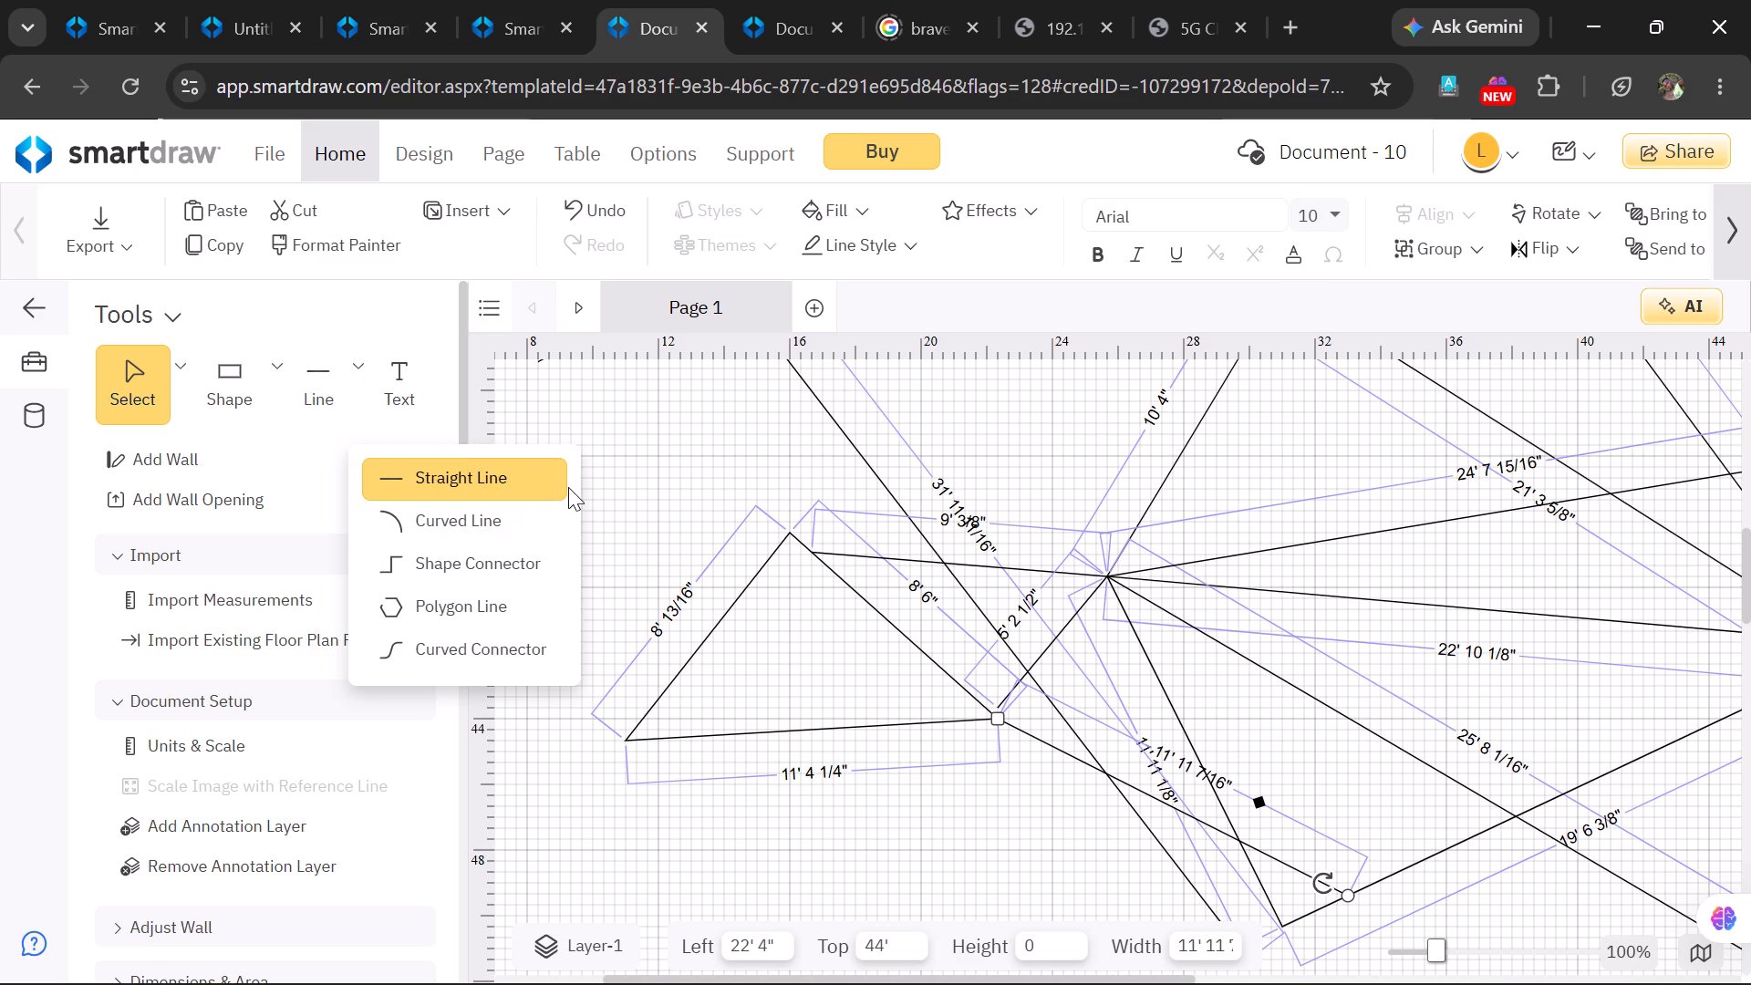
click(551, 474)
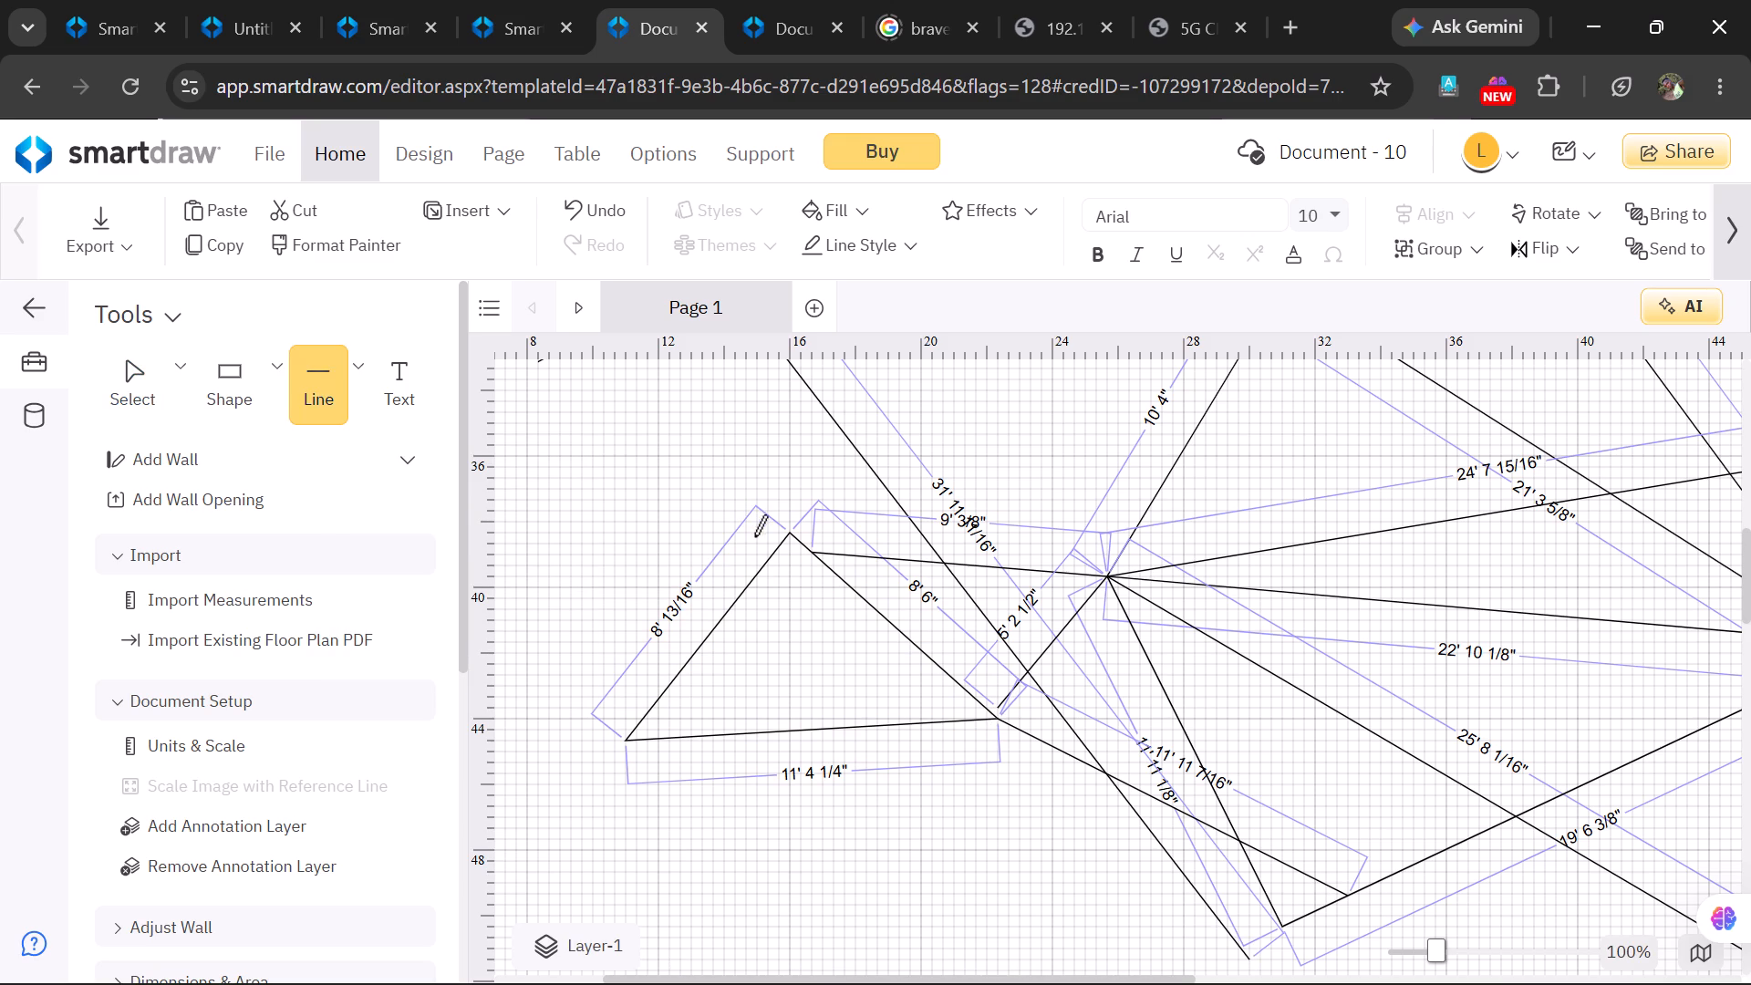
drag(791, 535, 1155, 524)
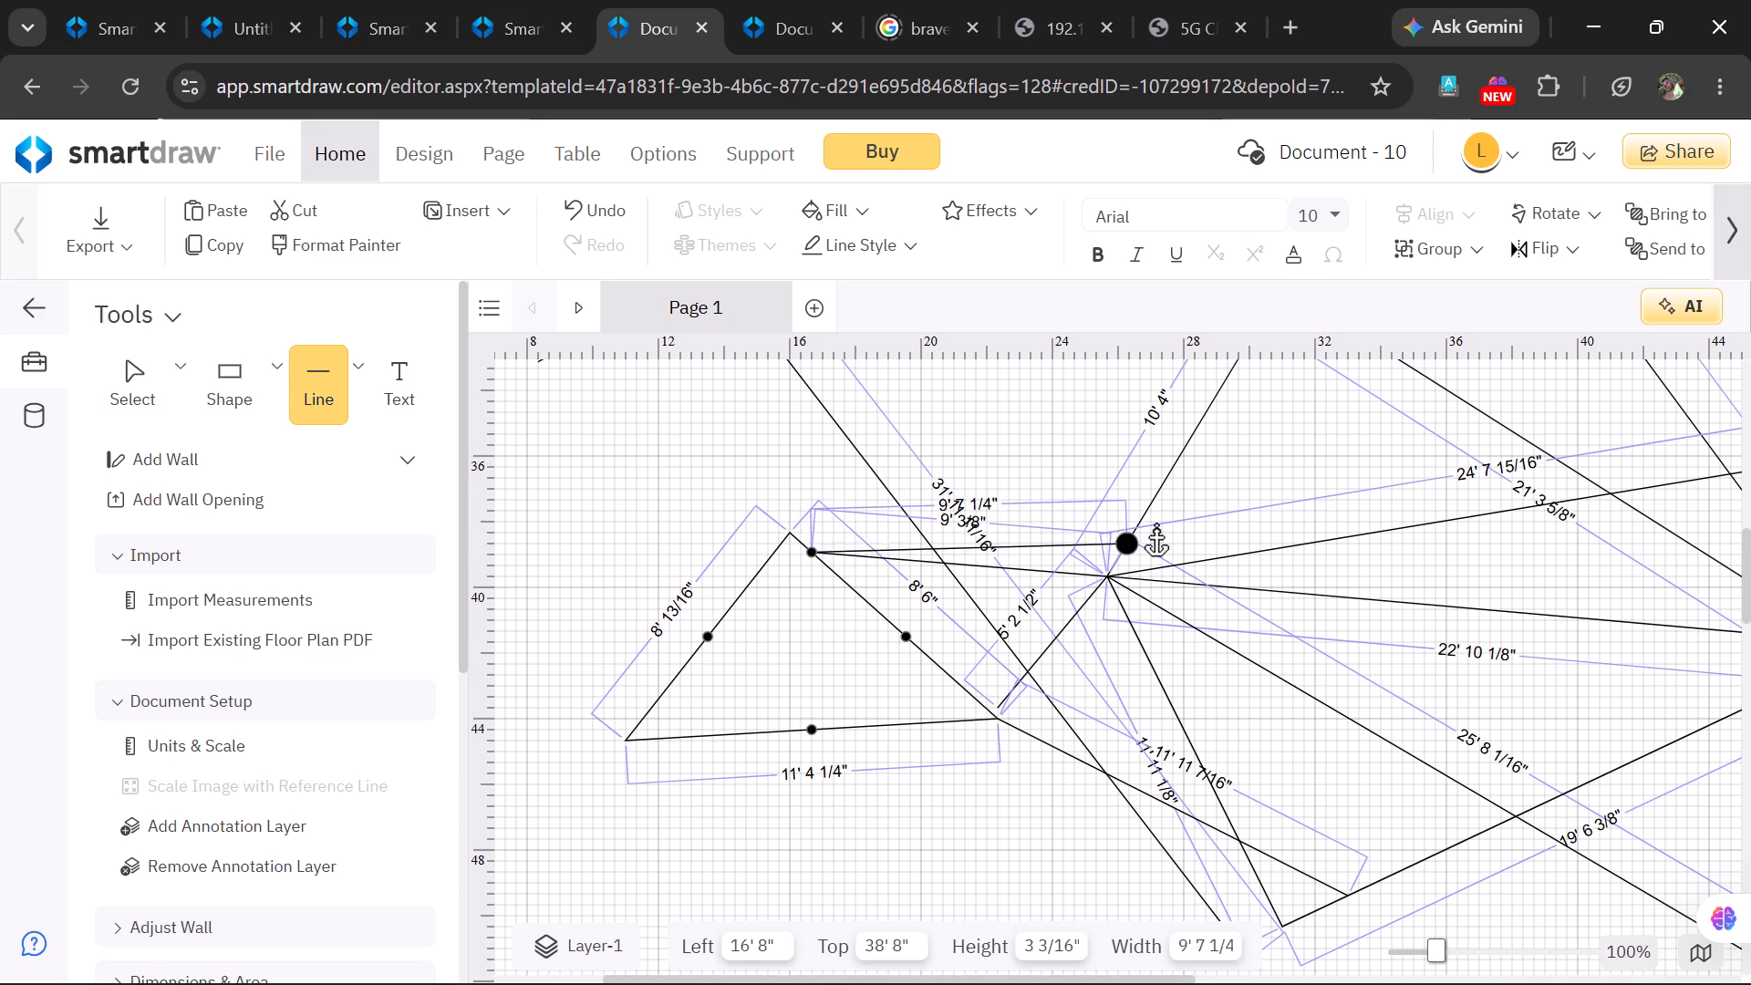
drag(1155, 524, 1234, 358)
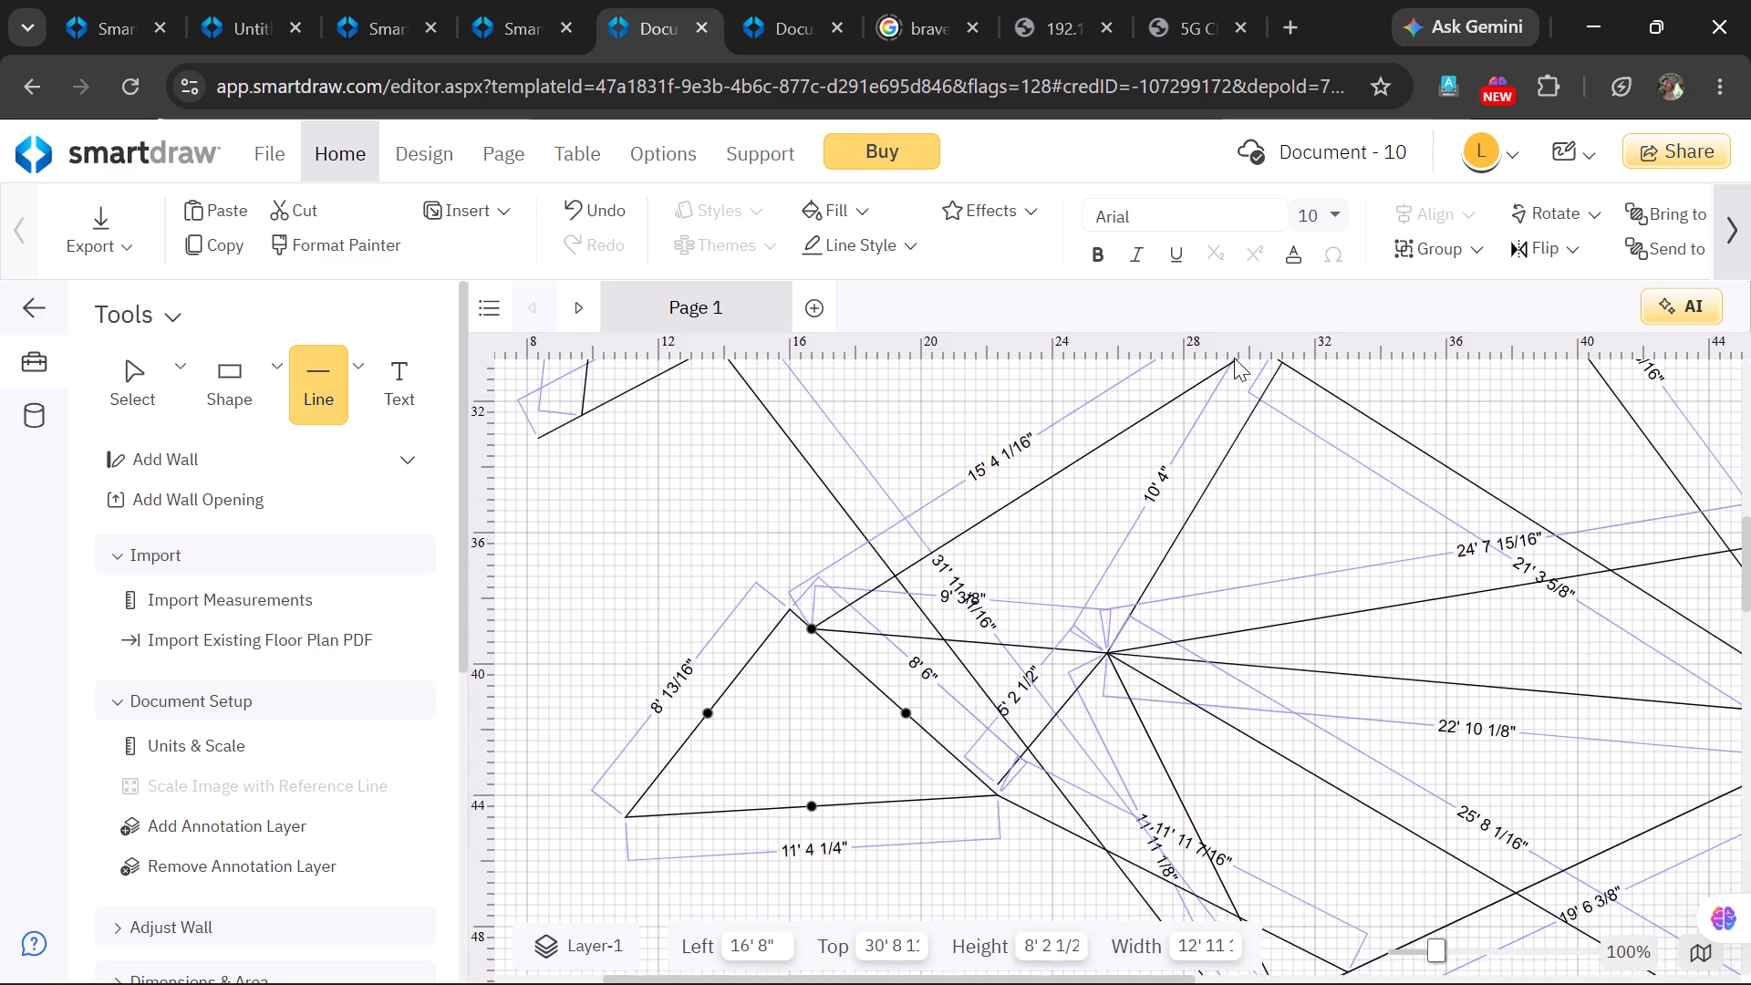
drag(1234, 358, 1263, 487)
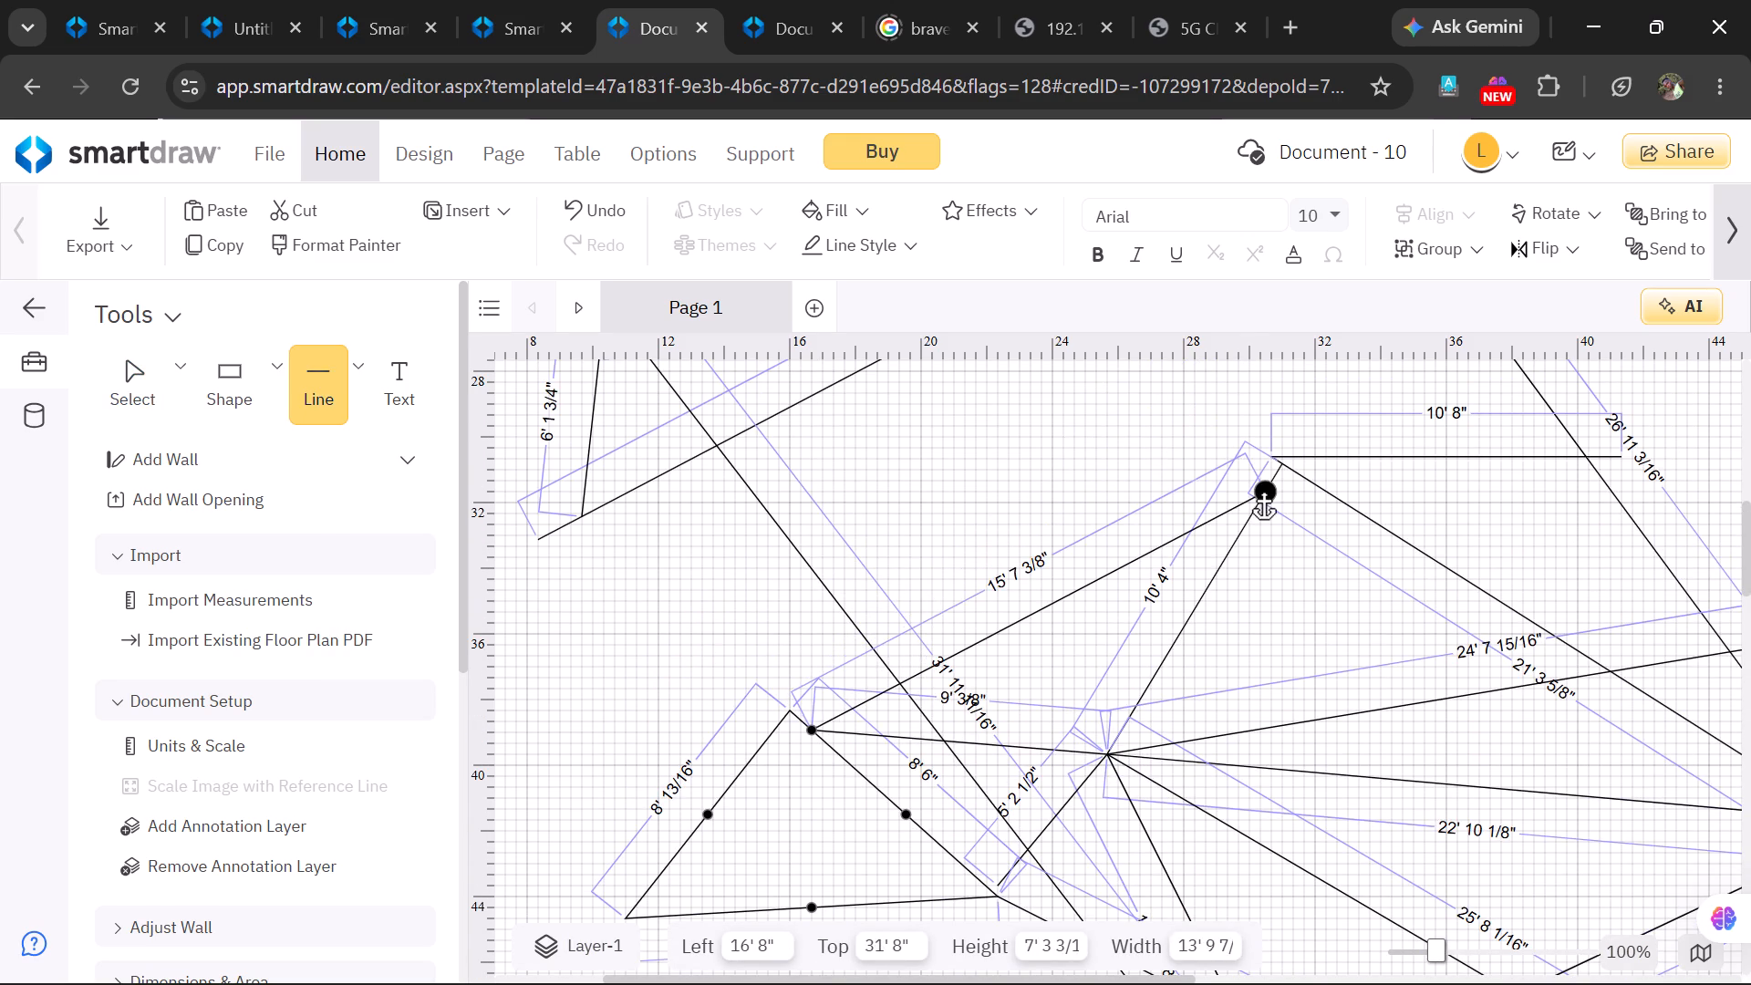
drag(1263, 487, 1280, 458)
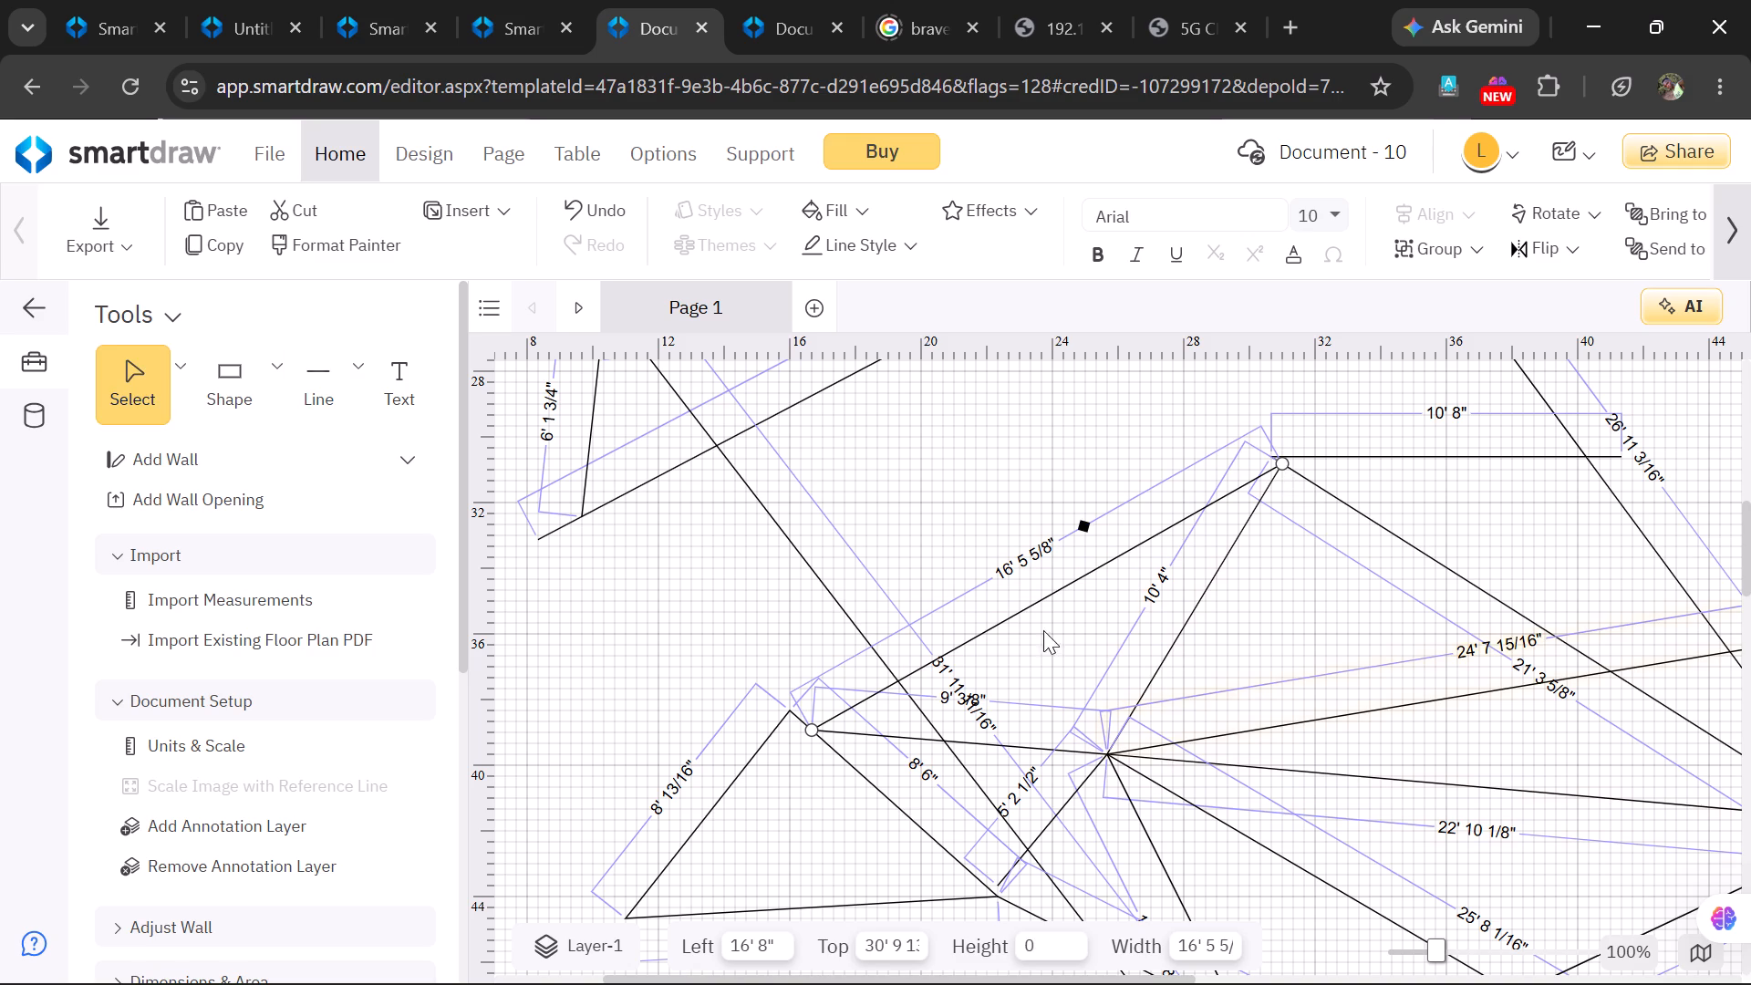
Draw a straight line about 12' 7 1/16" from the triangle's top corner up to the 27' 5 7/8" line.
click(352, 367)
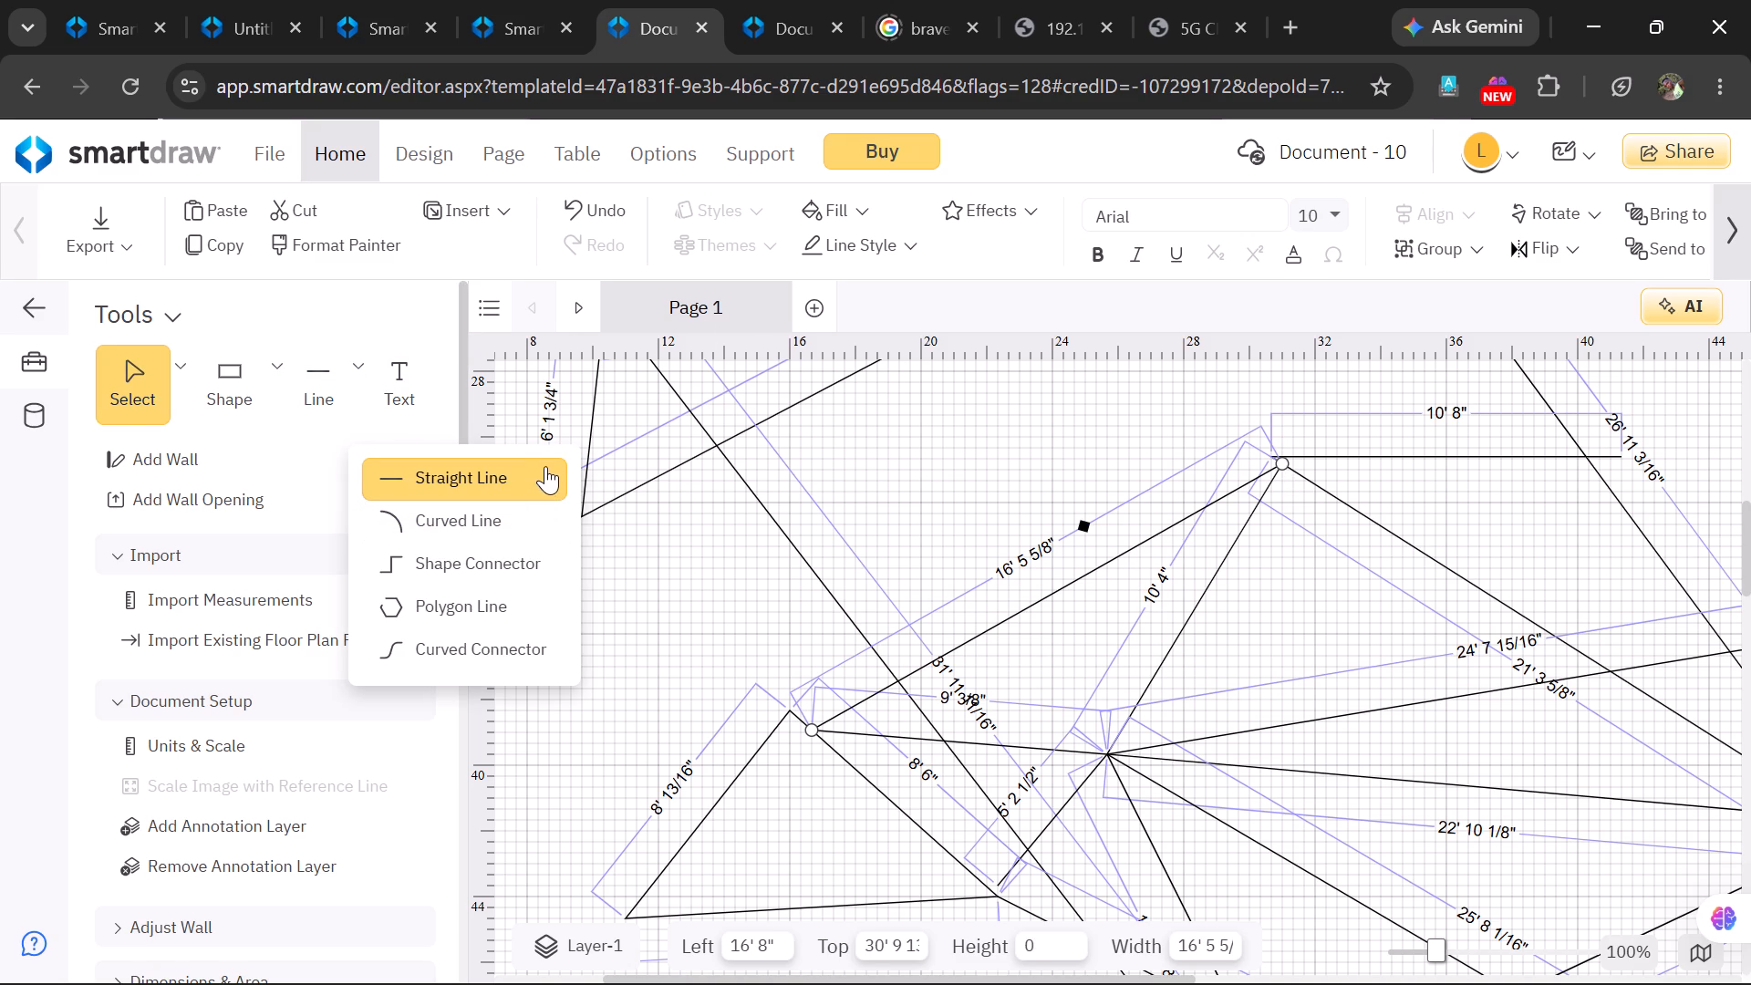
click(545, 466)
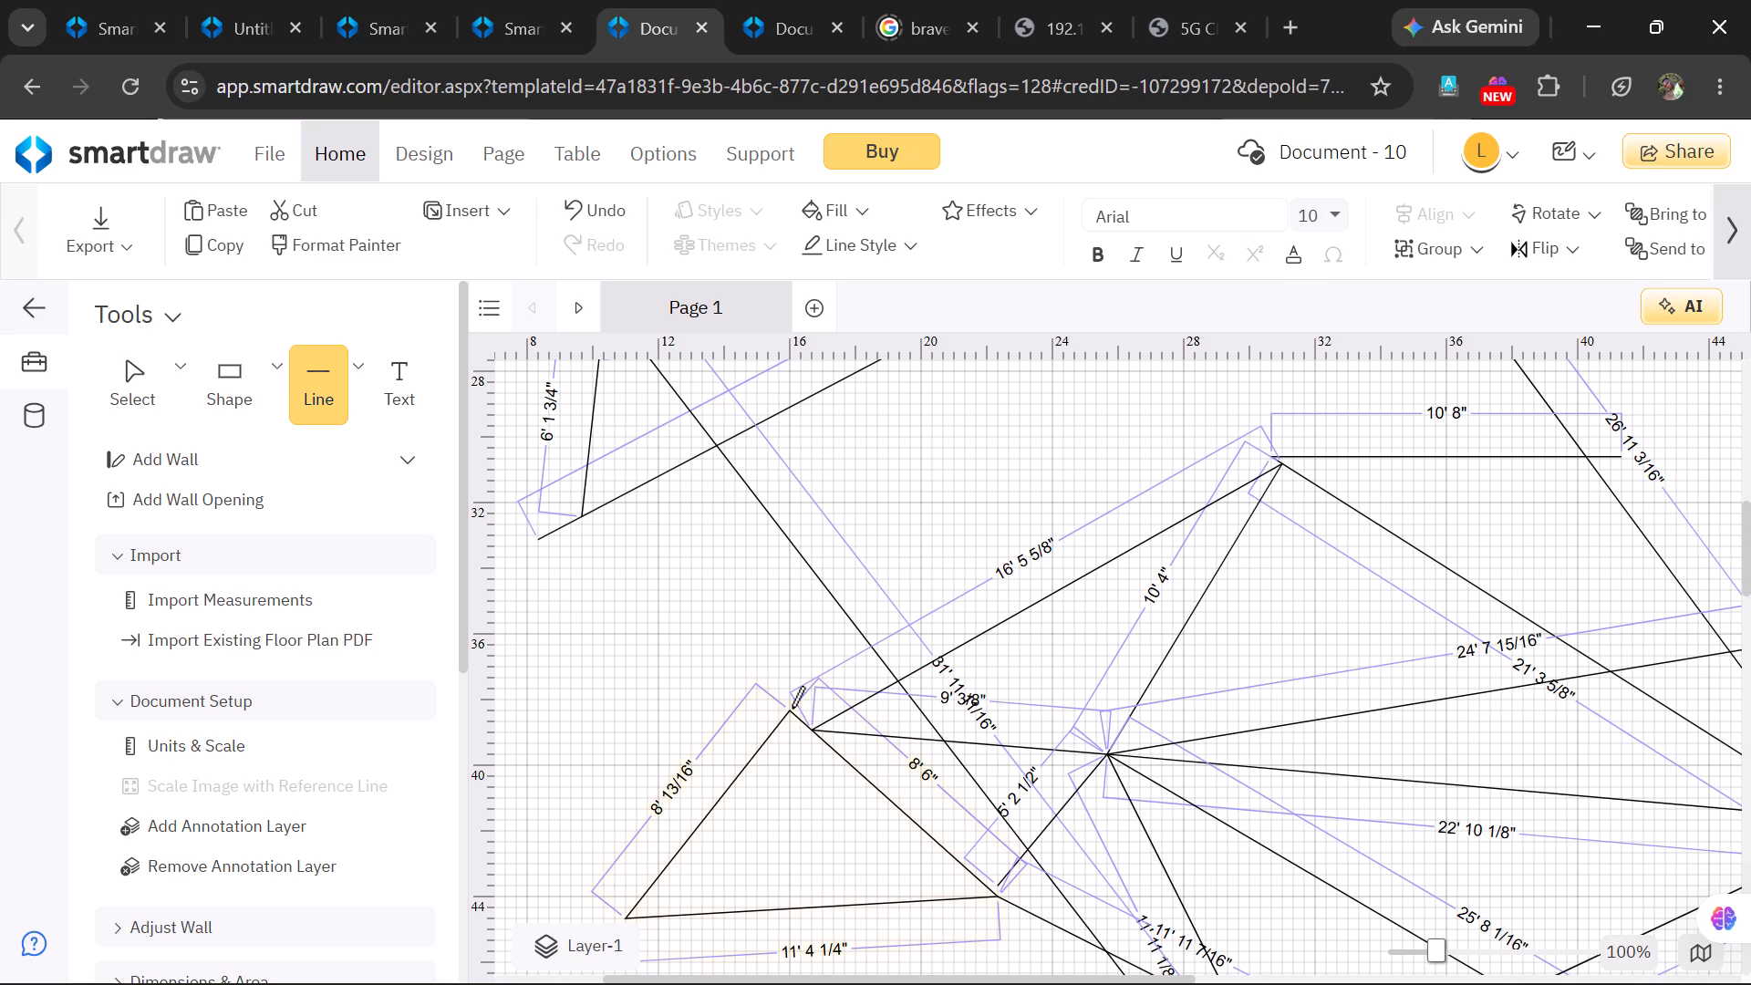
drag(785, 707, 875, 564)
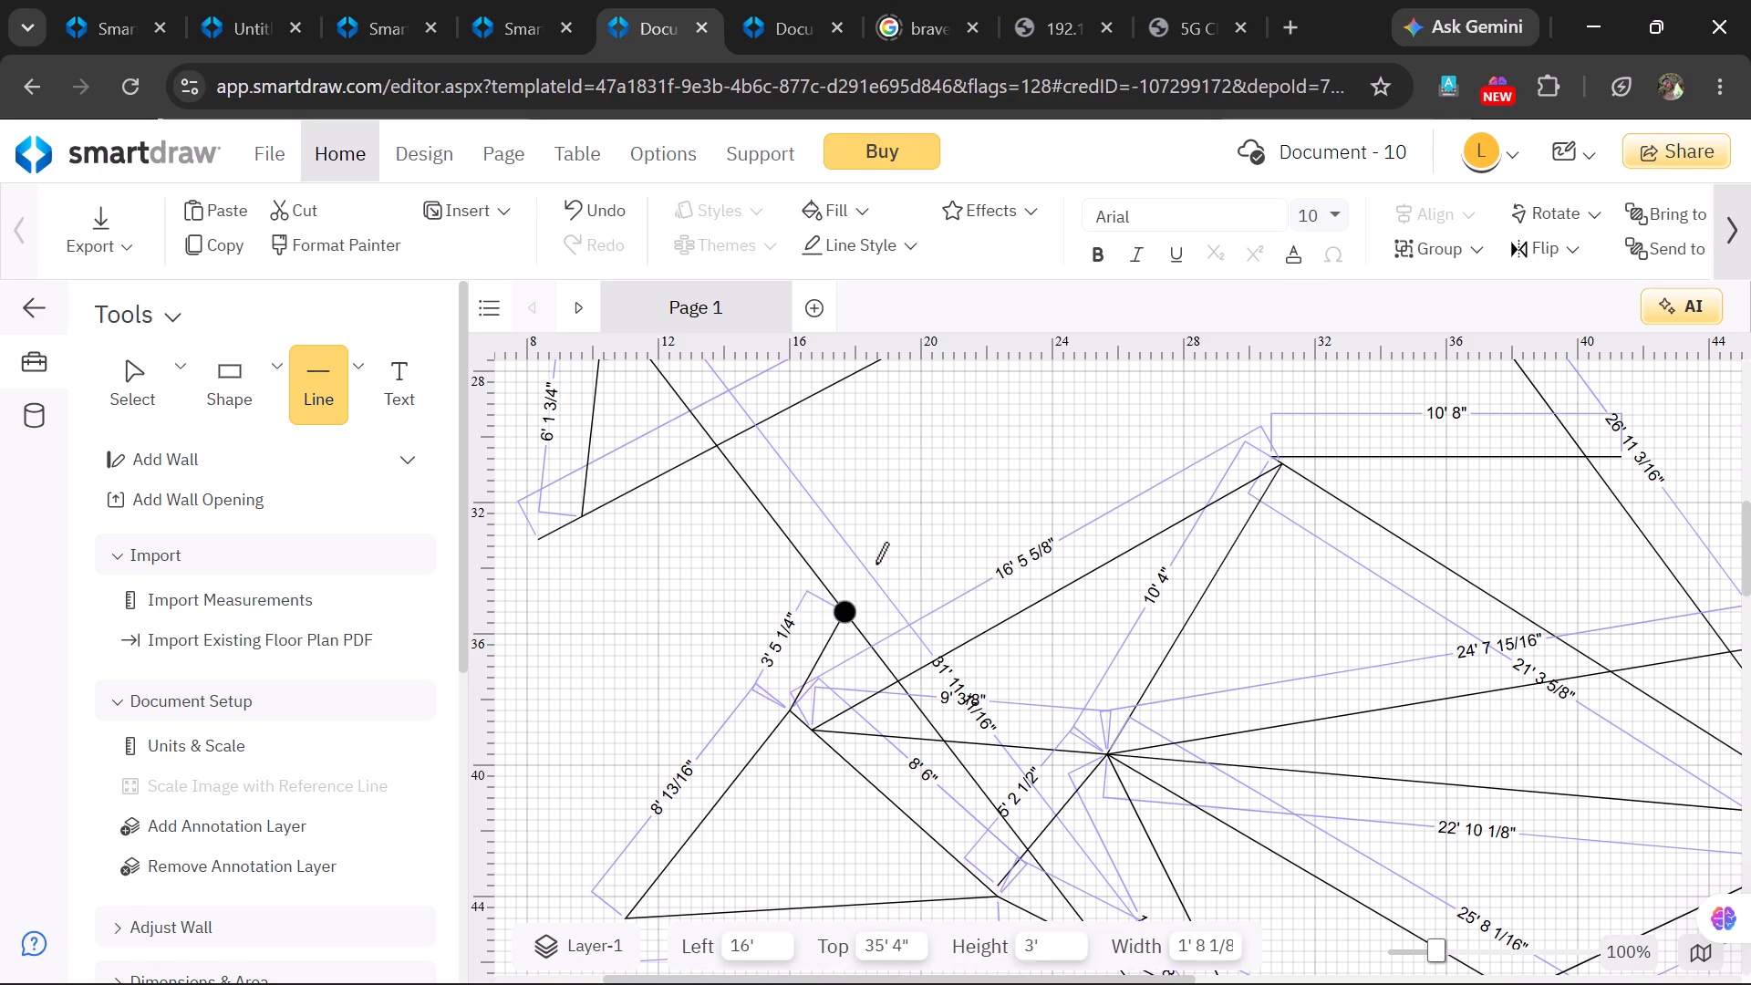
drag(875, 564, 939, 545)
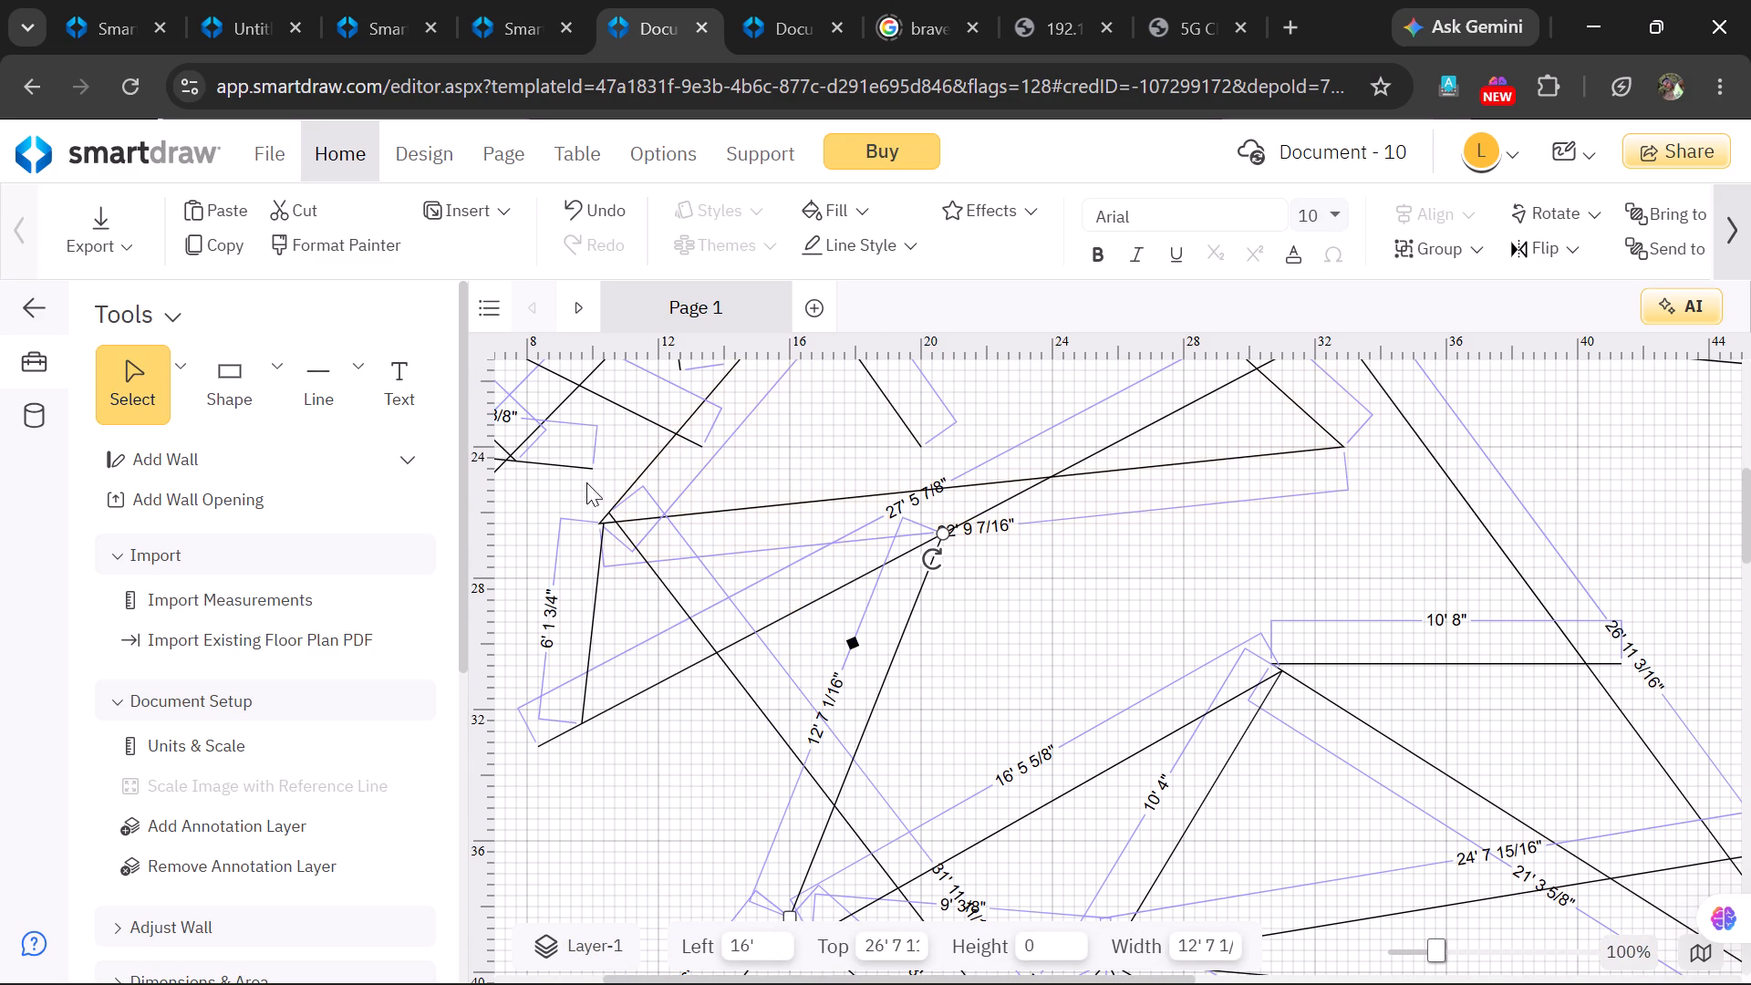
Draw a straight line about 10' 10 7/8" from beside the 12' 7 1/16" line's upper end to the junction at the 10' 8" line's left end.
drag(357, 362, 451, 429)
drag(320, 372, 374, 377)
click(347, 382)
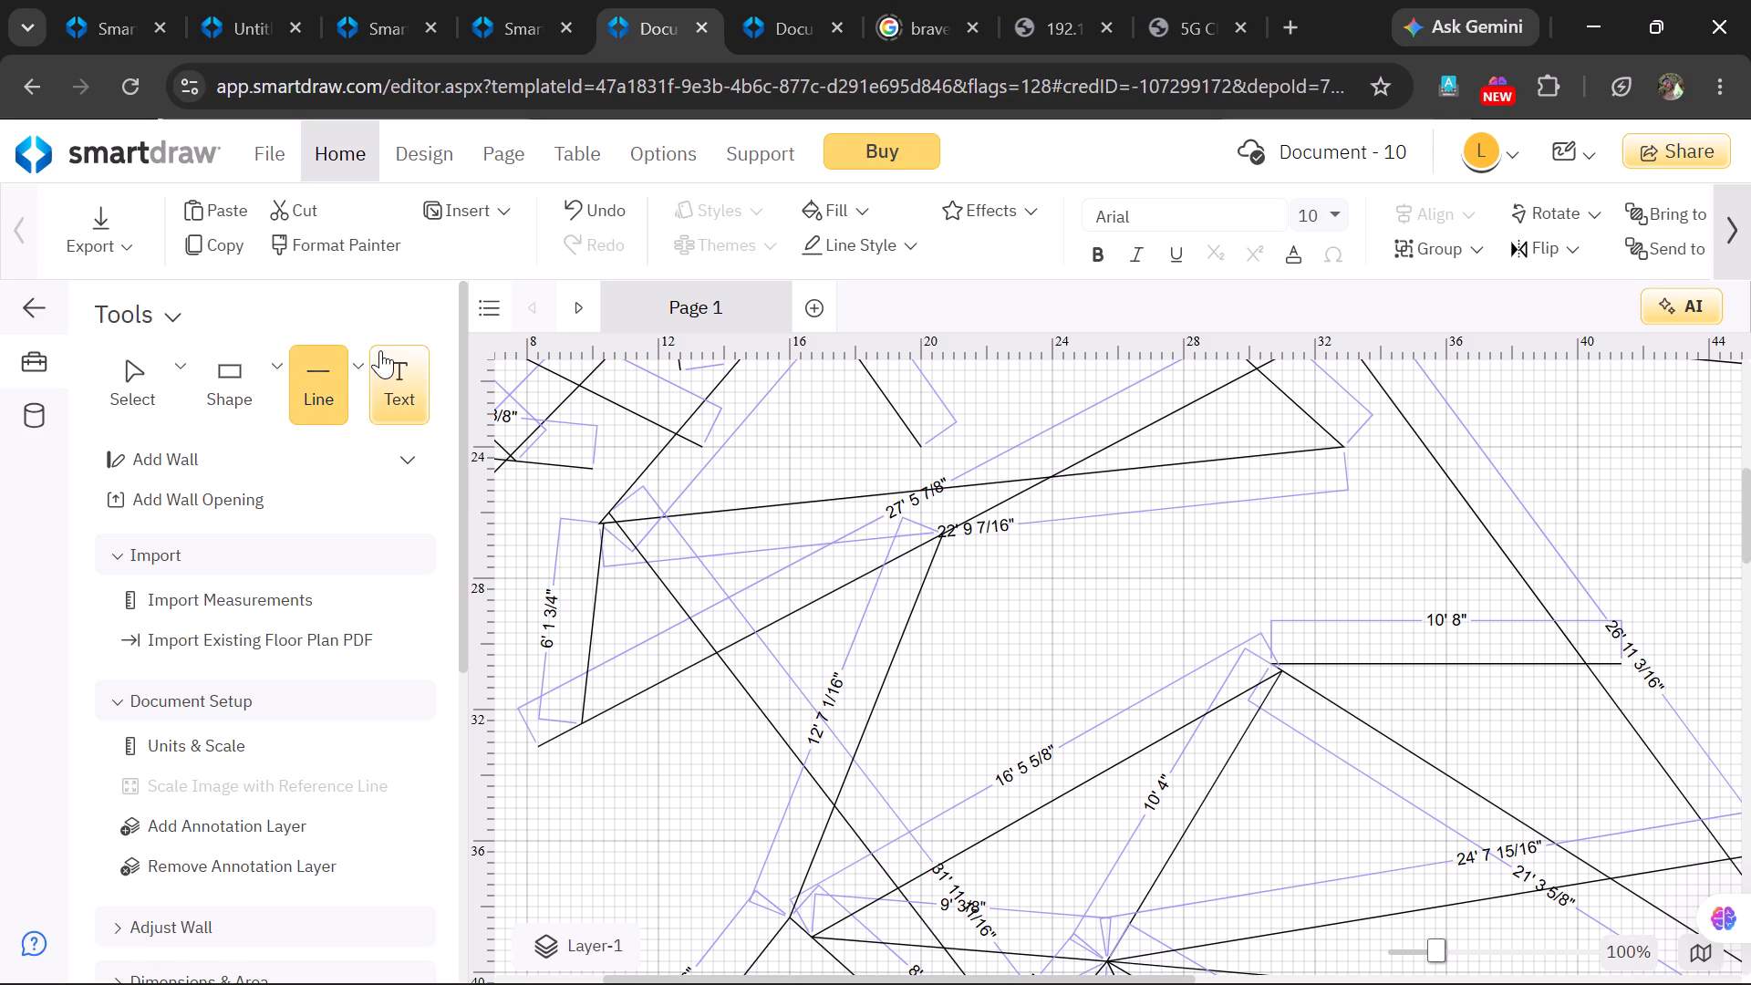
click(354, 371)
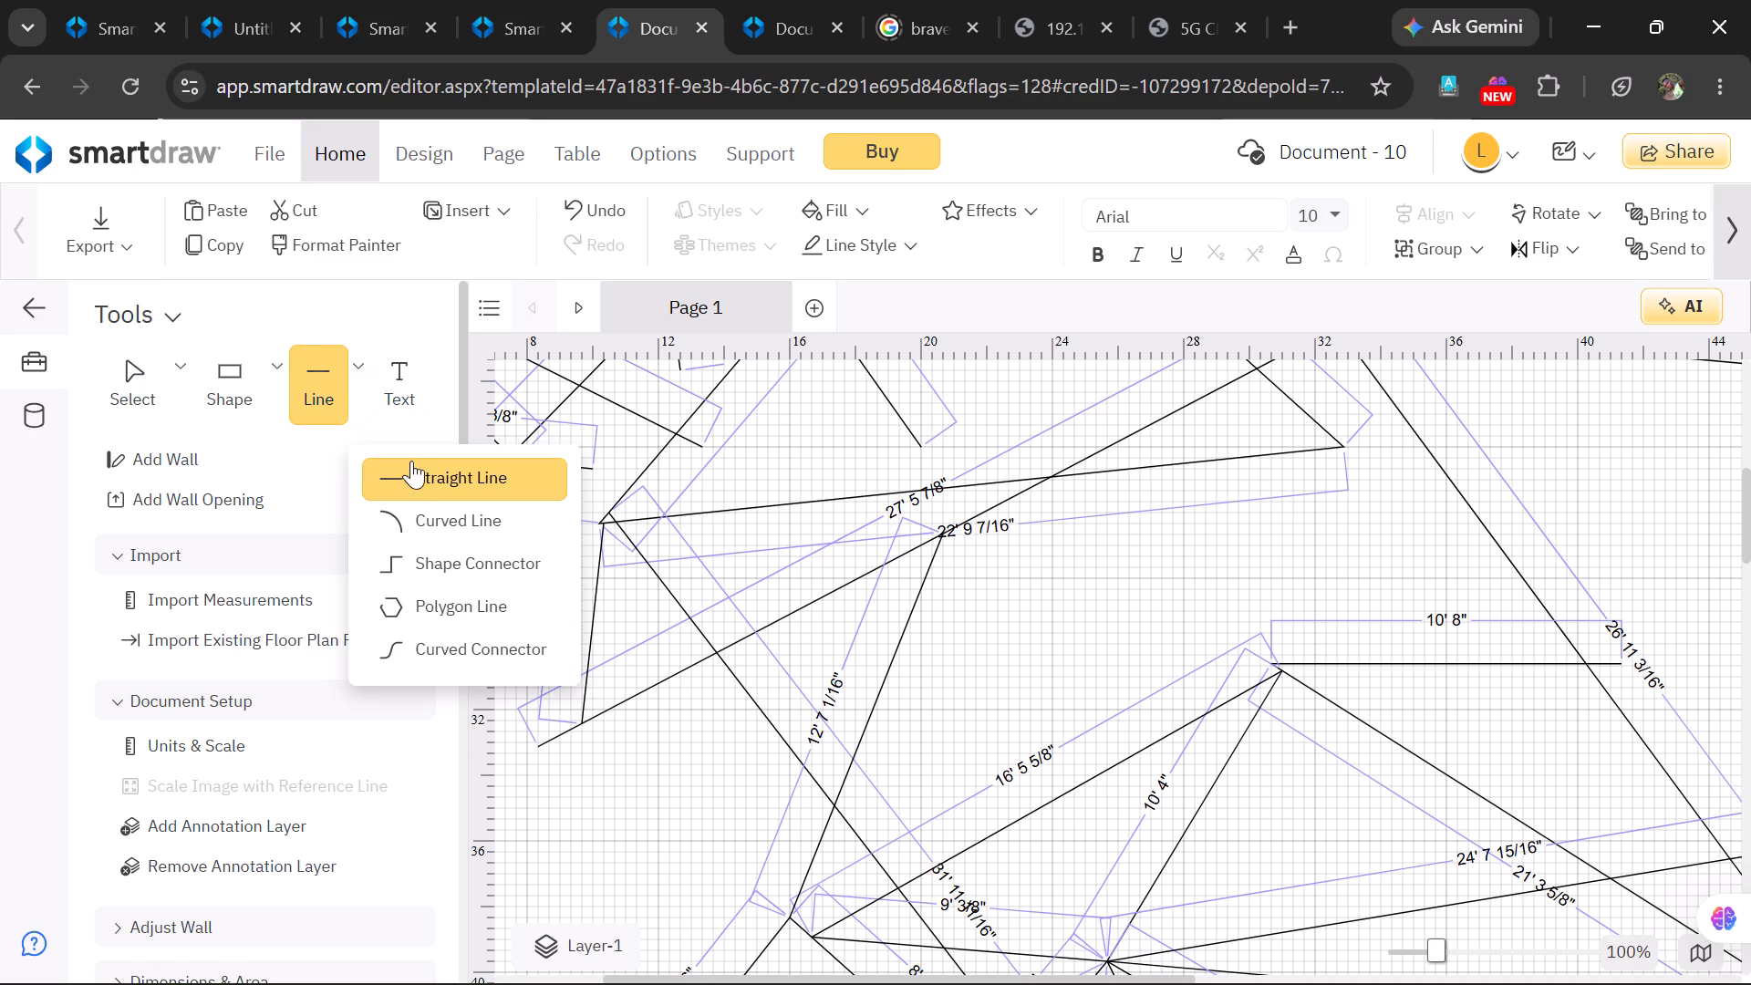
click(421, 471)
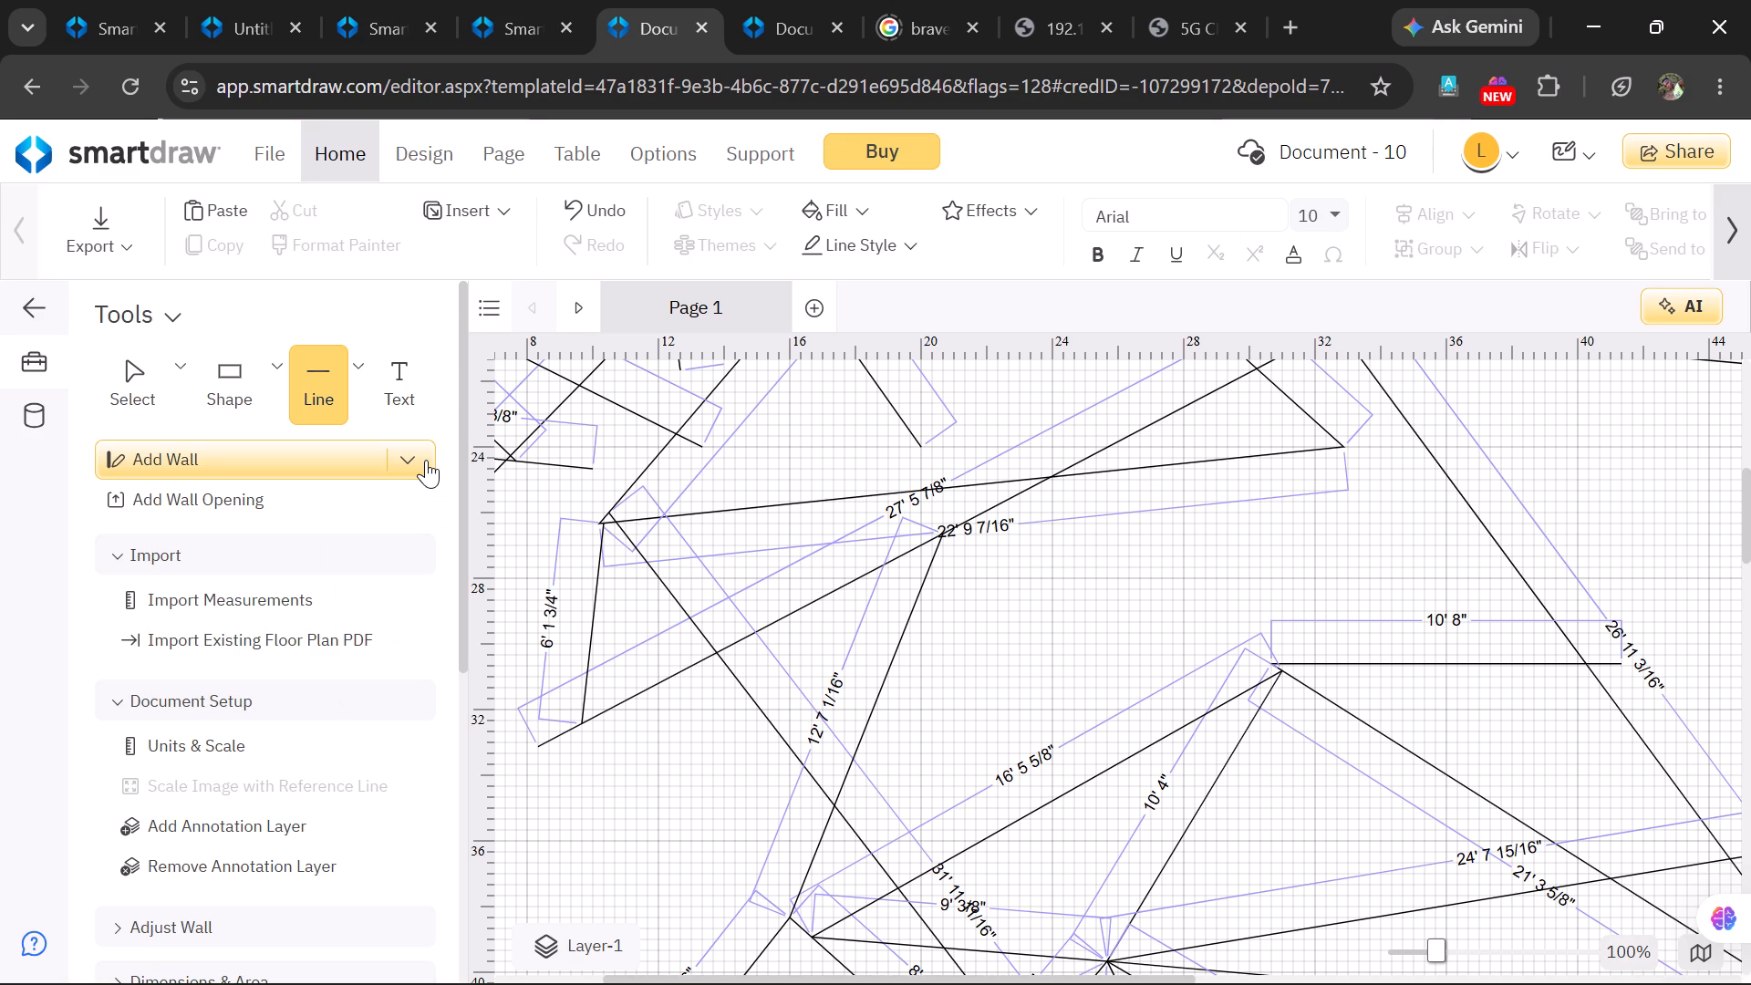
click(954, 532)
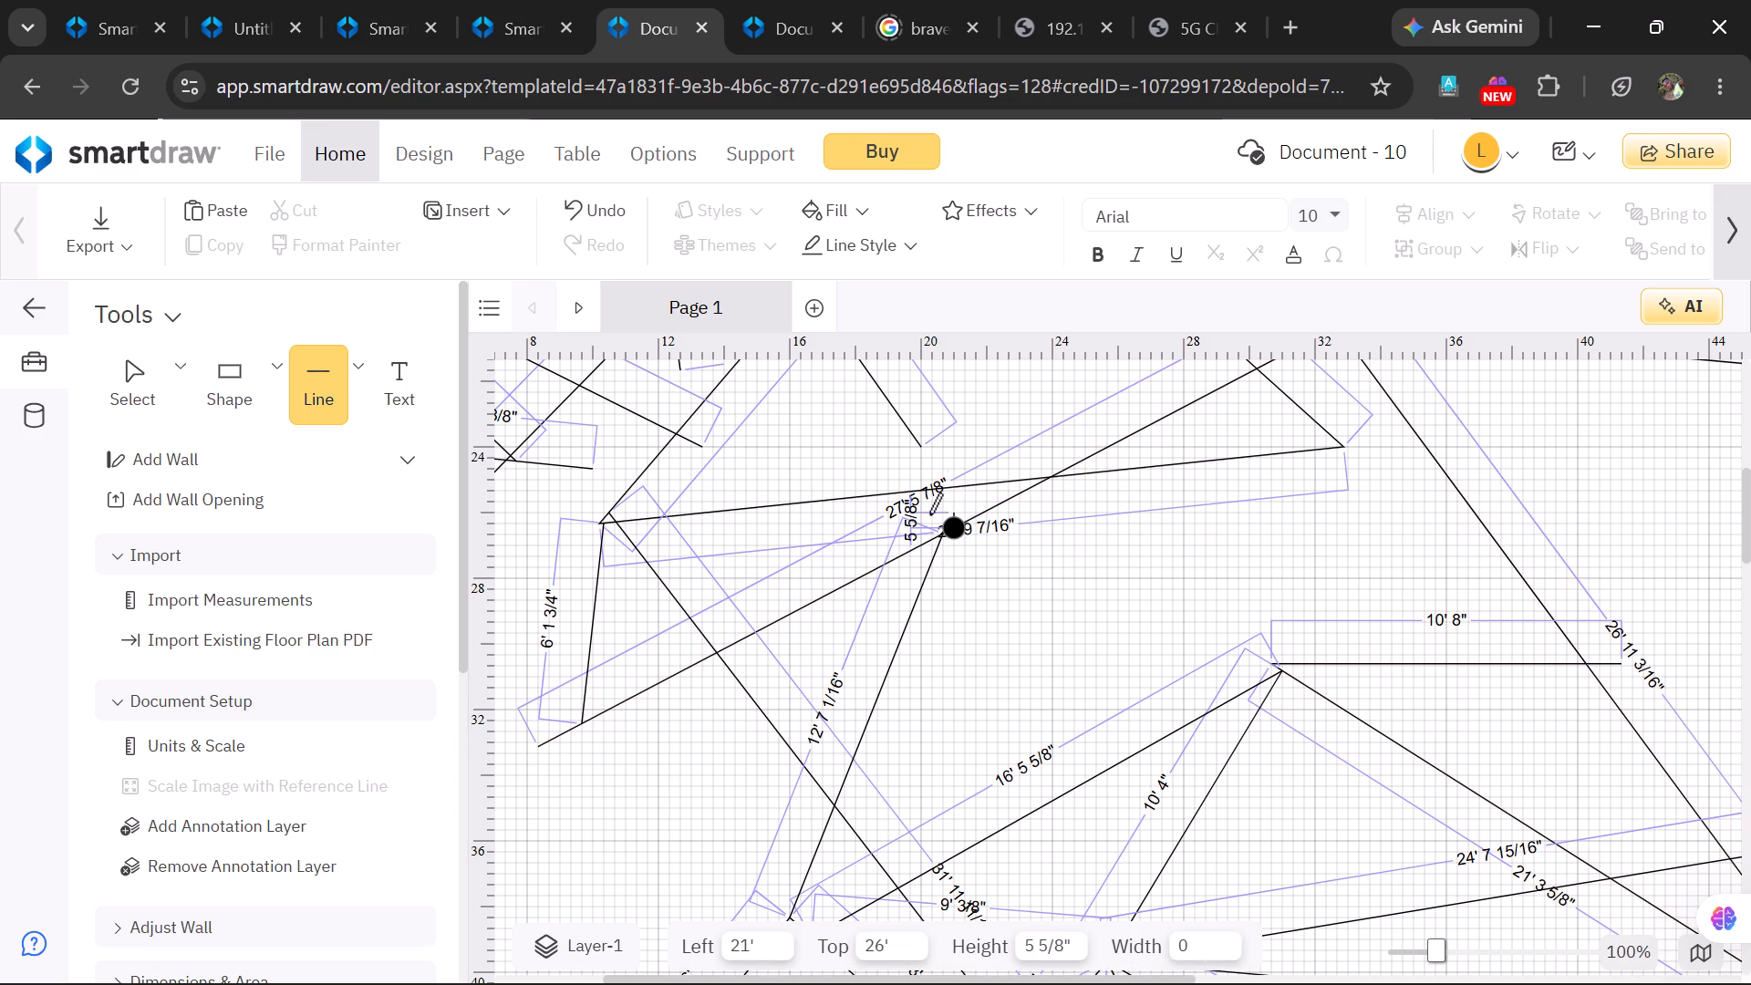
drag(967, 539, 1179, 655)
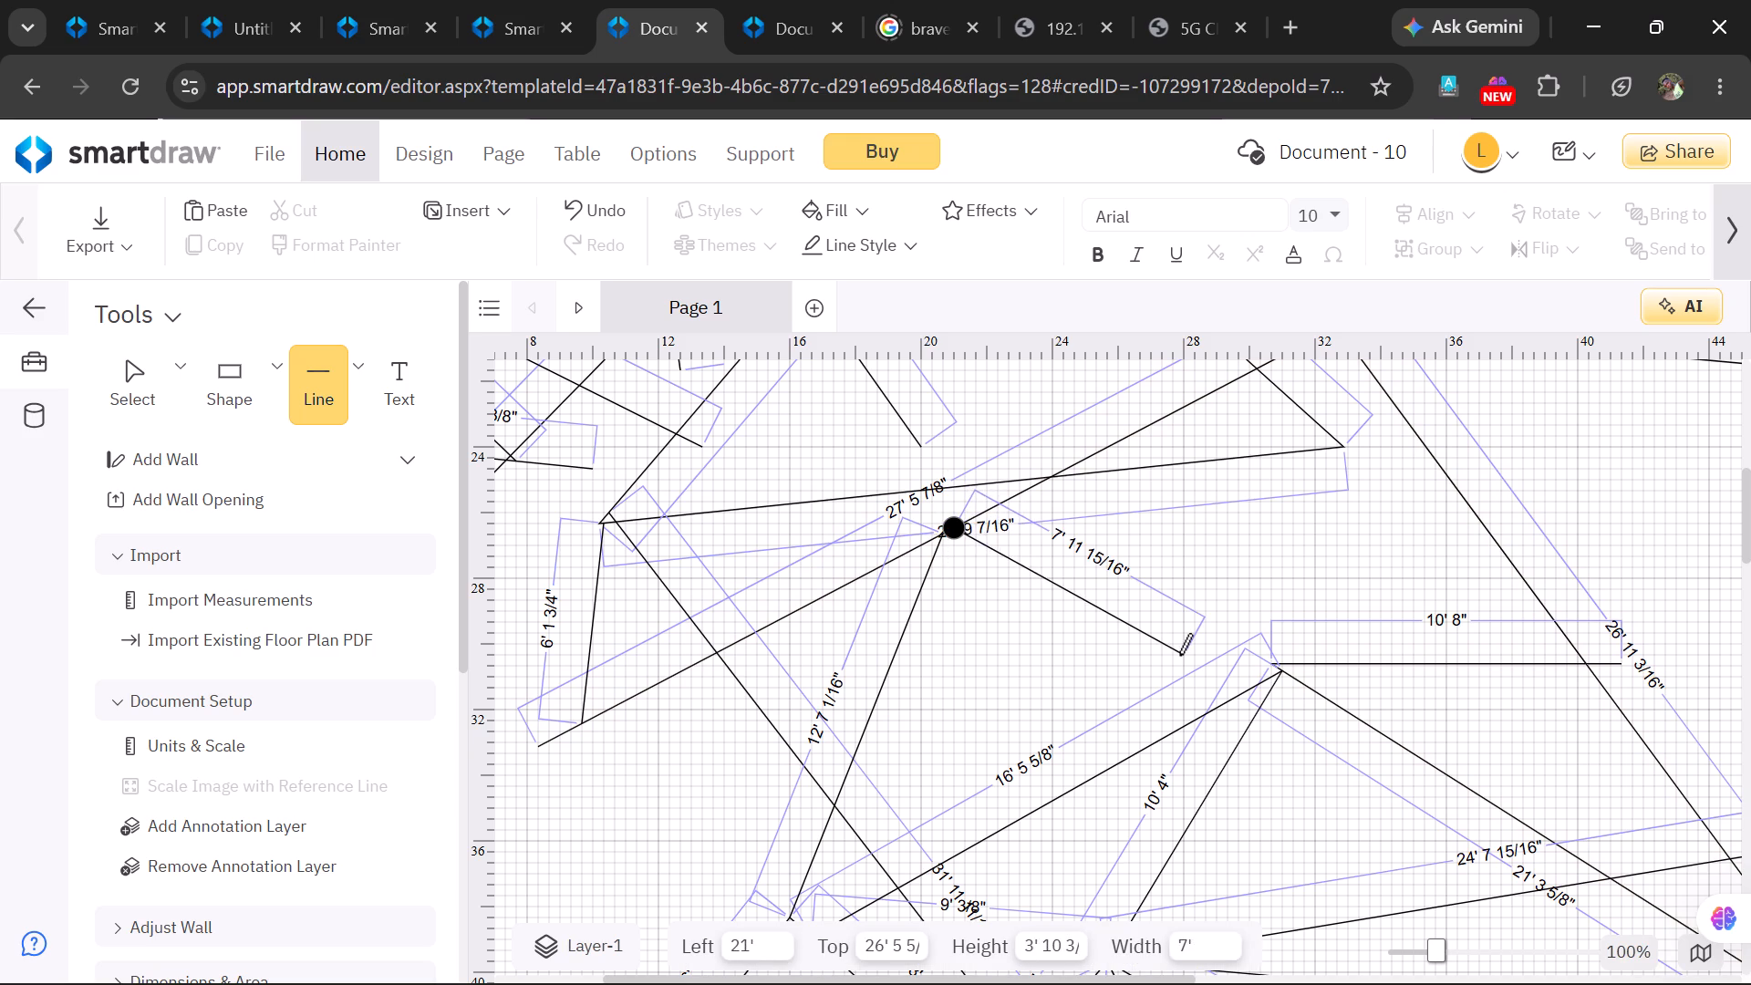
drag(1179, 655, 1297, 661)
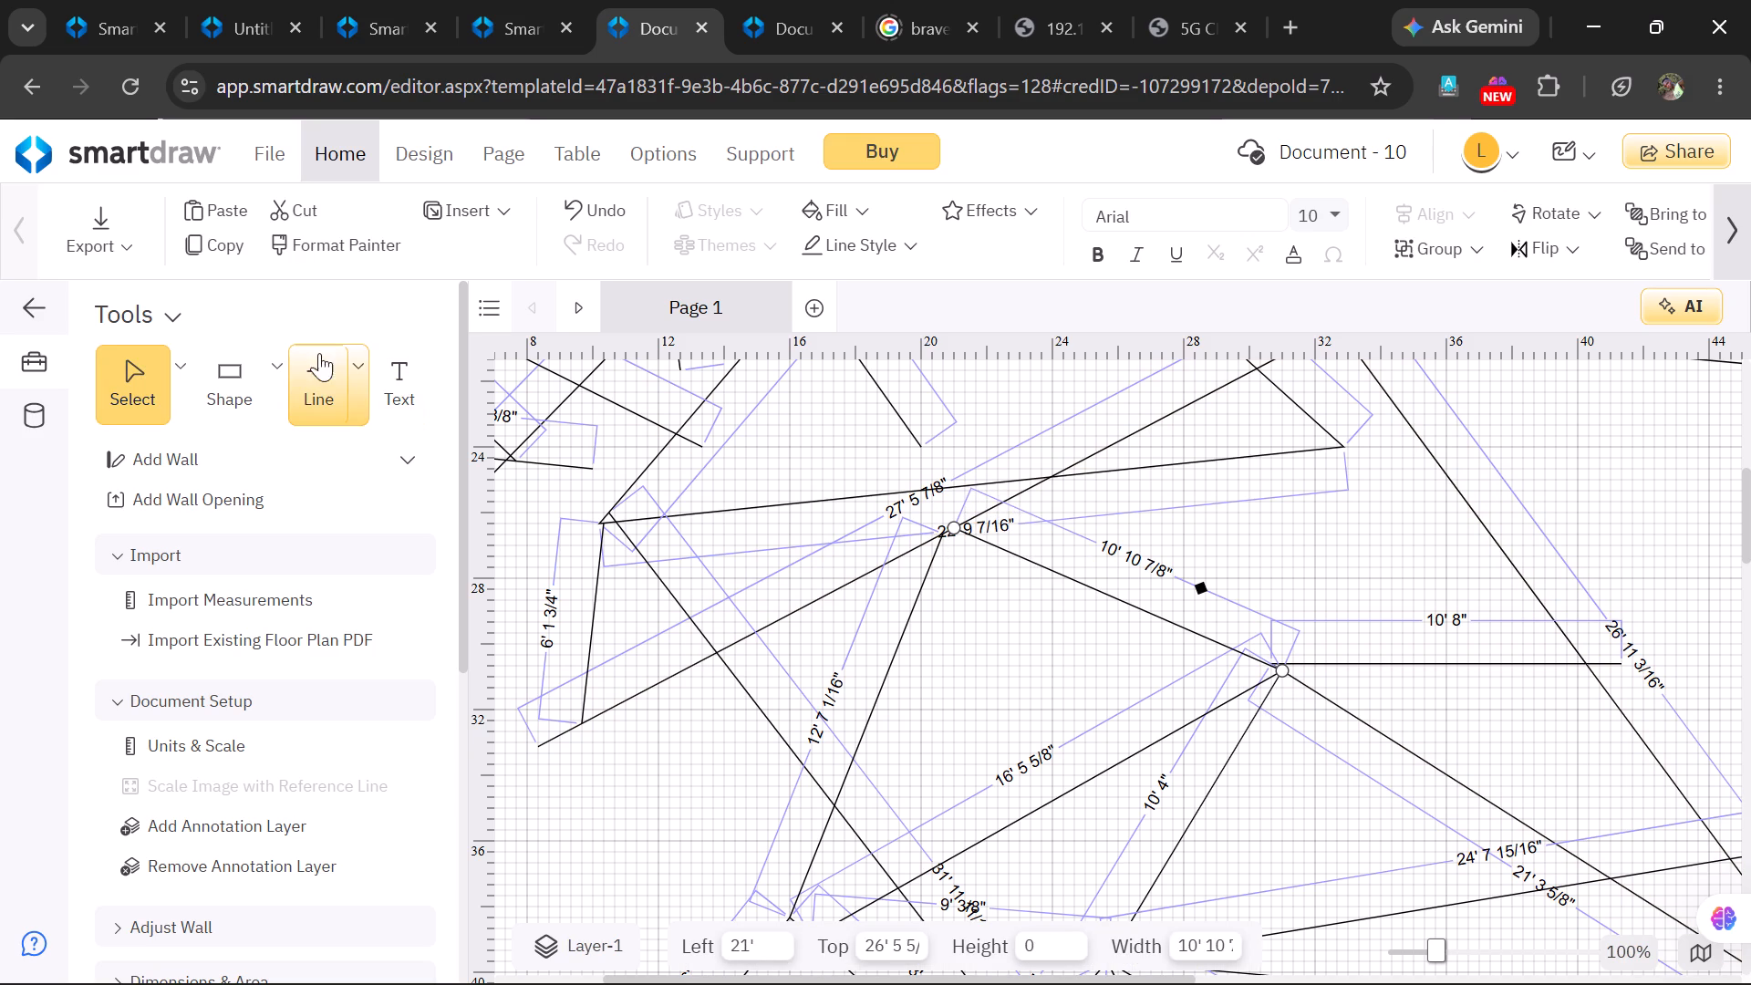
Draw a straight line about 21' 4 3/4" from the 6' 1 3/4" line's lower end to the junction at the 10' 8" line's left end.
click(346, 360)
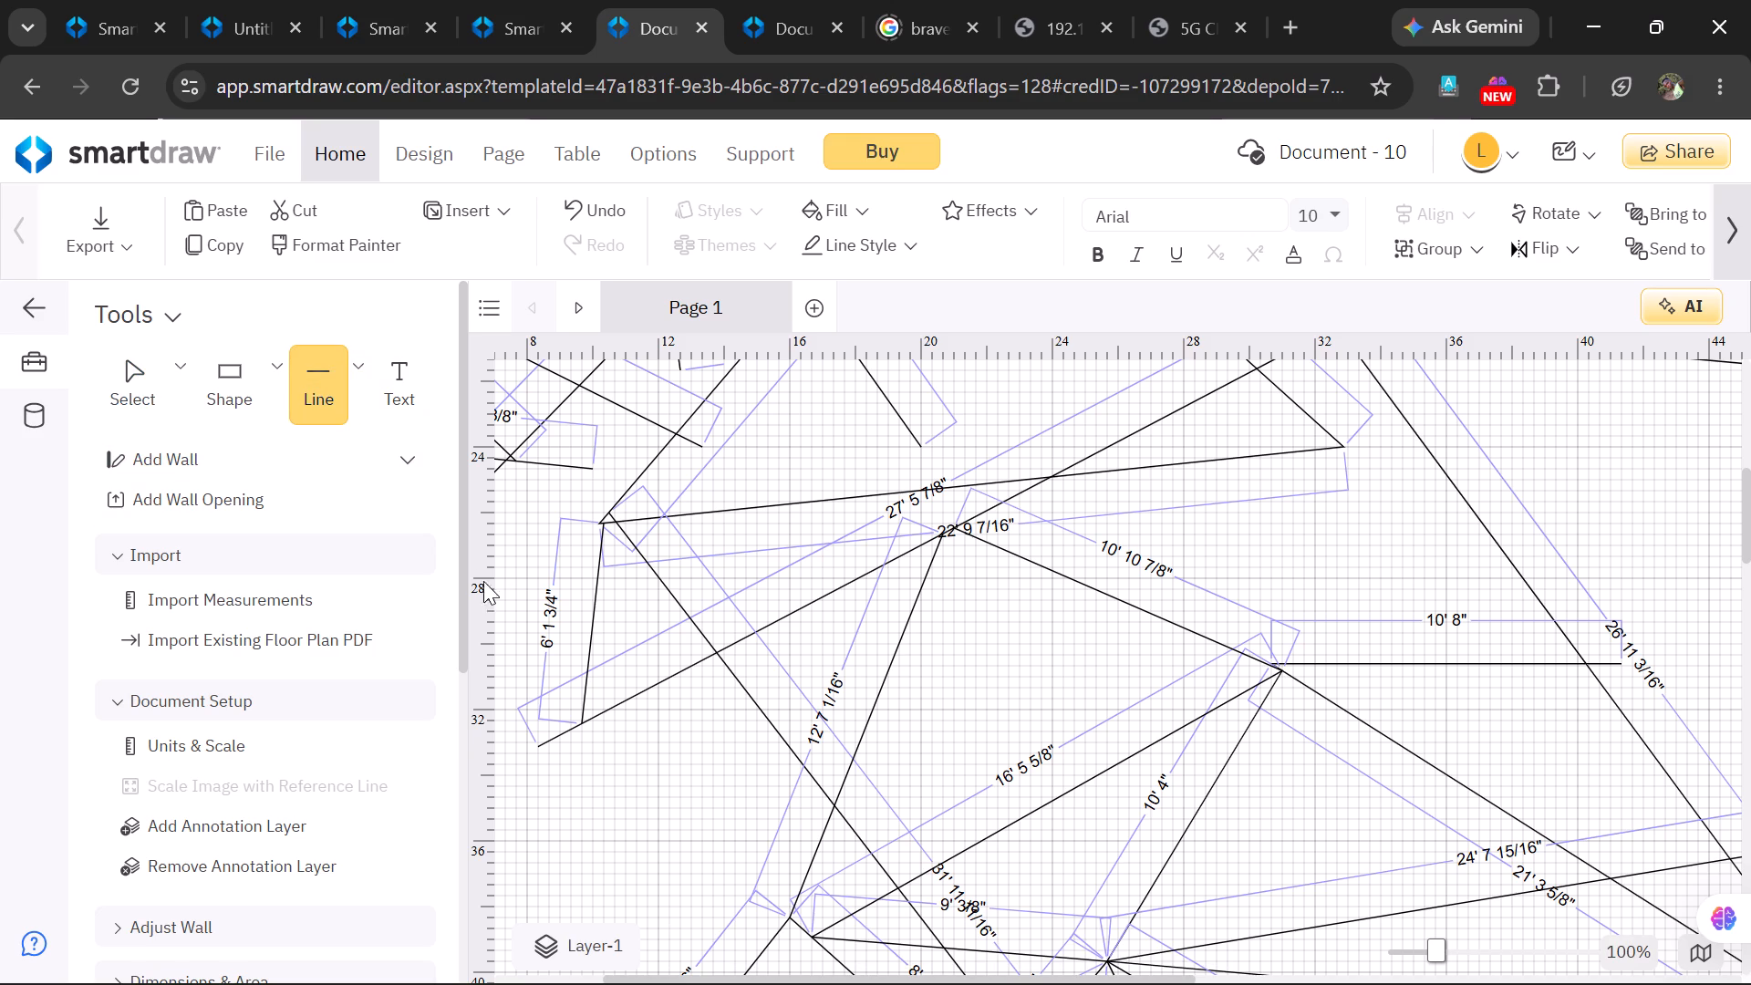
drag(571, 726, 926, 738)
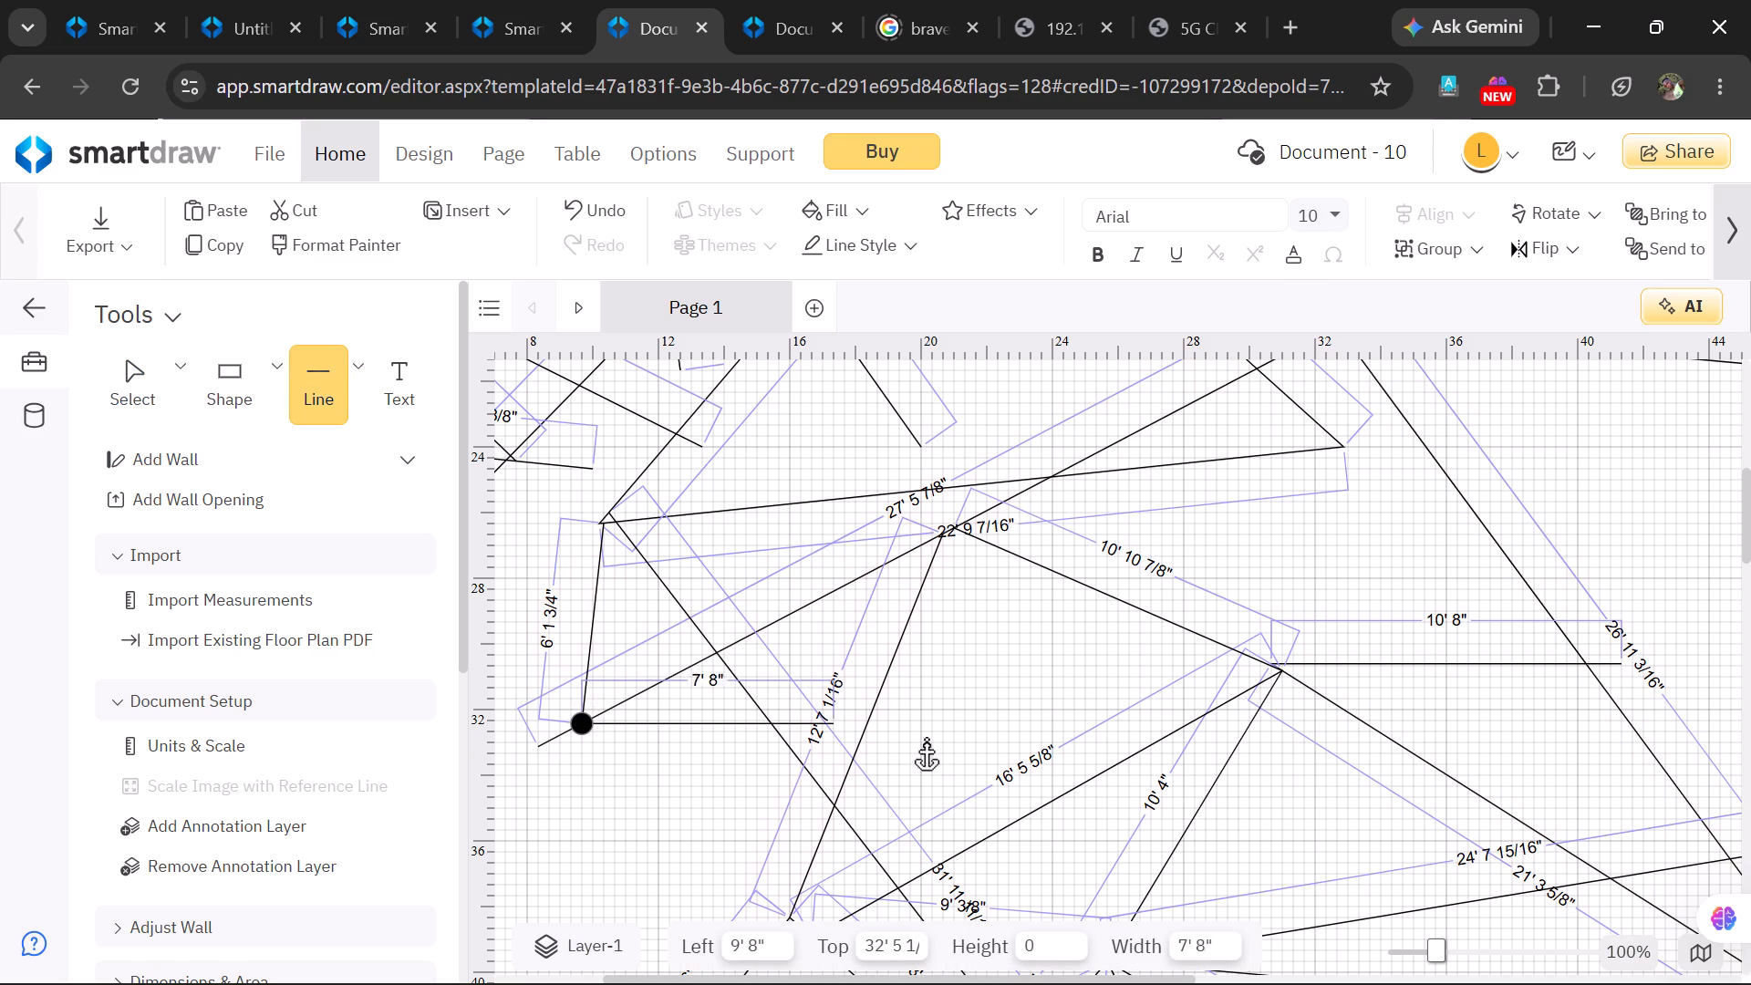
drag(926, 738, 1281, 679)
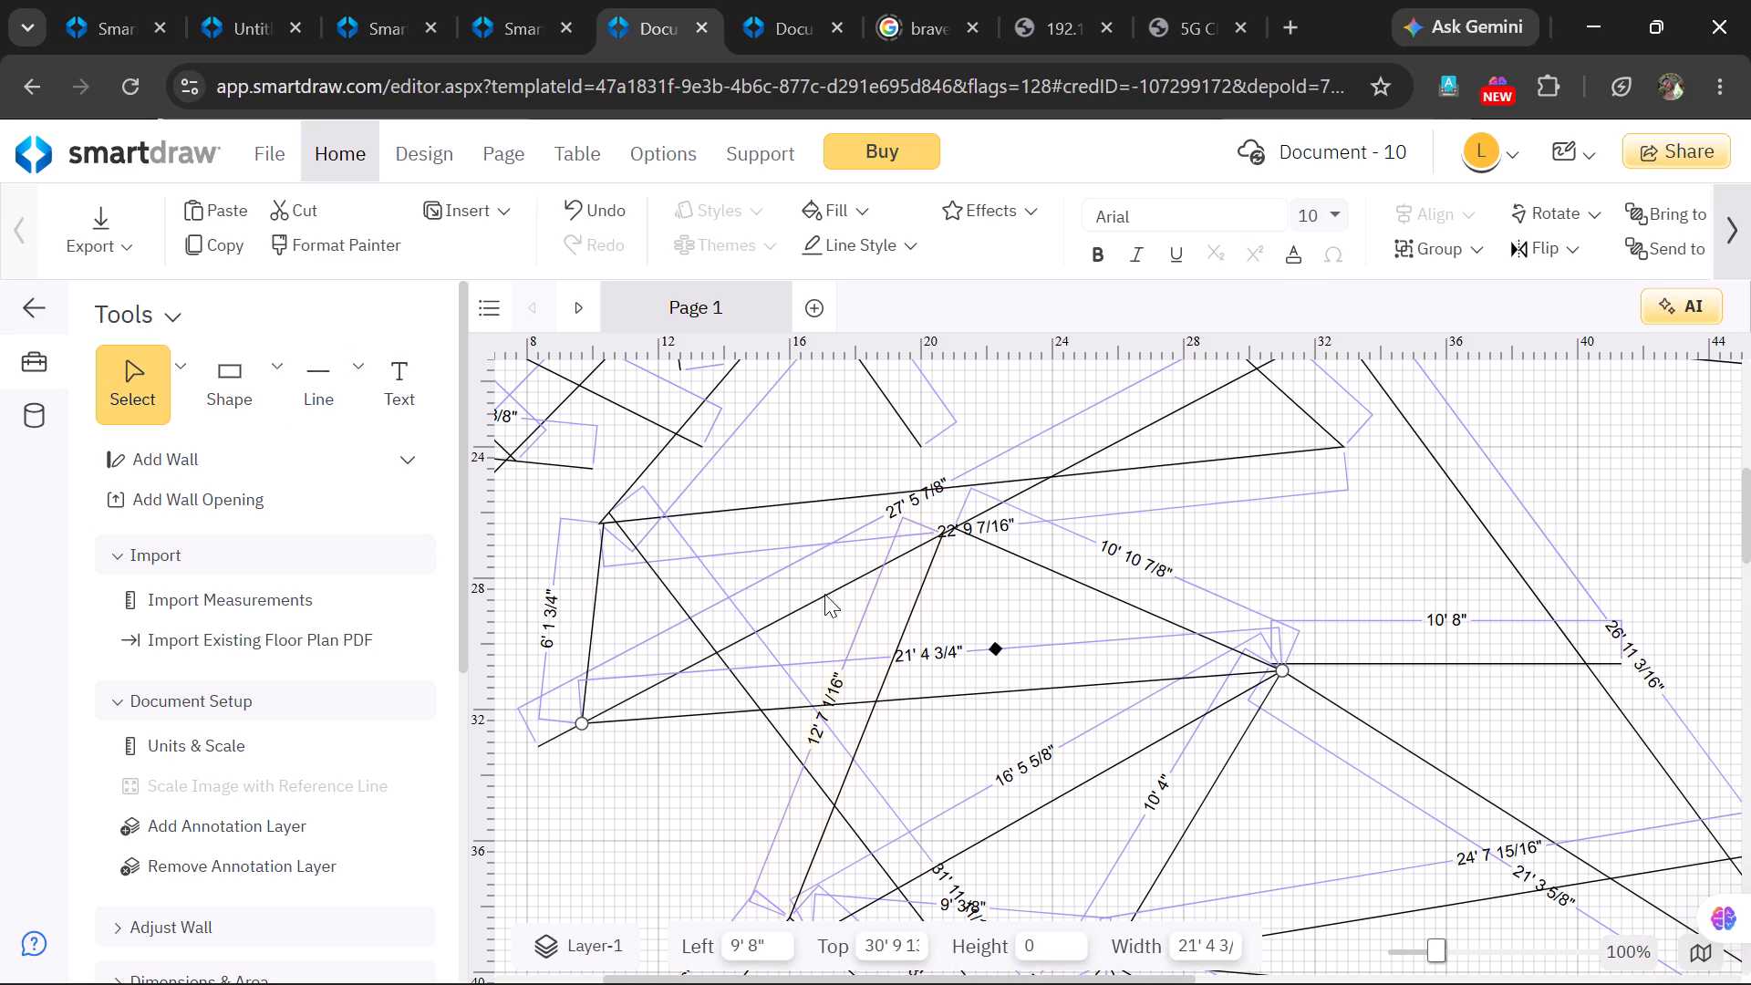
Move the 22' 9 7/16" line and its connected outline down and slightly right, placing the line just below the 21' 4 3/4" line.
click(349, 368)
drag(1341, 444, 1369, 527)
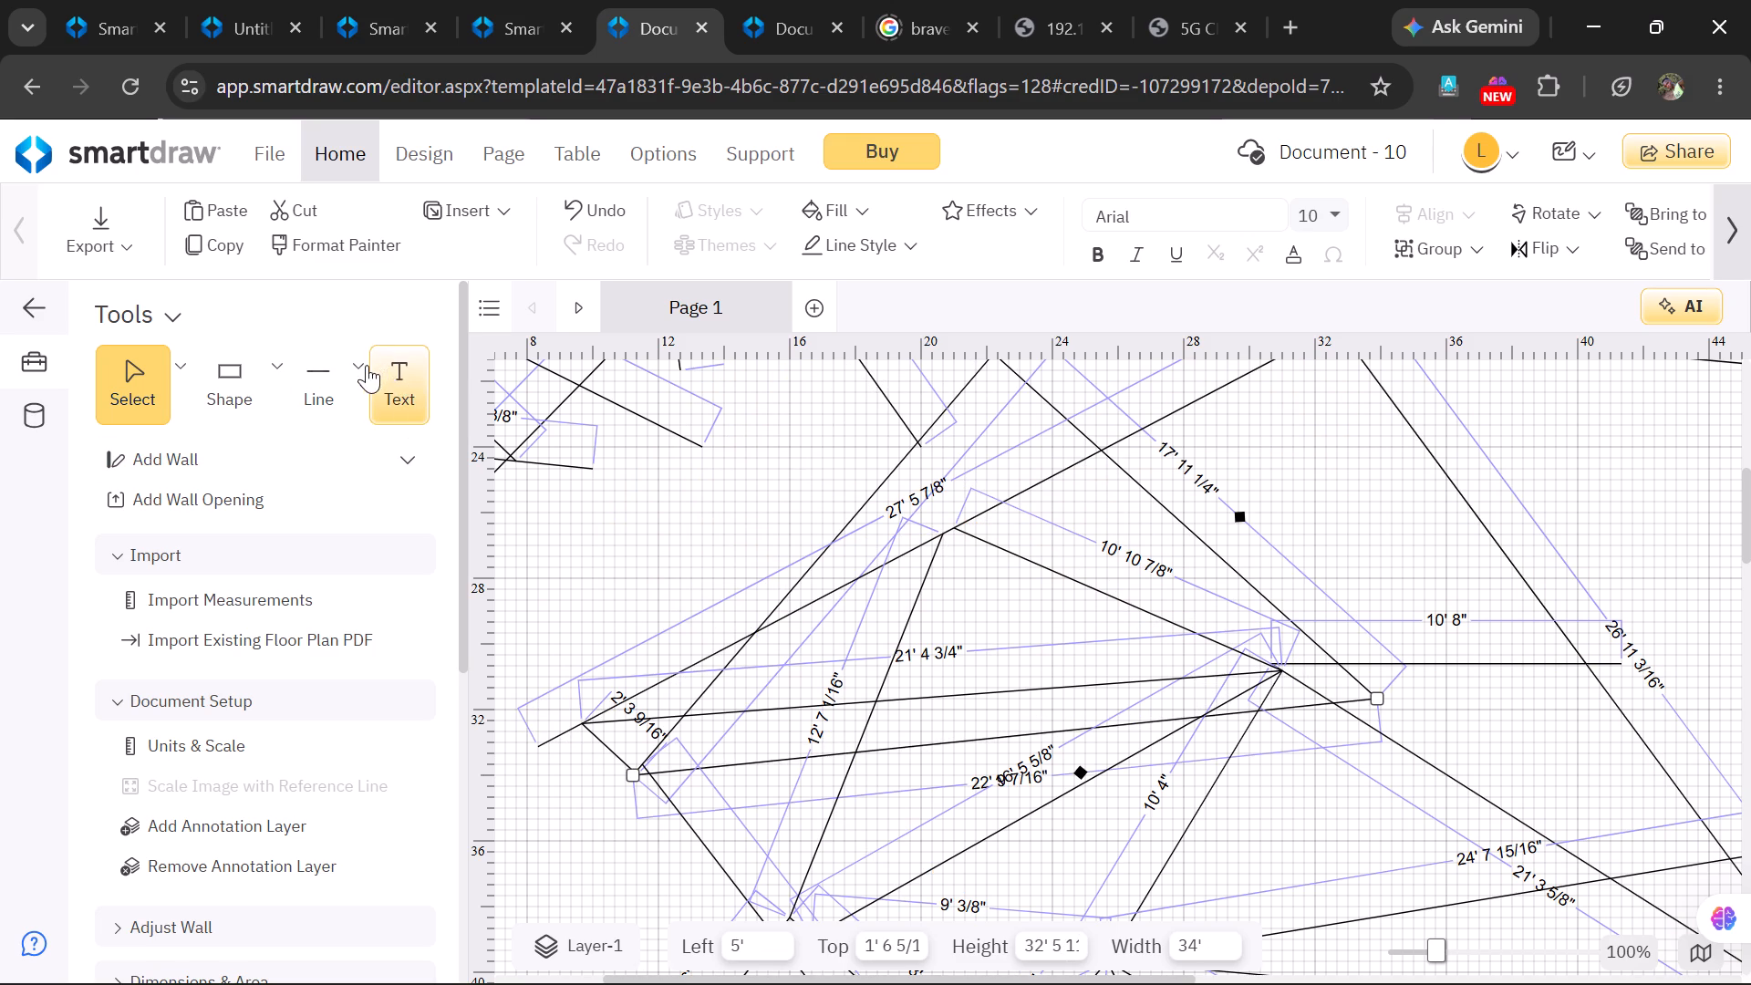
Draw a straight line about 12' 9 13/16" from just above the 21' 4 3/4" line's left end up to the short sloping line above.
click(358, 371)
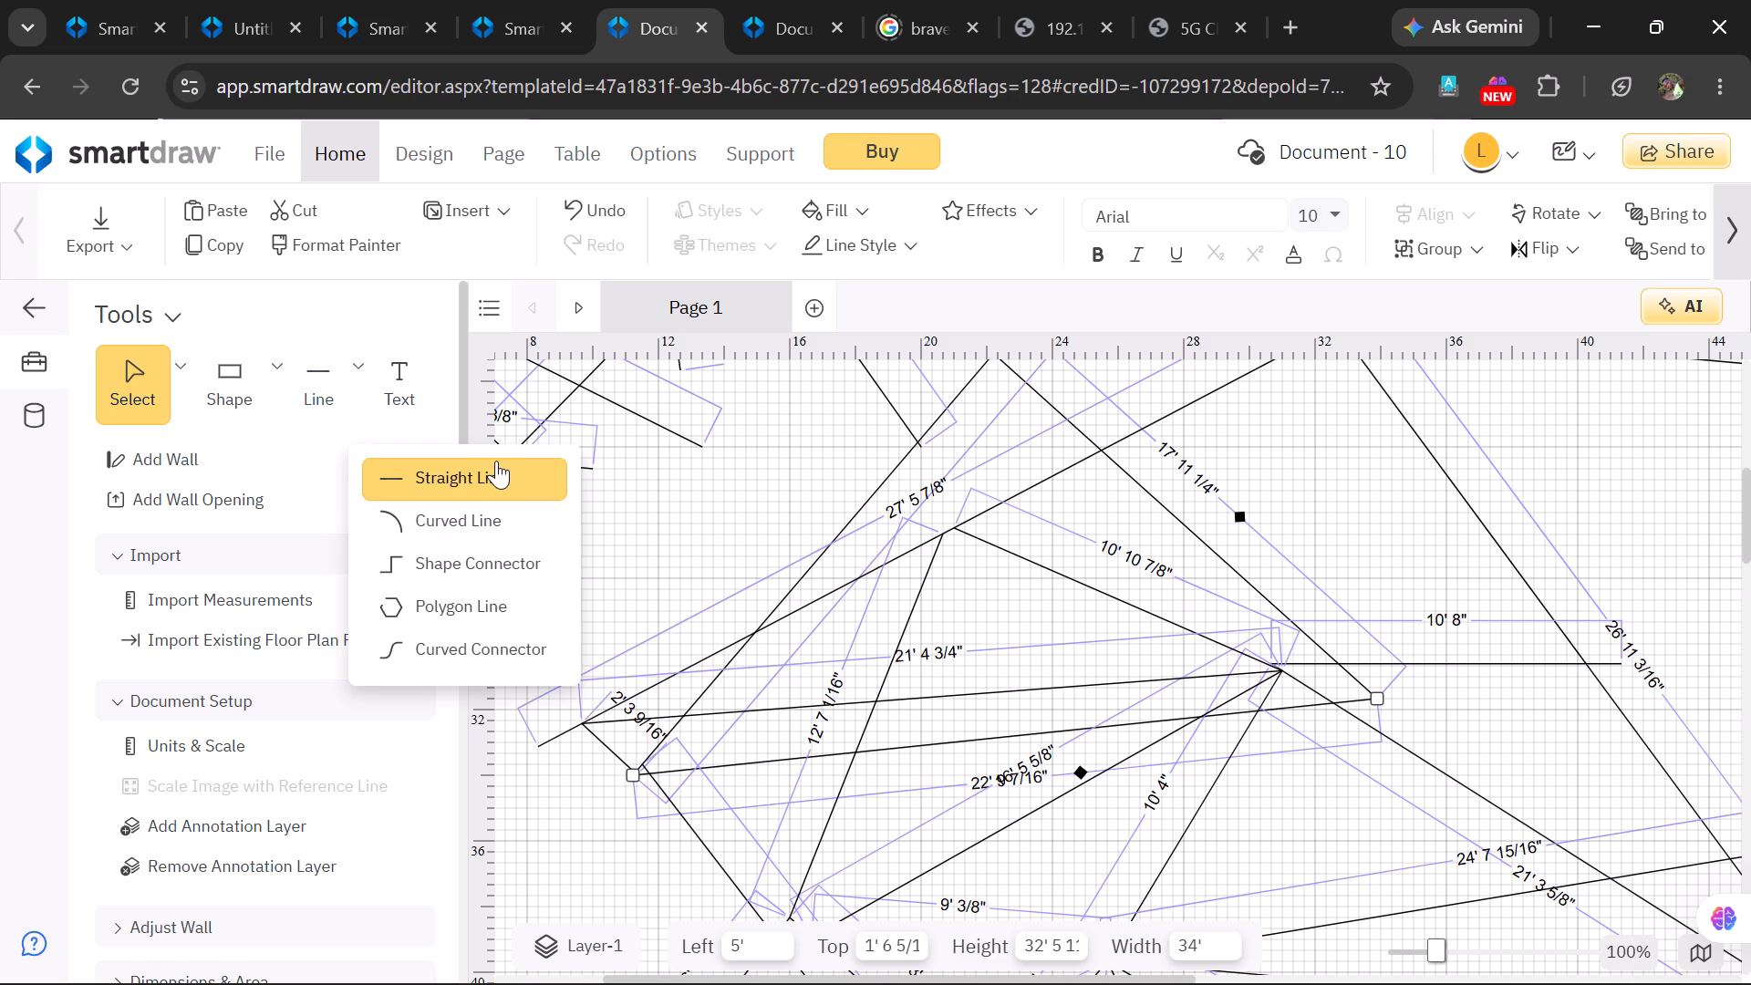
click(487, 473)
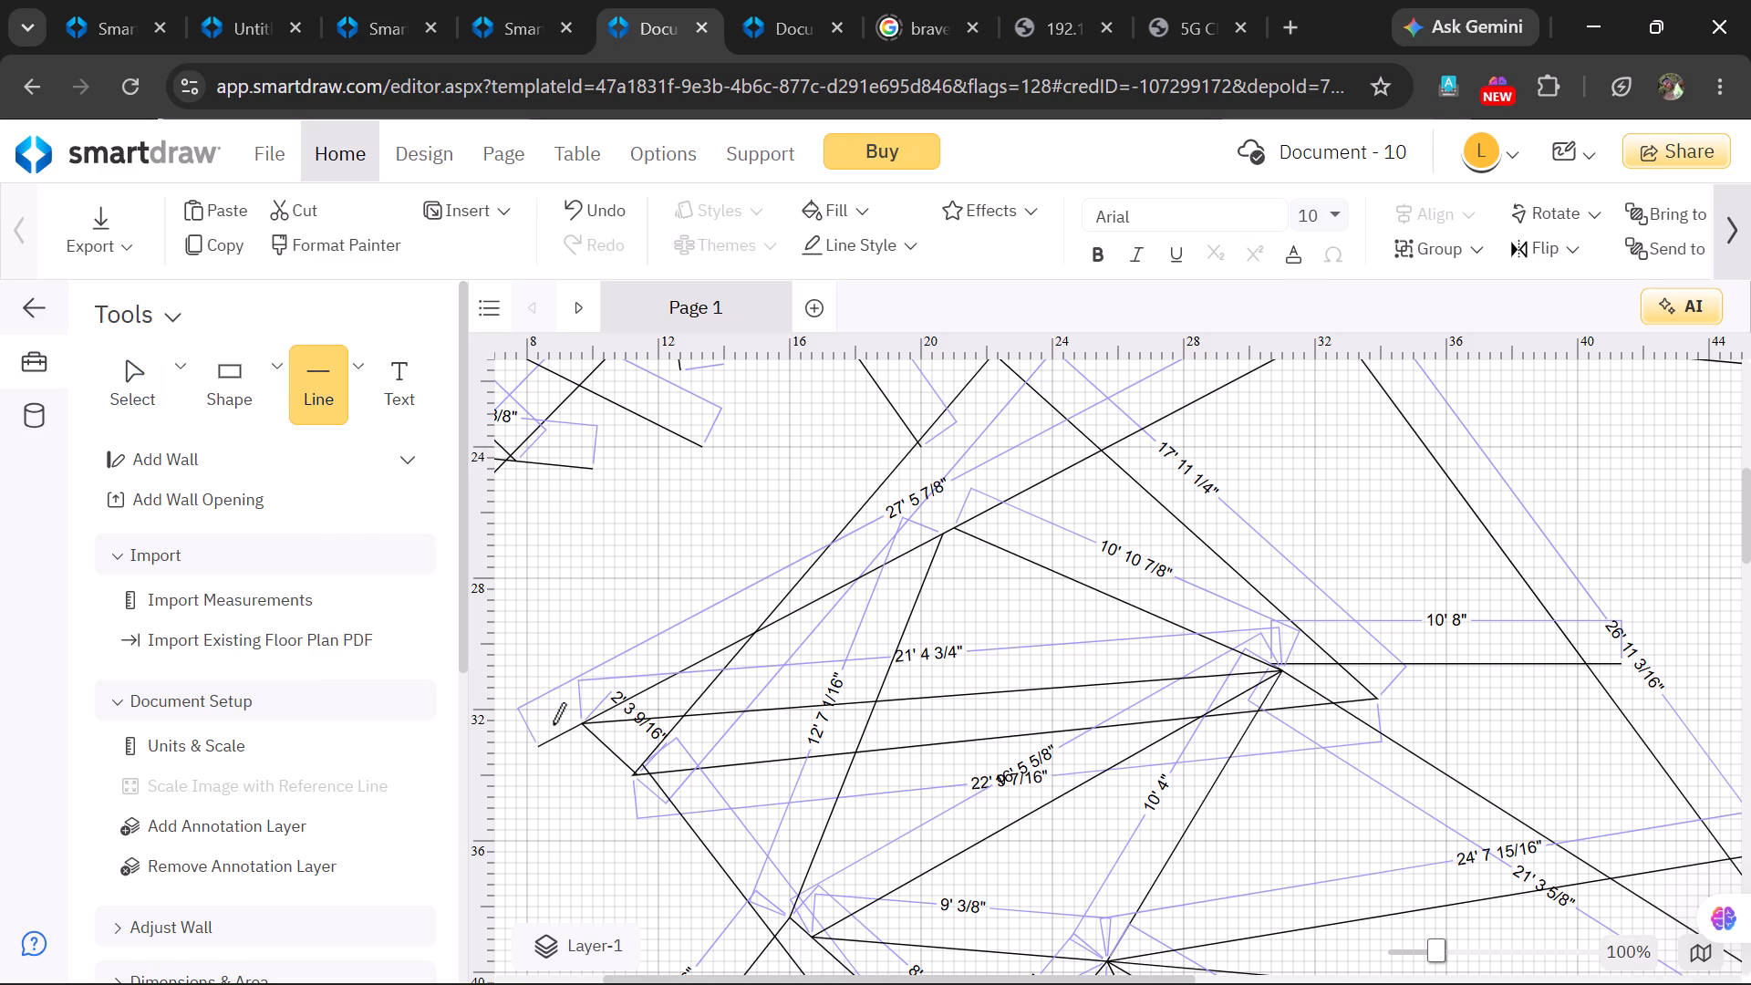
drag(604, 701, 806, 441)
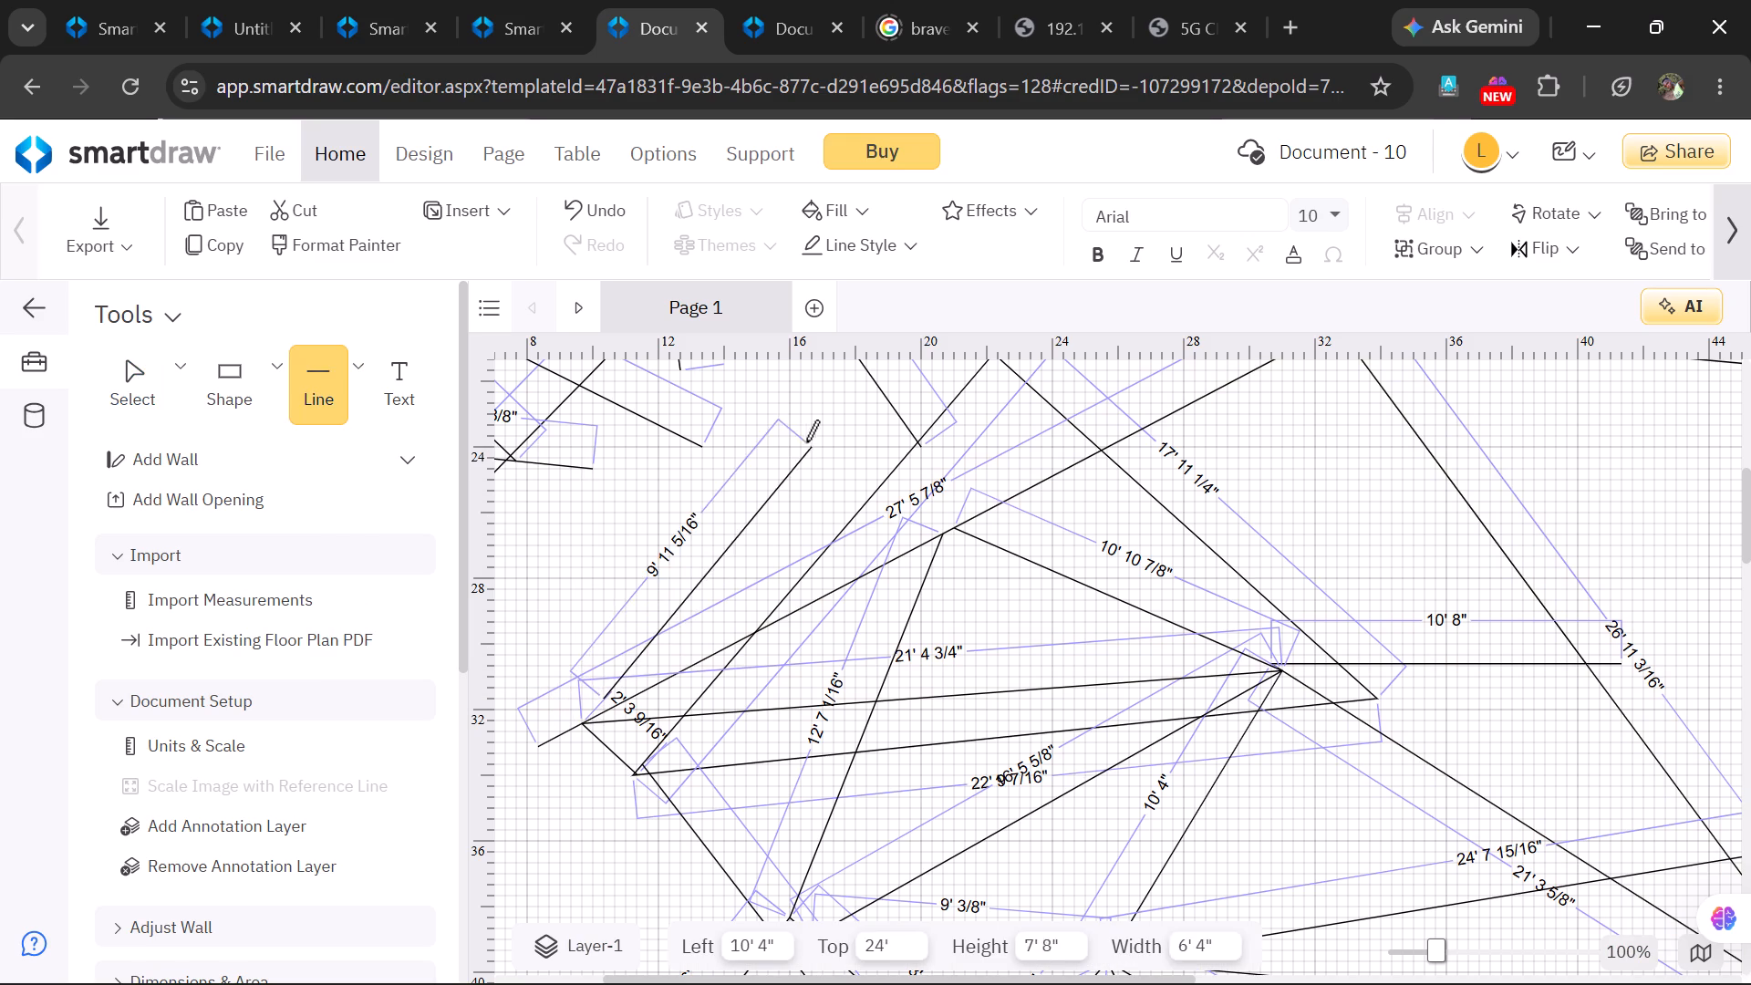
drag(806, 441, 886, 372)
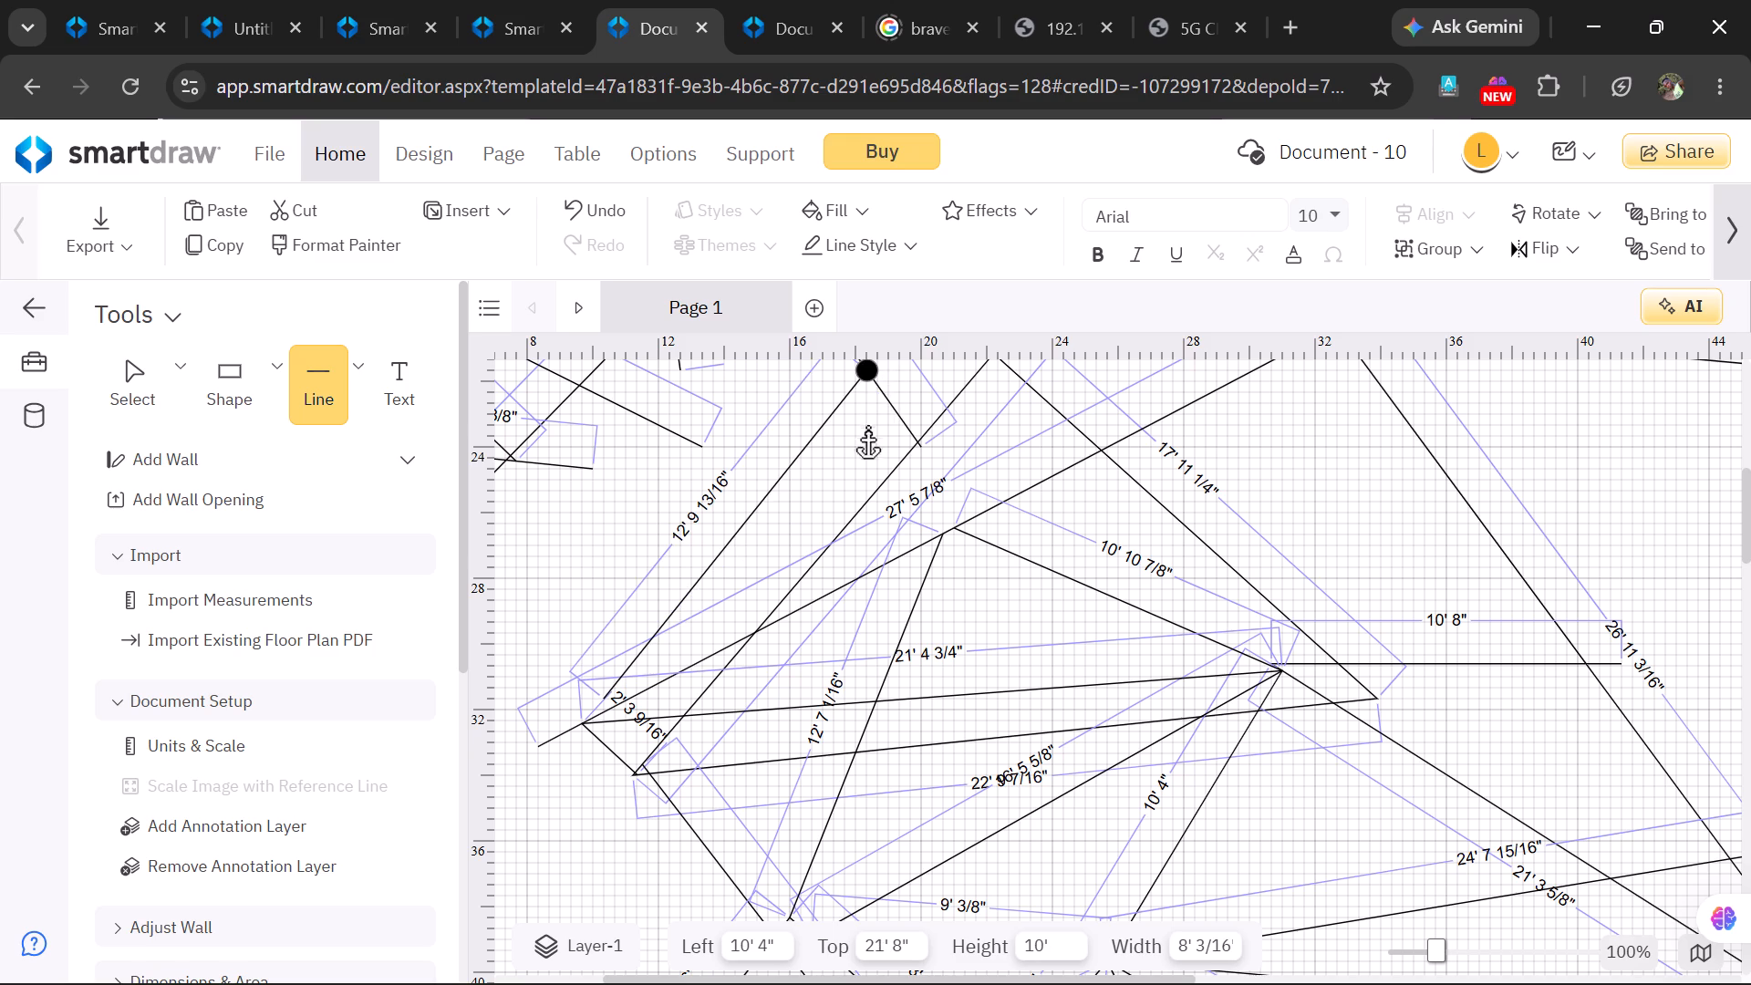
Move the connected group of 27' 5 7/8", 26' 11 3/16" and 10' 8" lines slightly right, to Left 8' 8" and Top 20' 4".
drag(351, 375, 346, 374)
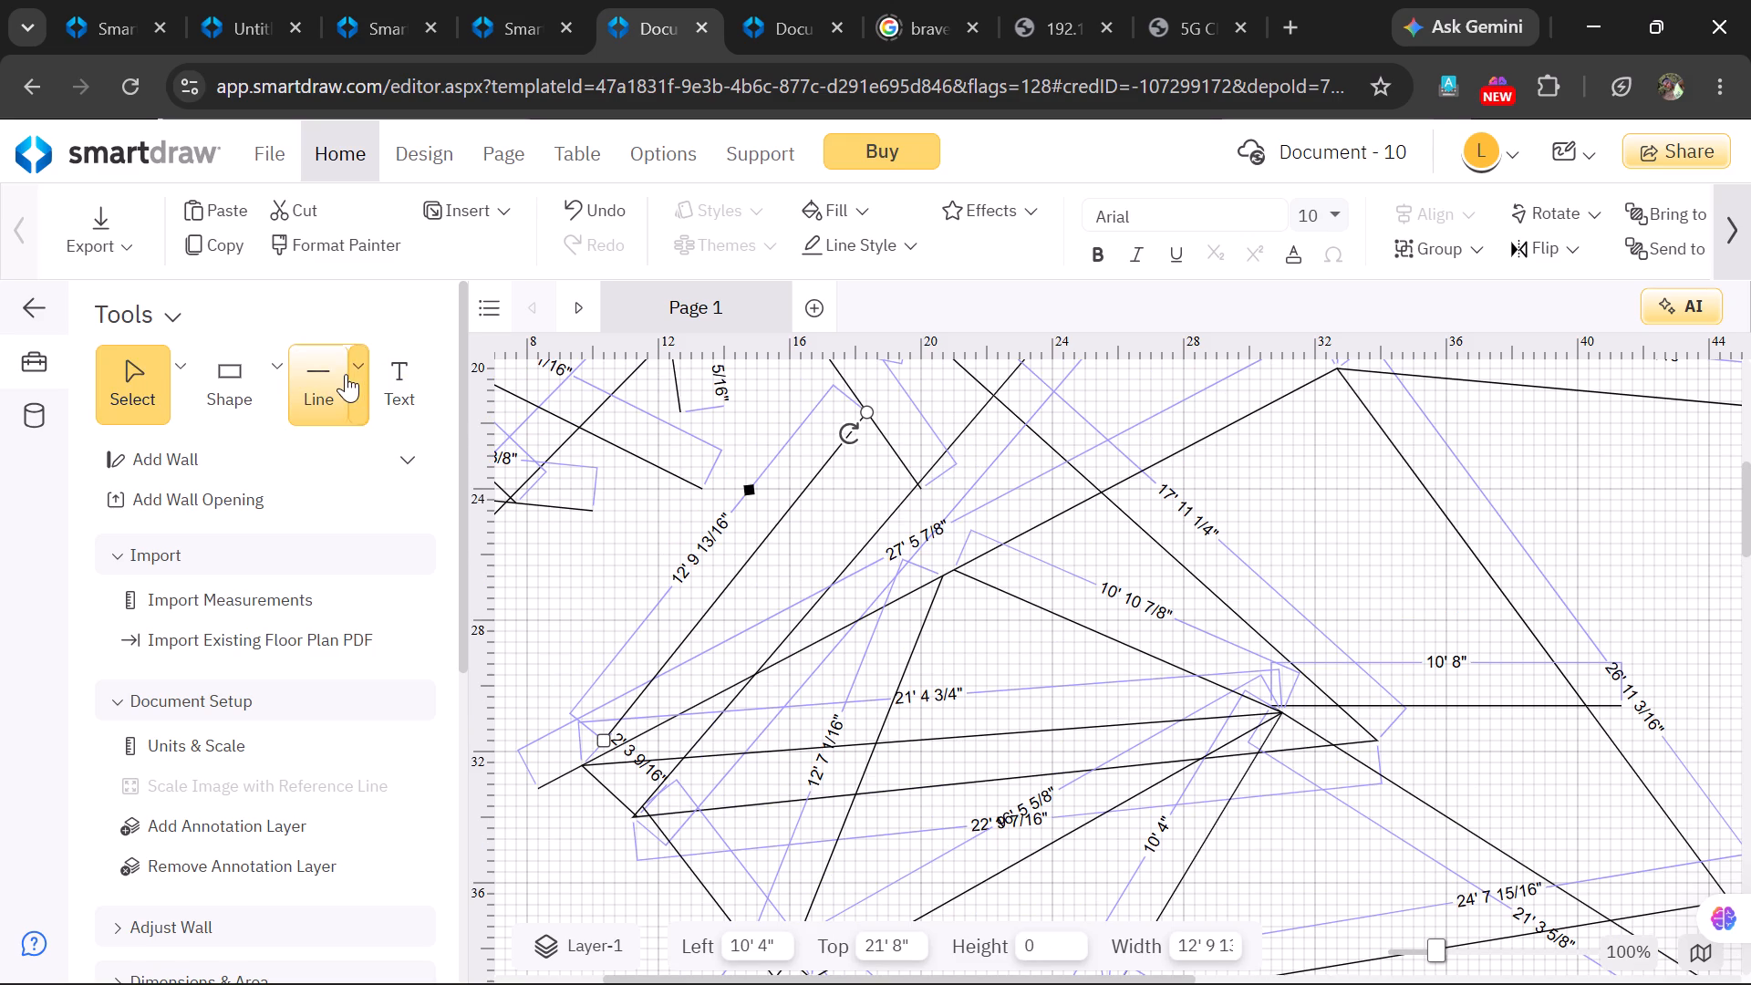
drag(346, 374, 364, 386)
drag(447, 468, 461, 469)
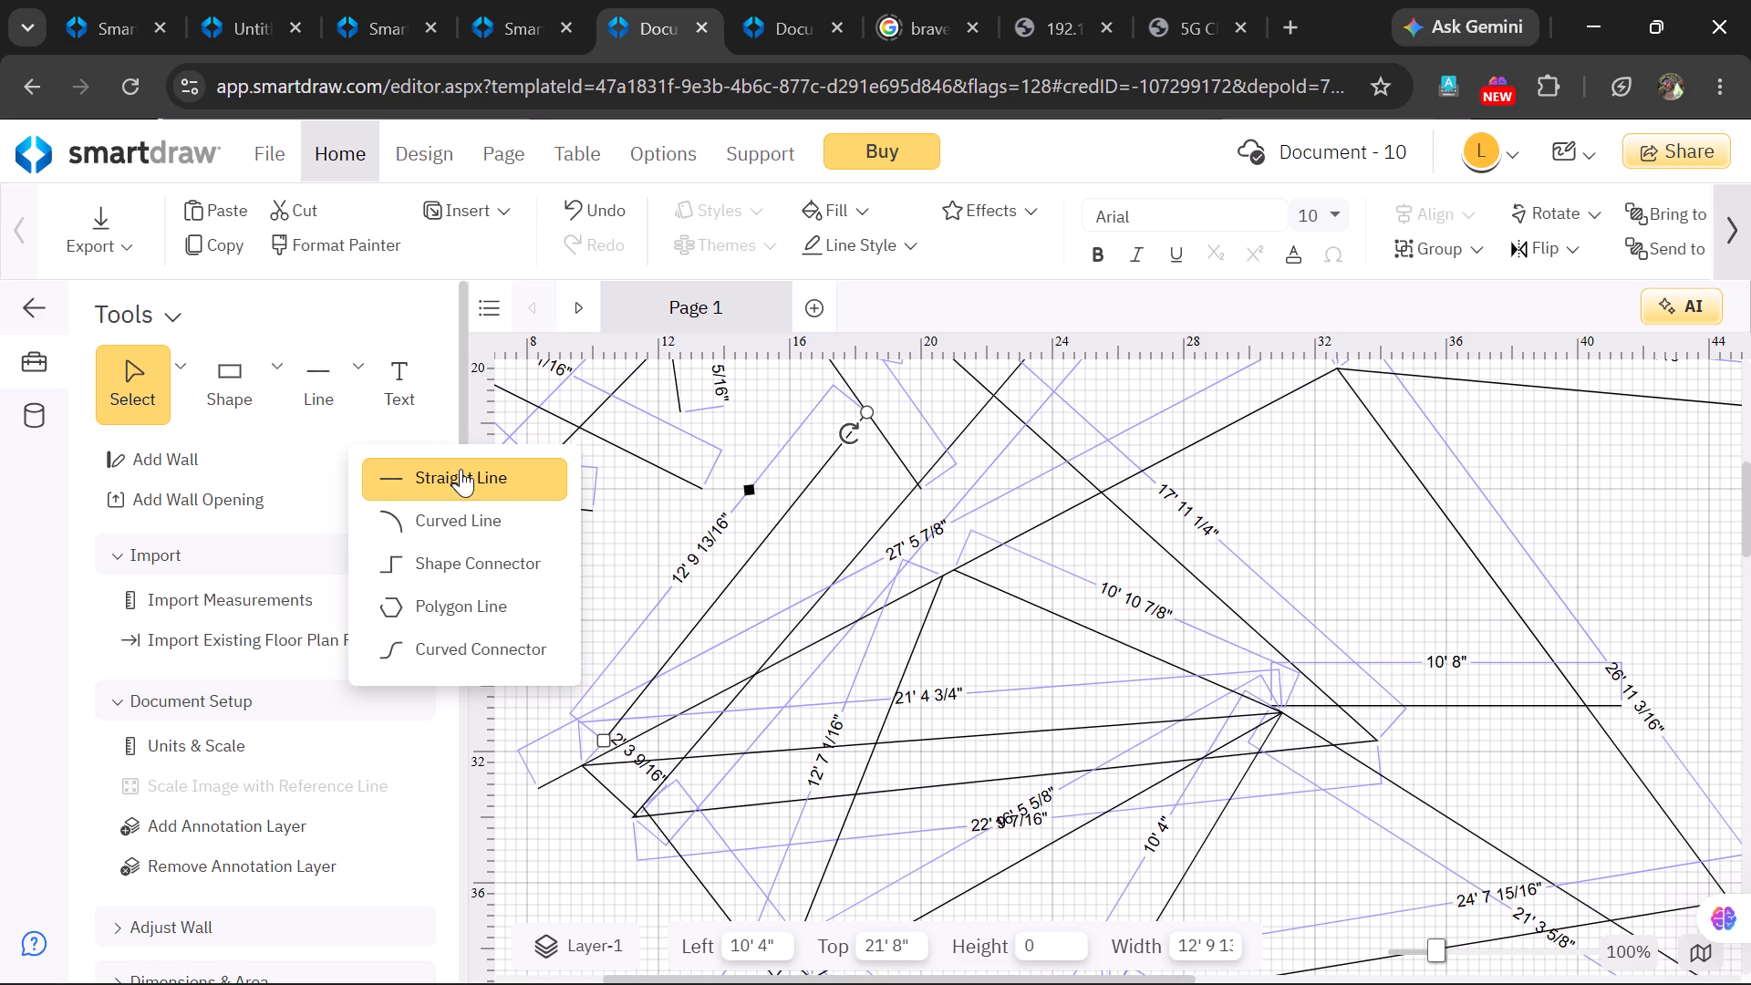
drag(461, 469, 565, 501)
drag(1440, 509, 1462, 471)
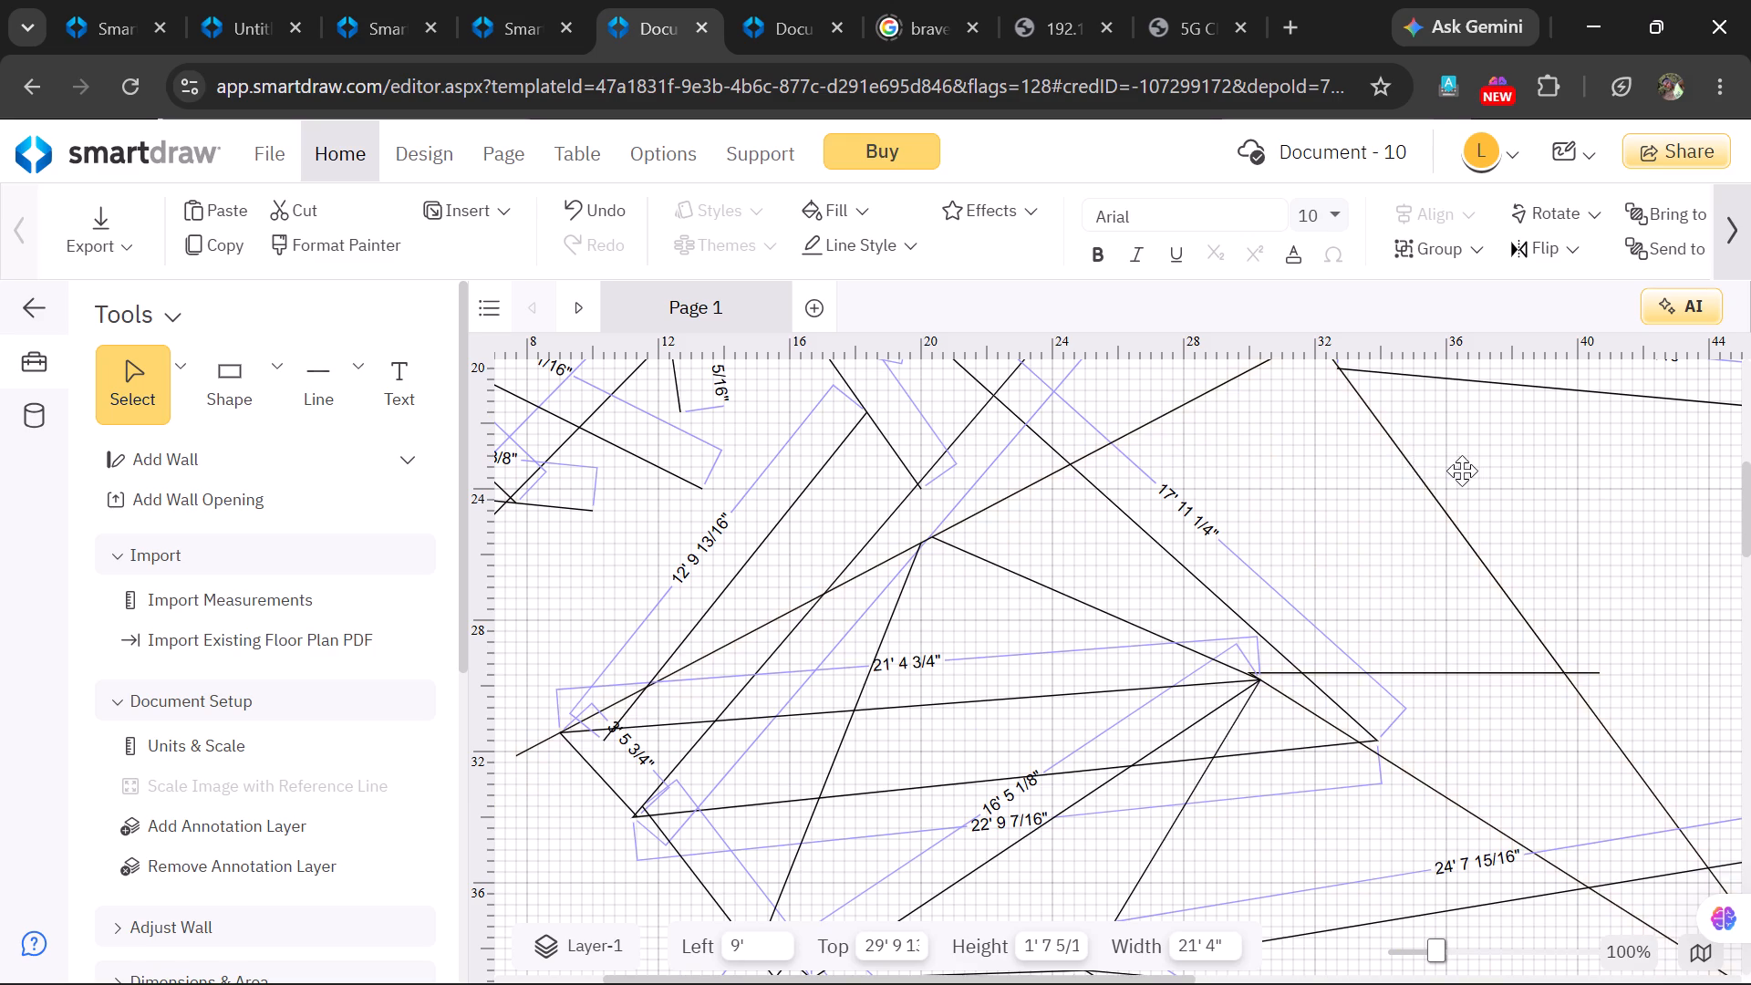
drag(1462, 471, 1452, 513)
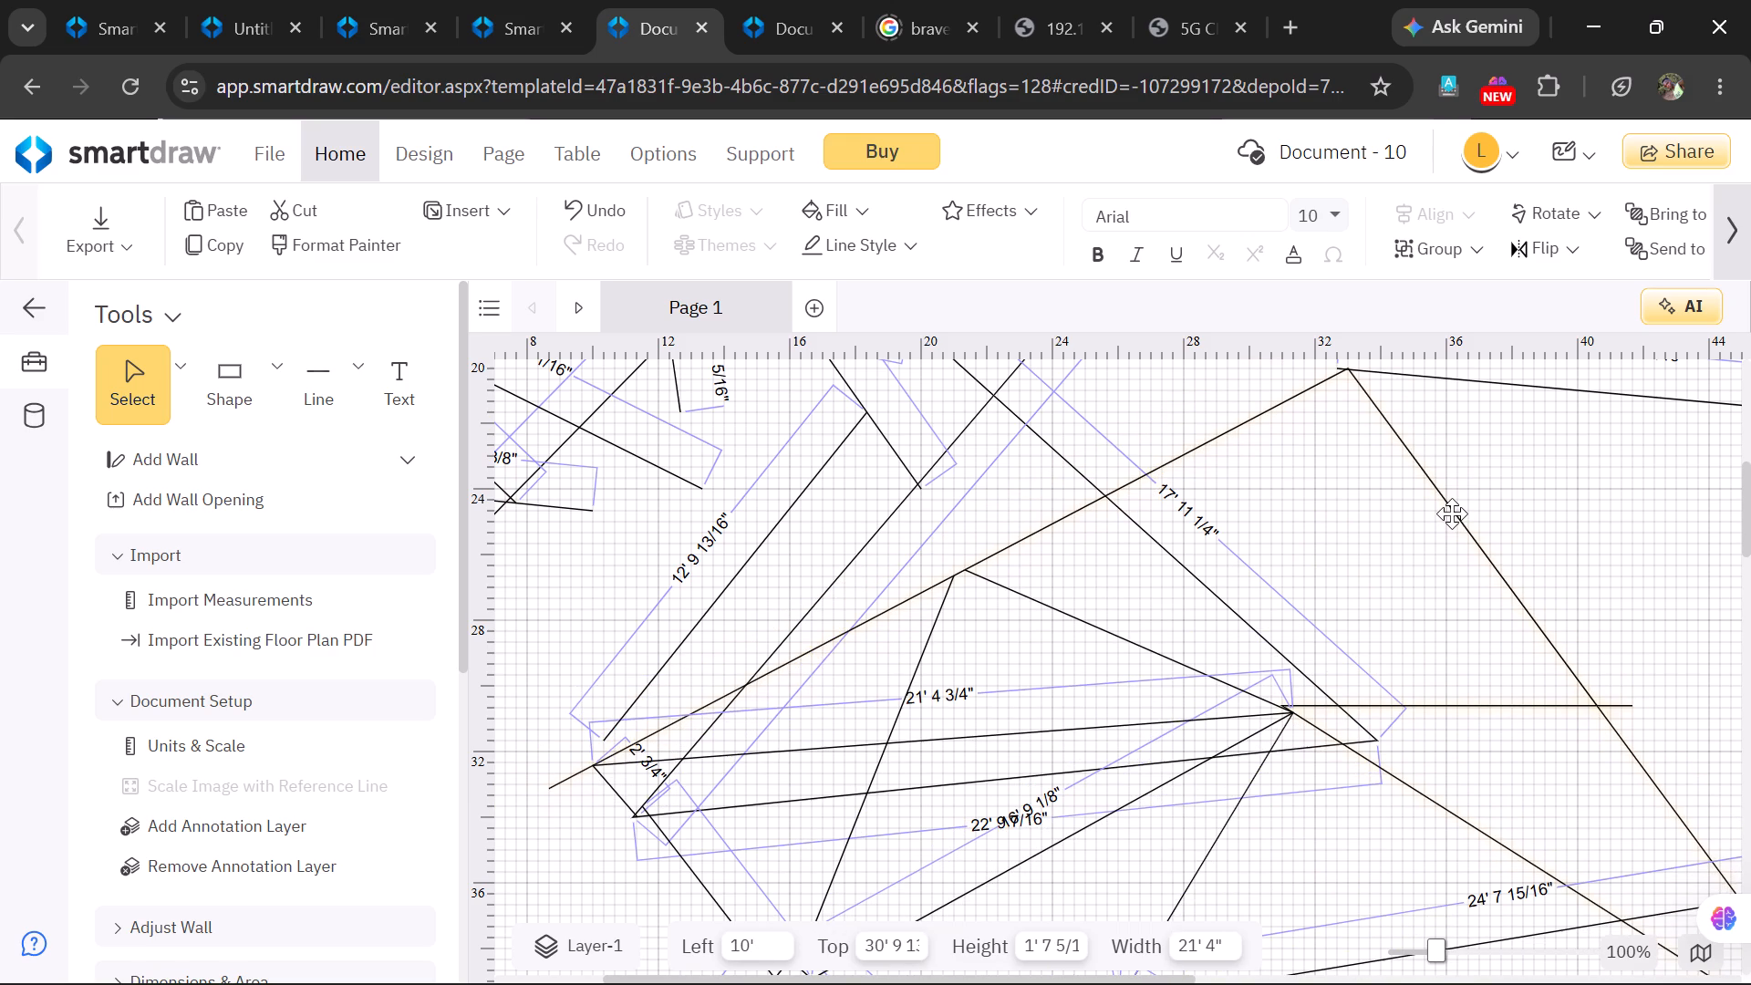
drag(1452, 513, 1410, 515)
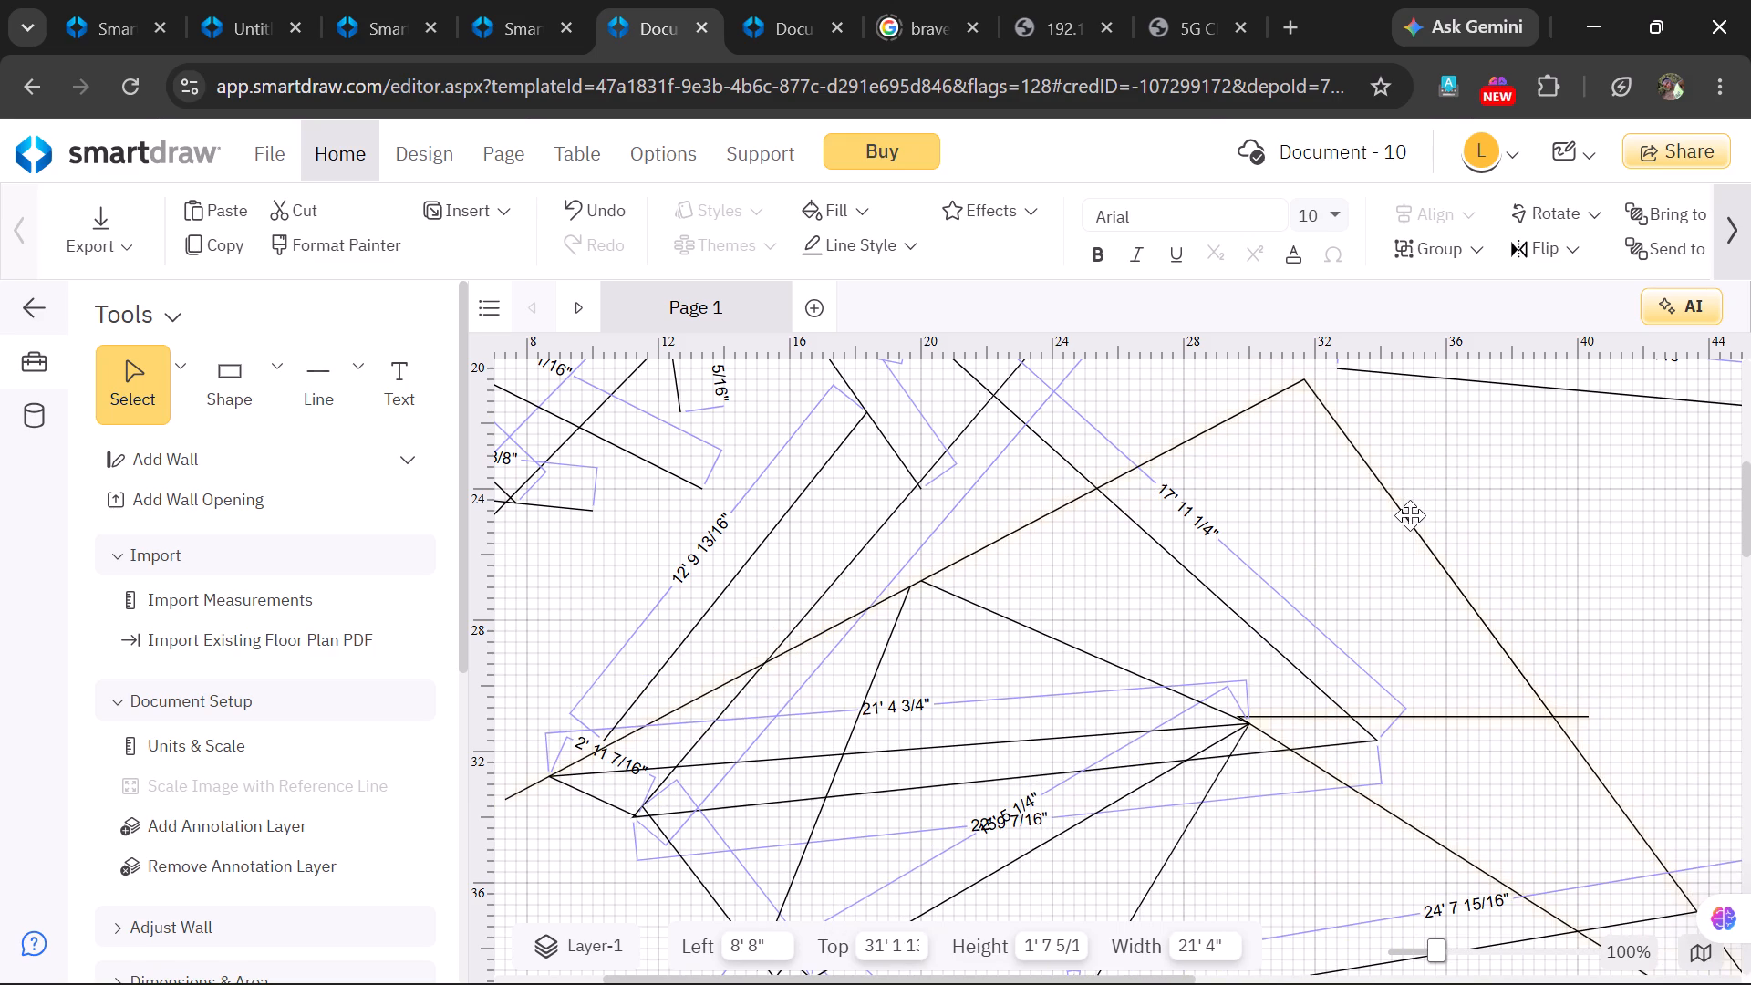
drag(1410, 515, 1455, 507)
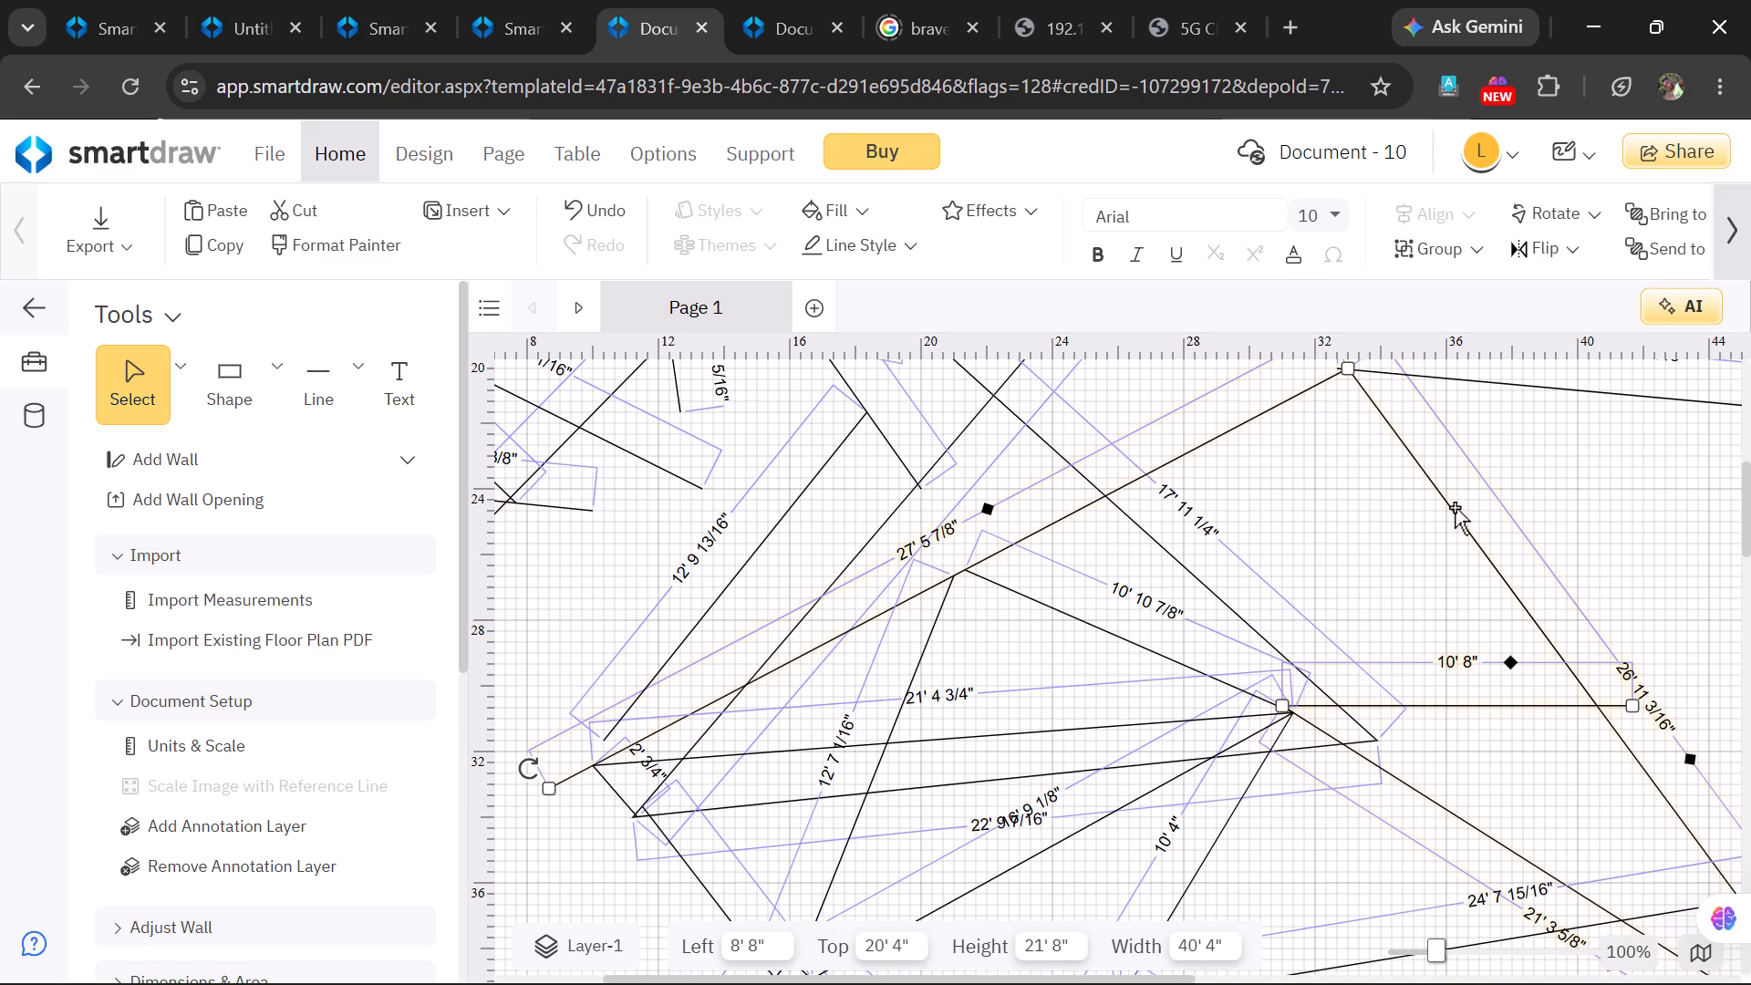
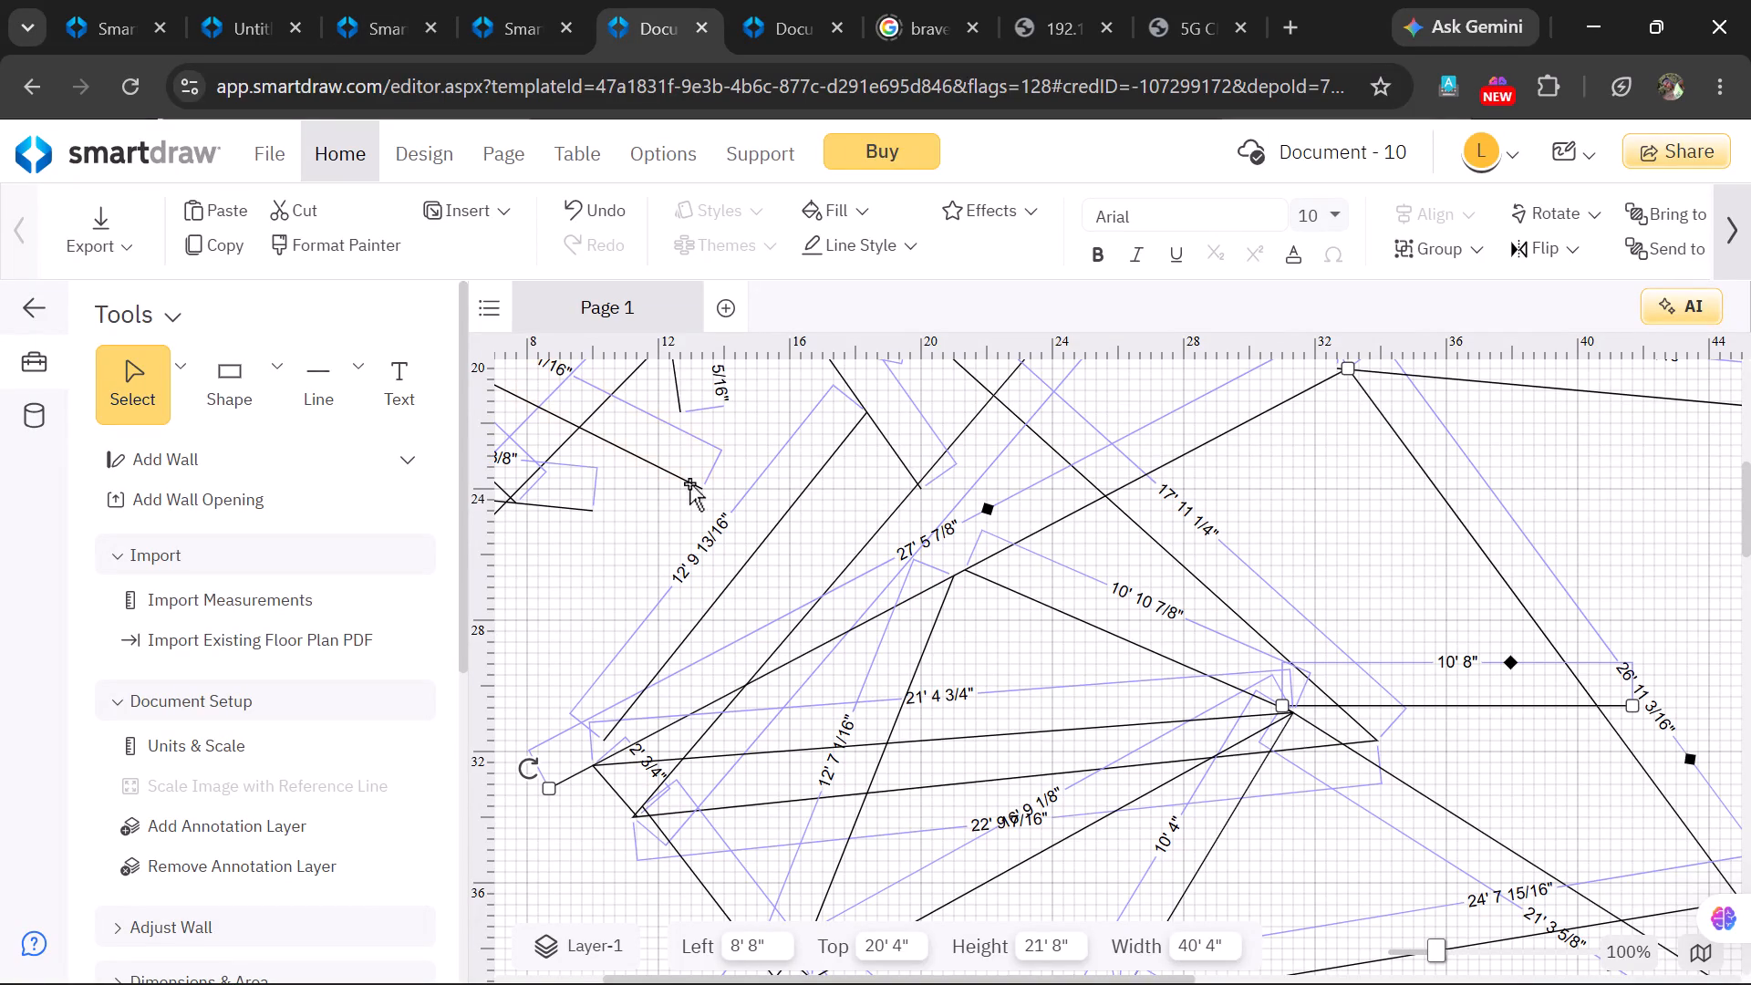
Draw a straight line about 25' 11/16" from the lower end of the 12' 8 1/16" line to the sloping 26' 11 3/16" line.
click(353, 363)
click(501, 469)
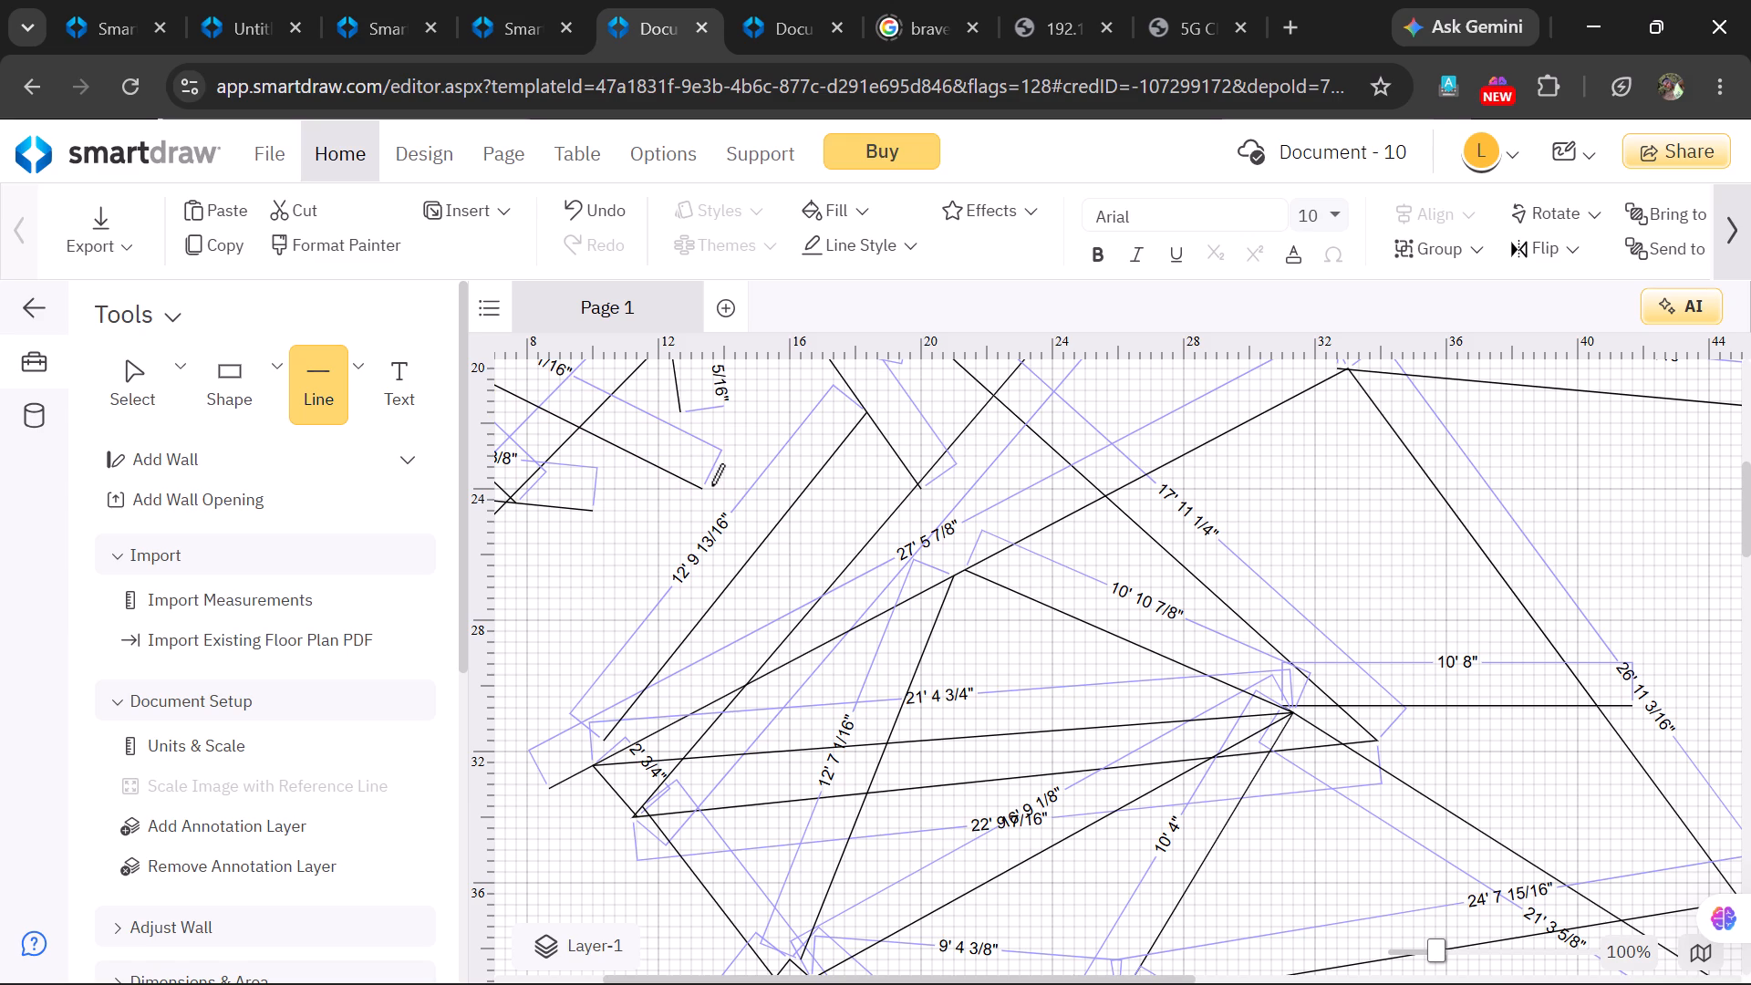
drag(705, 487, 1018, 507)
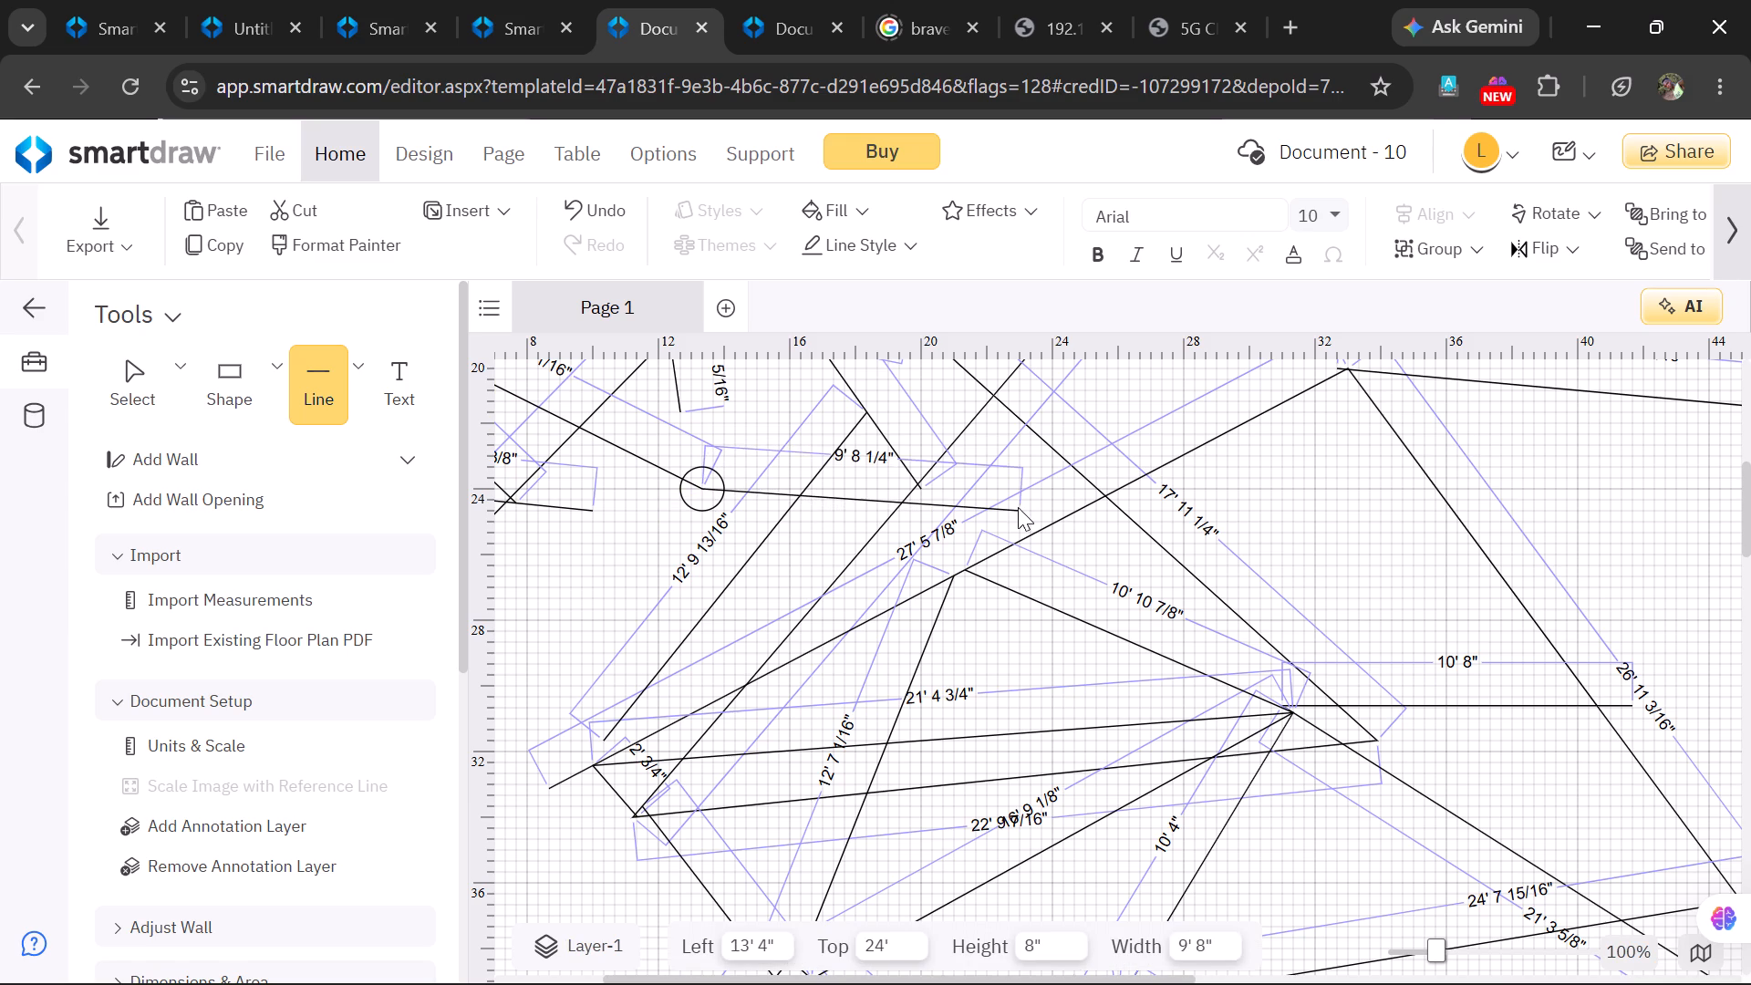
drag(1018, 507, 1530, 598)
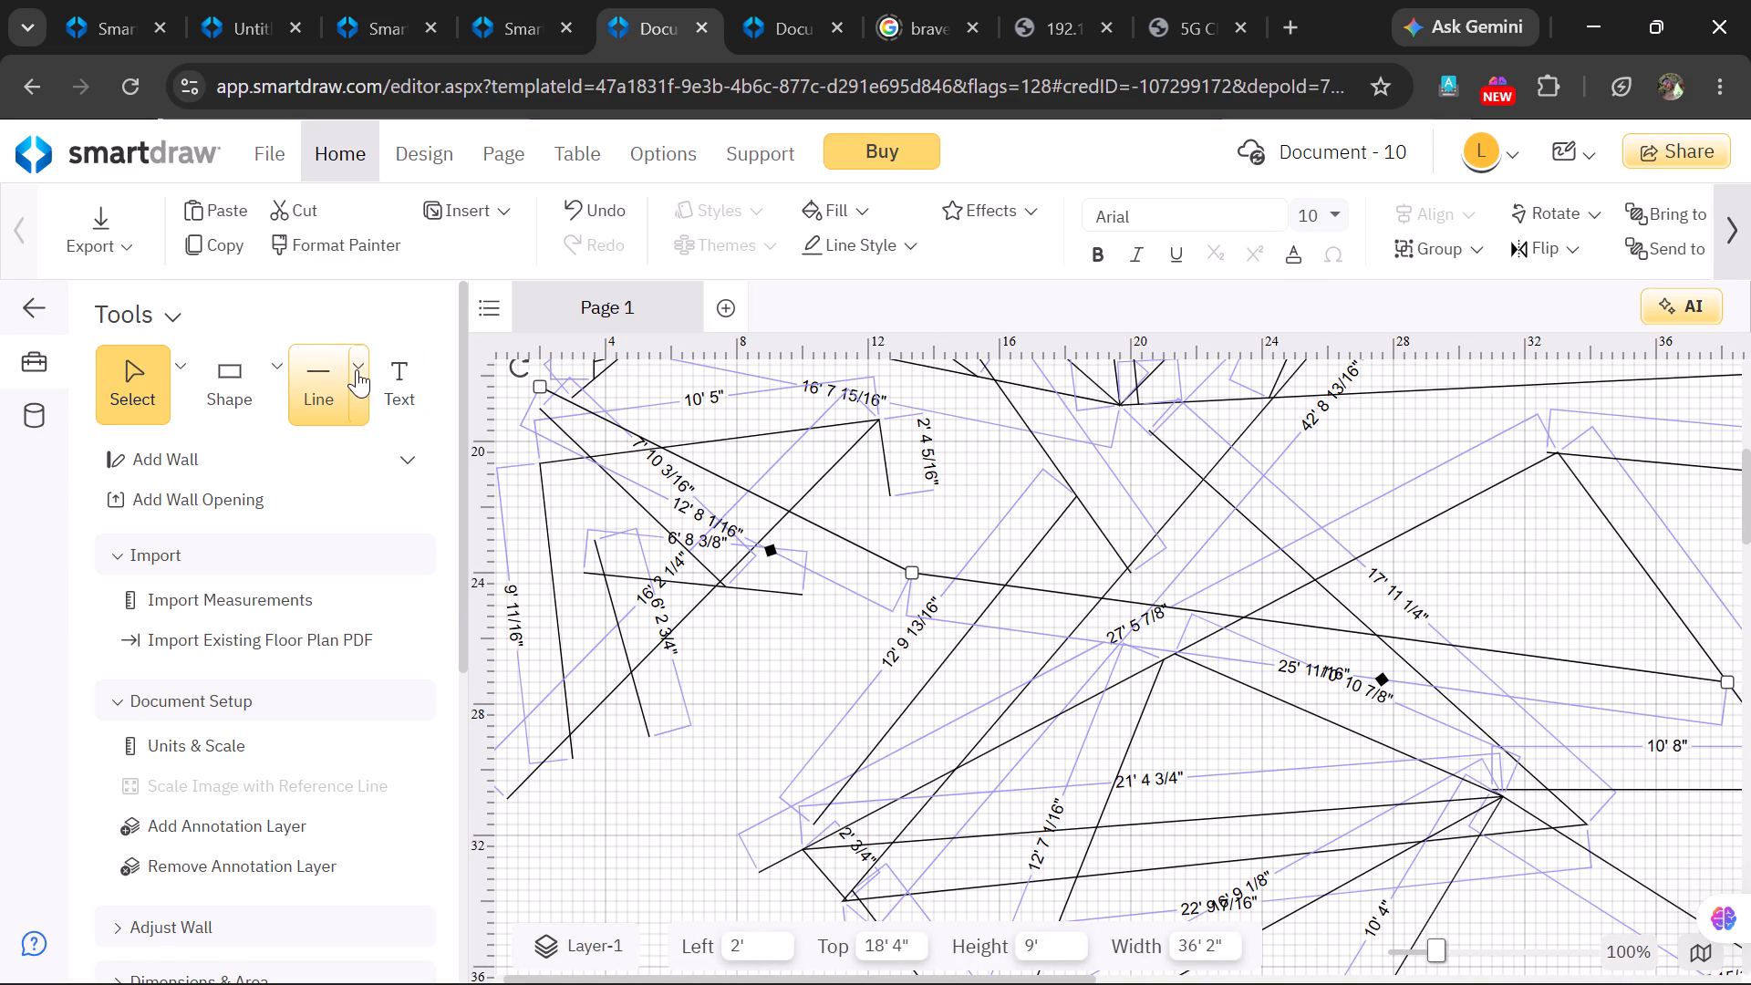
Move the connected 10' 5", 2' 4 5/16" and 9' 11/16" lines slightly right, to Left 4' 8" and Top 19'.
click(356, 364)
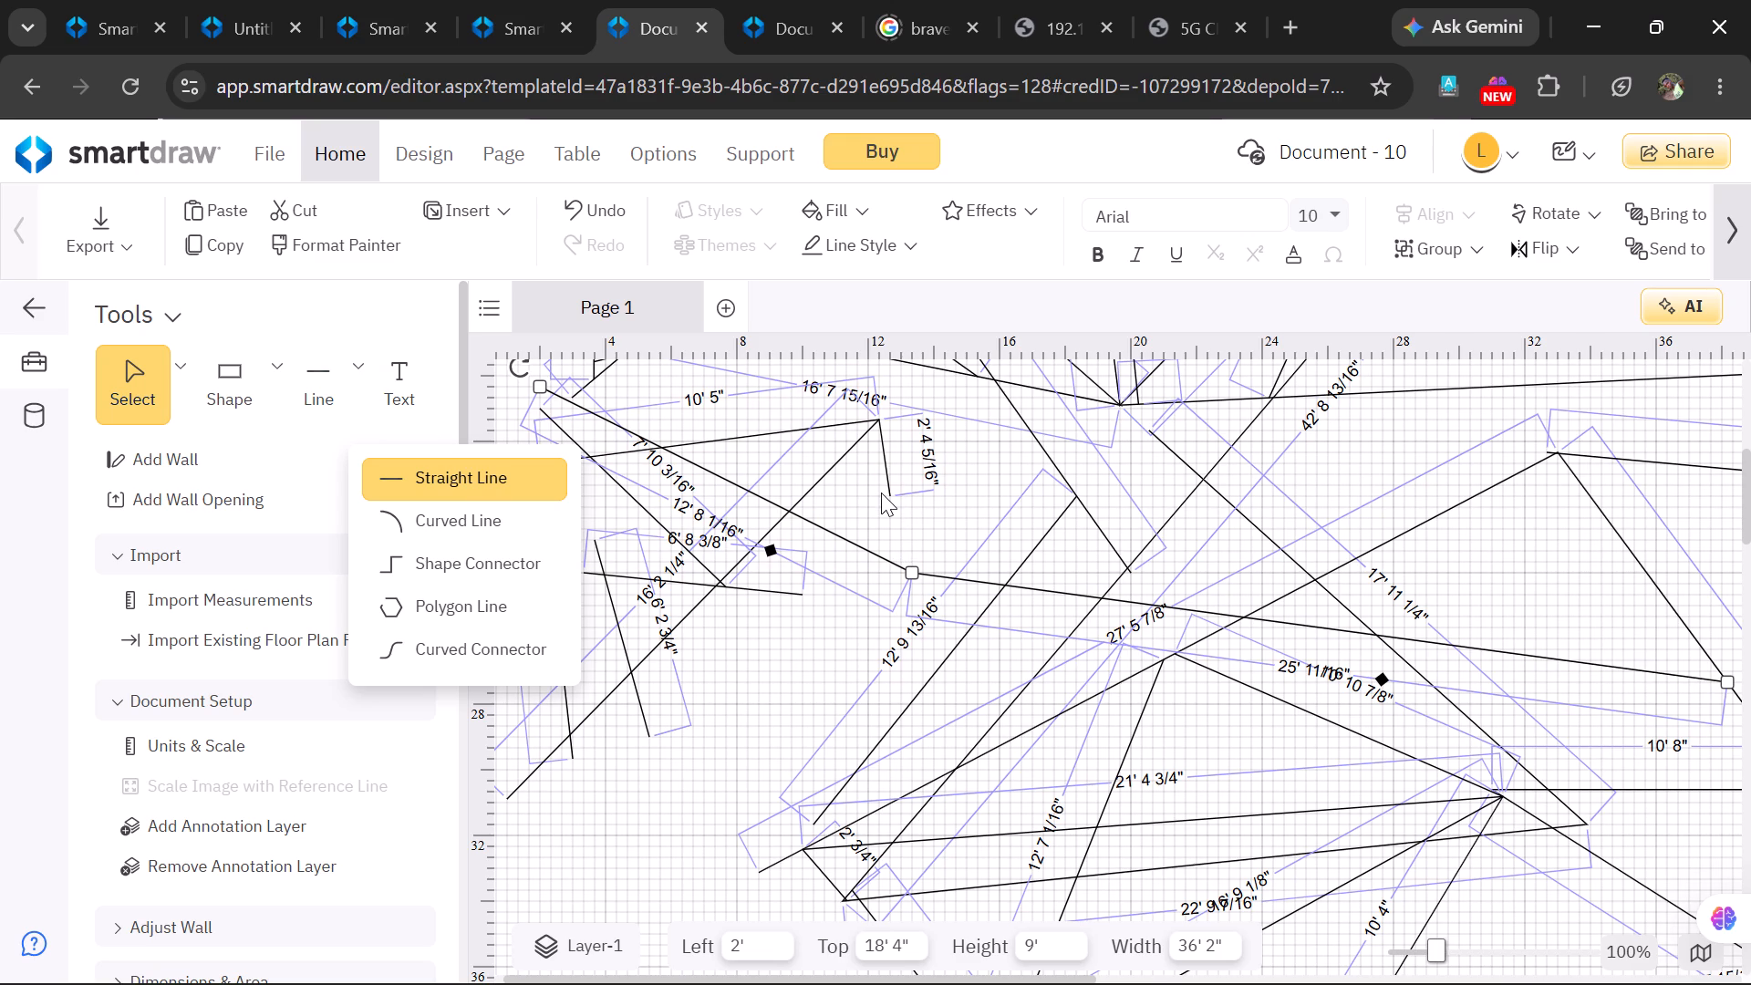
drag(887, 494, 1240, 520)
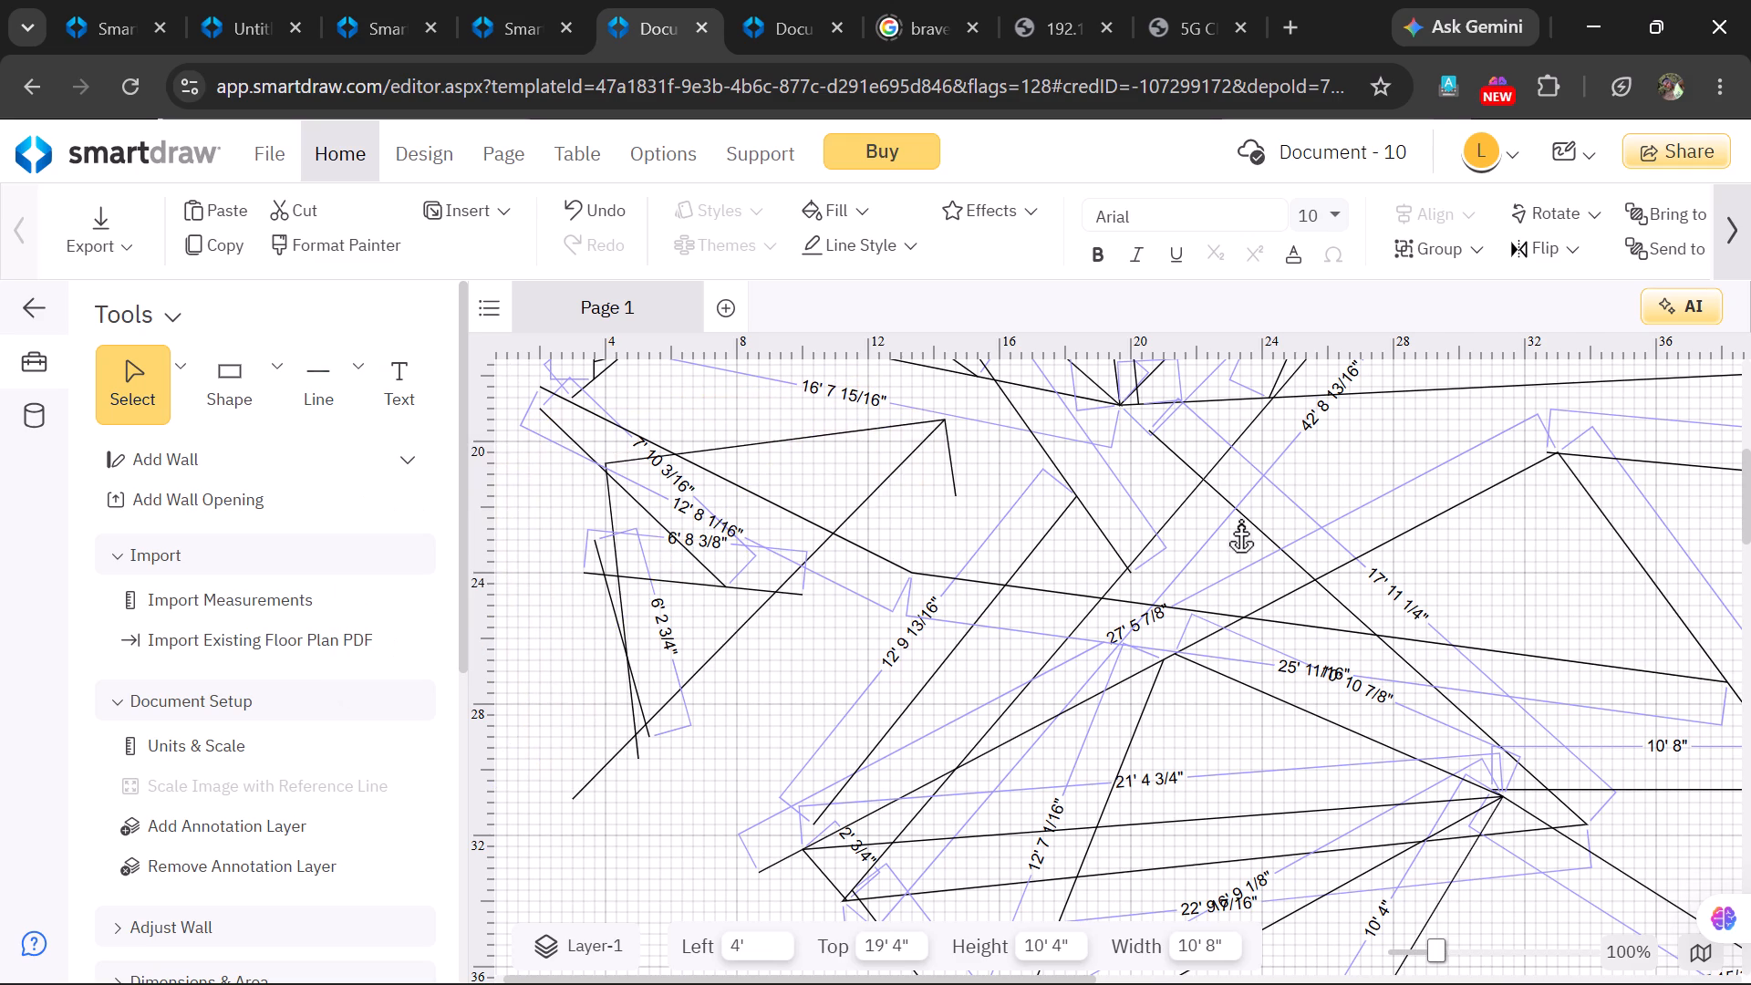
drag(1240, 520, 973, 482)
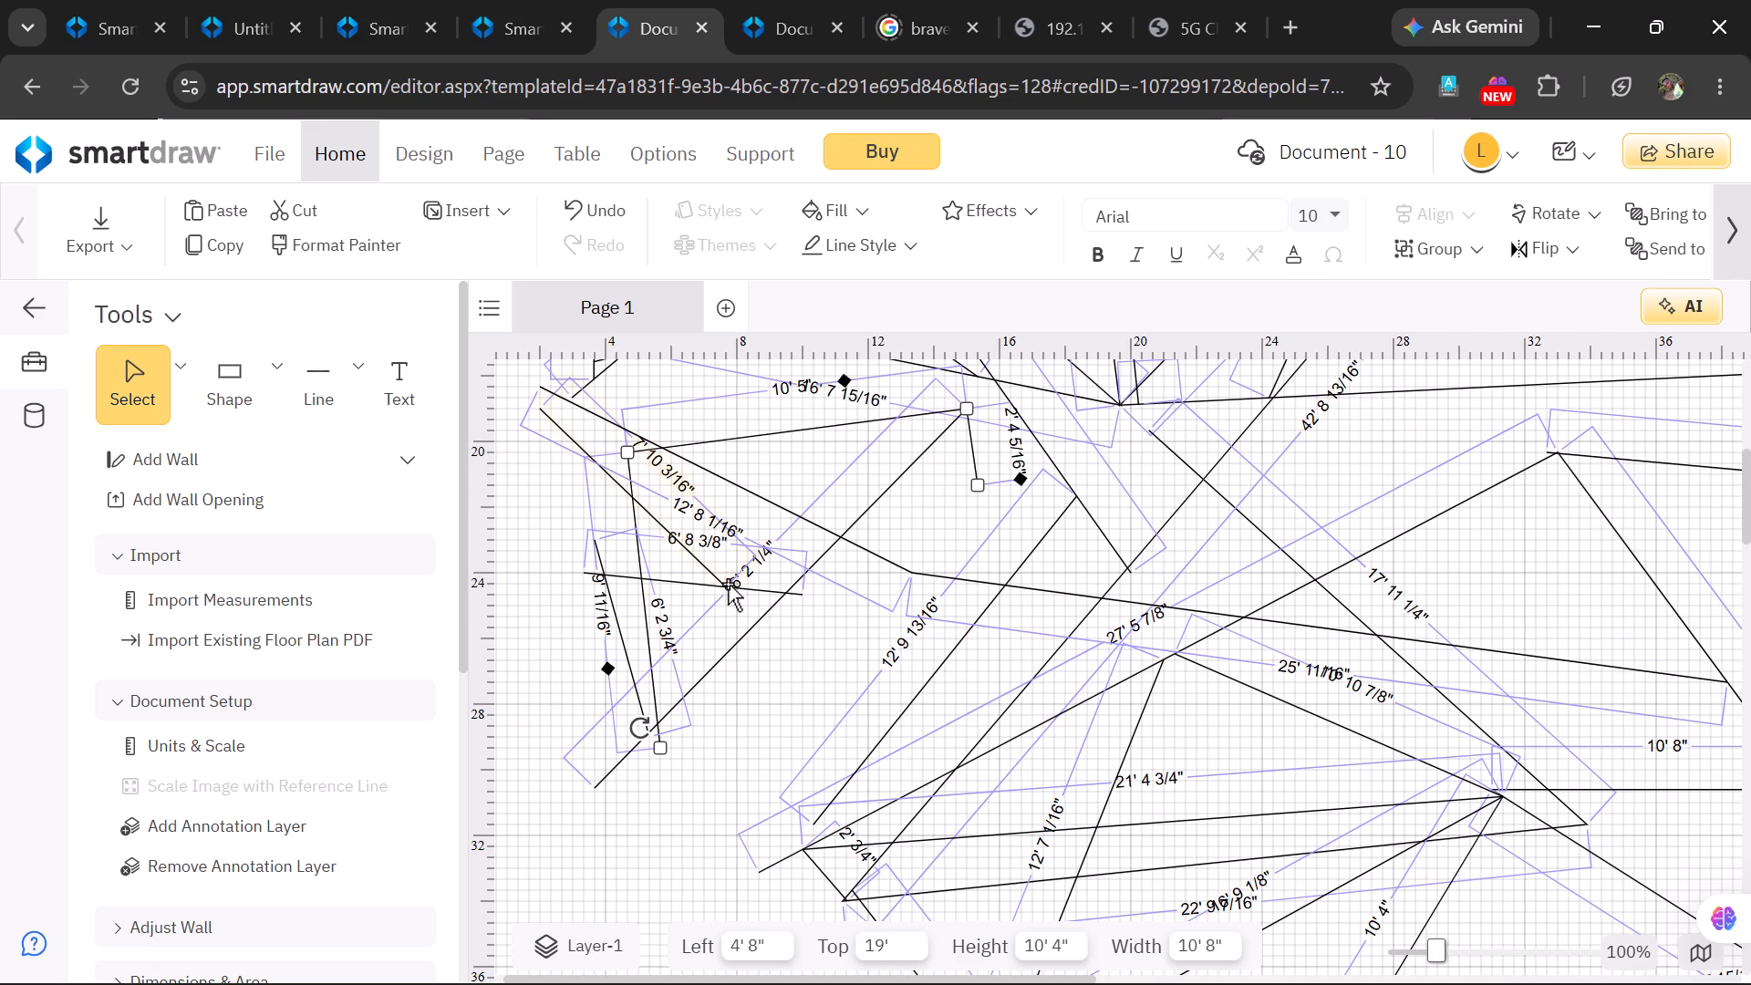
Move the connected 6' 8 3/8" and 7' 10 3/16" lines right to Left 9', reaching the 25' 11/16" line's starting junction.
drag(728, 584, 917, 573)
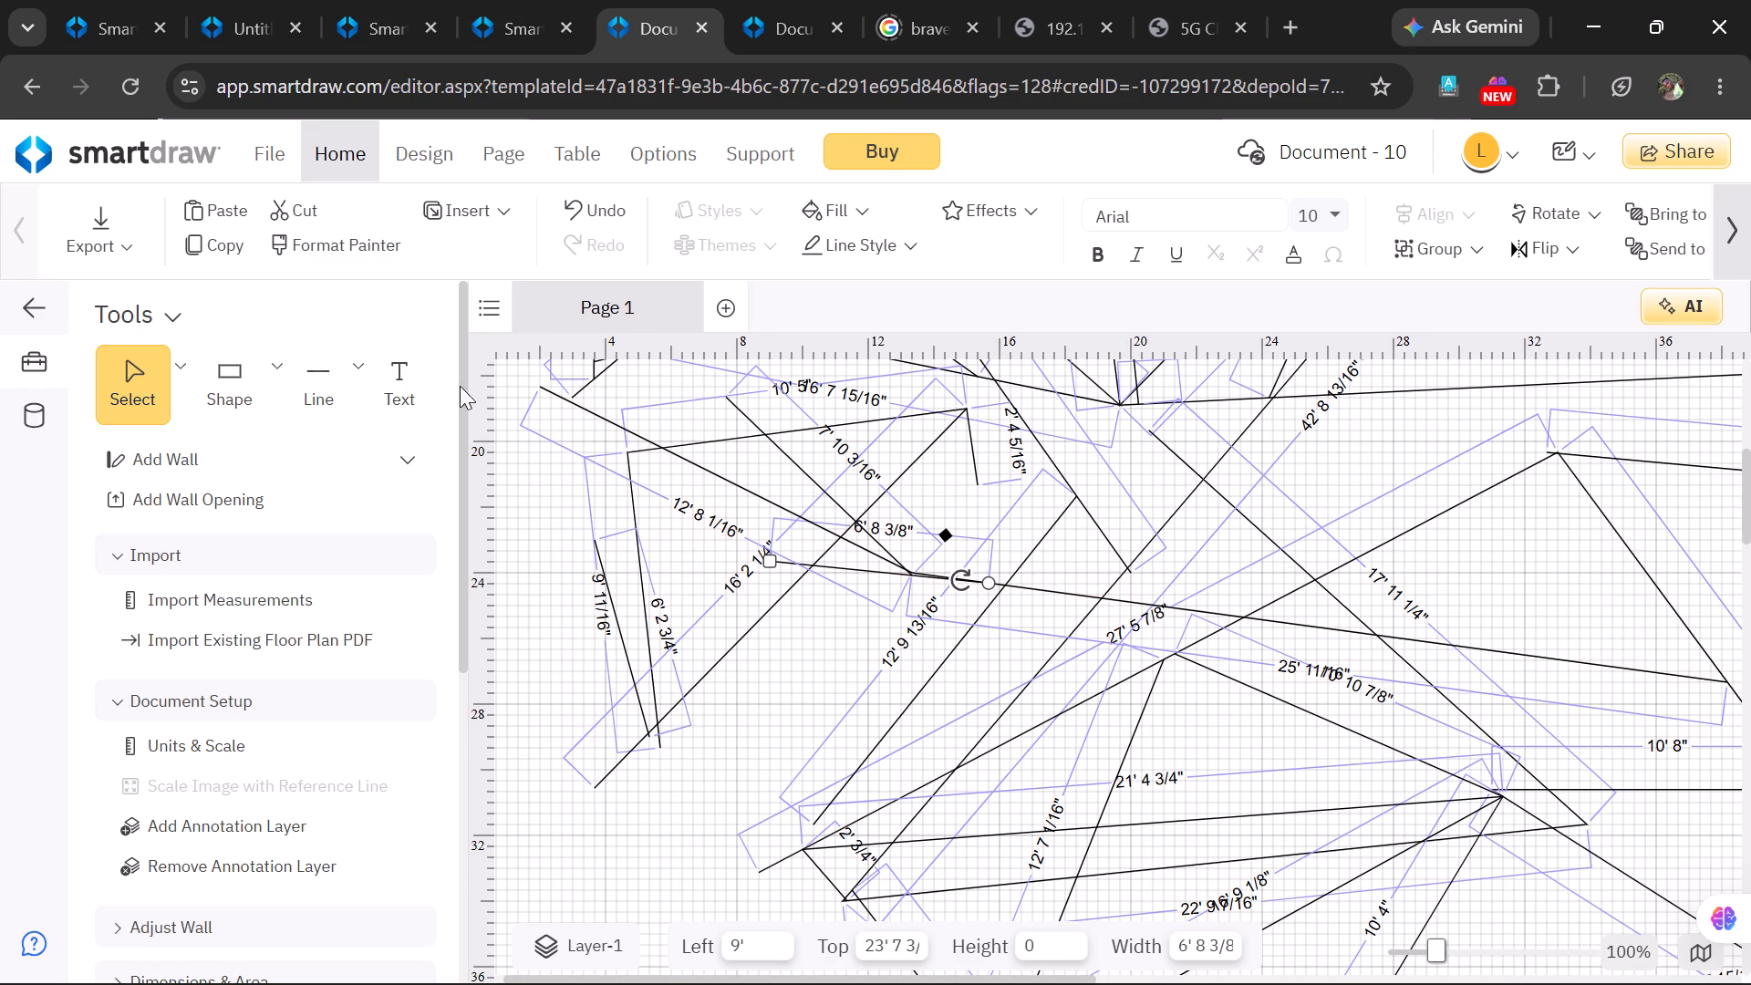
Draw a straight line about 22' 2 1/16" from the lower end of the 6' 2 3/4" line up toward the 17' 11 1/4" line.
click(361, 369)
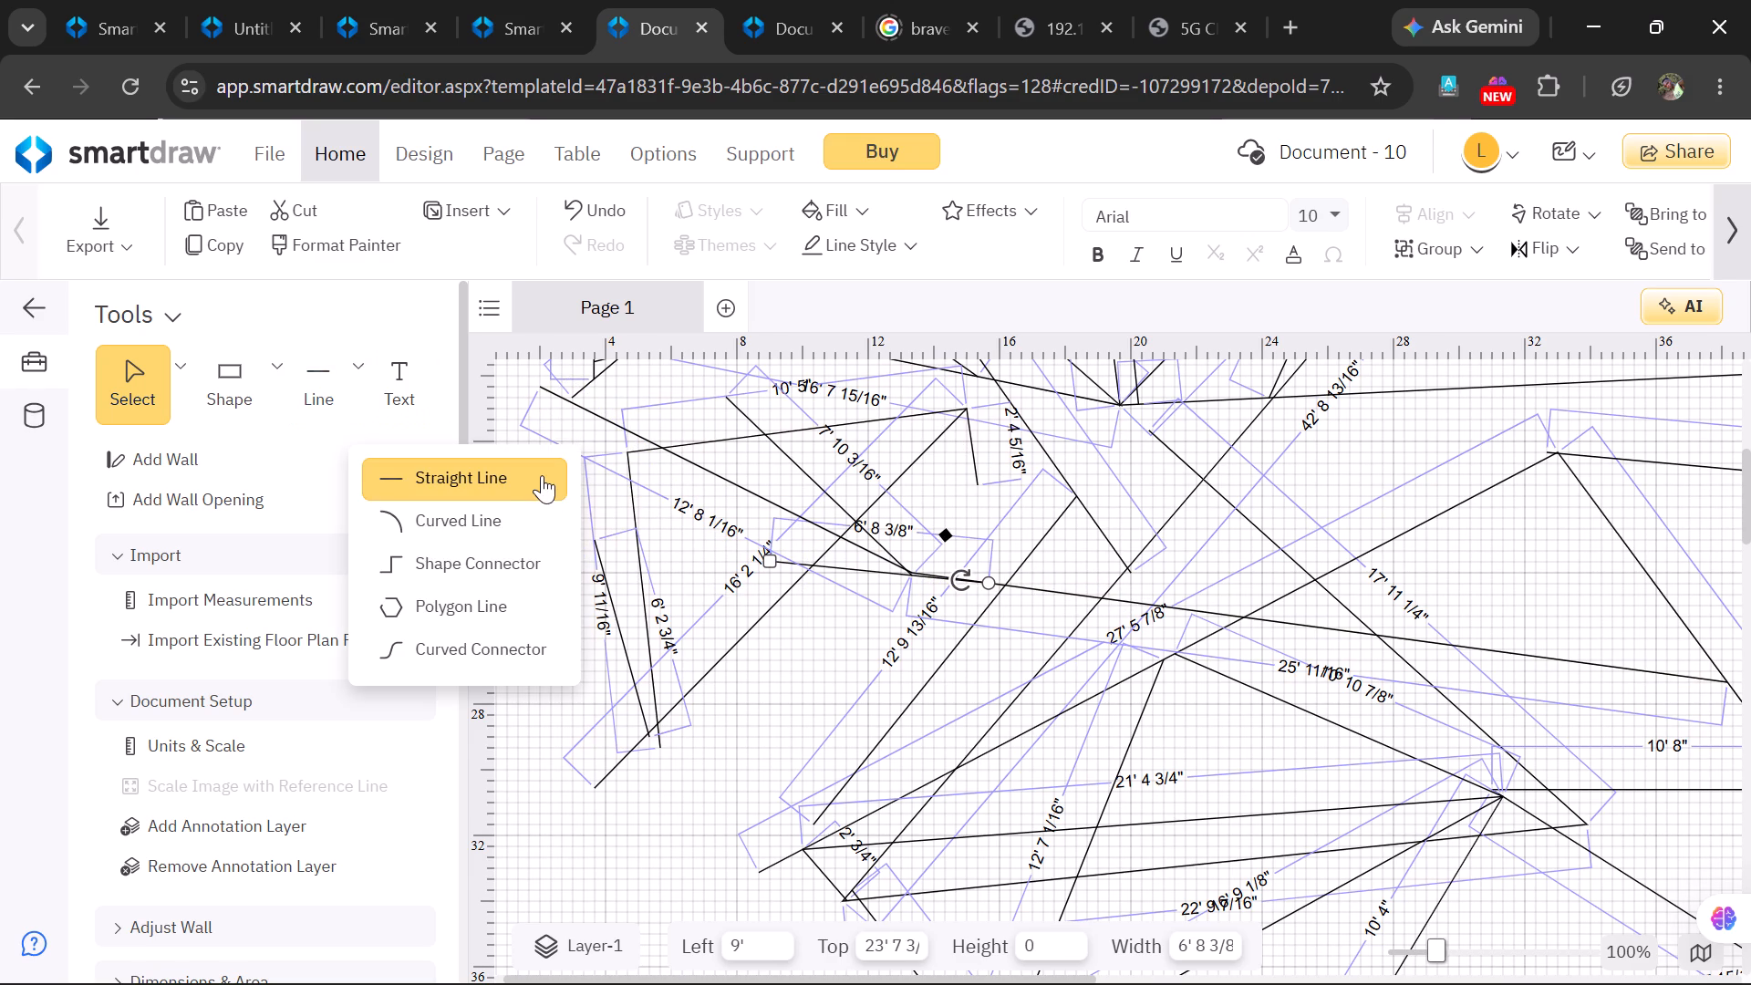
click(531, 468)
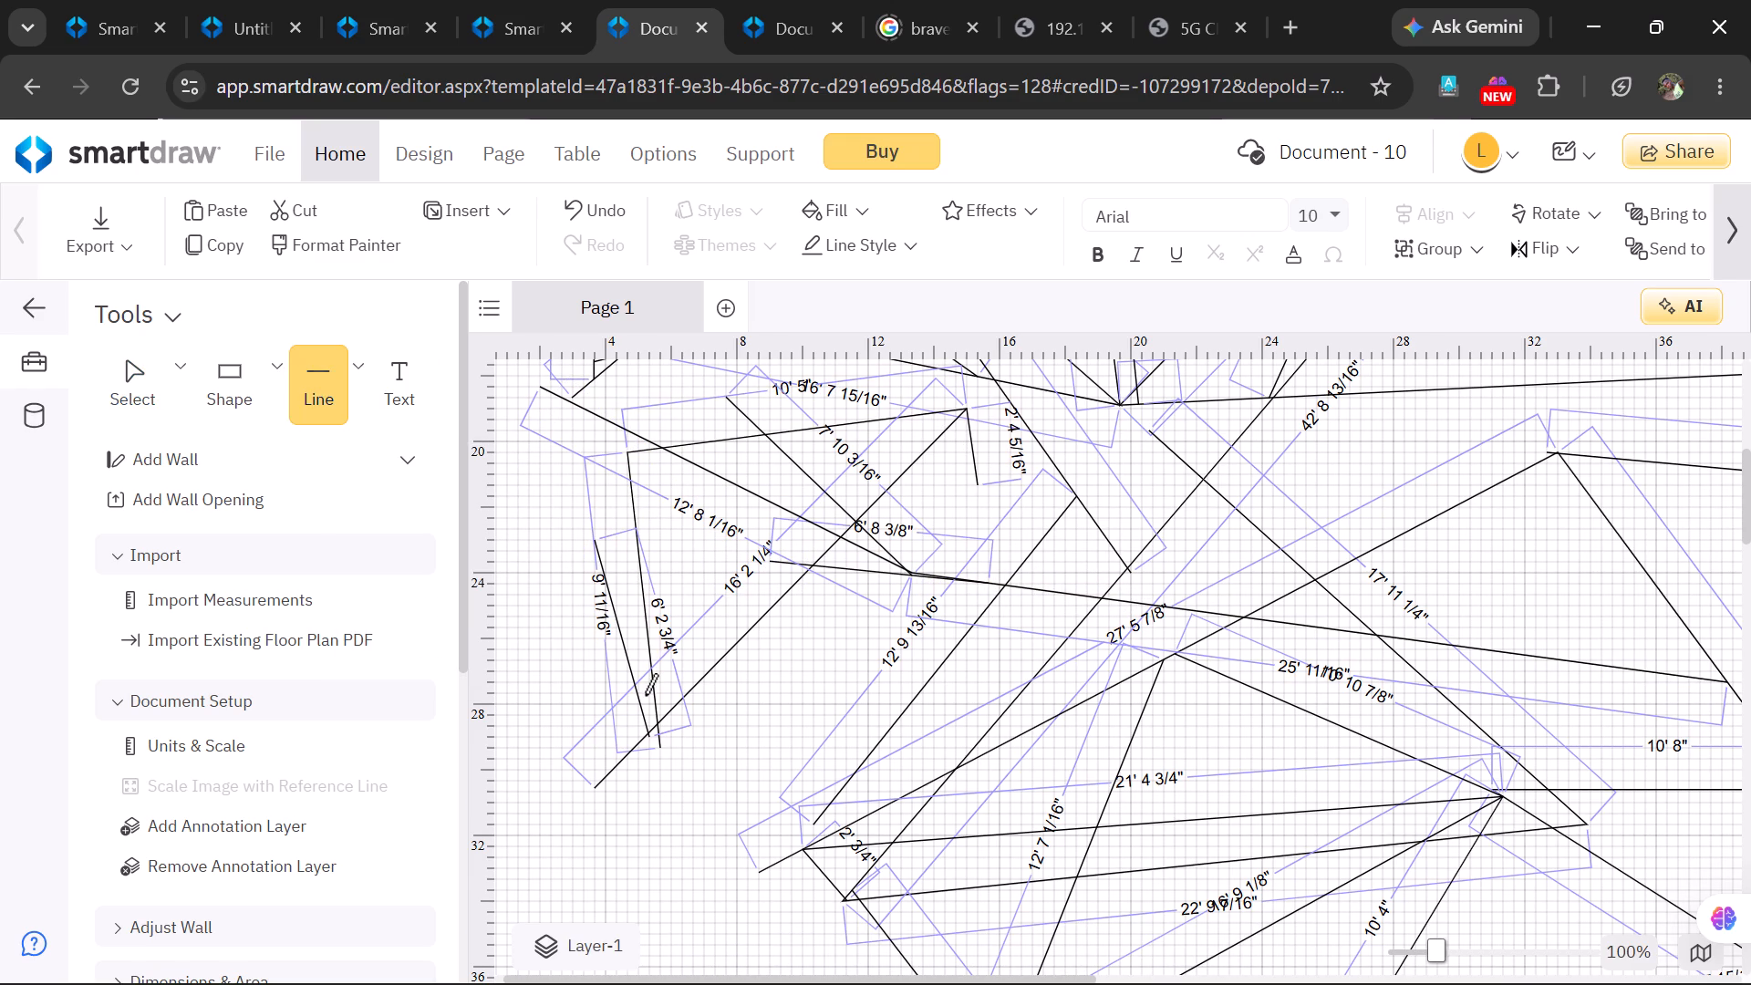
drag(660, 726, 1253, 680)
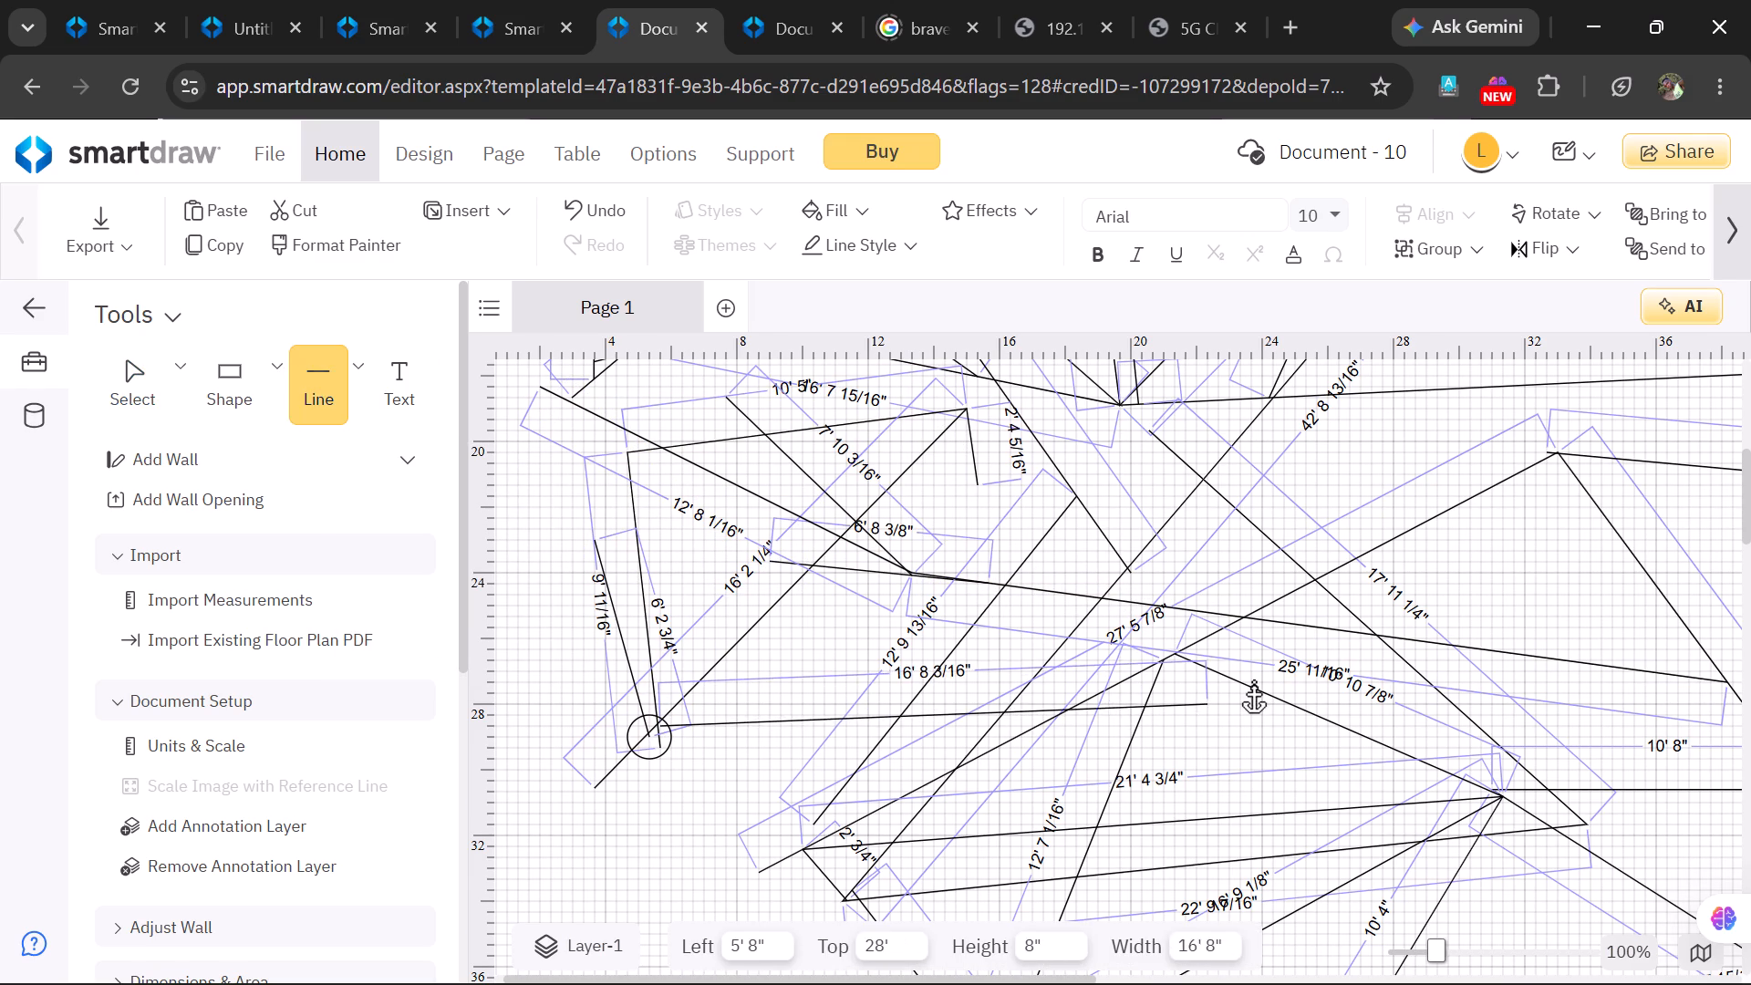
drag(1253, 680, 1385, 635)
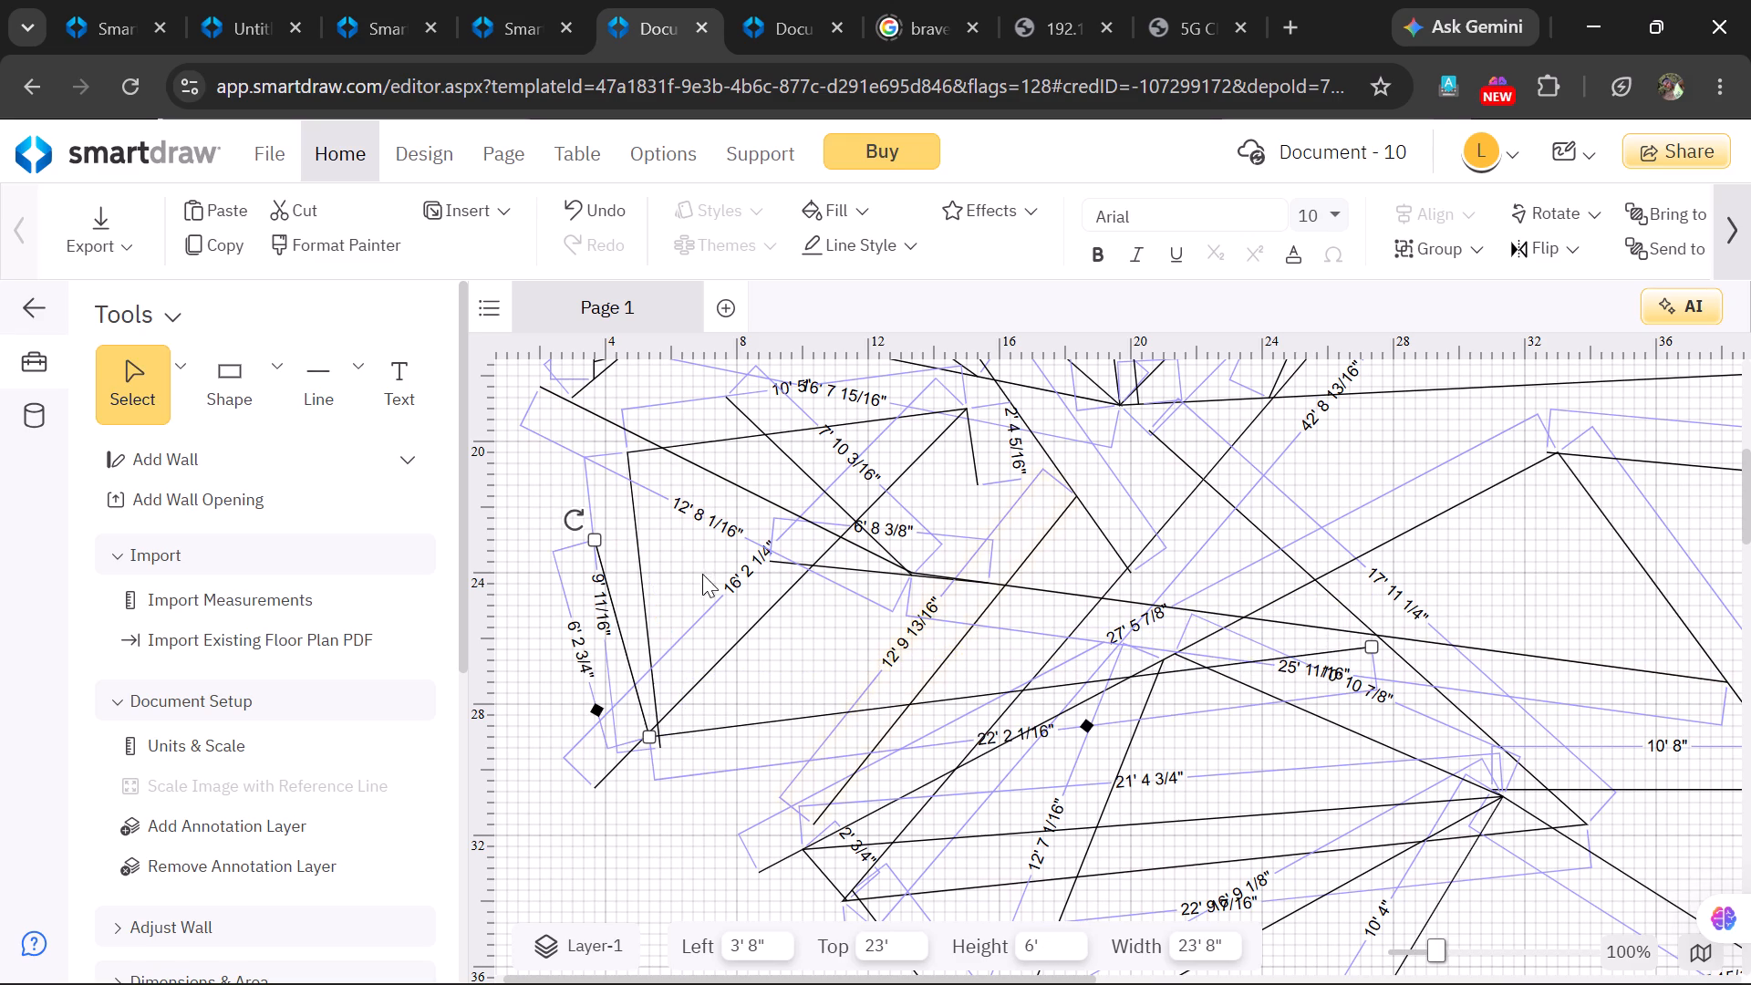
Draw a straight line about 29' 7 1/8" from the 22' 2 1/16" line's left end down to the sloping line below the 10' 8" line.
click(361, 379)
click(459, 479)
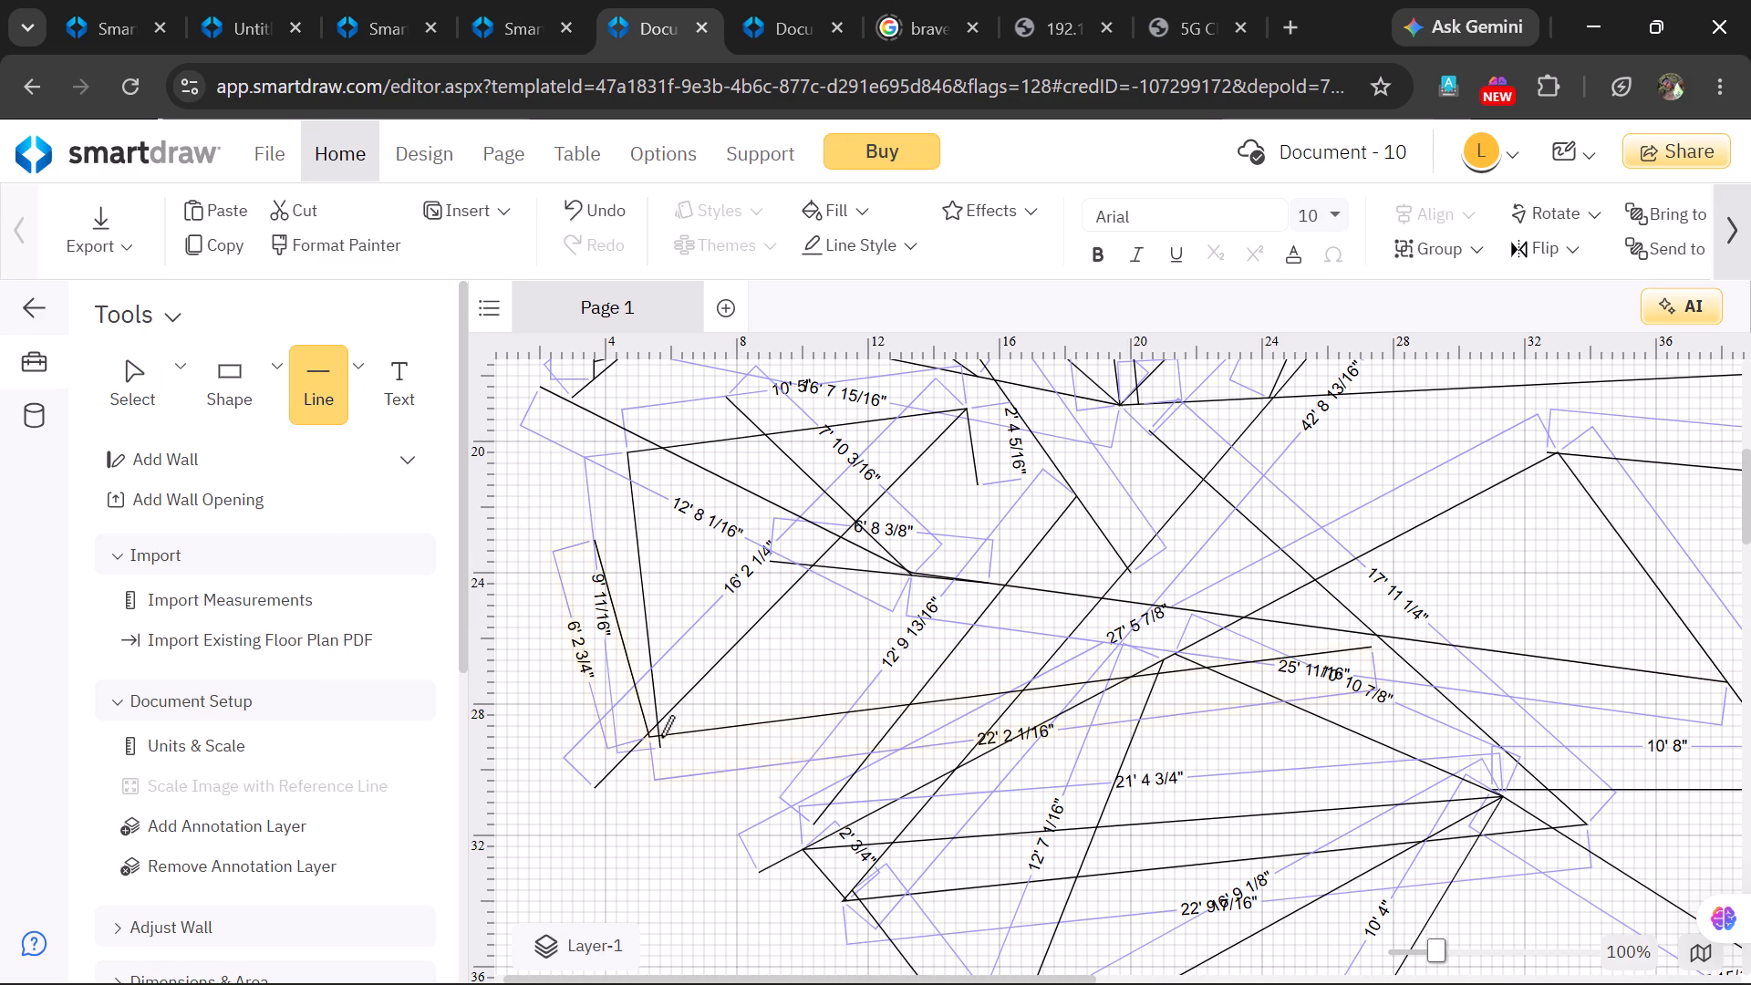
drag(649, 747, 1594, 889)
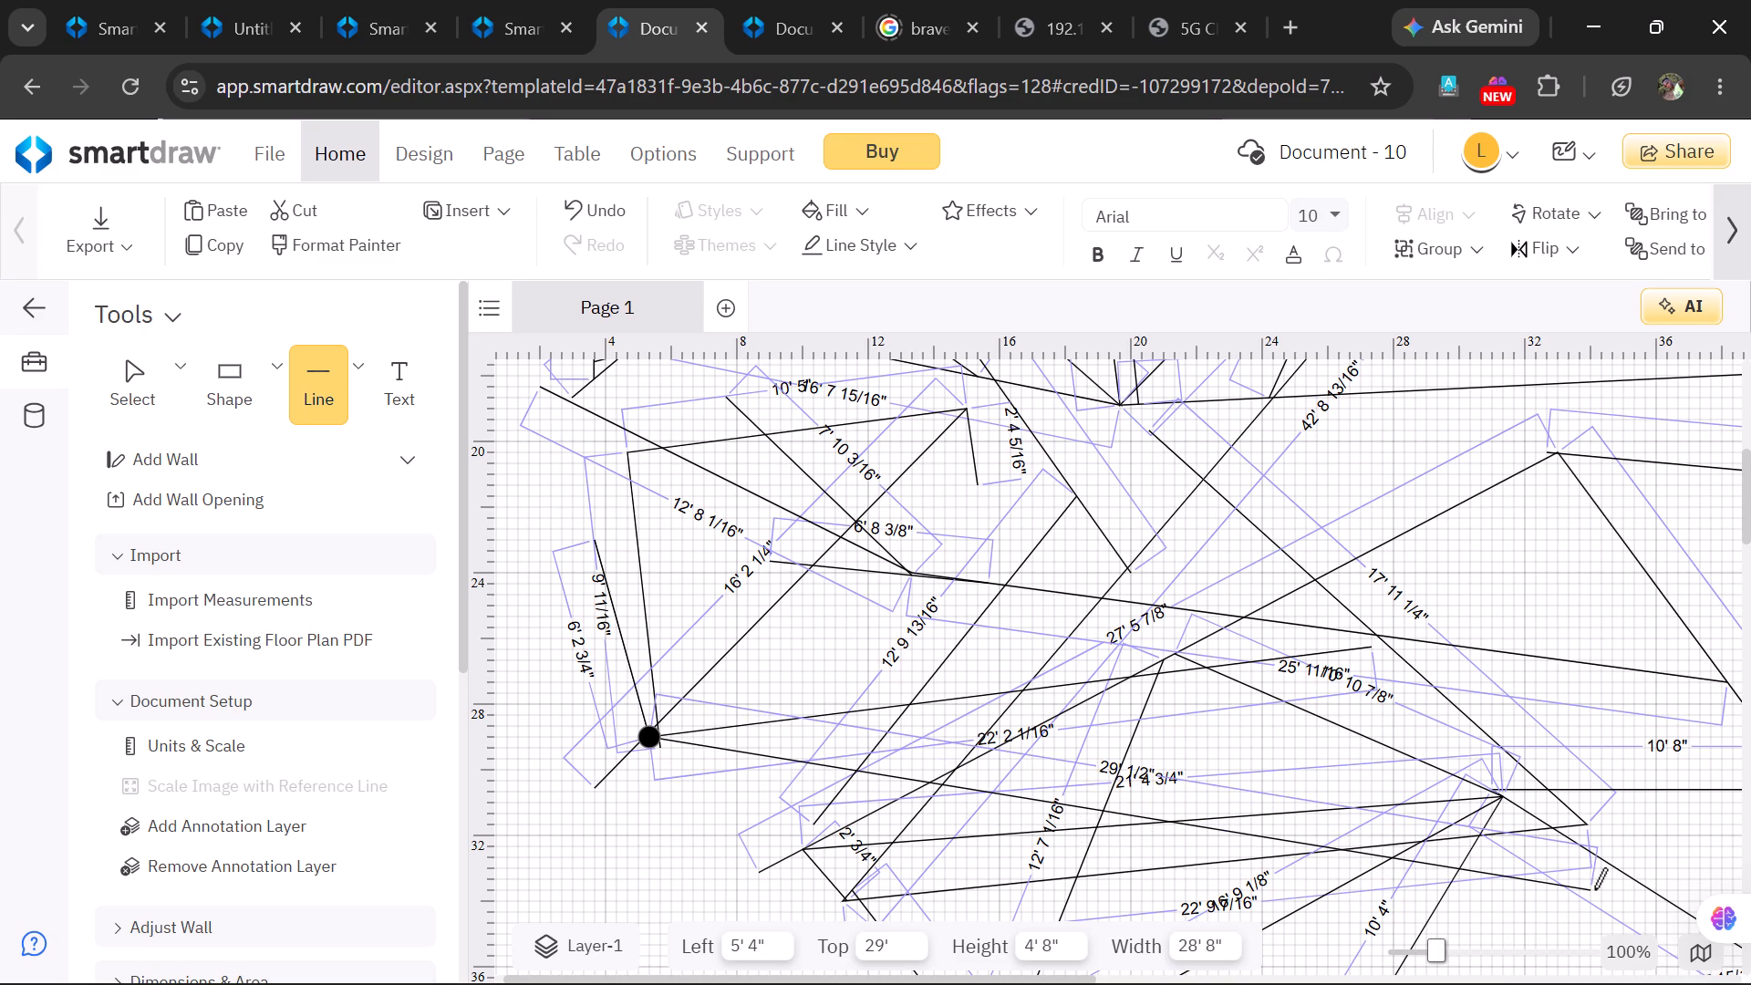
drag(1594, 889, 1609, 875)
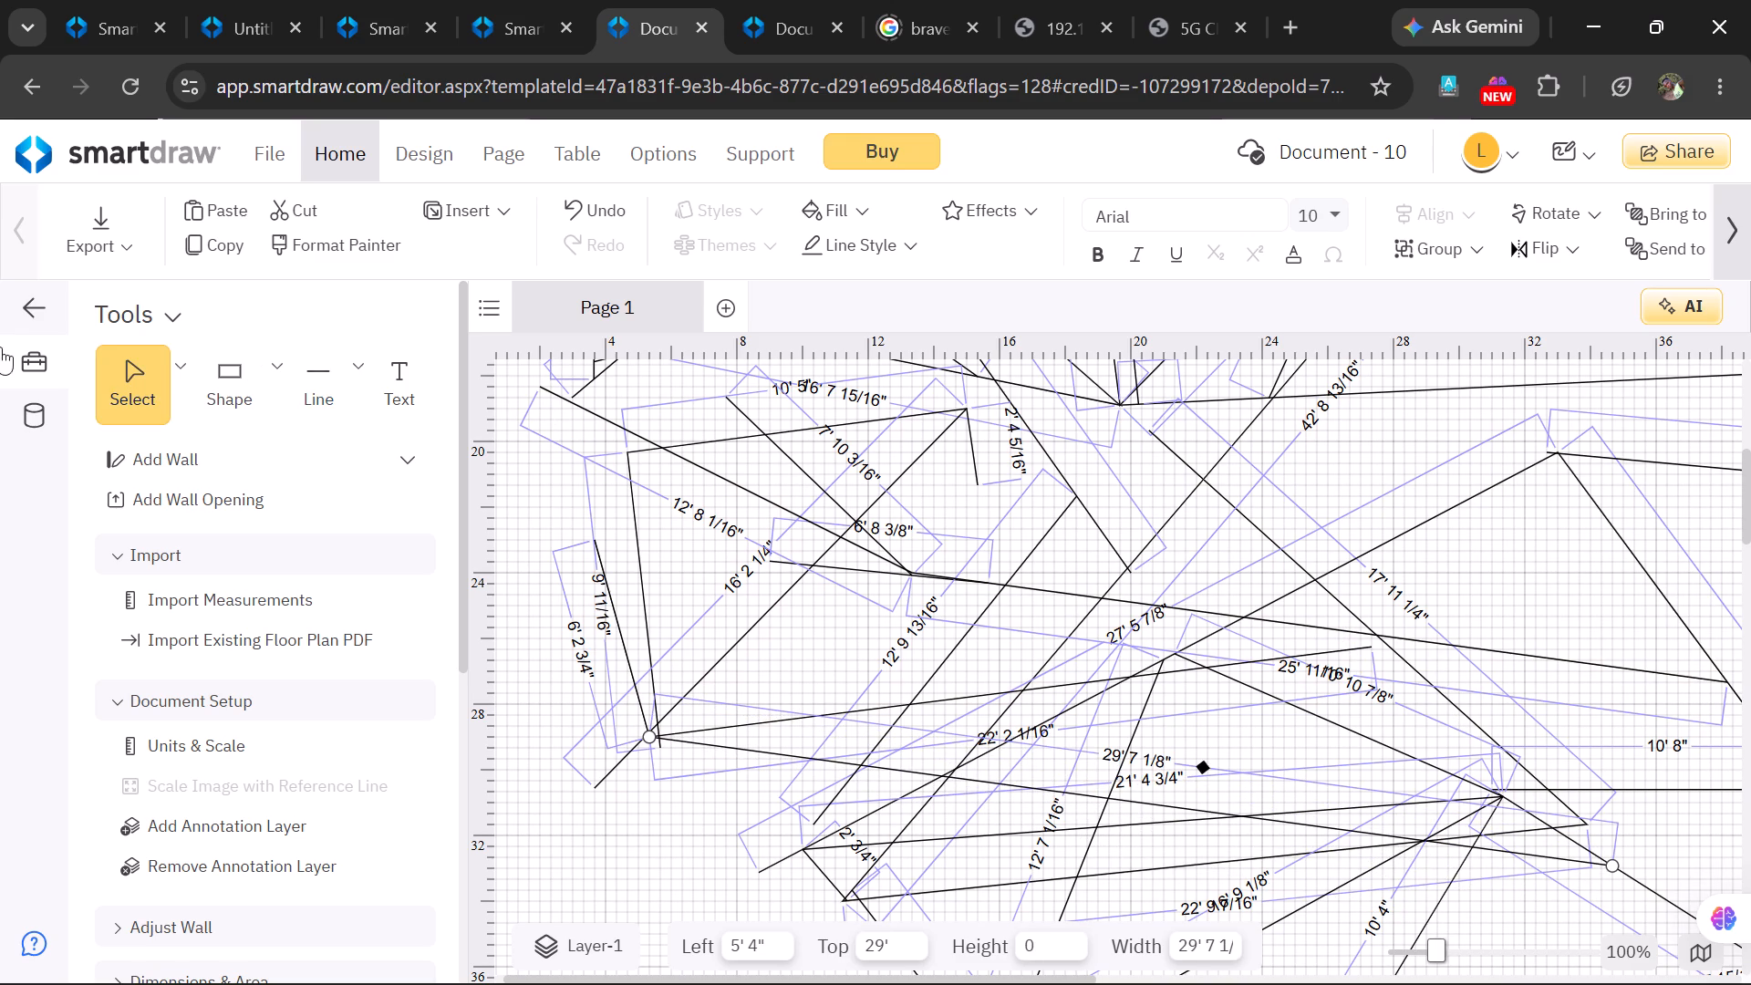
Draw a straight line about 25' 4 5/16" from the upper part of the 26' 11 3/16" line across to the 16' 2 1/4" line.
click(363, 378)
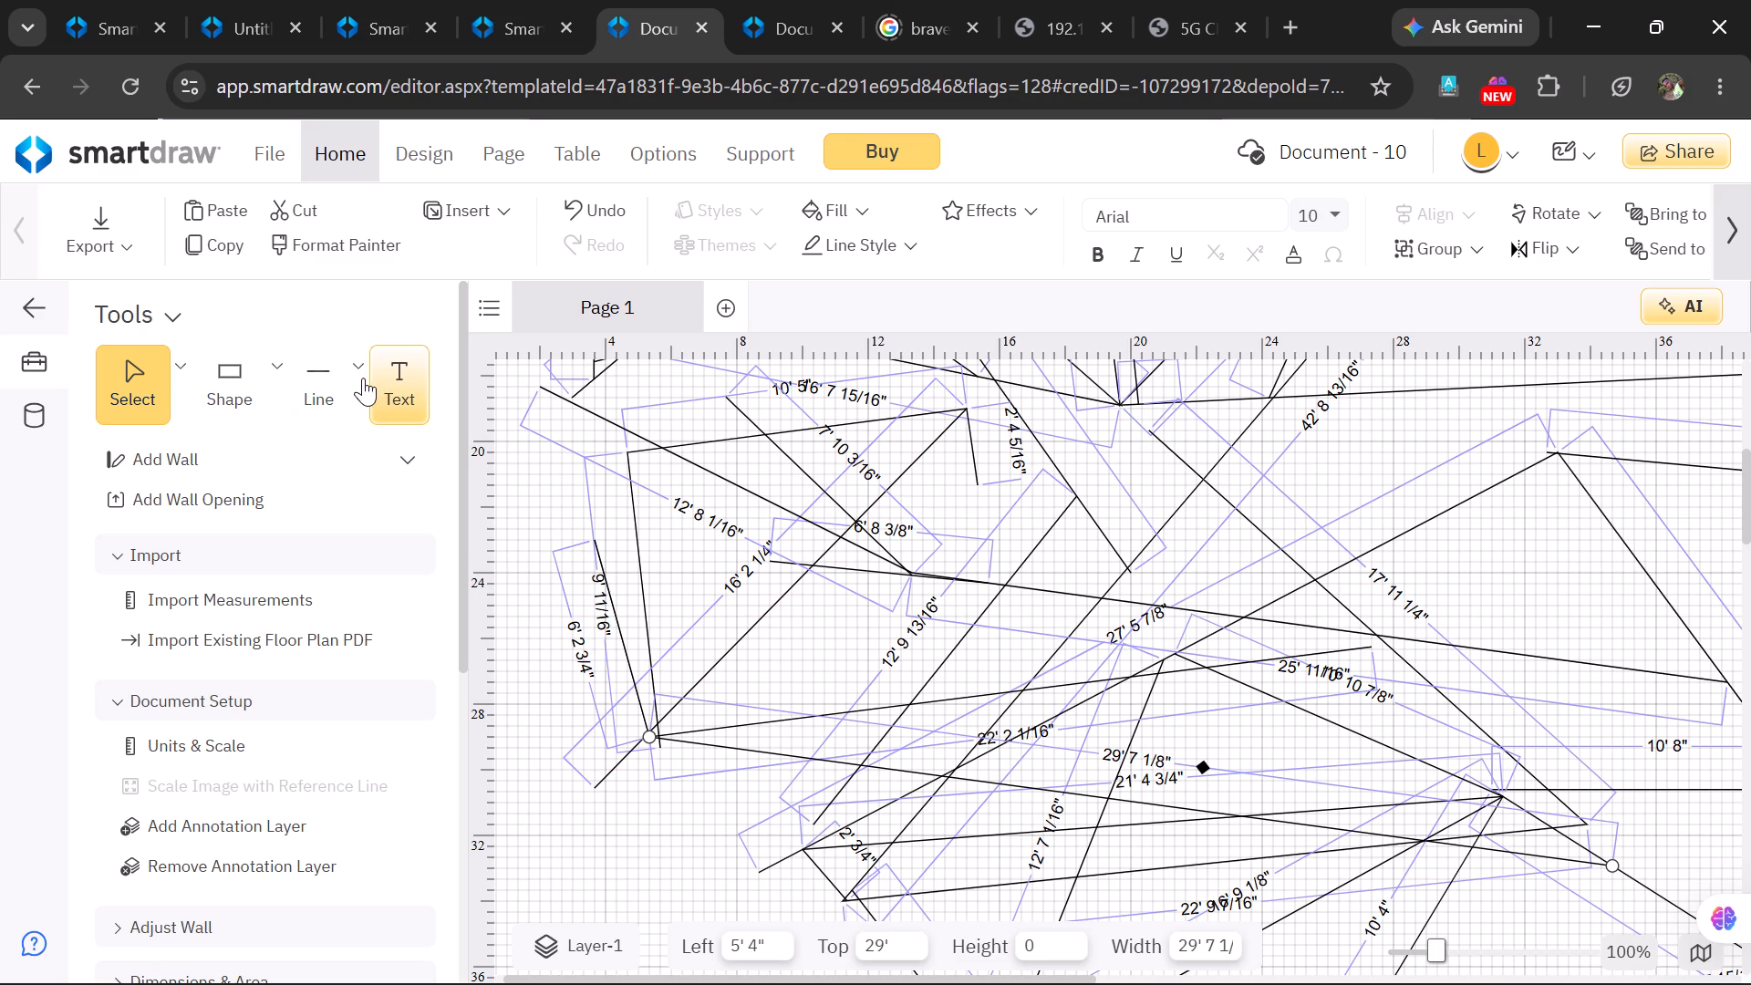
click(542, 472)
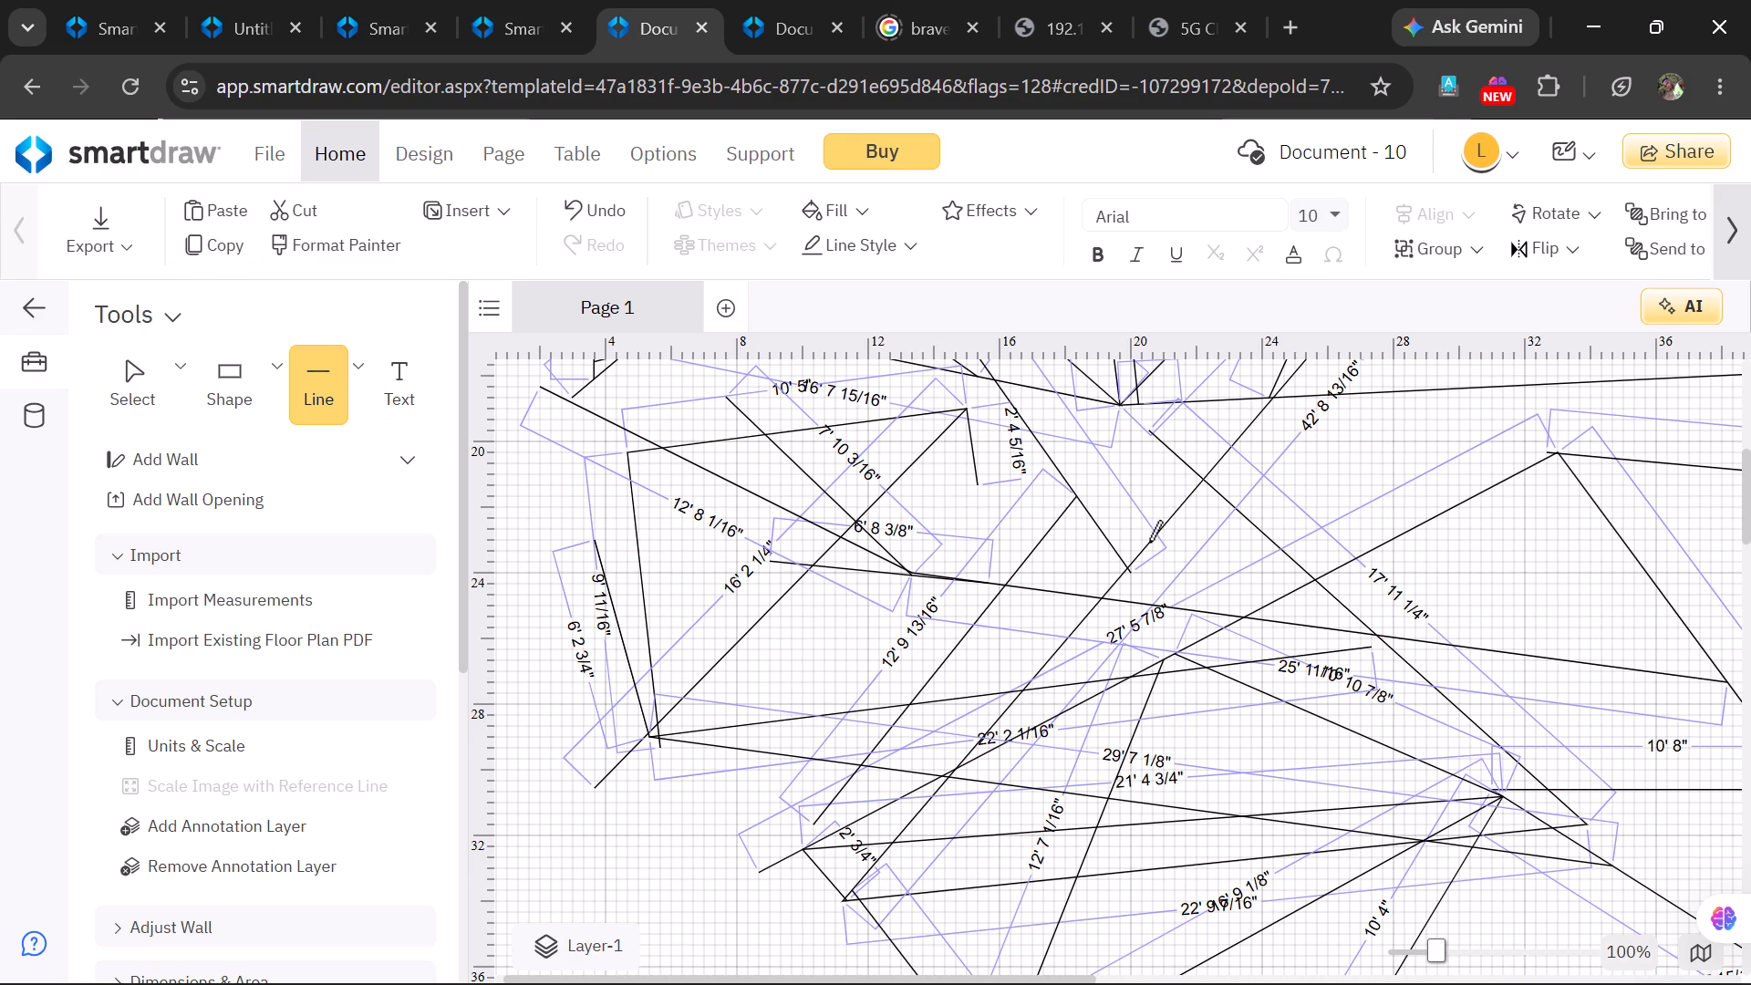
click(359, 379)
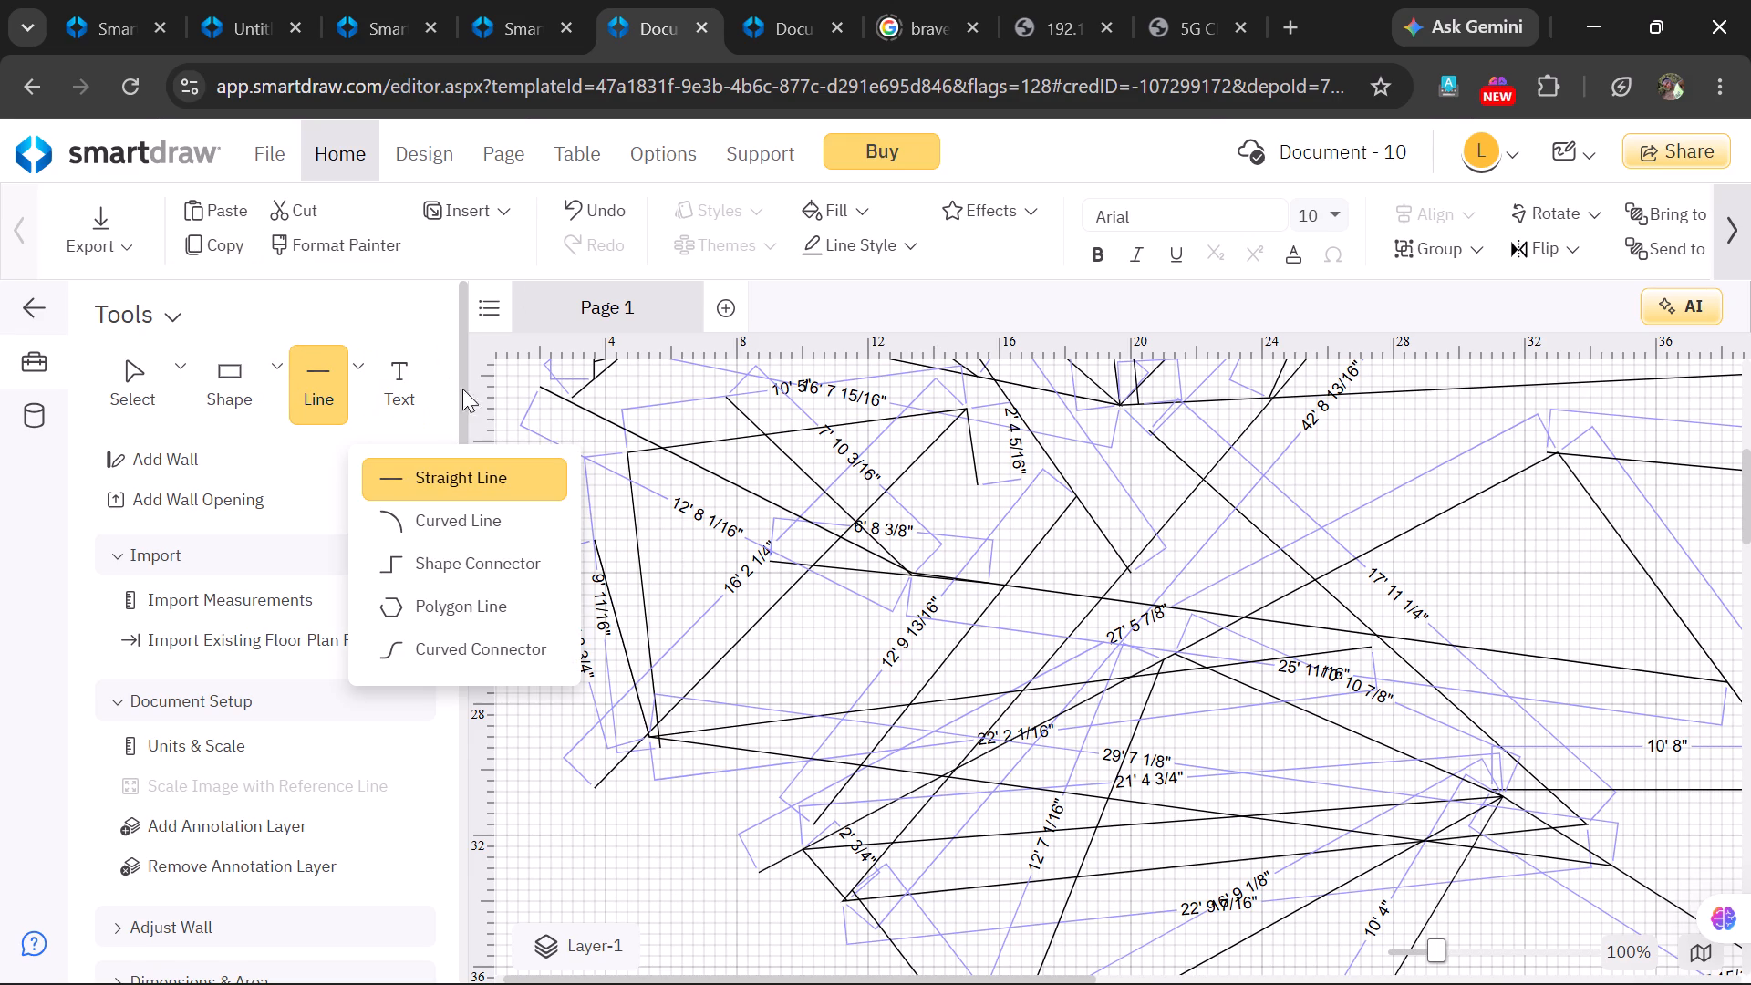
click(537, 472)
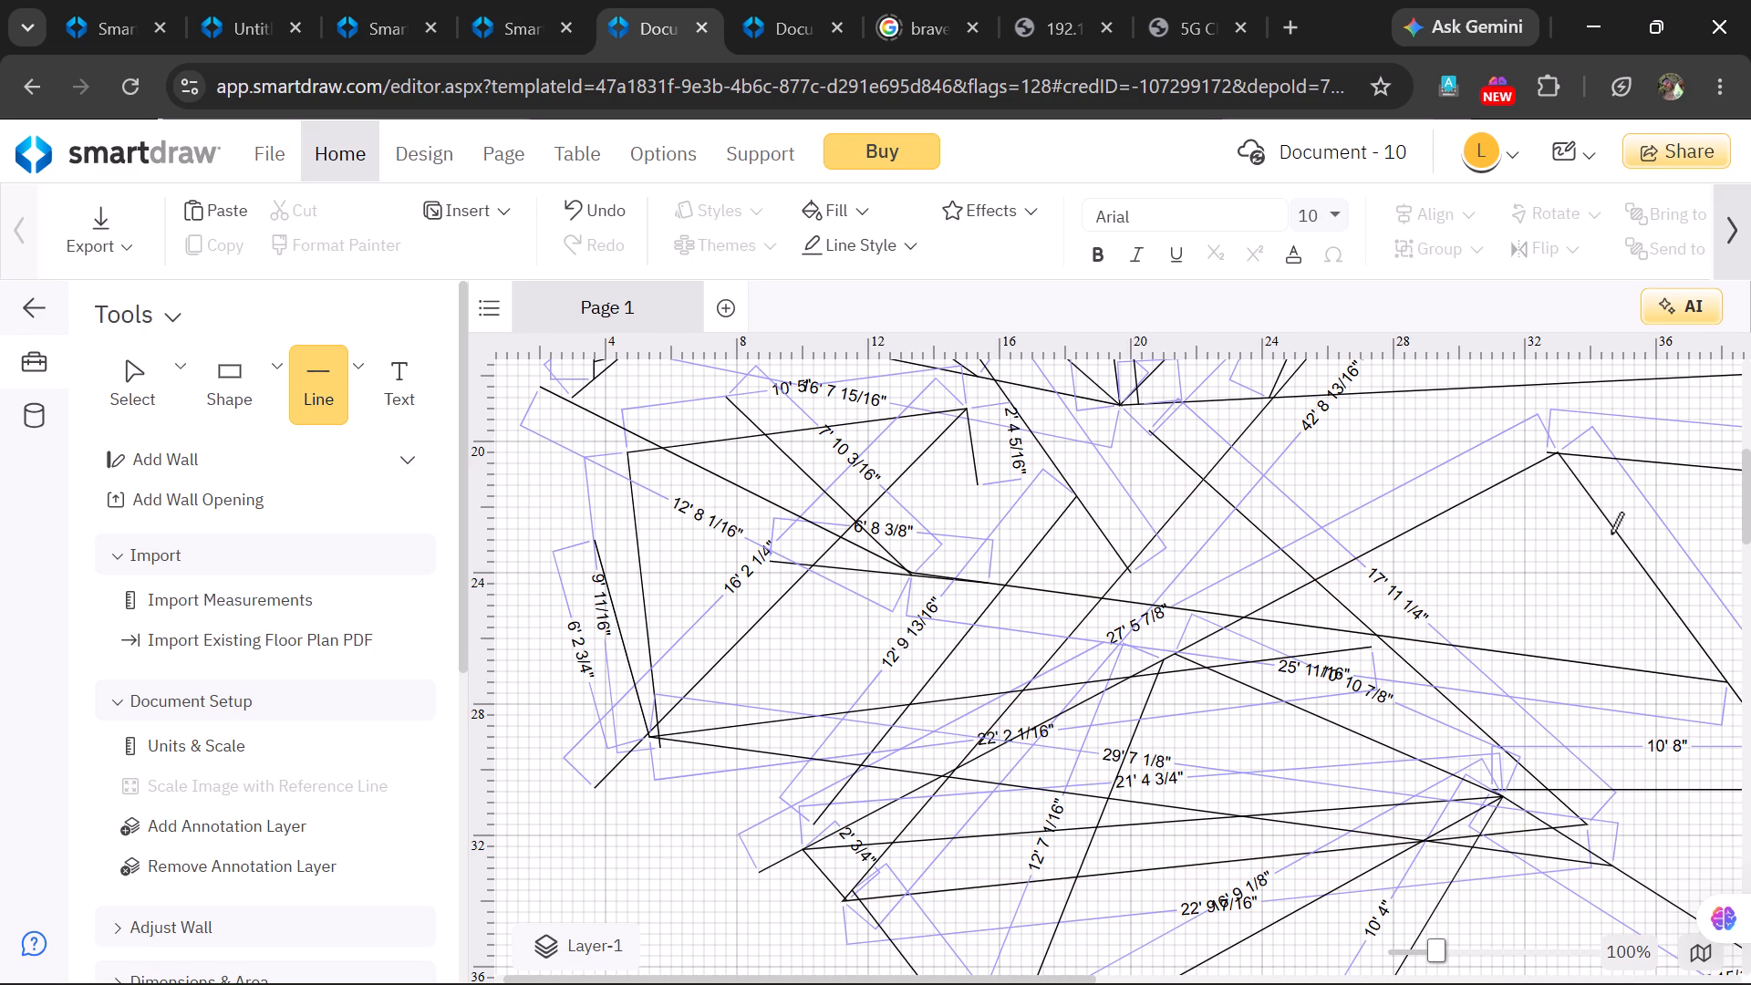
drag(1609, 532, 804, 612)
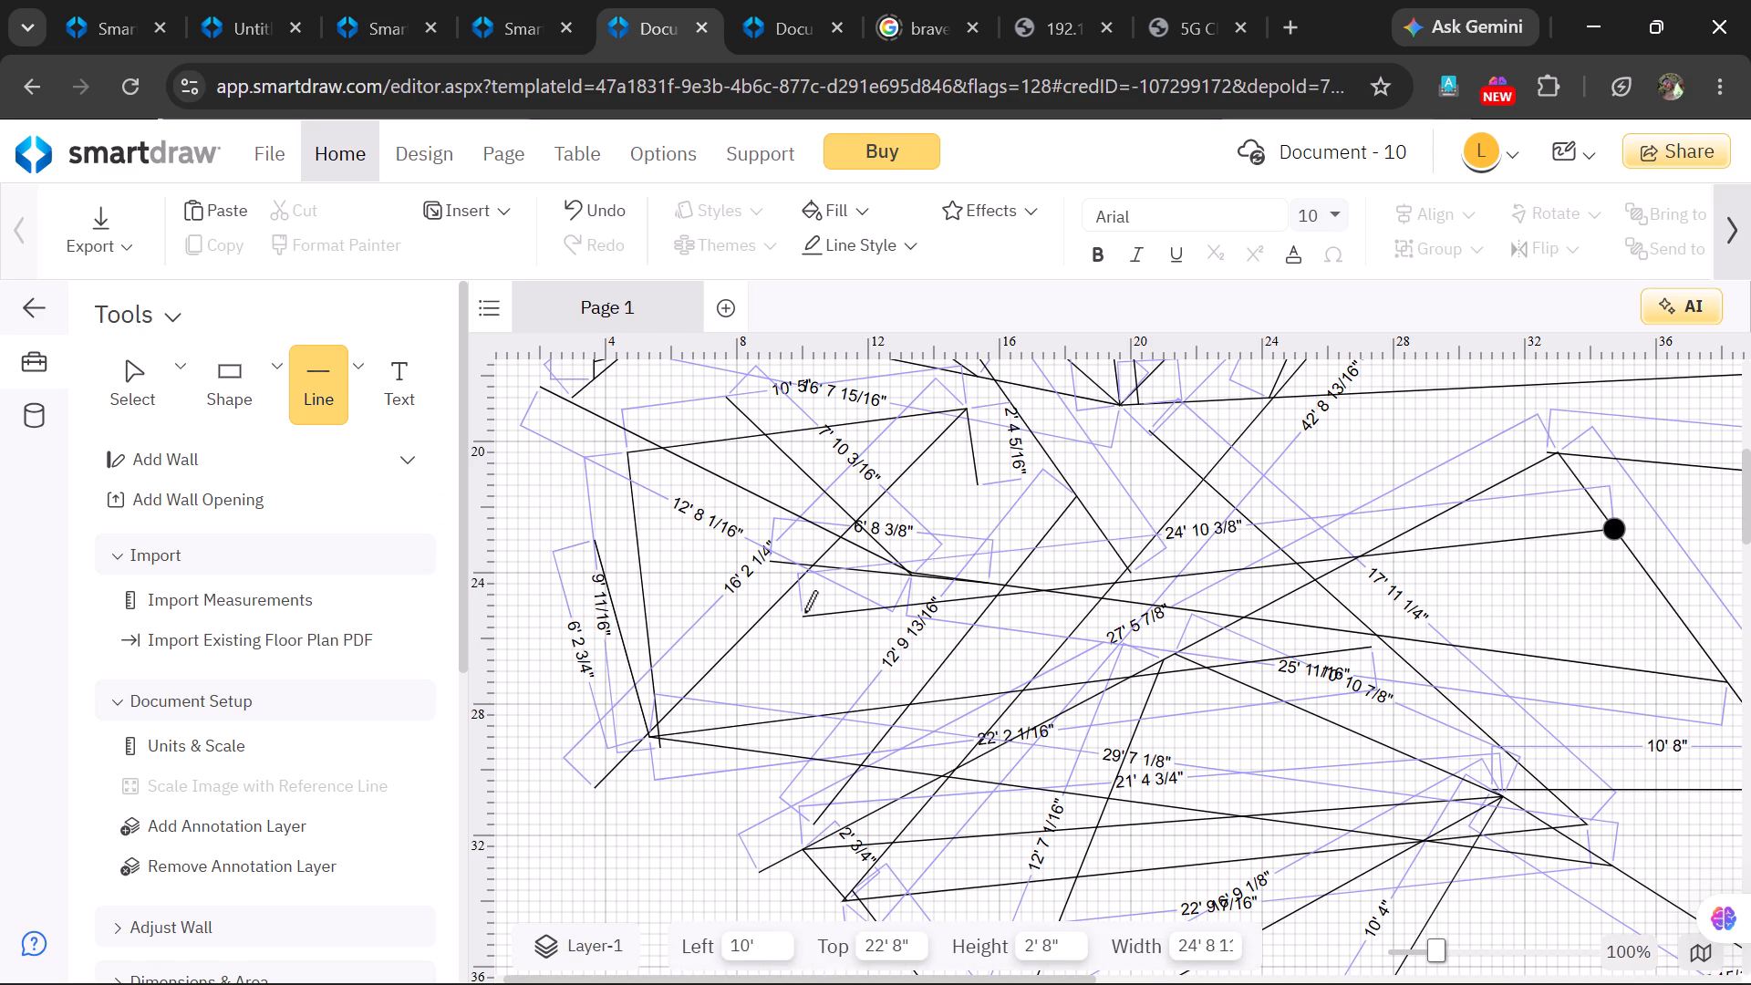
drag(804, 612, 800, 593)
Move the connected 10' 5", 2' 4 5/16" and 9' 11/16" lines down and right, to Left 10' 8".
click(360, 365)
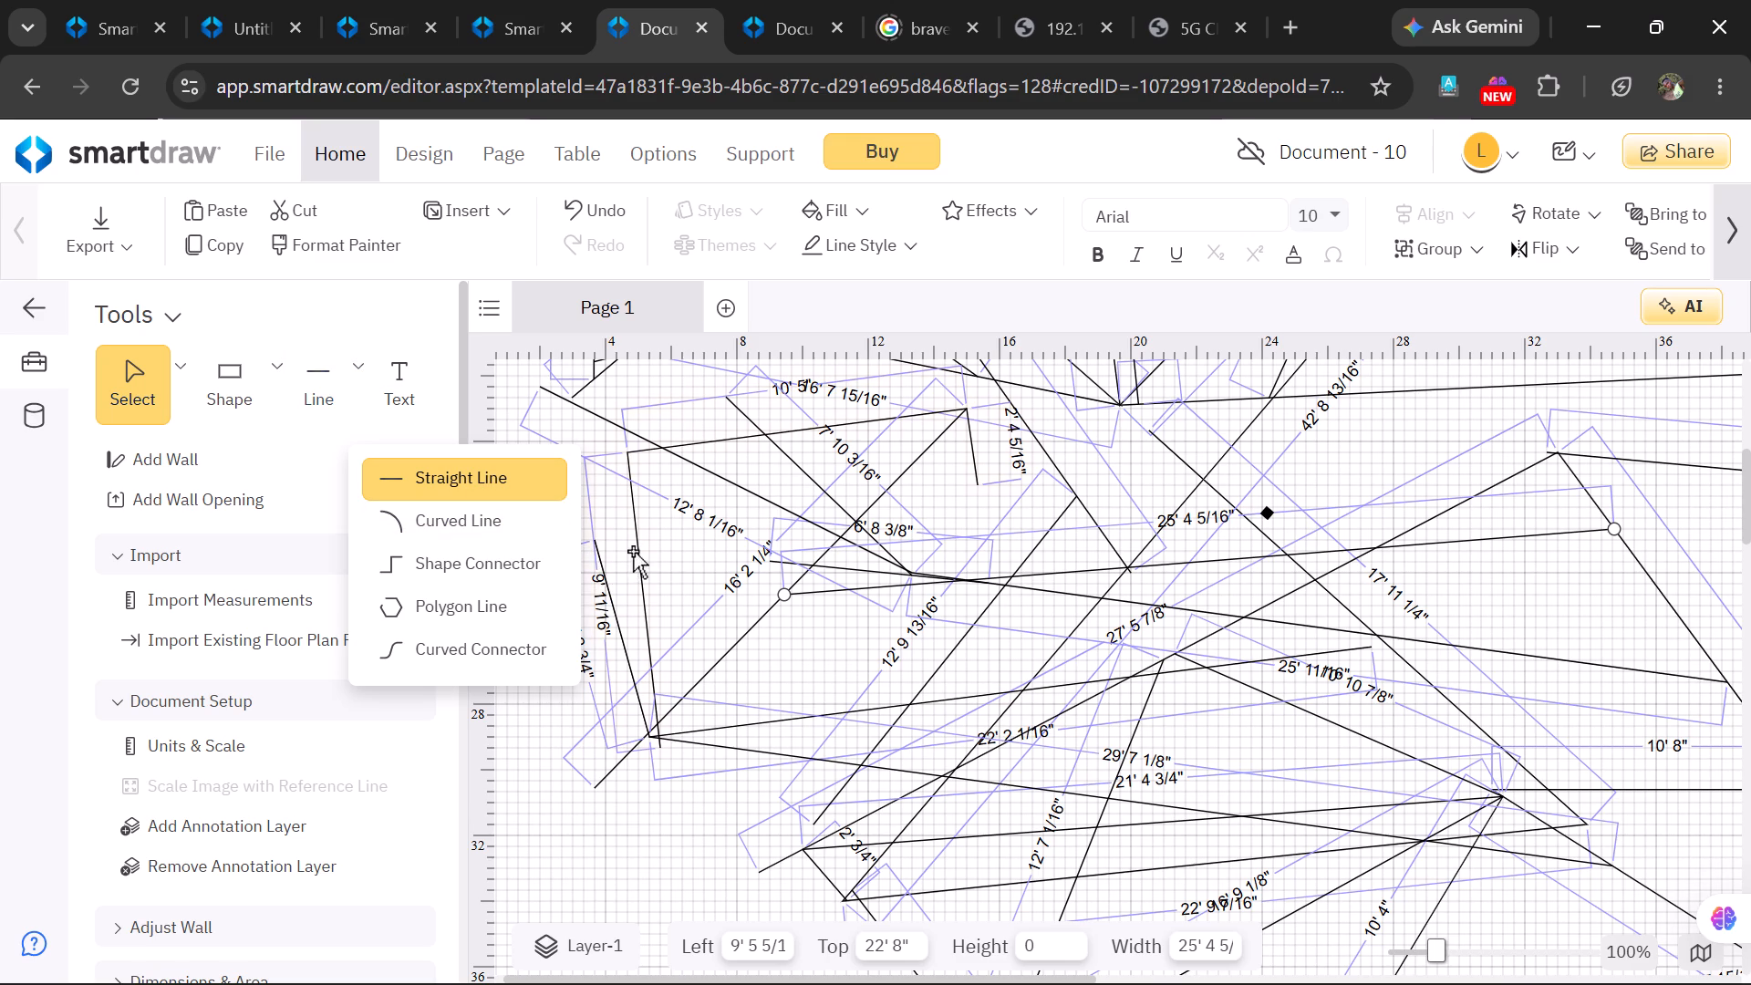
drag(637, 547, 835, 611)
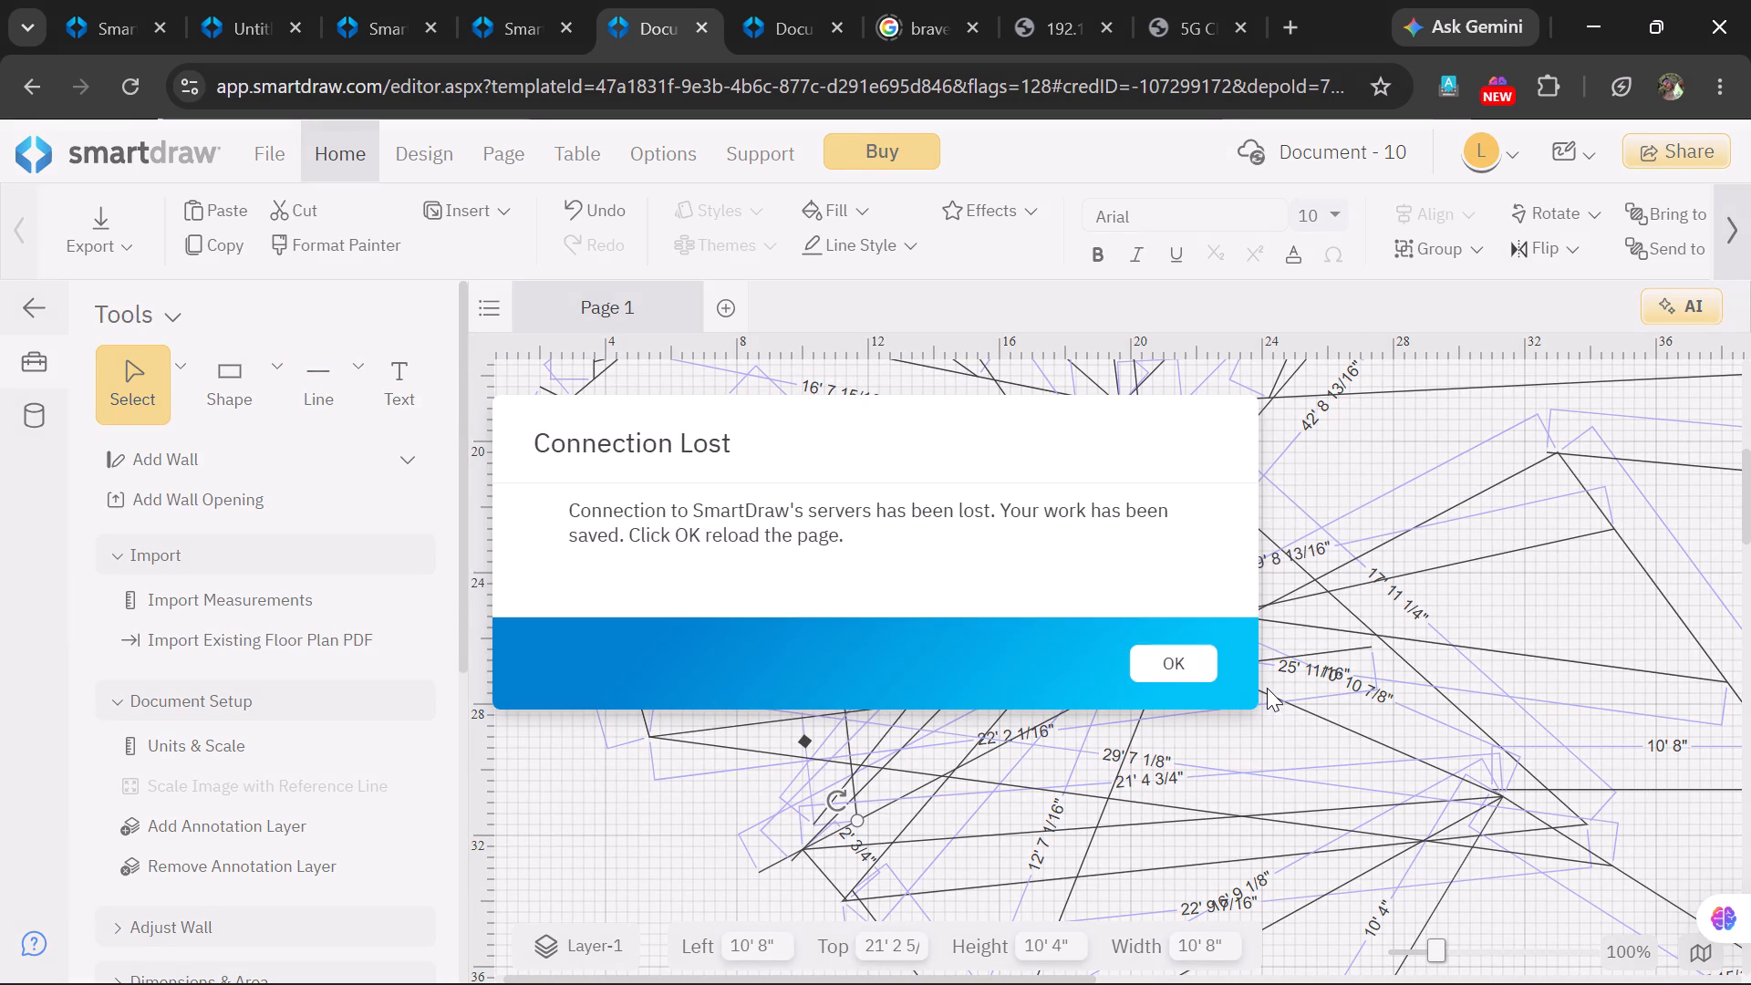
Acknowledge the lost-connection notice to reload the document page.
click(1175, 644)
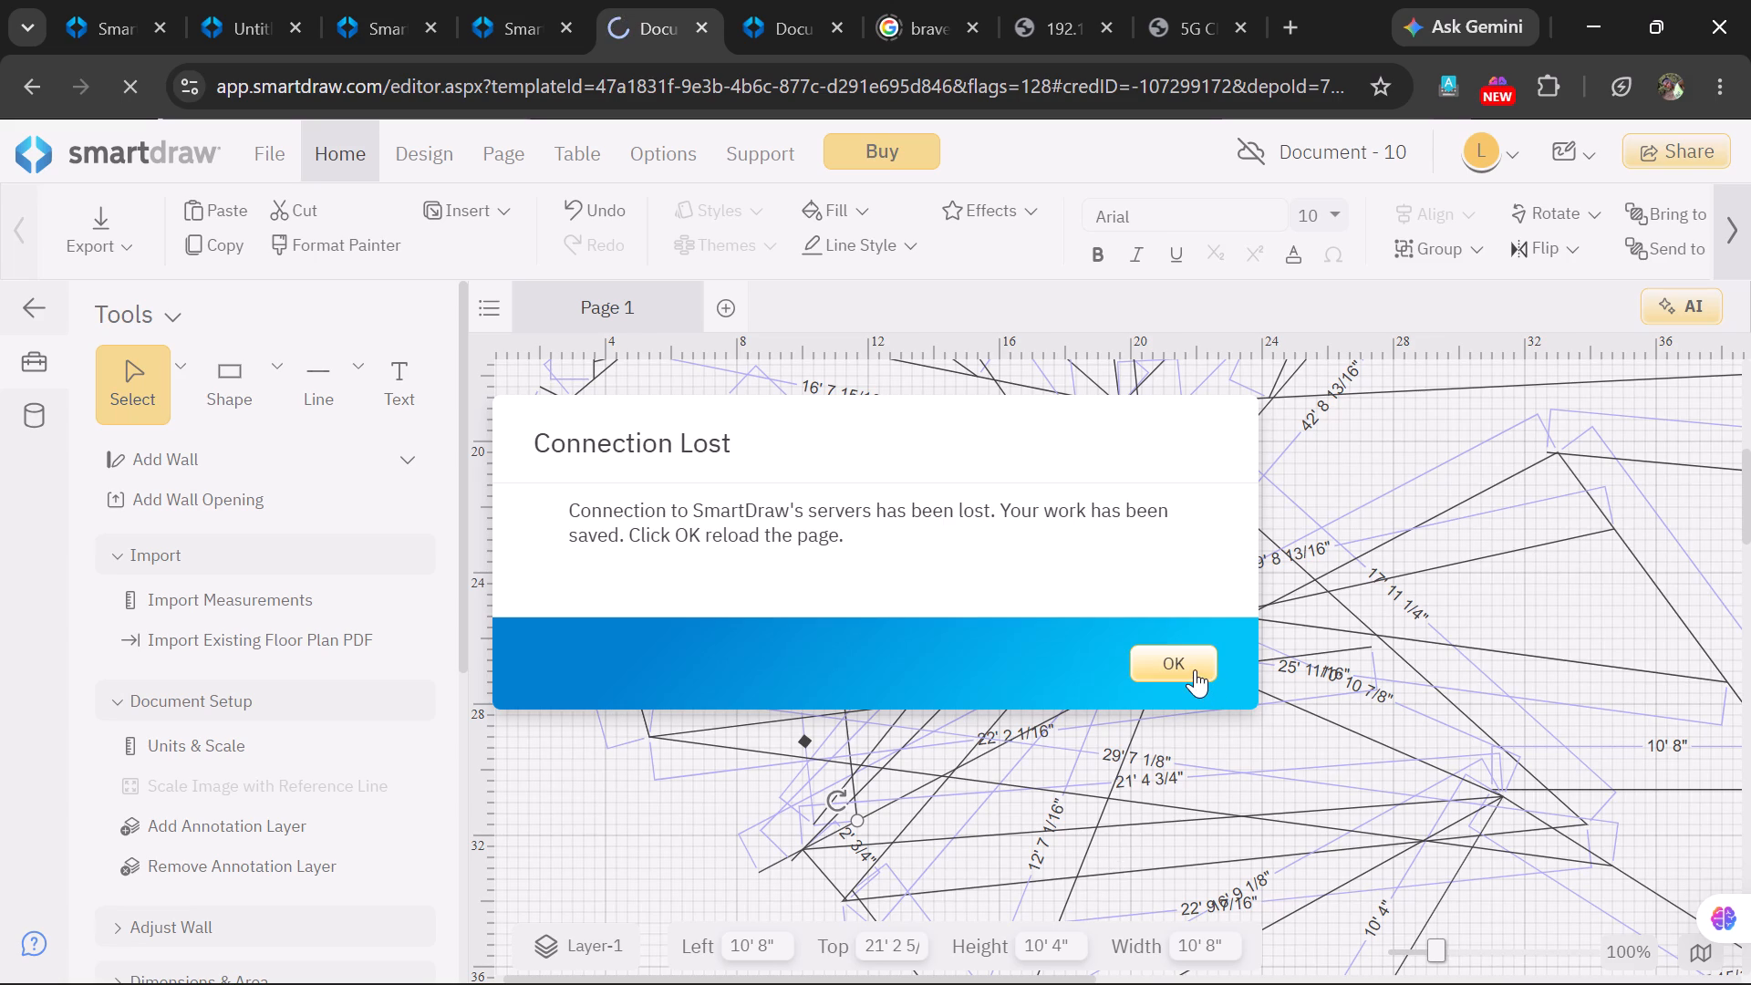
click(1193, 669)
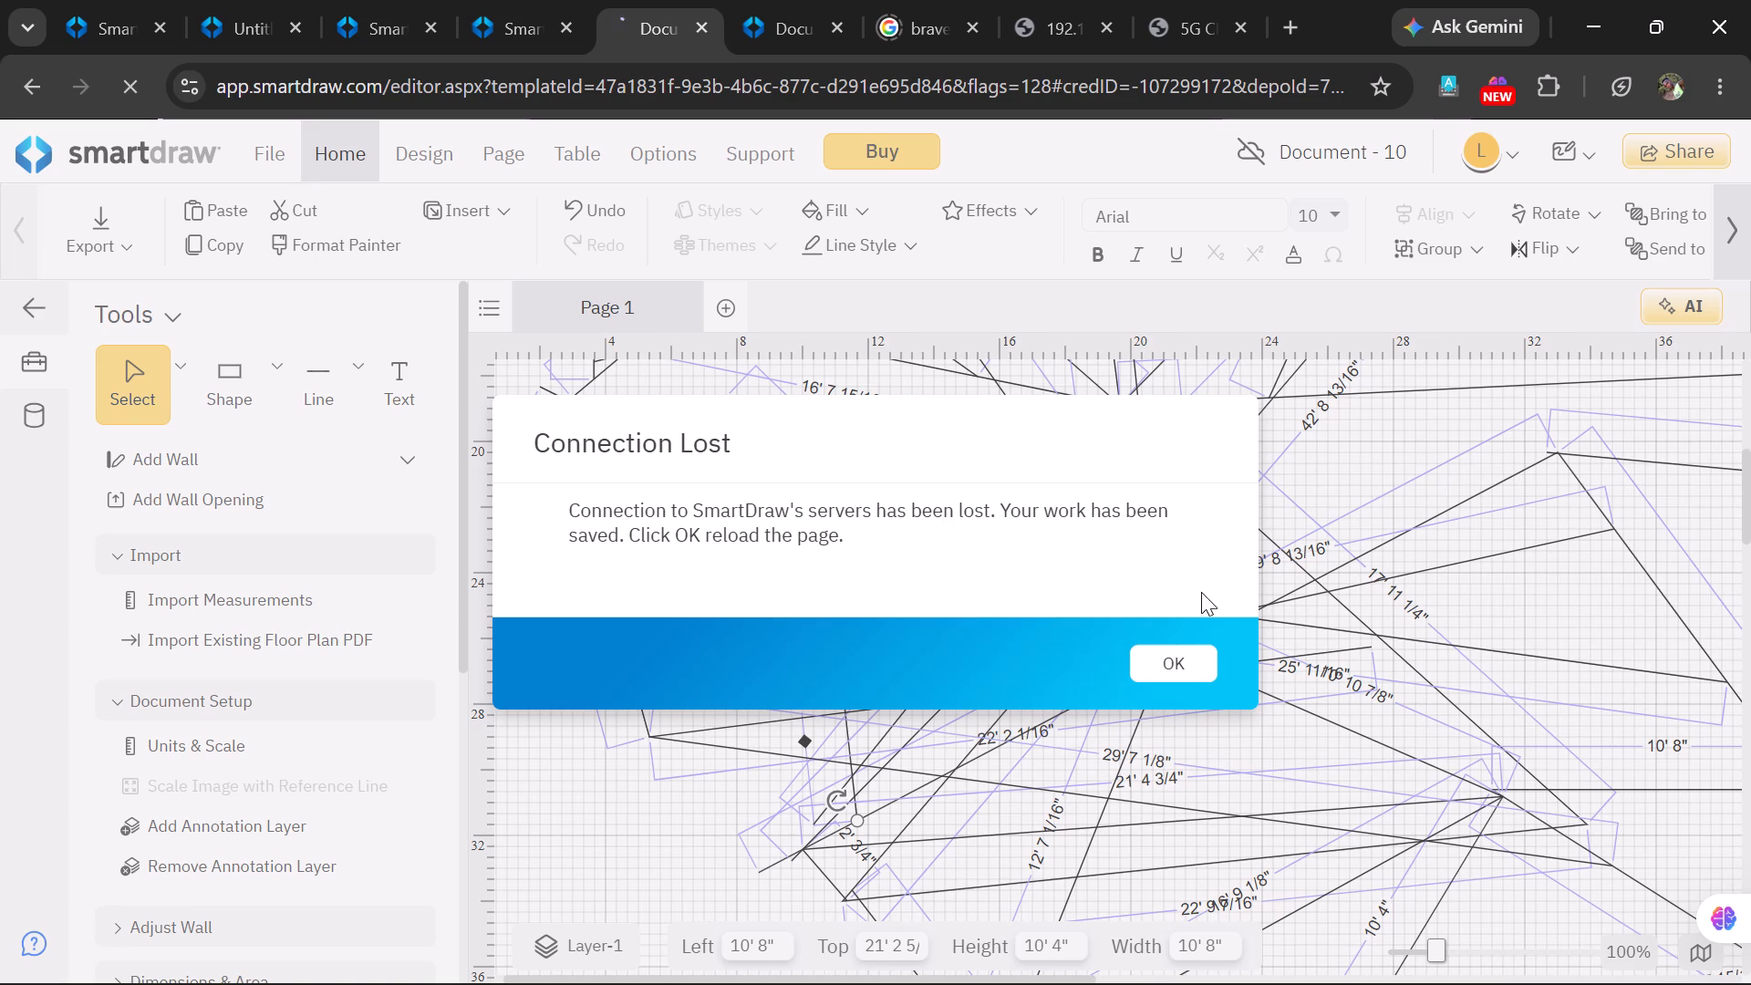
click(1209, 669)
click(1155, 637)
triple_click(1152, 640)
triple_click(1164, 668)
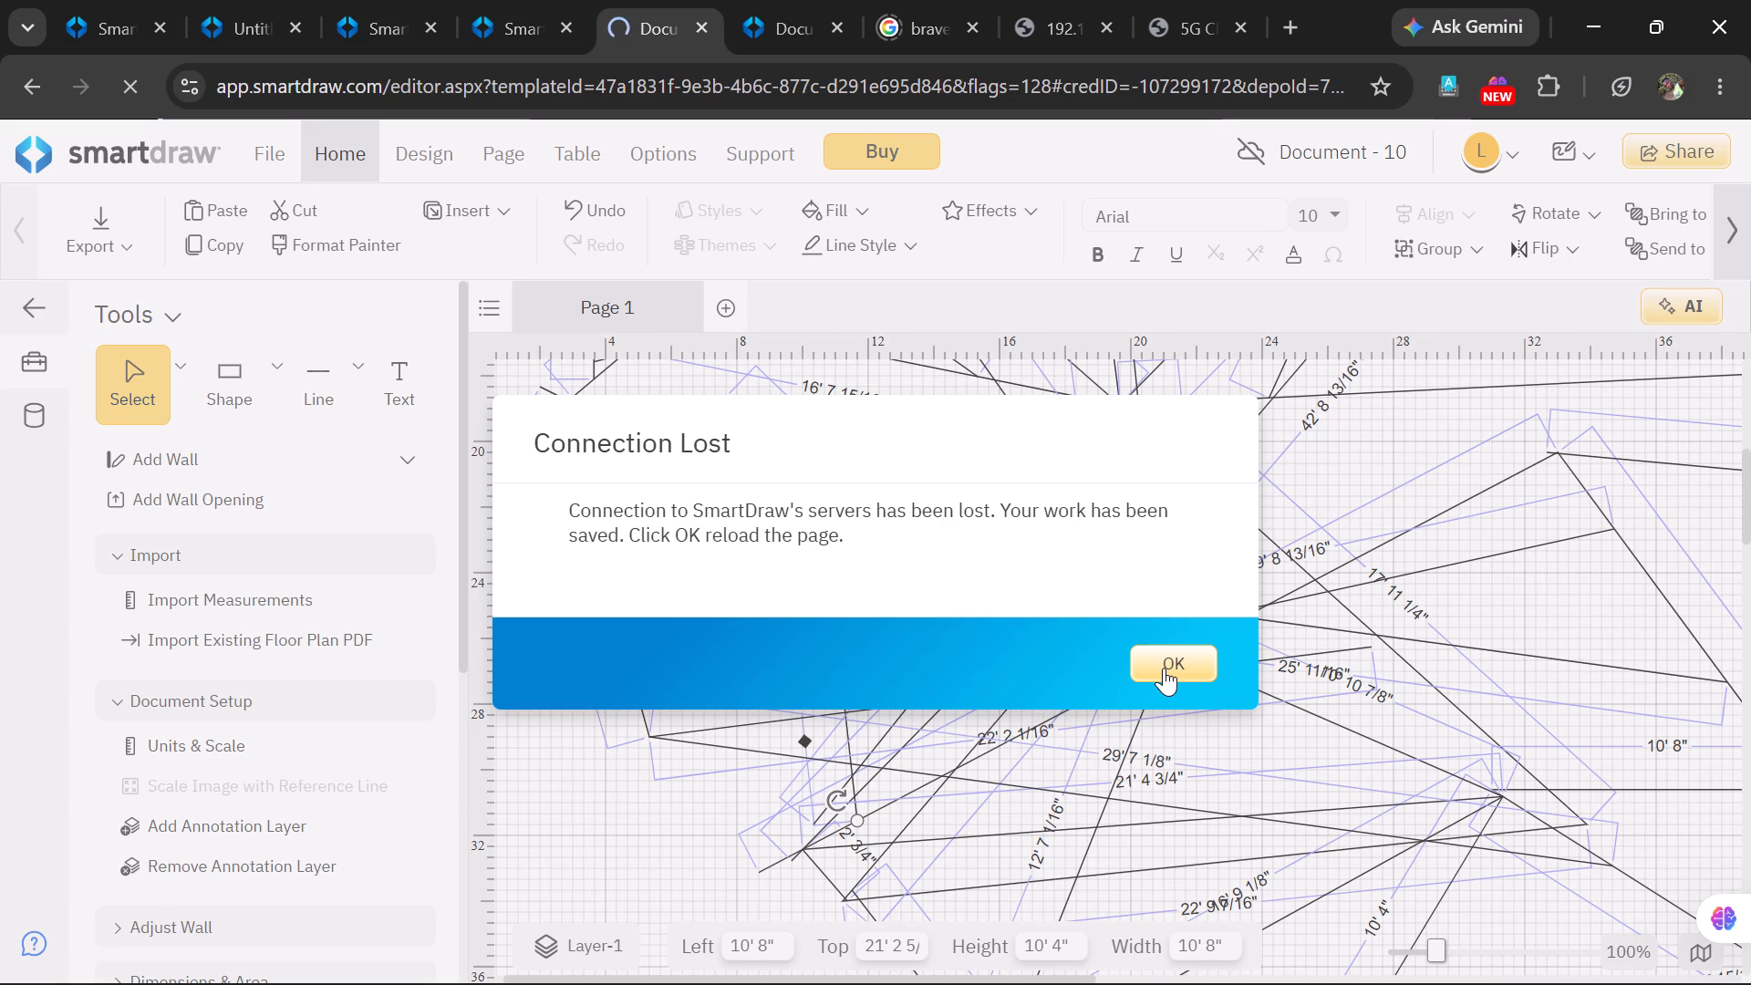
click(1164, 668)
triple_click(1164, 668)
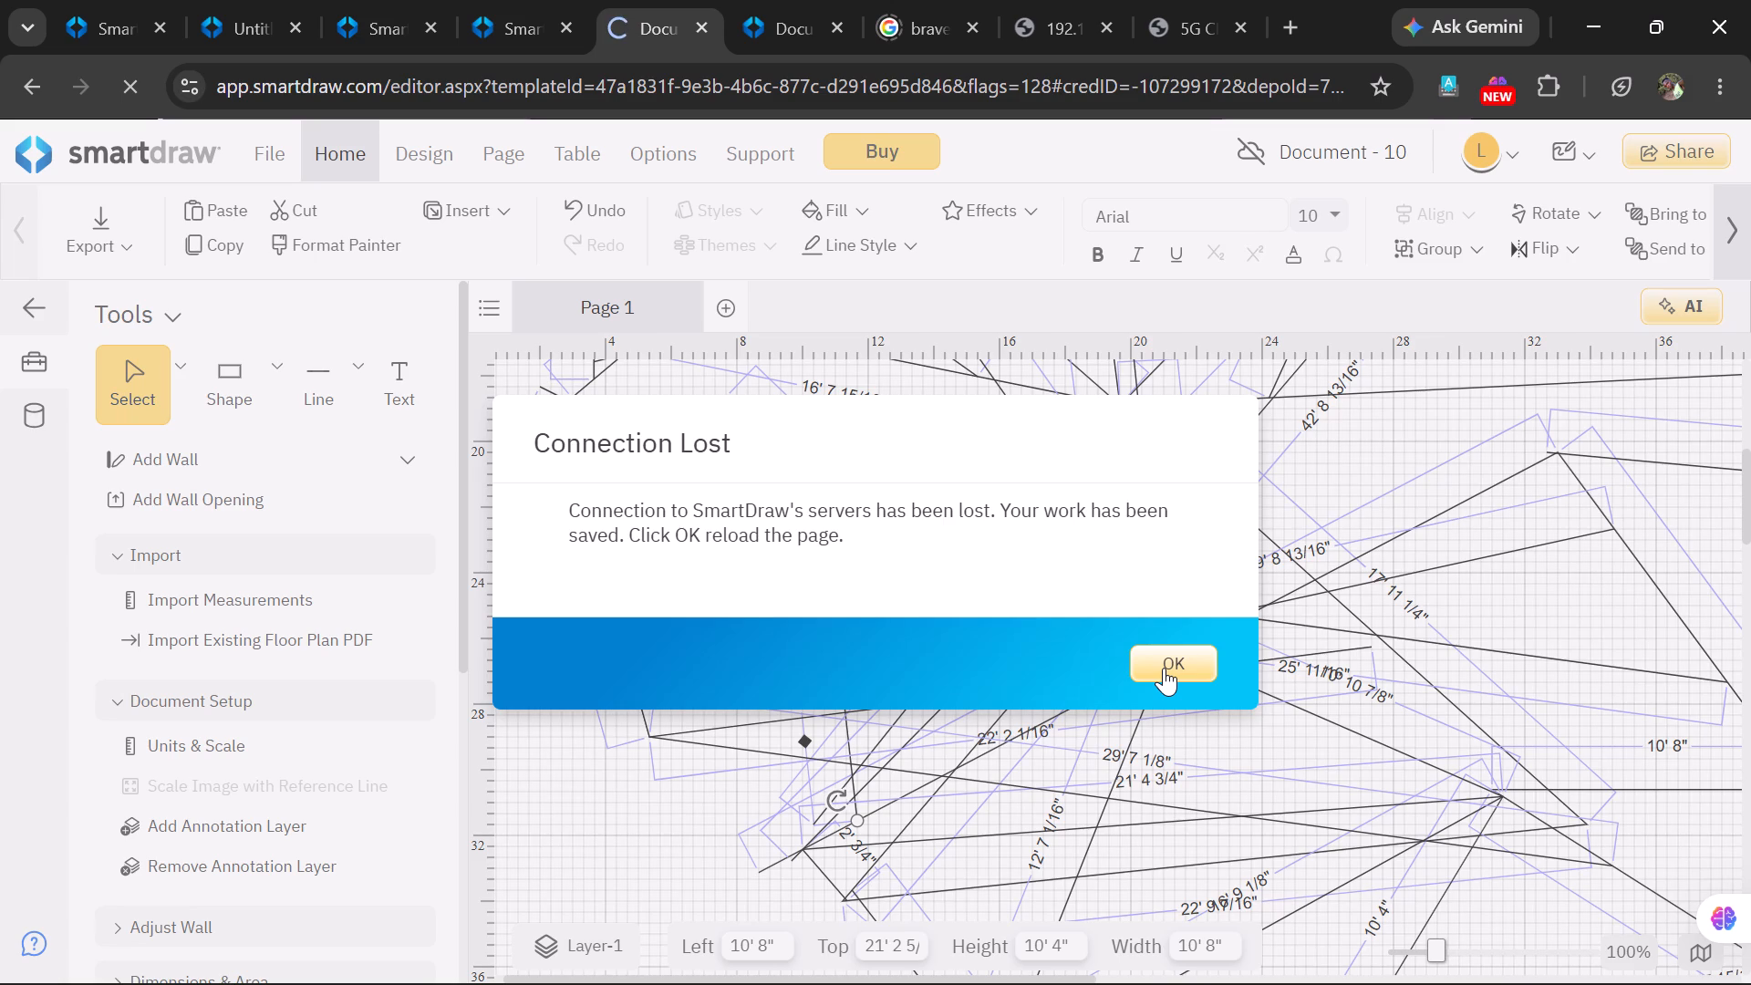
click(1164, 668)
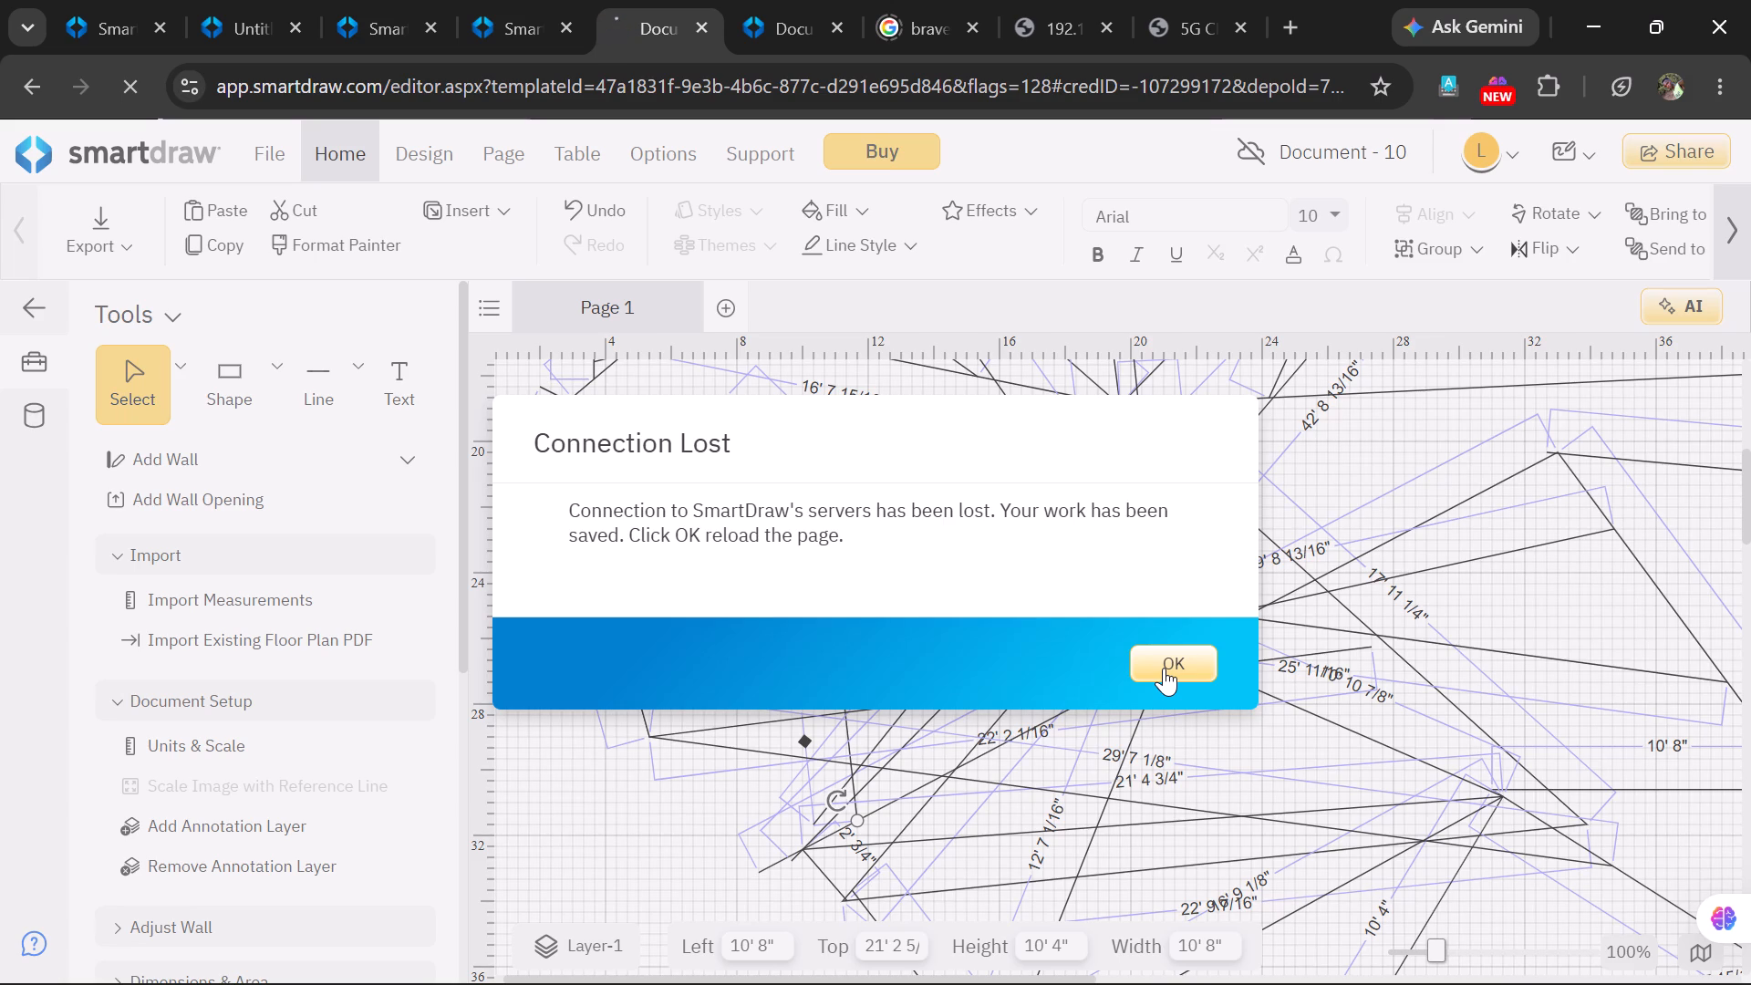
double_click(1164, 668)
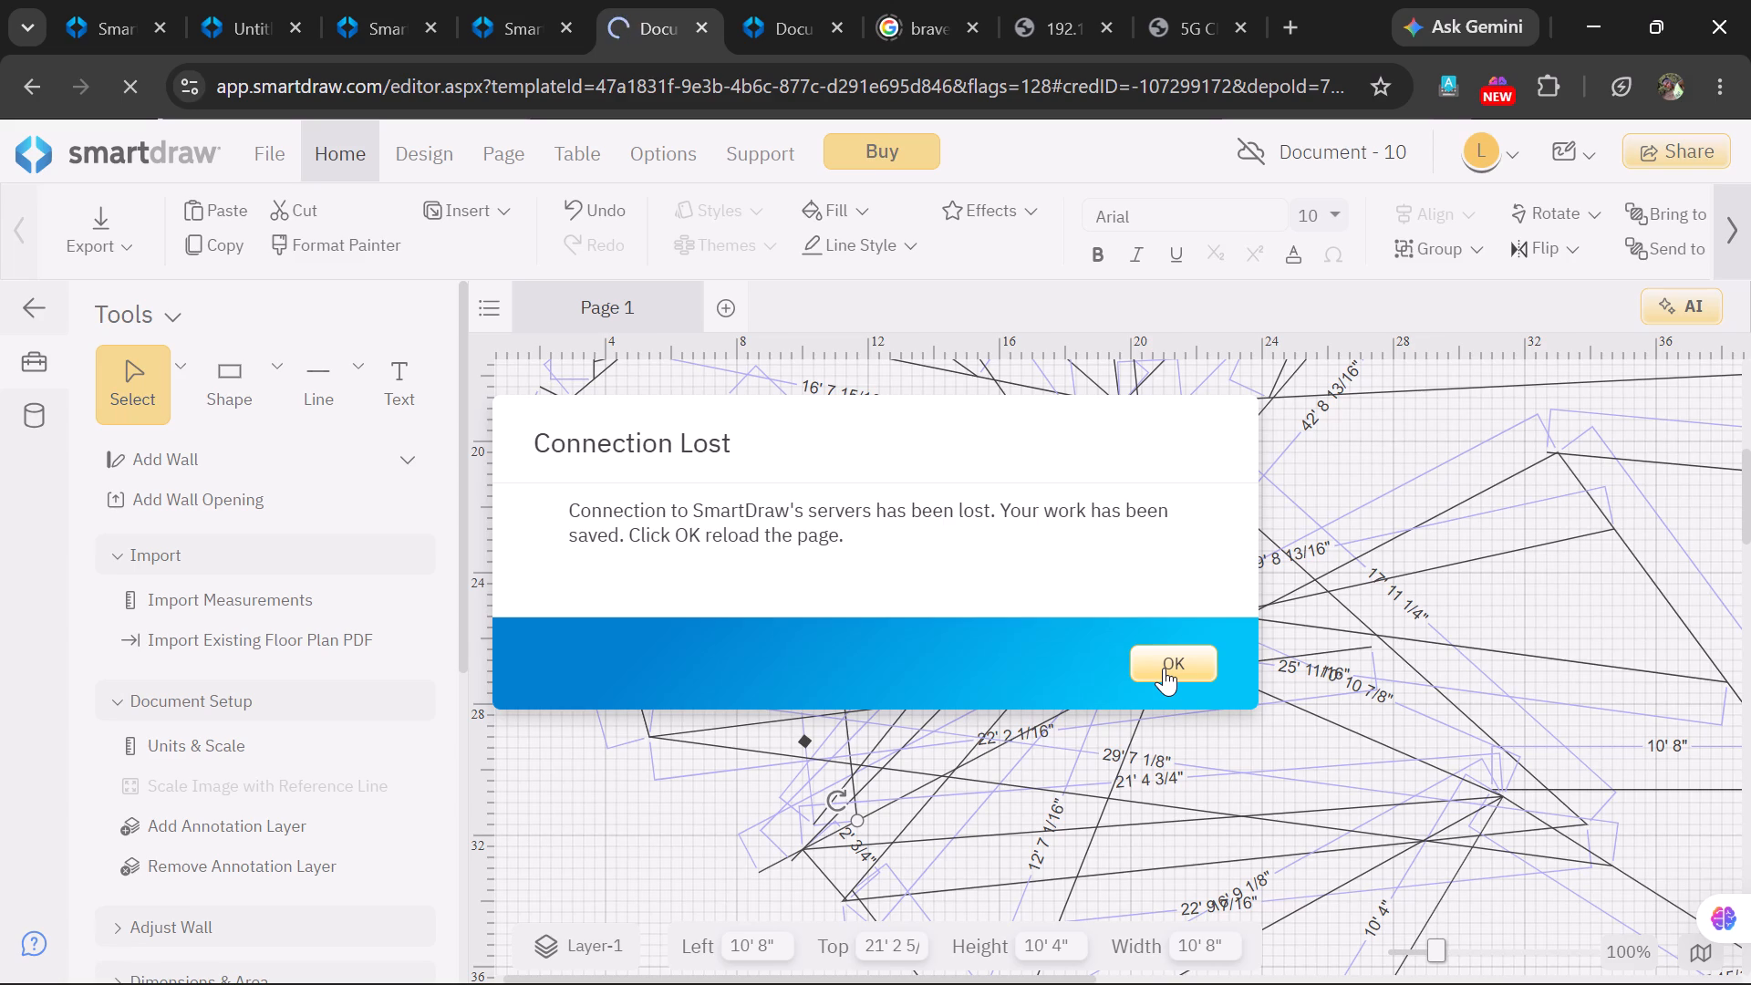
click(1164, 668)
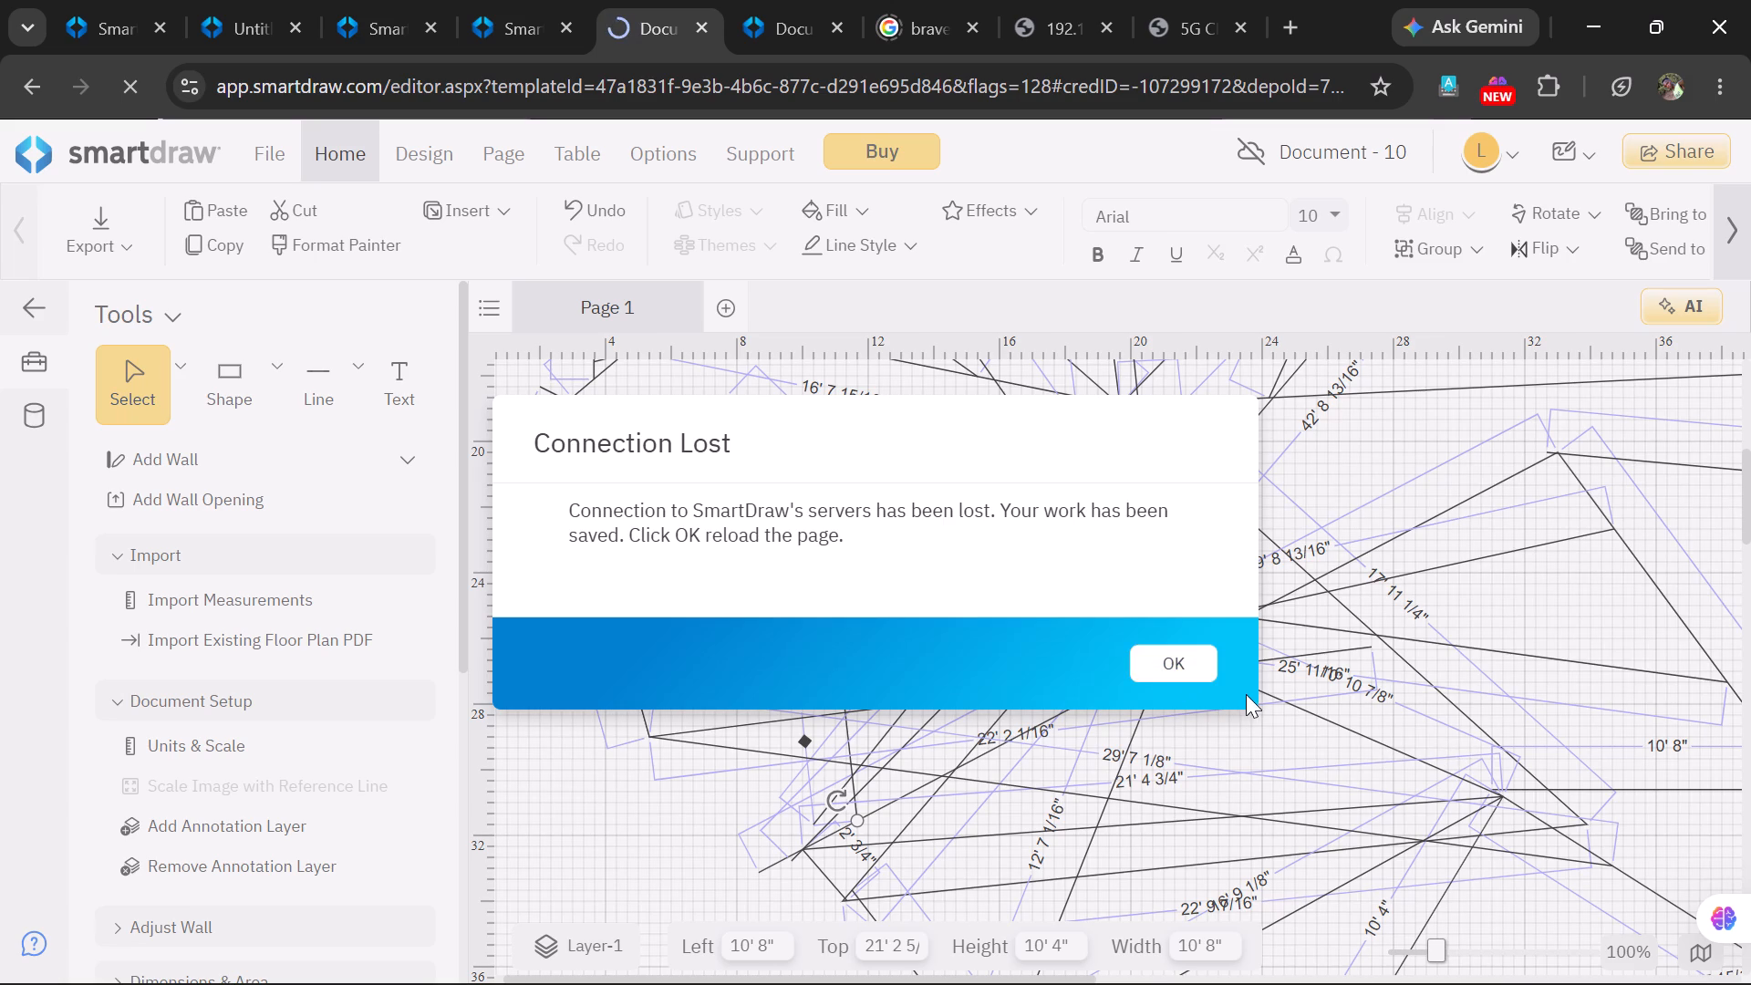
click(1172, 643)
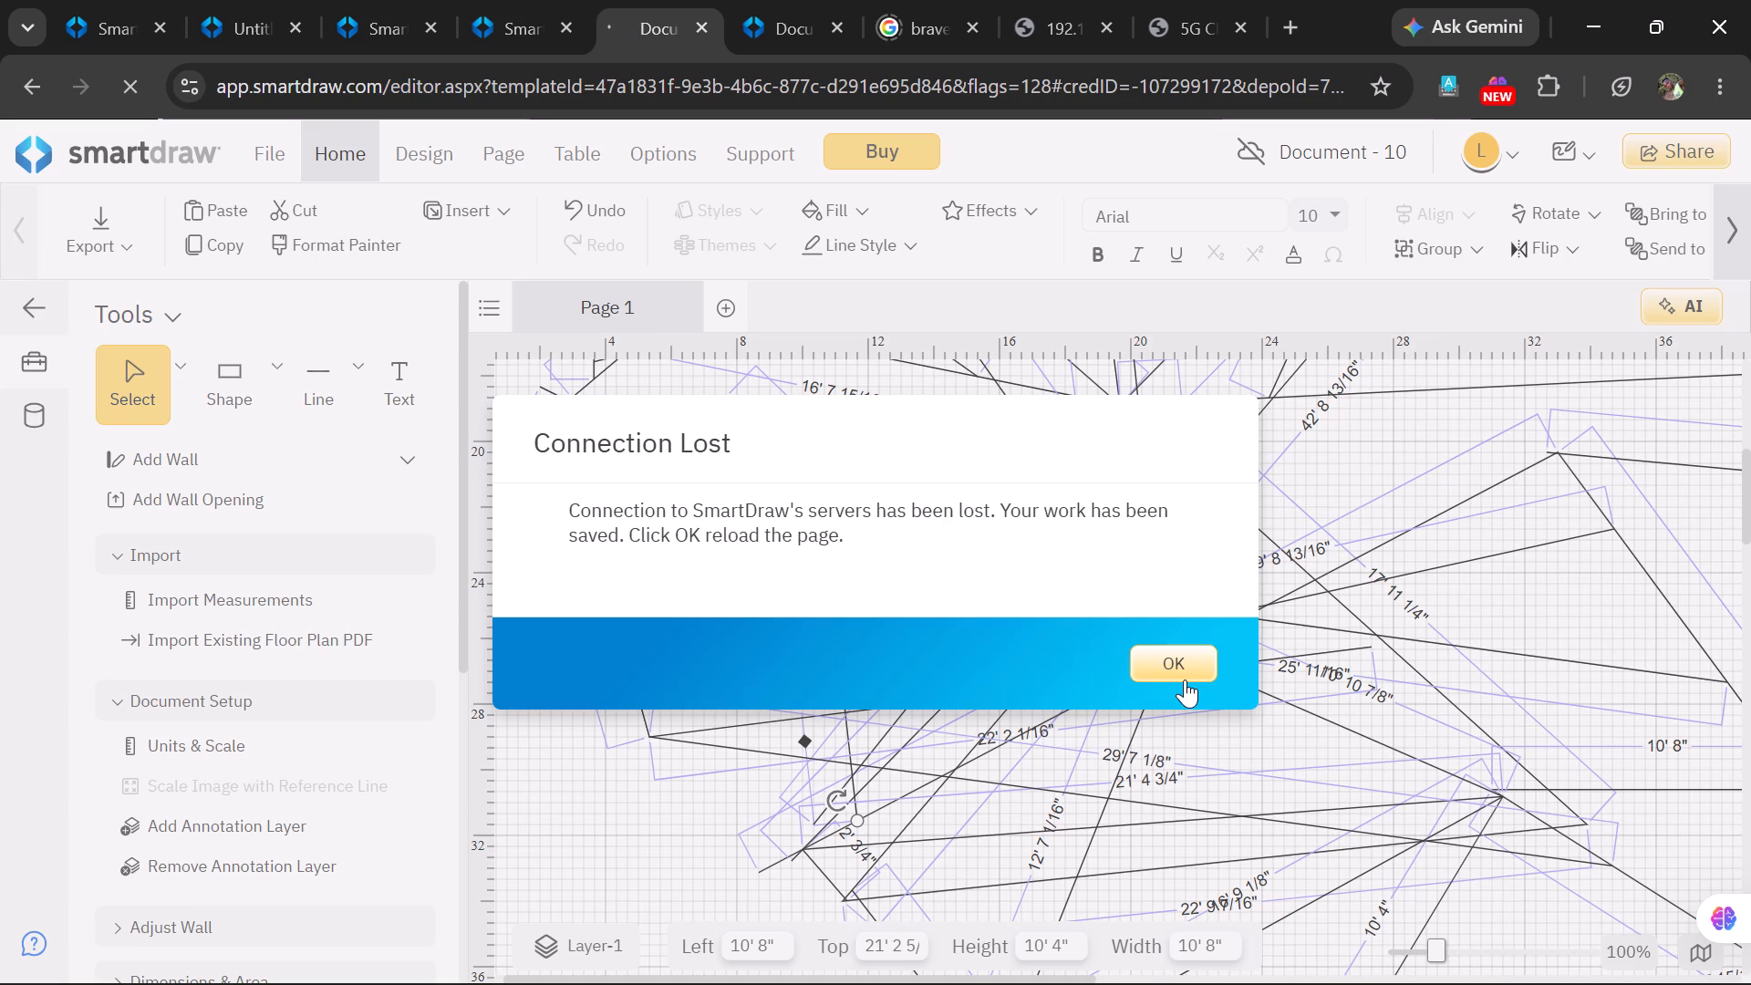
click(1202, 646)
double_click(1156, 653)
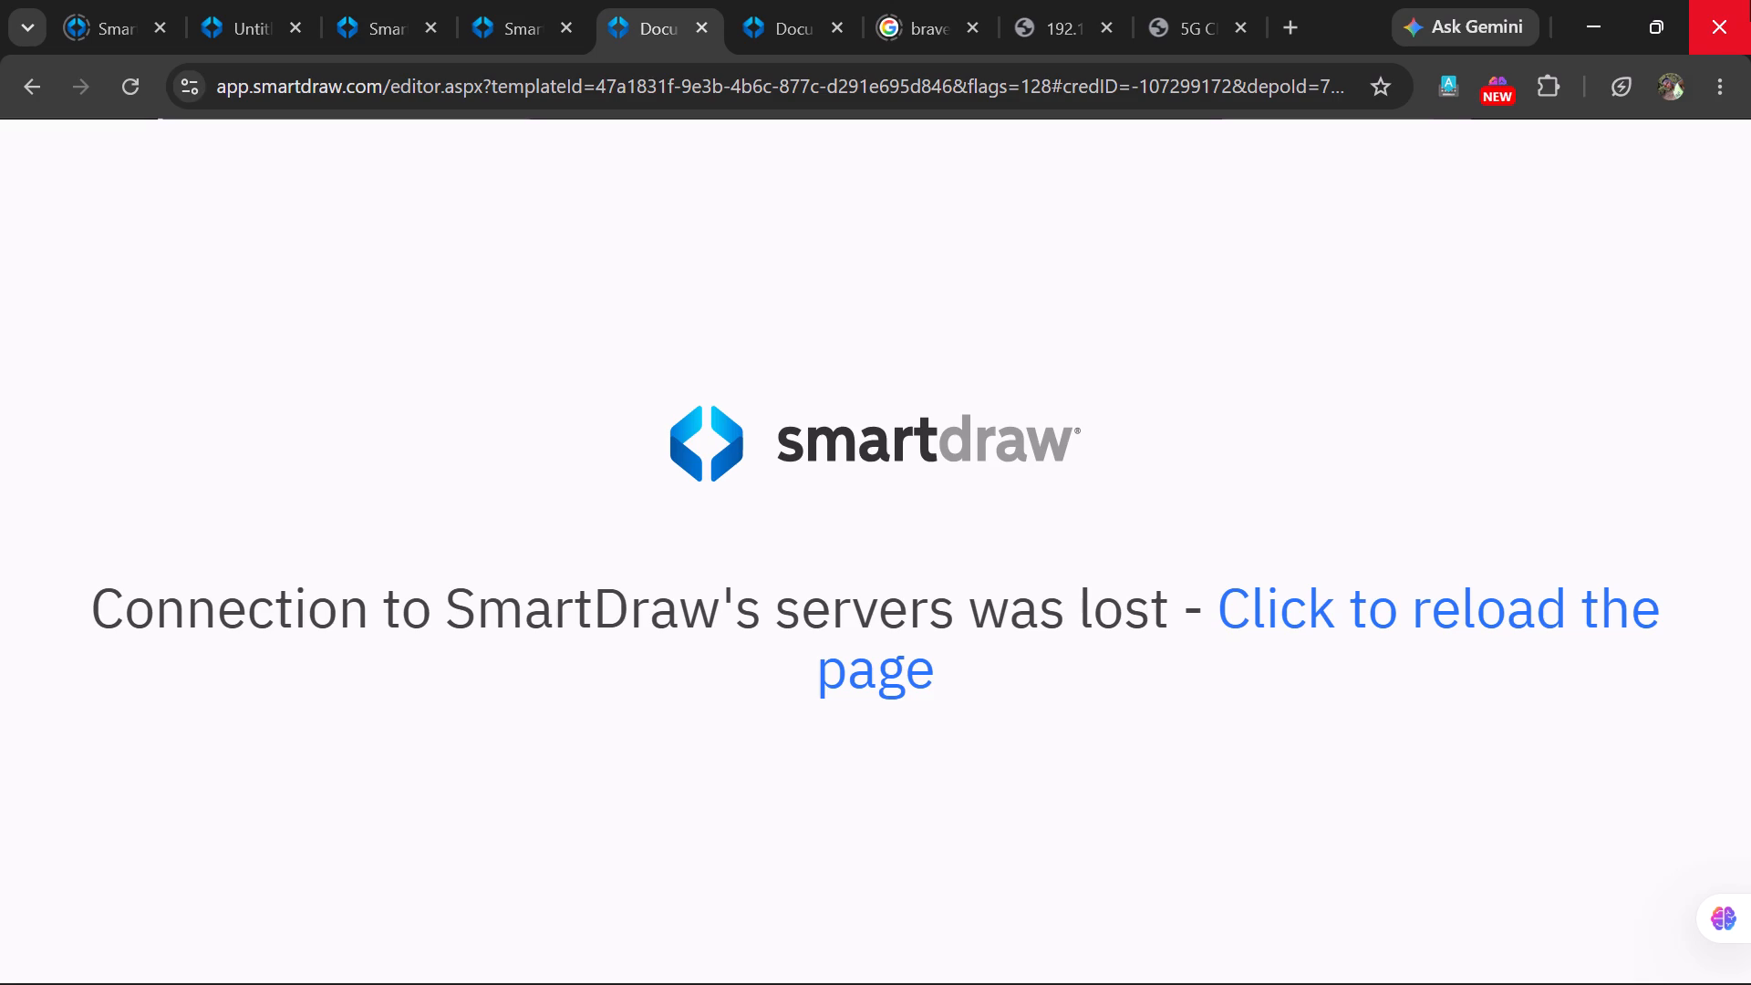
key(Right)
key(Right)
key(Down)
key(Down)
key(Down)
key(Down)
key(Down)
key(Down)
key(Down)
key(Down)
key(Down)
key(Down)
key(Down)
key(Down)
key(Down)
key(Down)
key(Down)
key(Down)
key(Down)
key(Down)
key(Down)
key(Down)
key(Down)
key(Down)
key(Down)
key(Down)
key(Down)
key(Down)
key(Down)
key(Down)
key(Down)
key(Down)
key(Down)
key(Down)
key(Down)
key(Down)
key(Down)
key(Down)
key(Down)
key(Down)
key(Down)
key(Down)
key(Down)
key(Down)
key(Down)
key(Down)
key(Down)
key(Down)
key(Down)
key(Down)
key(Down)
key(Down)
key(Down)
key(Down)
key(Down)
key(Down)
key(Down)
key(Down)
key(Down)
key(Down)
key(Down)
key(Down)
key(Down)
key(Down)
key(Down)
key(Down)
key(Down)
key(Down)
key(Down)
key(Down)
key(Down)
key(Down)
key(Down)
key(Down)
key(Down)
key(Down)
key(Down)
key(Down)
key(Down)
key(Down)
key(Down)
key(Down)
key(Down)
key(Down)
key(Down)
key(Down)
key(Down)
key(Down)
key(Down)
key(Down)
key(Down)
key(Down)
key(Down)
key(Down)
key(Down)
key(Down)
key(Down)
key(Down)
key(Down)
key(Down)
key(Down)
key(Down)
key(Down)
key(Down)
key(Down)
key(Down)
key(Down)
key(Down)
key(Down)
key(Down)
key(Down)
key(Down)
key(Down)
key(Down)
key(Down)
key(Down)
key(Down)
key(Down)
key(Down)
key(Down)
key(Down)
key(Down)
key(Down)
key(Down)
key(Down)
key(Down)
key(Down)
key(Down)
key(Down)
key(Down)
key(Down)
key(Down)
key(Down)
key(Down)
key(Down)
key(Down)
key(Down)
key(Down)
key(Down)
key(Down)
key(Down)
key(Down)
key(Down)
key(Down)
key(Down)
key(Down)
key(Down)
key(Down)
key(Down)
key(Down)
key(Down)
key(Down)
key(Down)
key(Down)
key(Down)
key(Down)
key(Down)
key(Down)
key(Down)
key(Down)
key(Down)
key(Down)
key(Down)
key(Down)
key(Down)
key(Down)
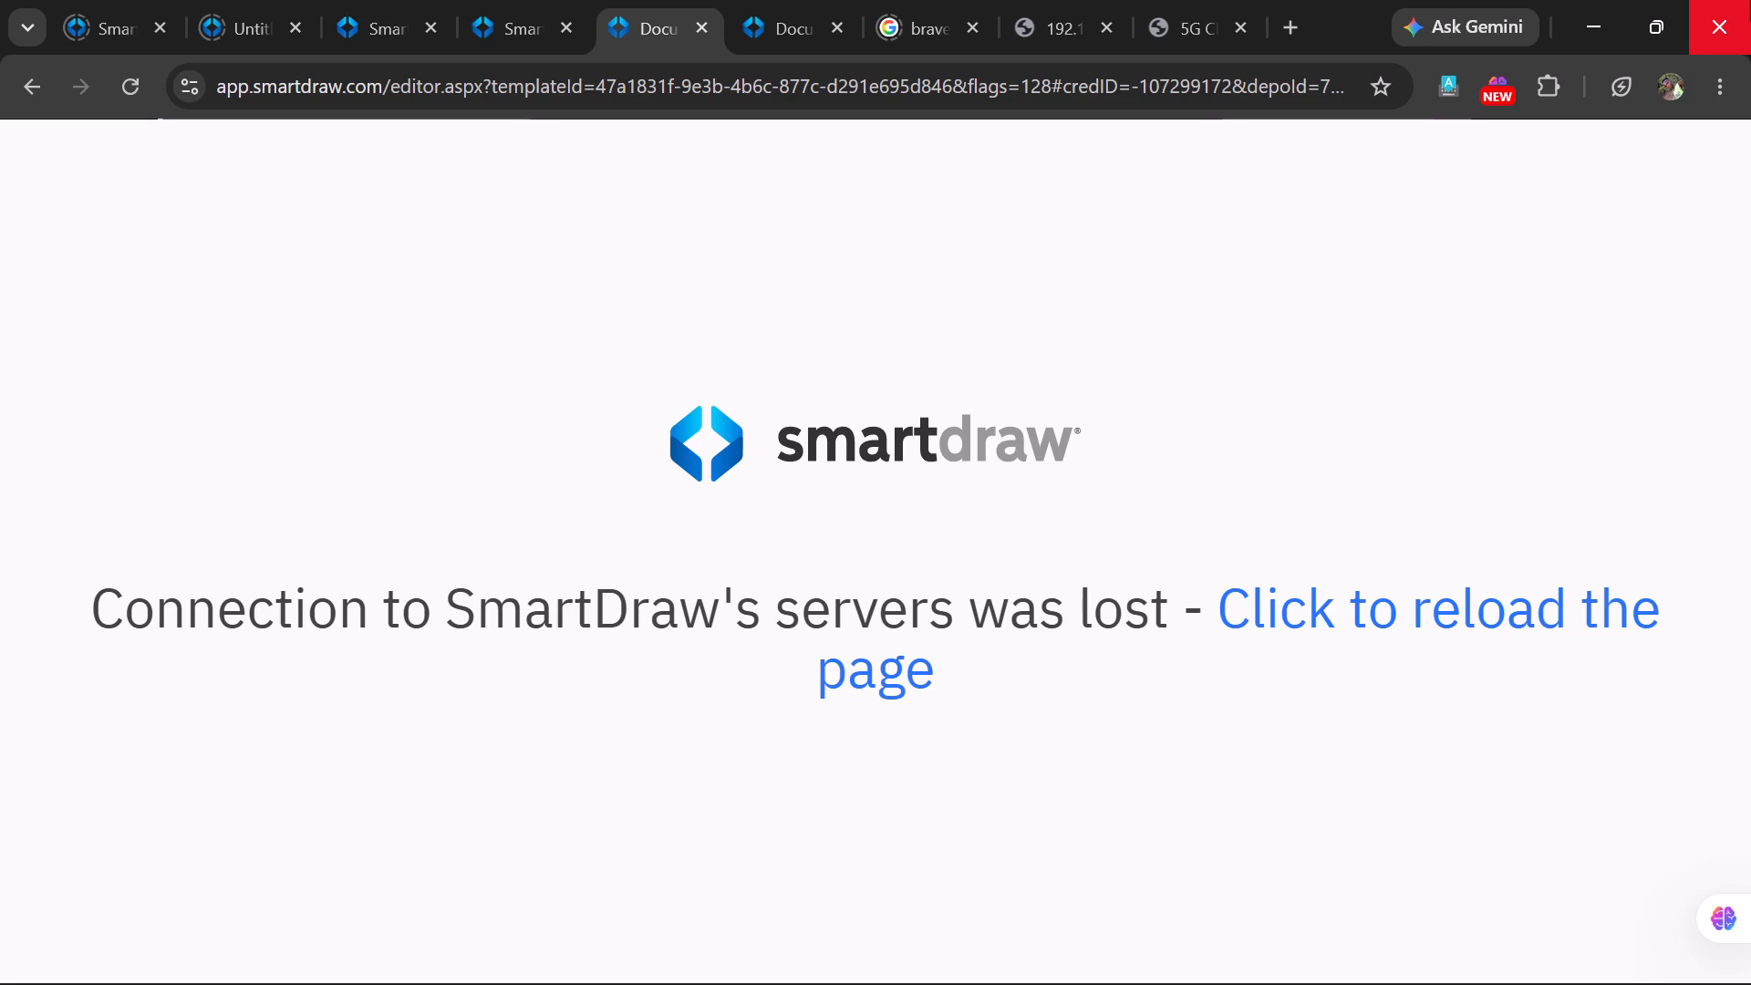
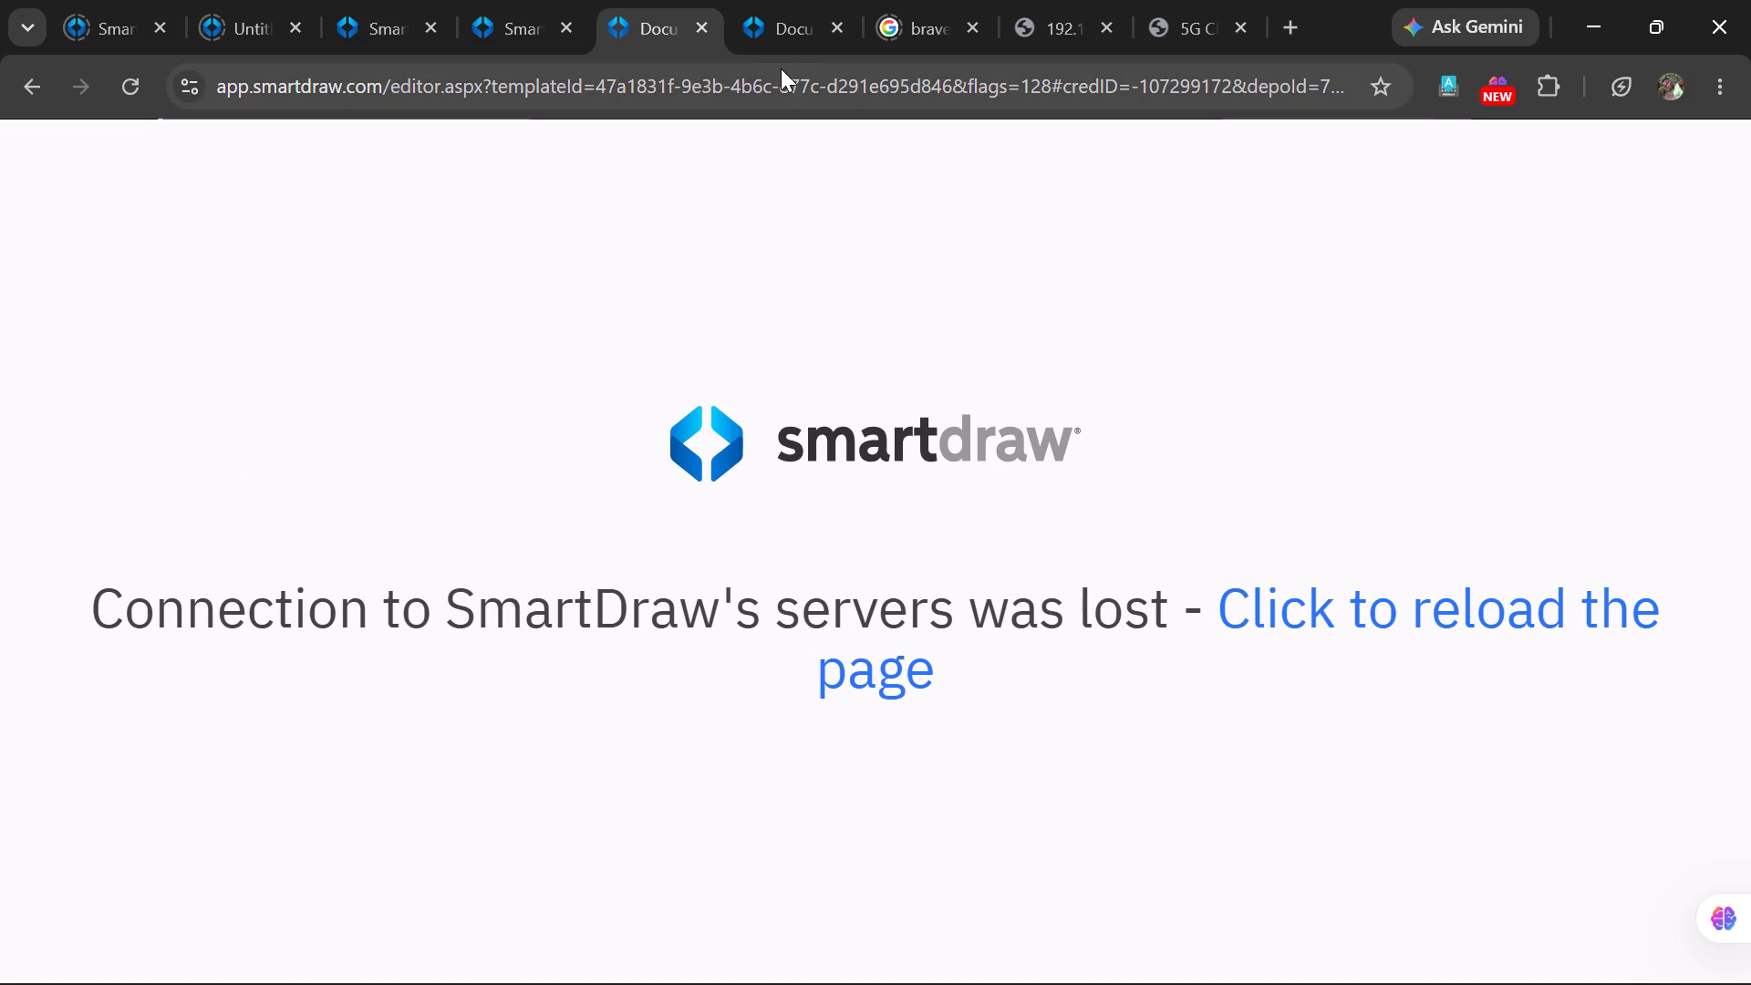
Switch to the other open floor plan document and reload it after the connection error, dismissing the low-battery notice.
click(791, 36)
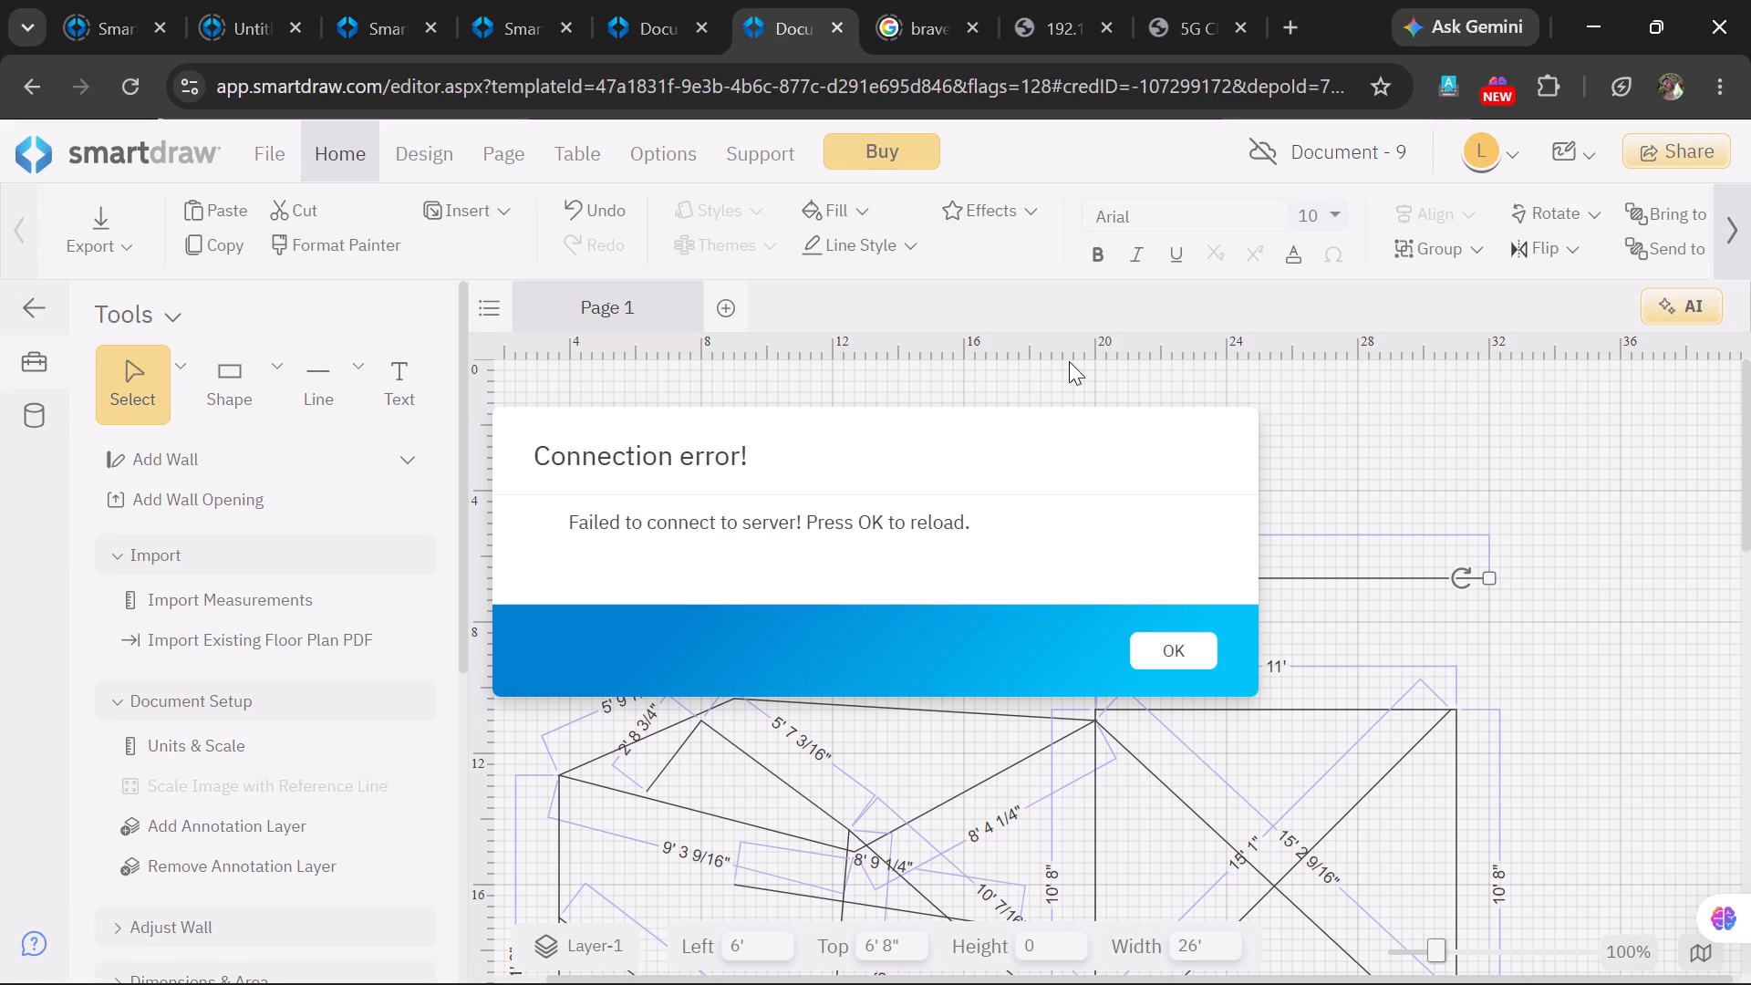
click(1200, 645)
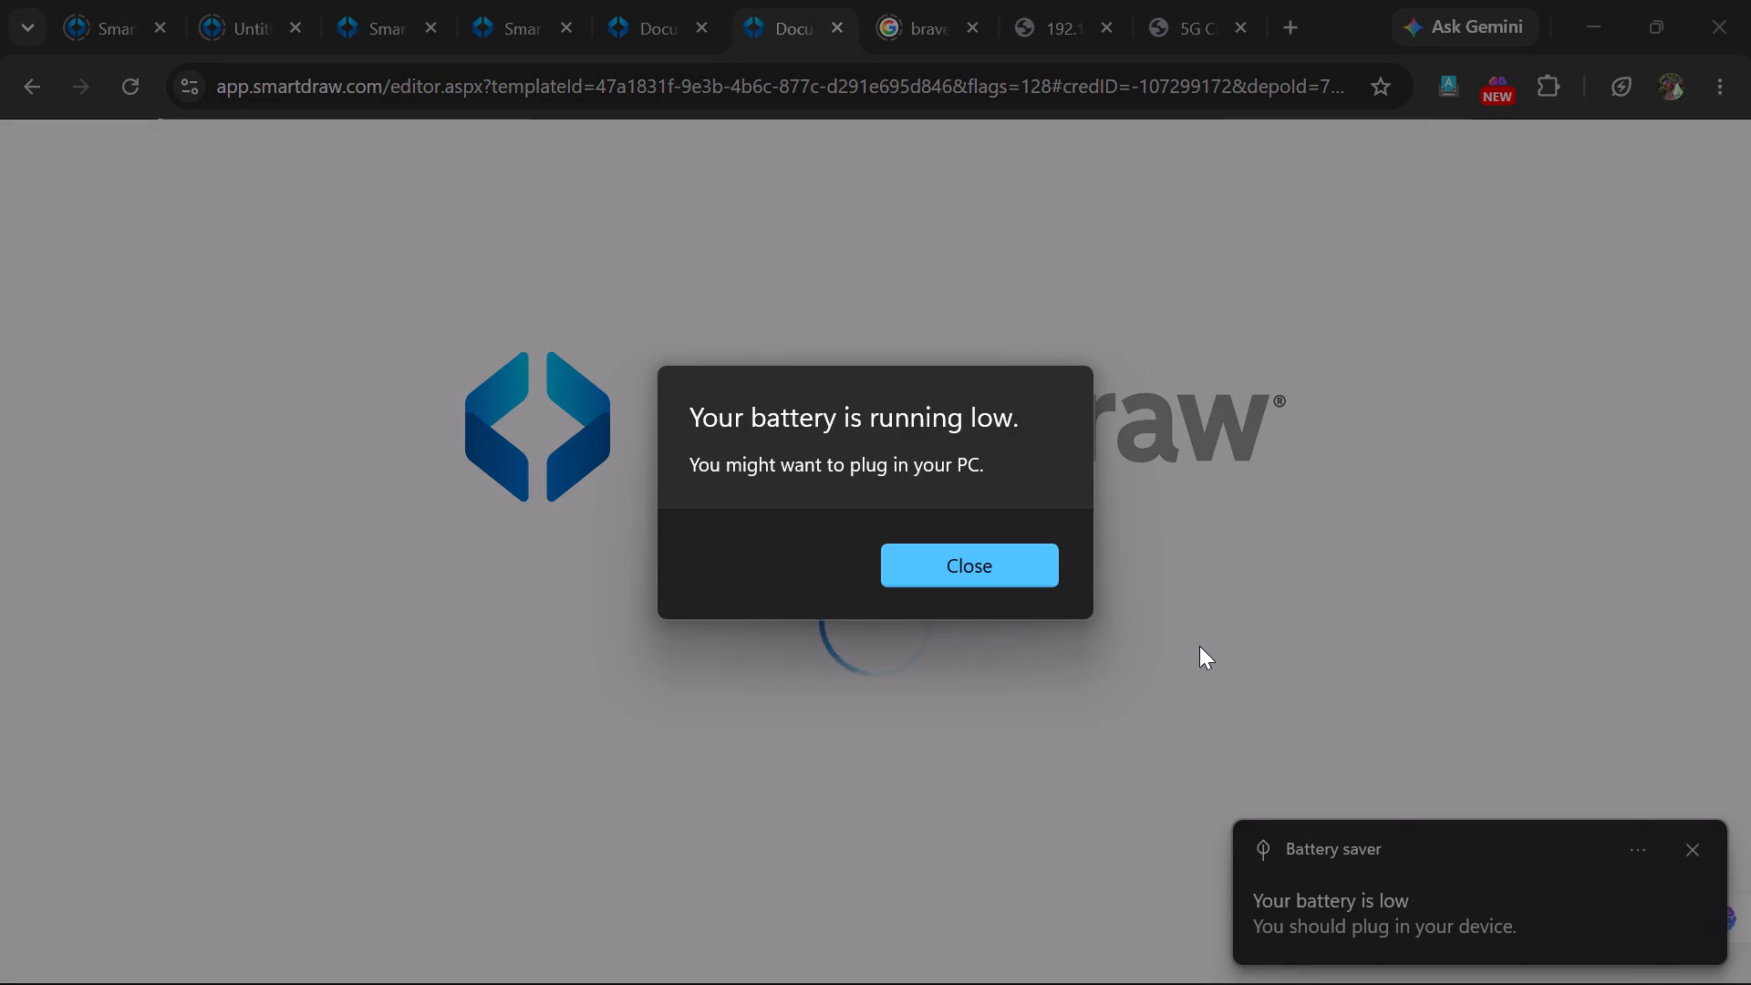
click(936, 563)
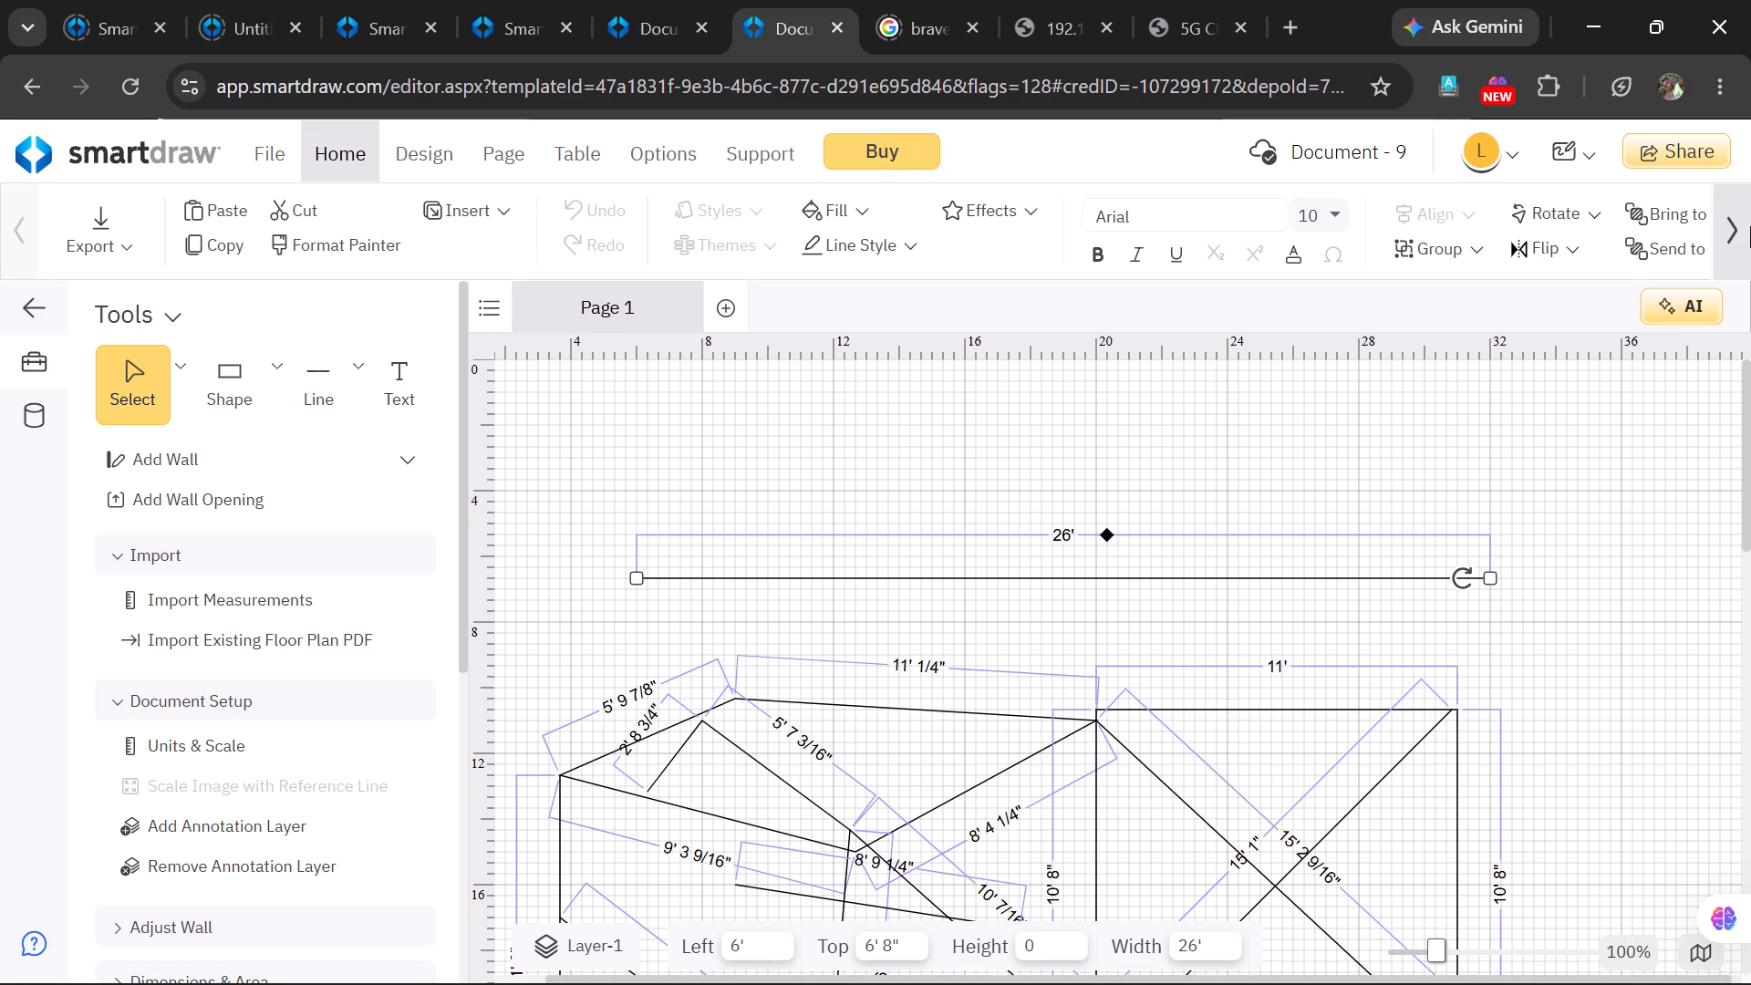
Bring the horizontal 26' line above the plan to the front and open its text label for editing.
click(1678, 225)
drag(1678, 225, 1688, 219)
key(space)
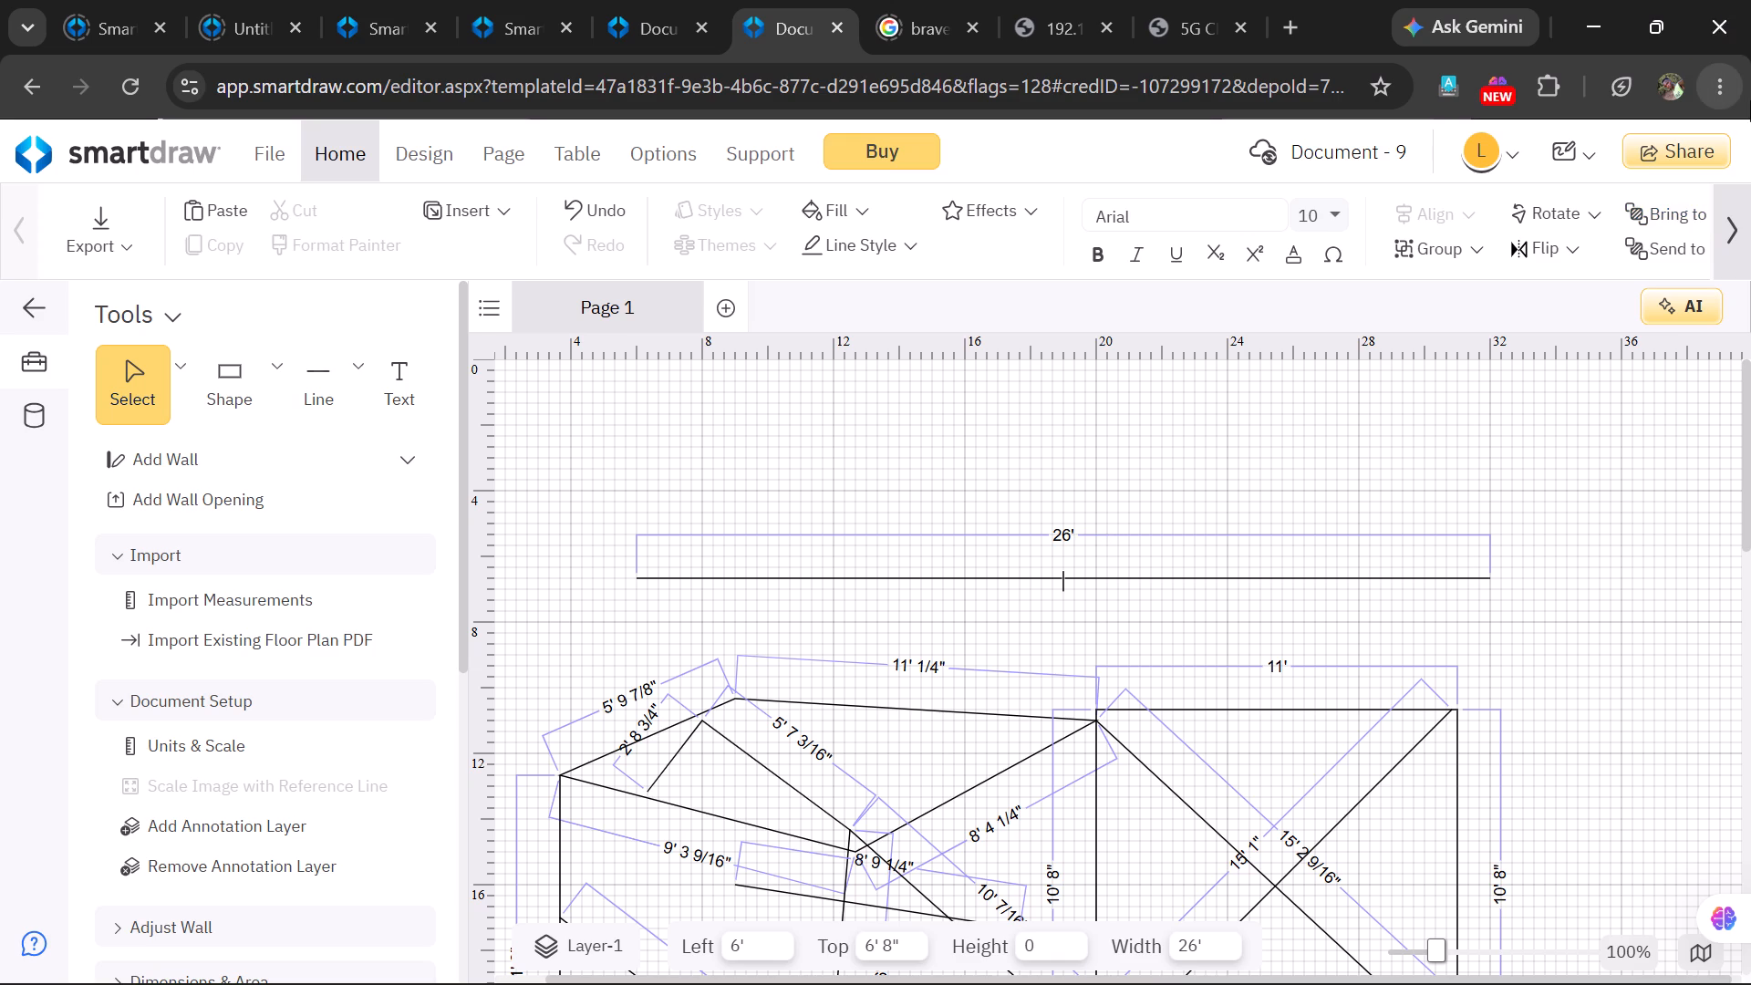
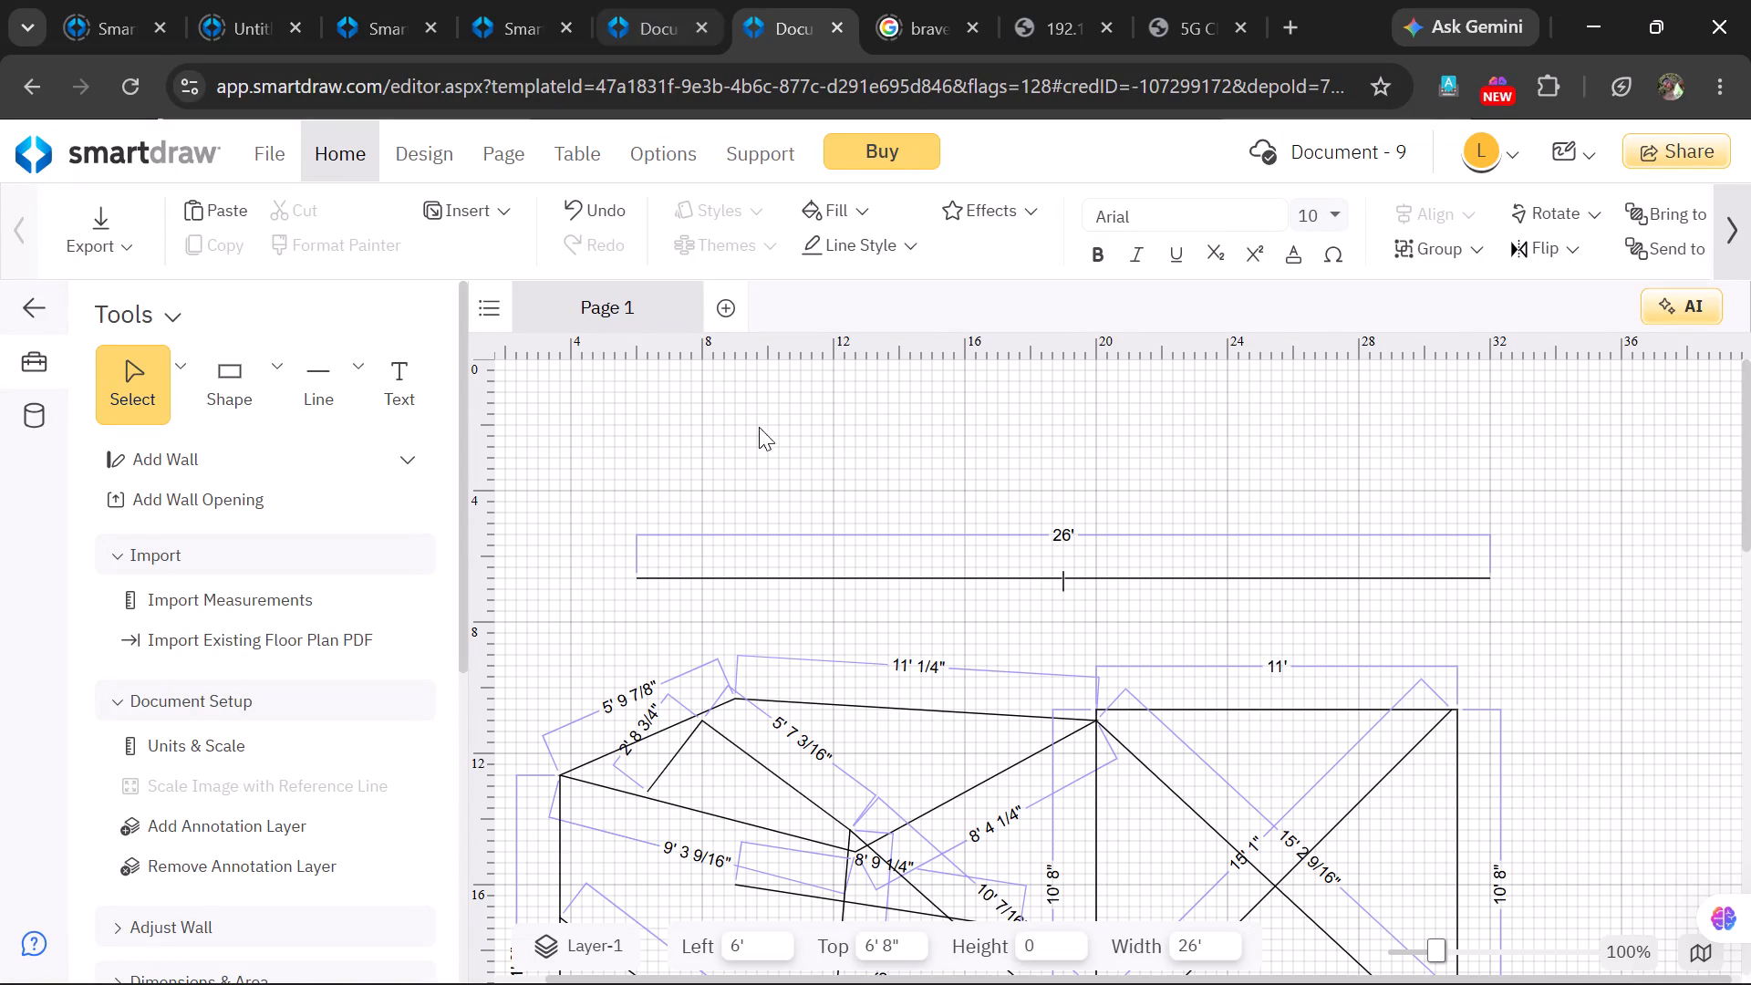
Draw a straight line about 5' 4 1/2" long, rising to the right, above the left part of the 26' line.
drag(766, 436, 1377, 845)
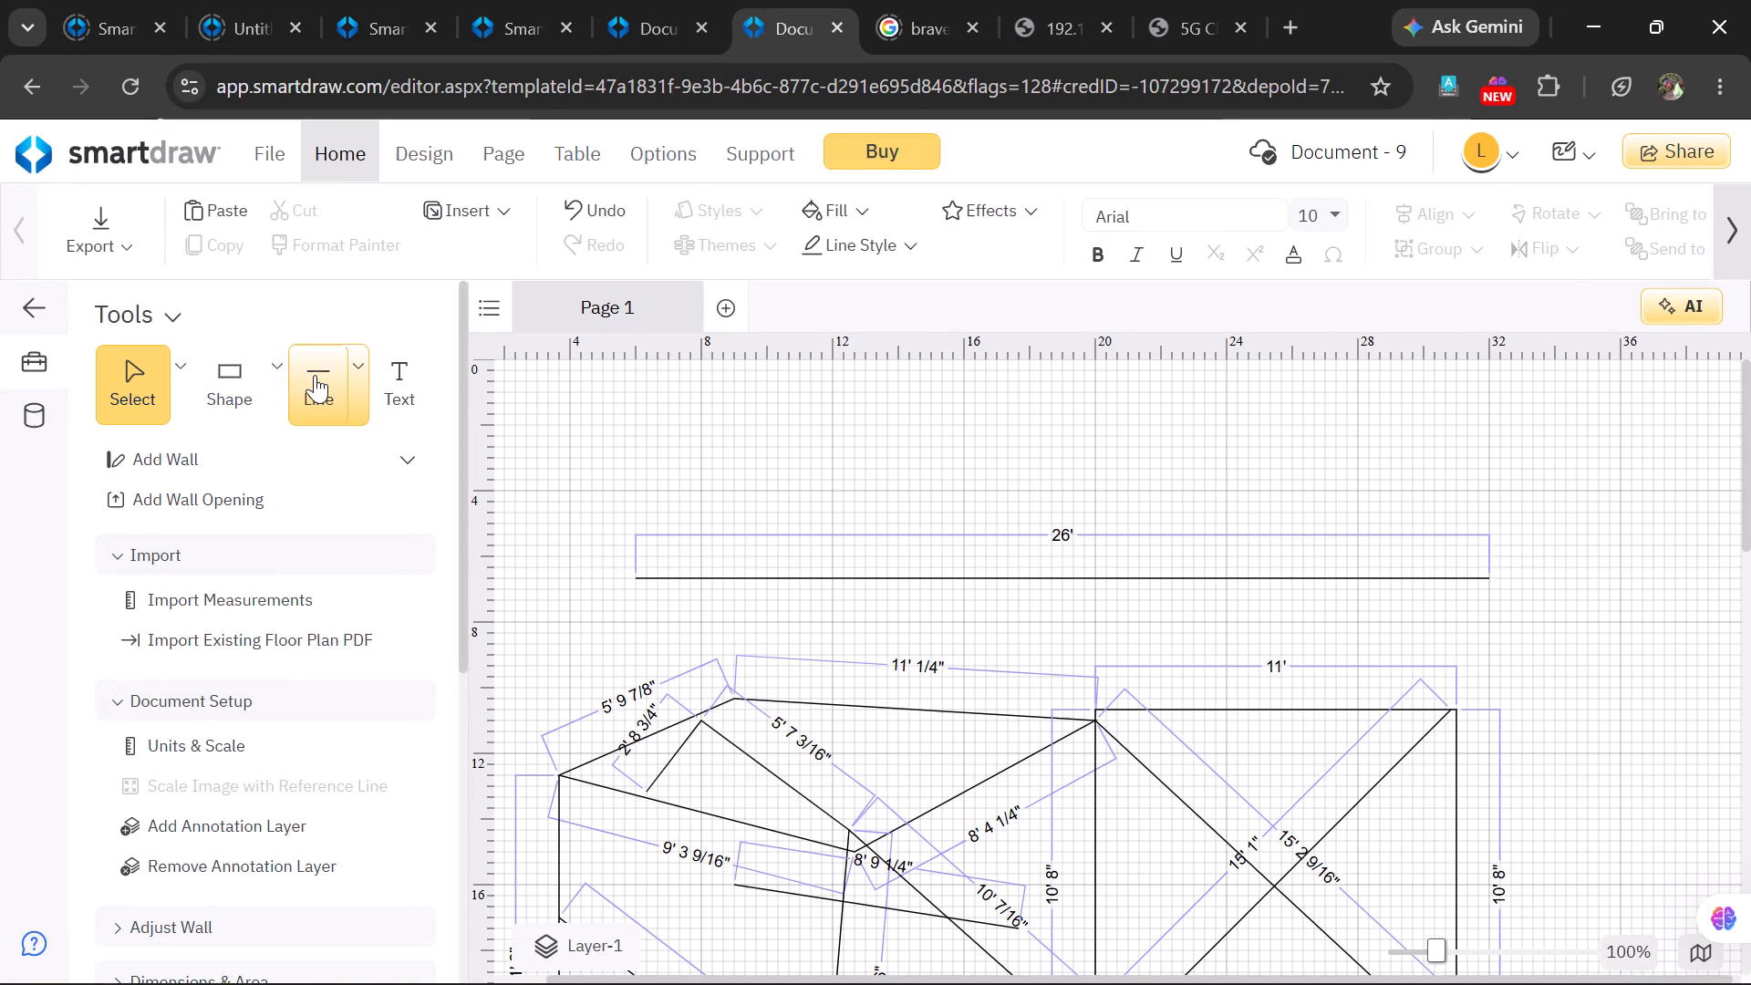
drag(315, 375, 389, 415)
drag(508, 506, 907, 444)
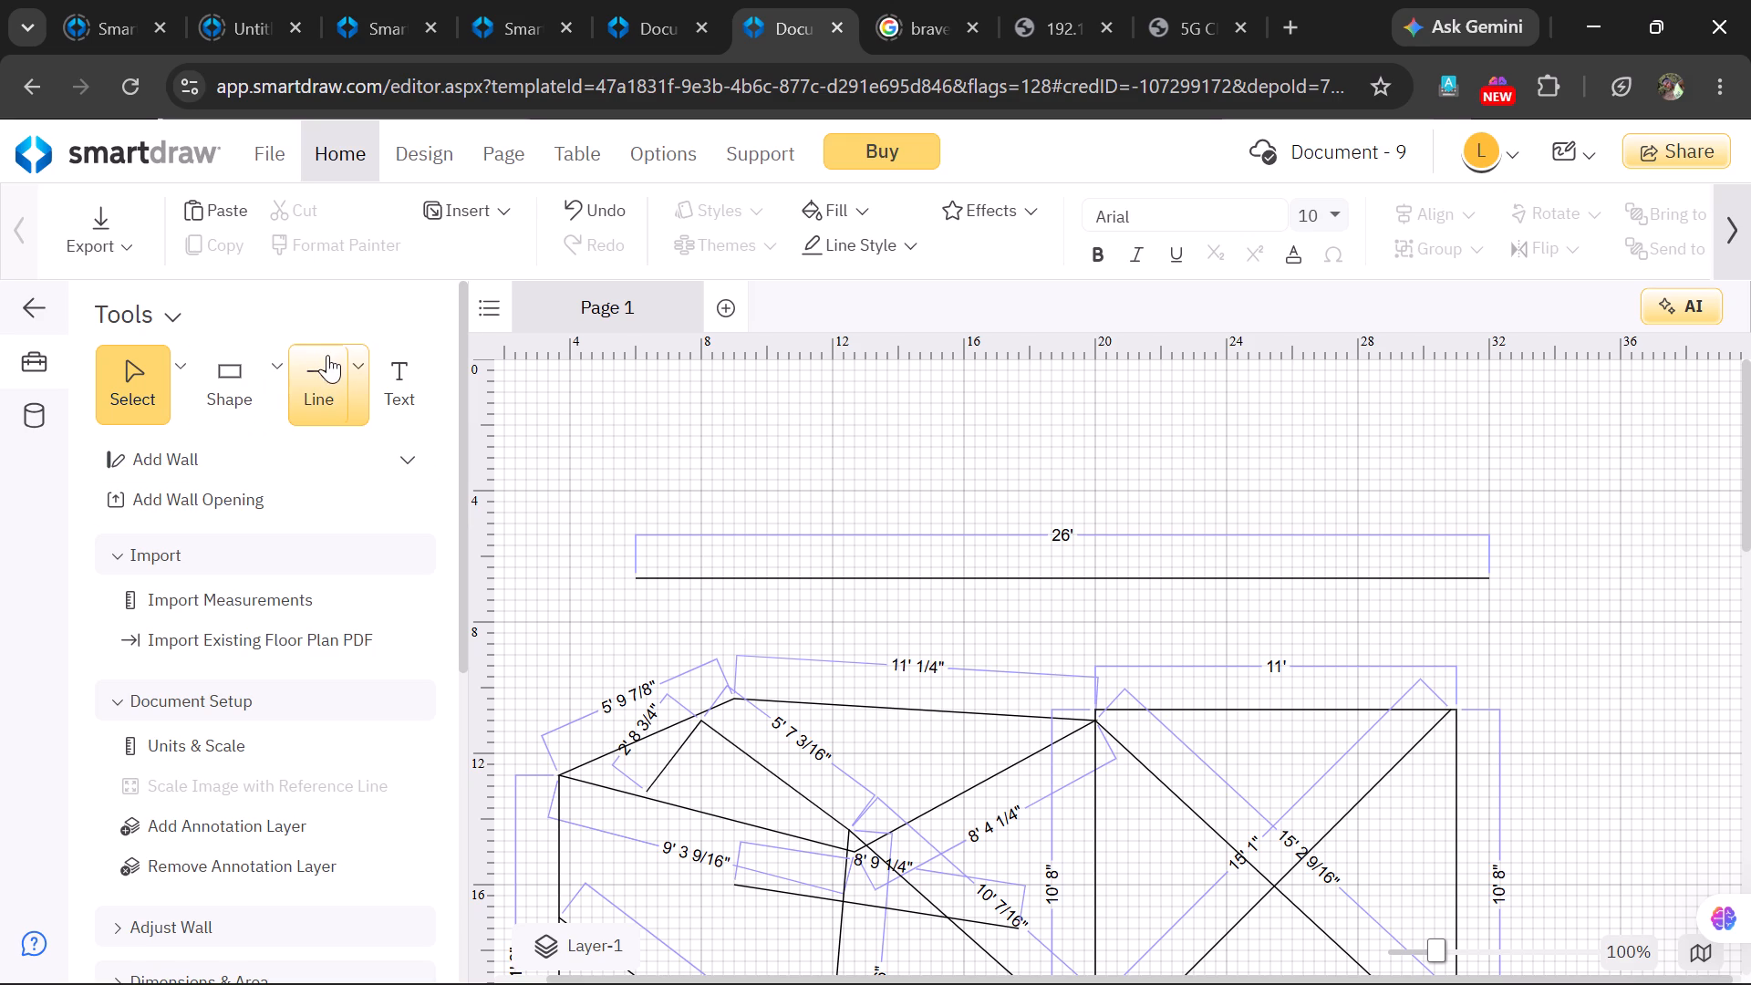
click(348, 373)
drag(359, 379, 376, 392)
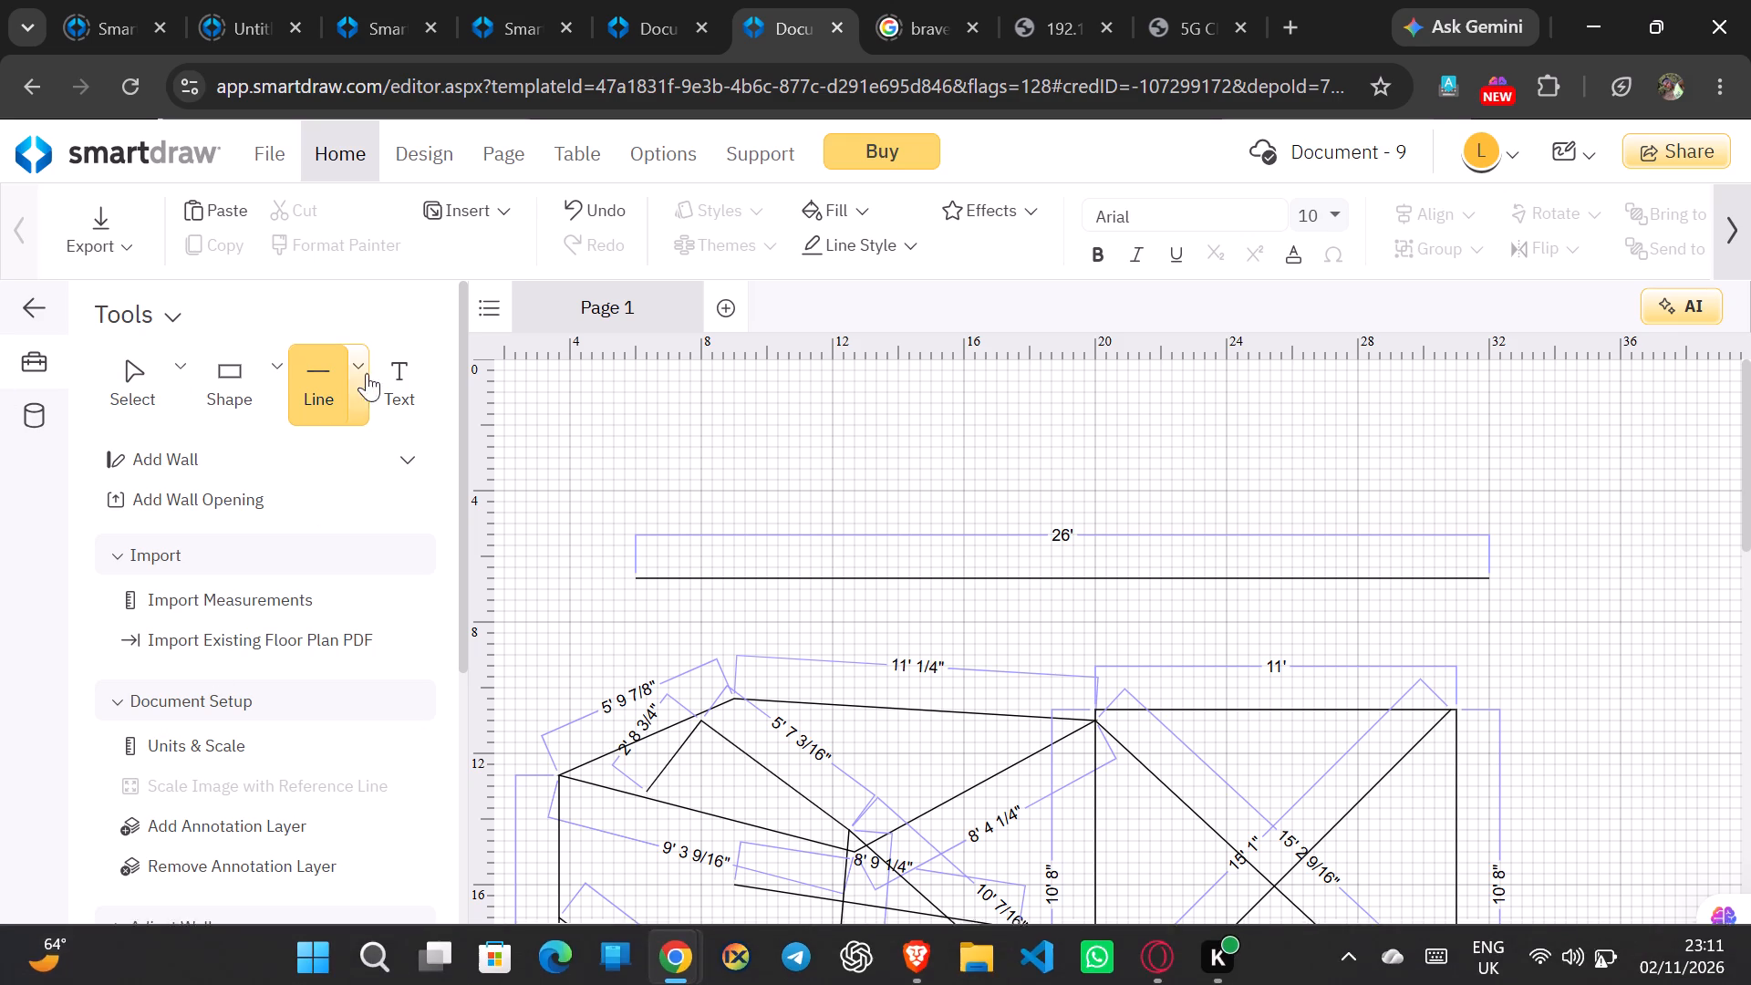
drag(674, 520, 765, 392)
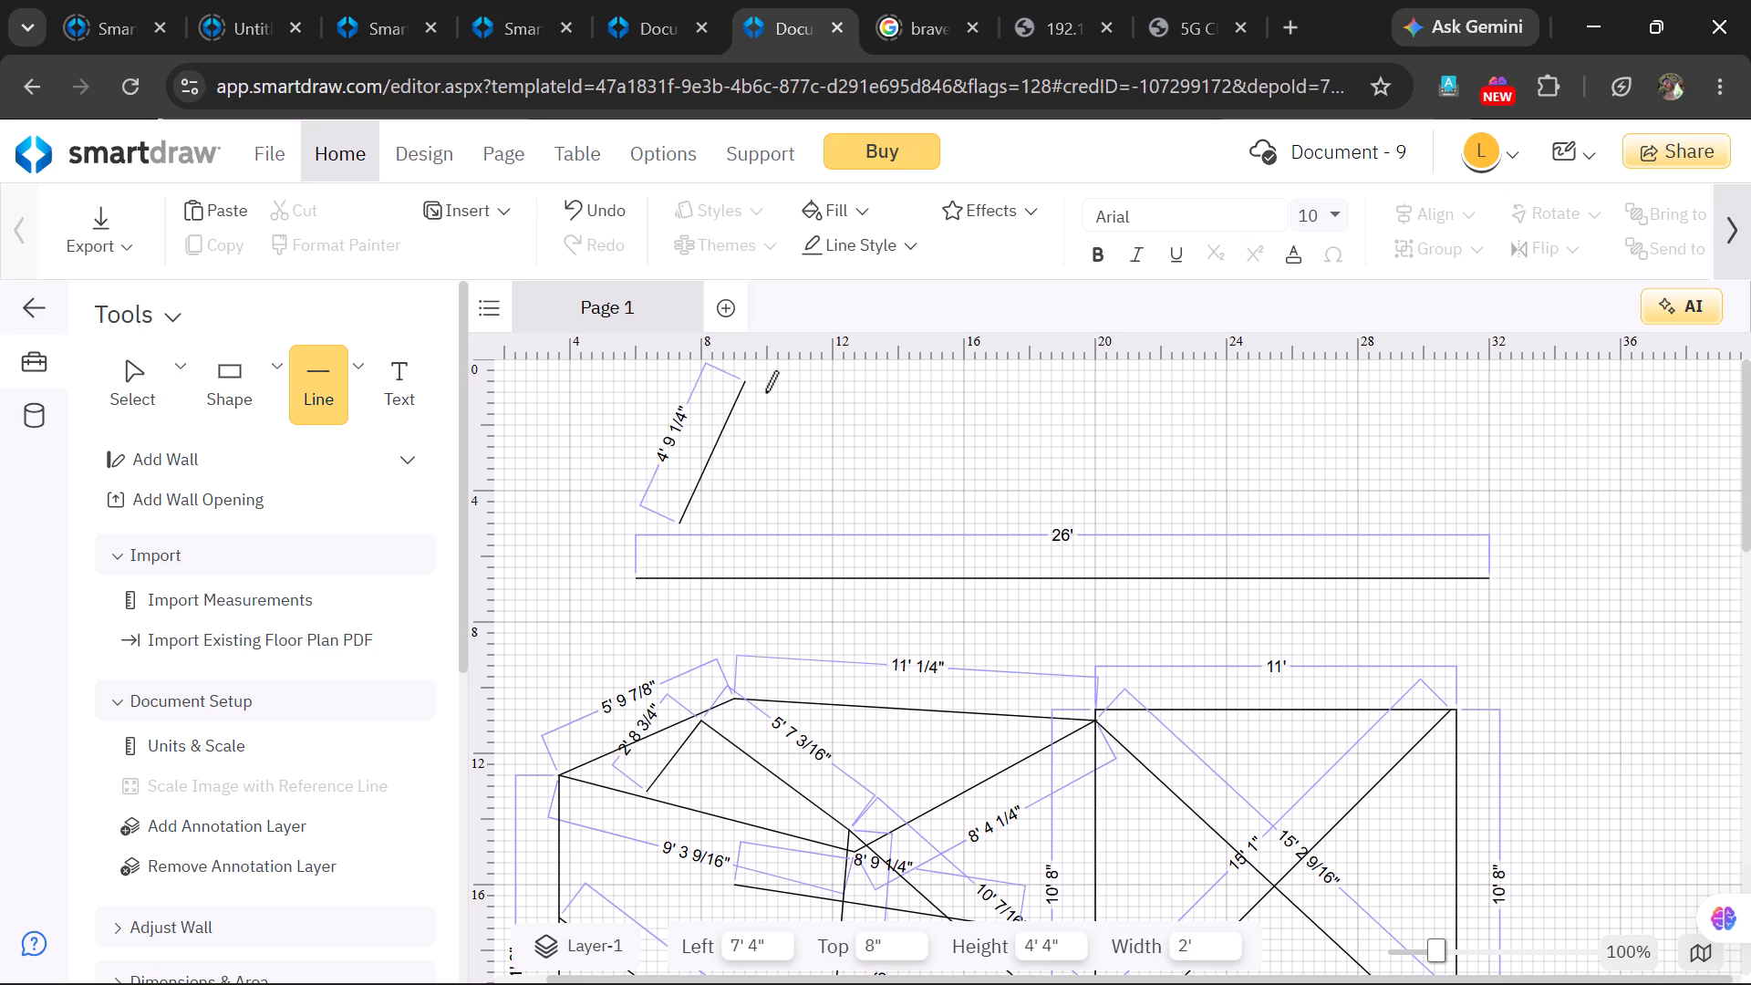
drag(765, 392, 828, 437)
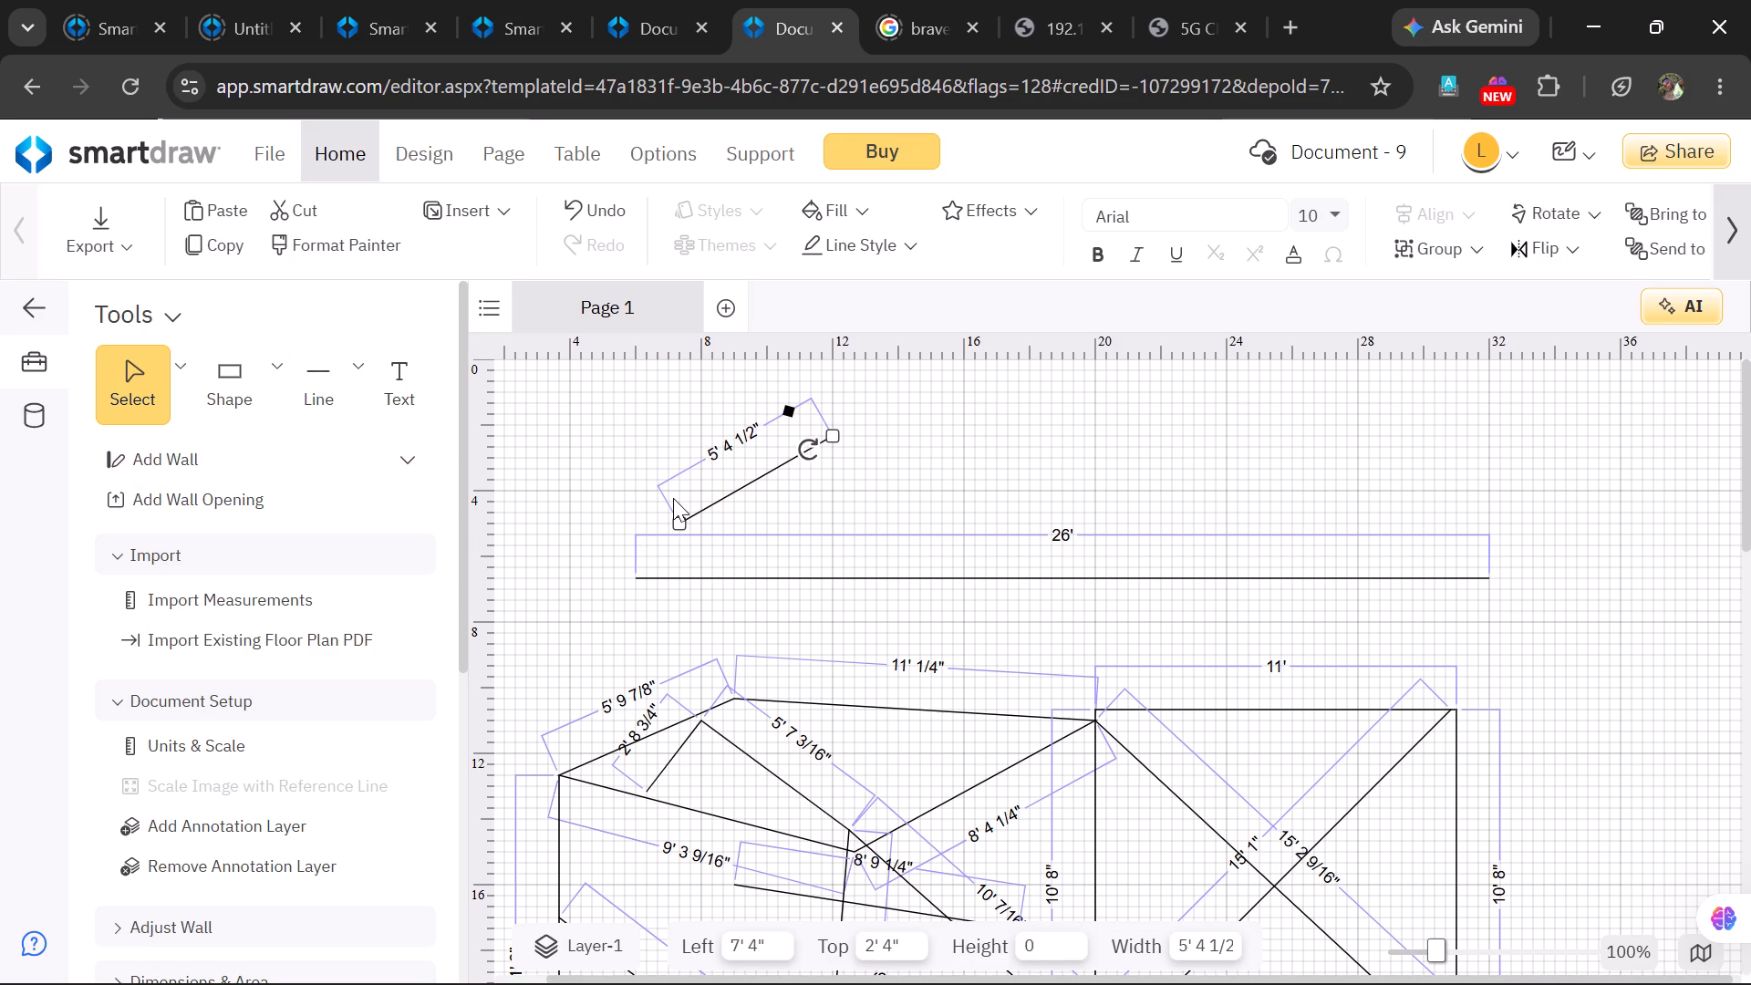
click(673, 498)
Draw a second straight line about 5' 3 1/4" long, rising to the right, above the right part of the 26' line.
click(338, 412)
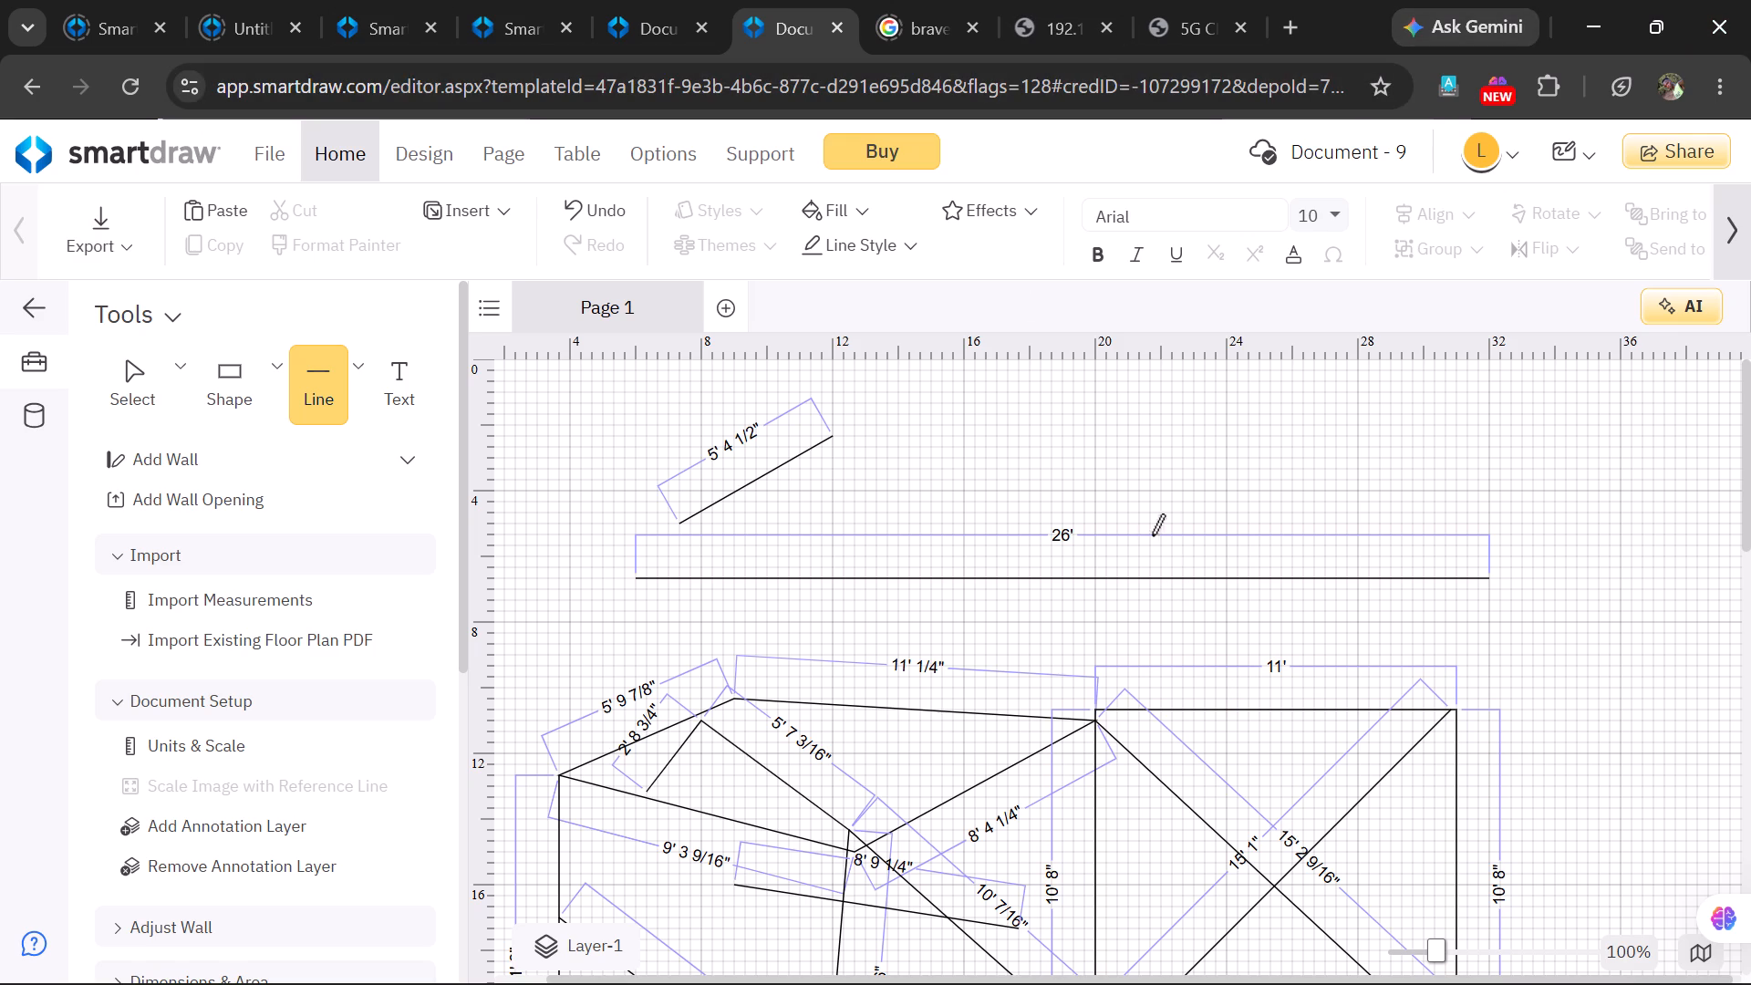
drag(1120, 496, 1277, 446)
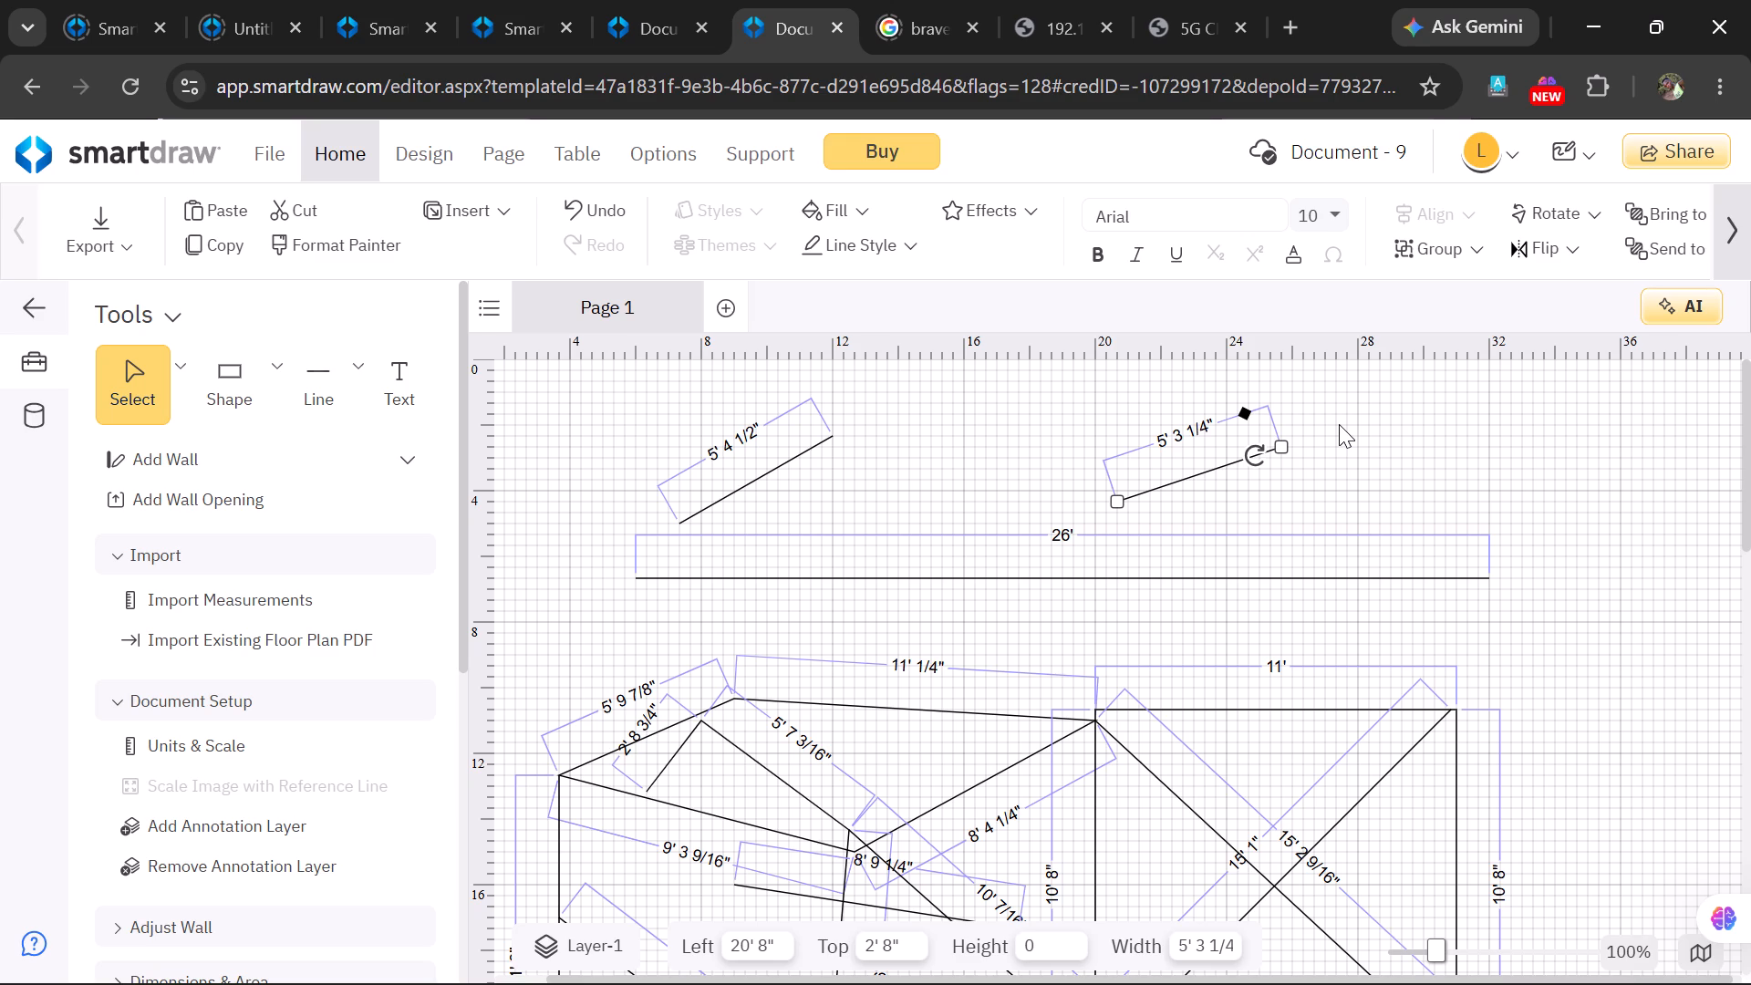
click(1339, 422)
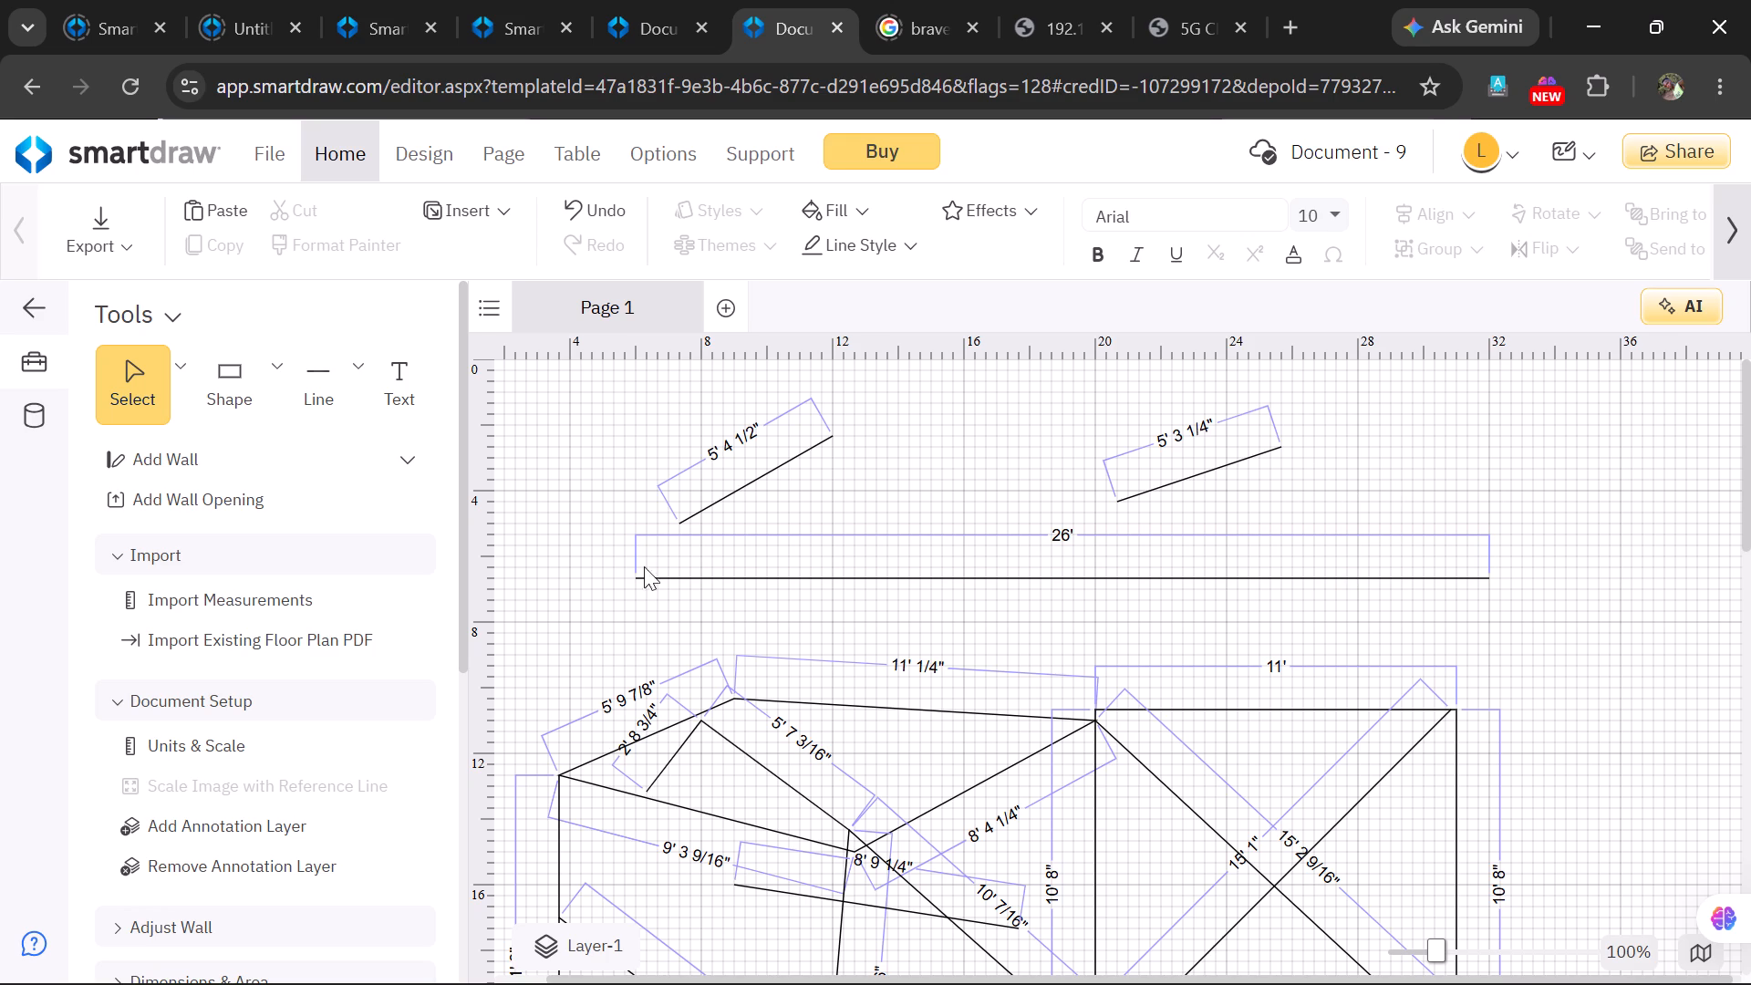
Select the horizontal 26' line above the plan.
drag(707, 534, 850, 541)
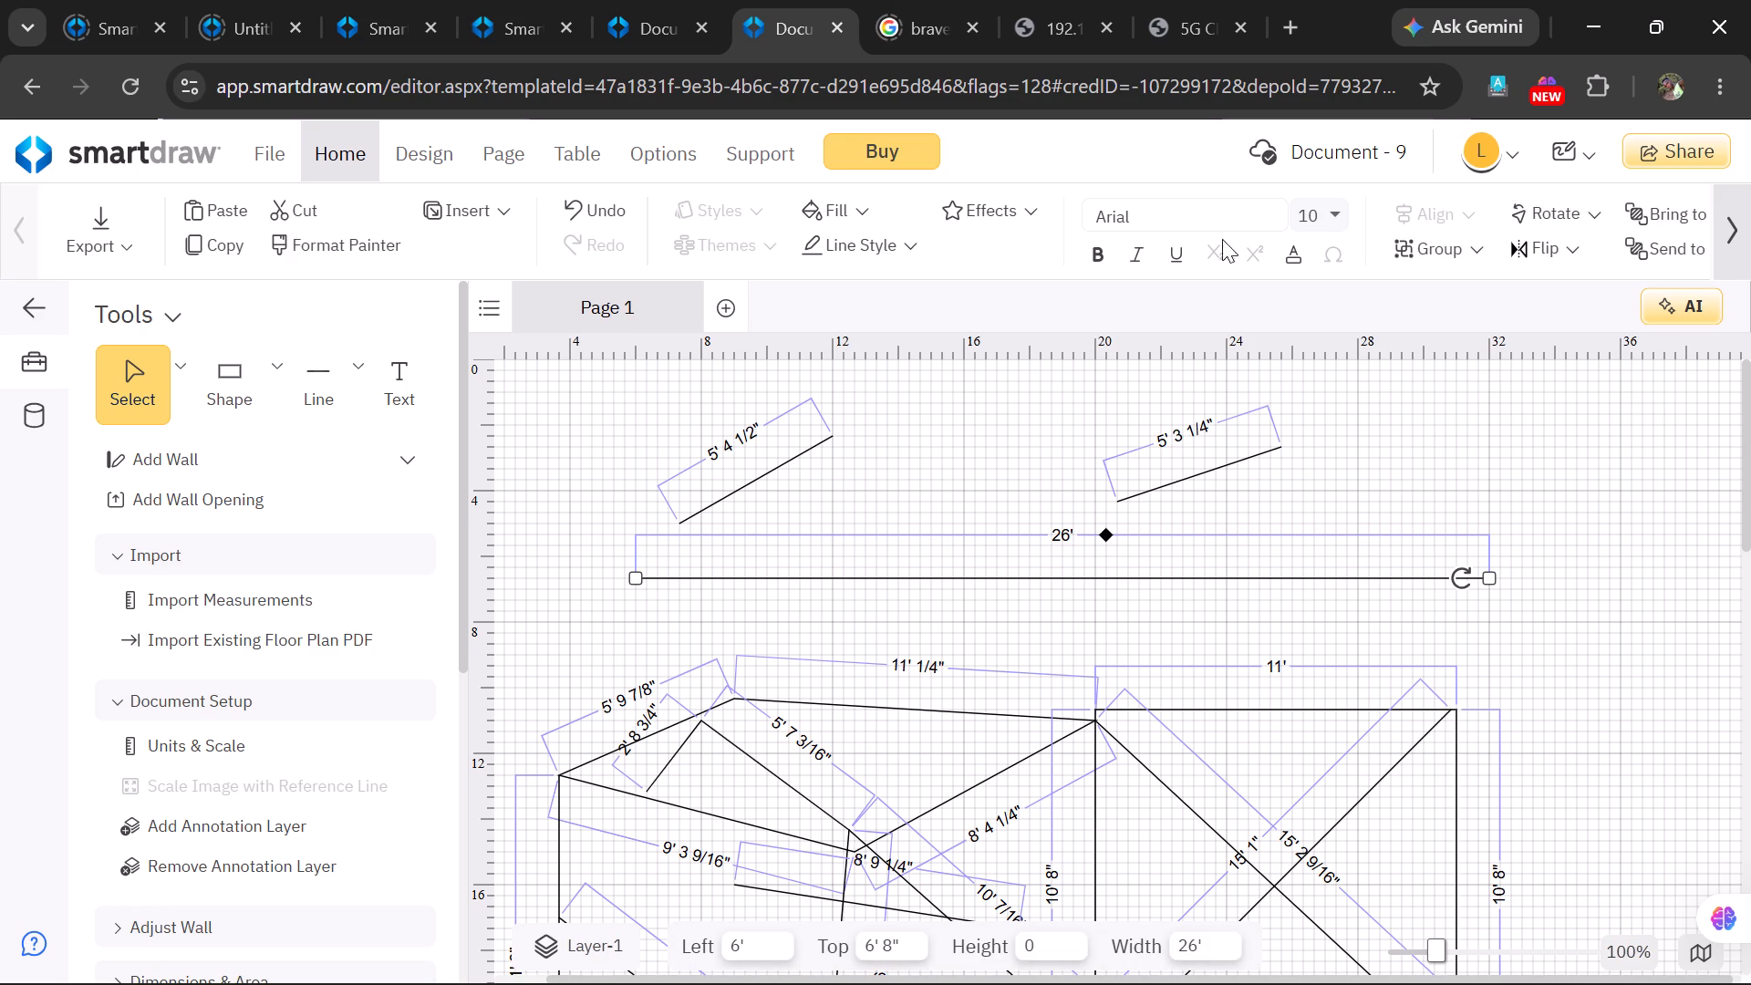
scroll(228, 919, down, 1)
scroll(228, 919, left, 1)
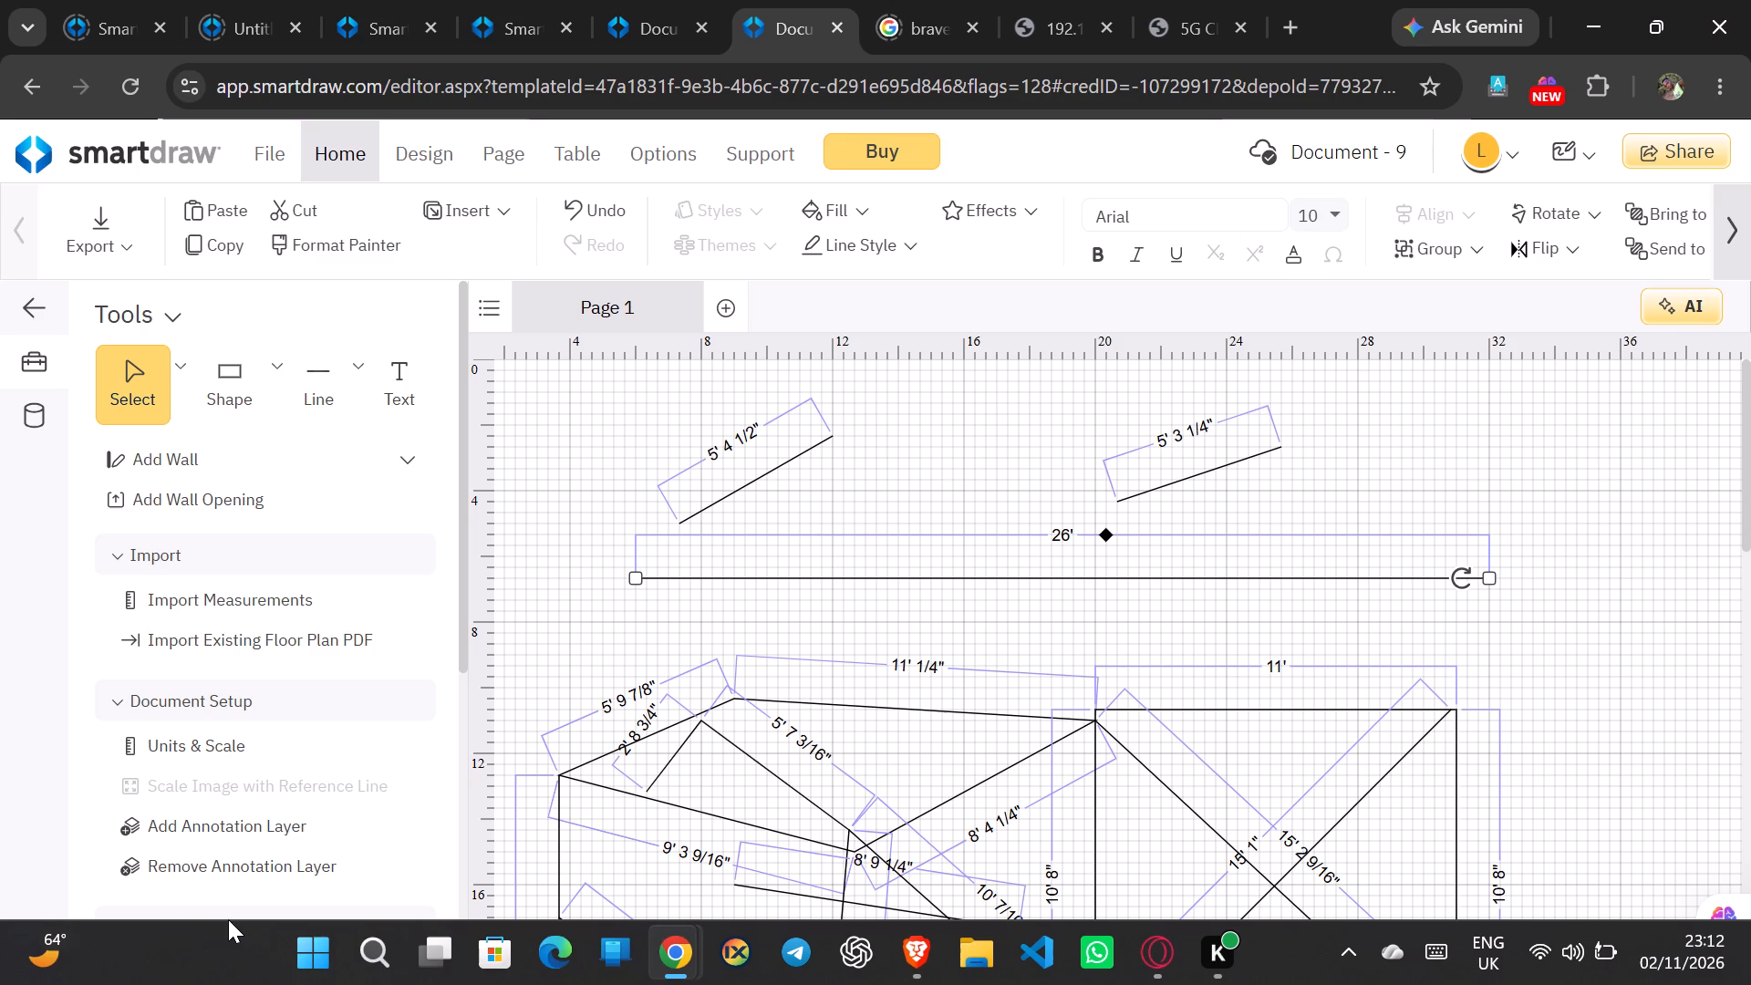